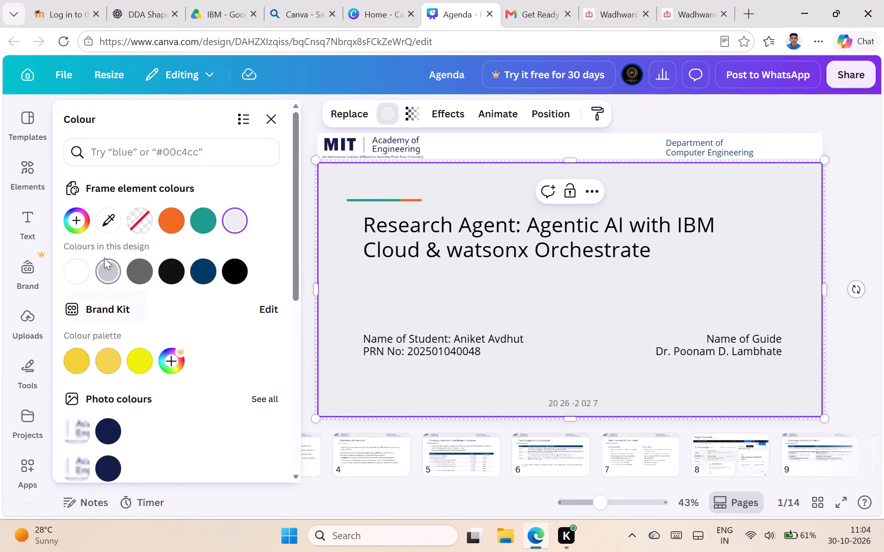
Change the large background frame on the title slide to white, trying the other design colours along the way.
{"action": "left_click", "coordinate": [72, 266]}
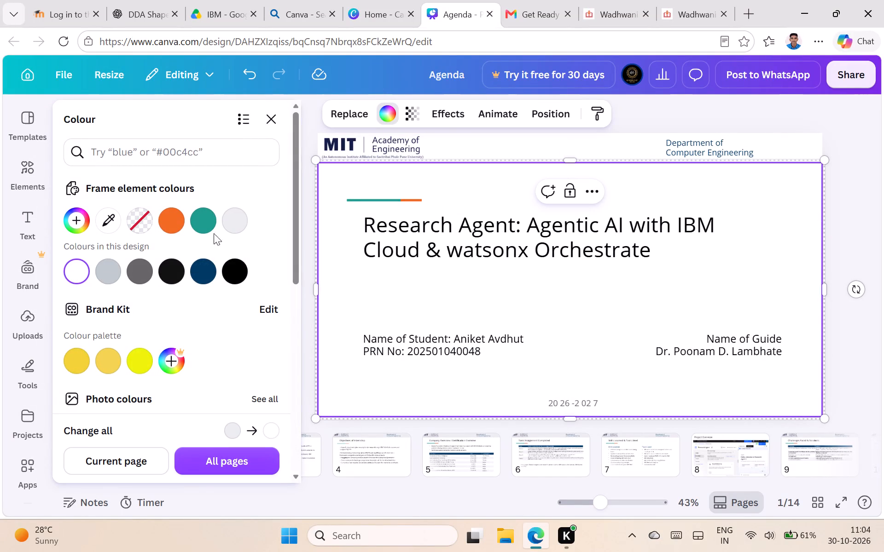
{"action": "left_click", "coordinate": [231, 269]}
{"action": "left_click", "coordinate": [237, 230]}
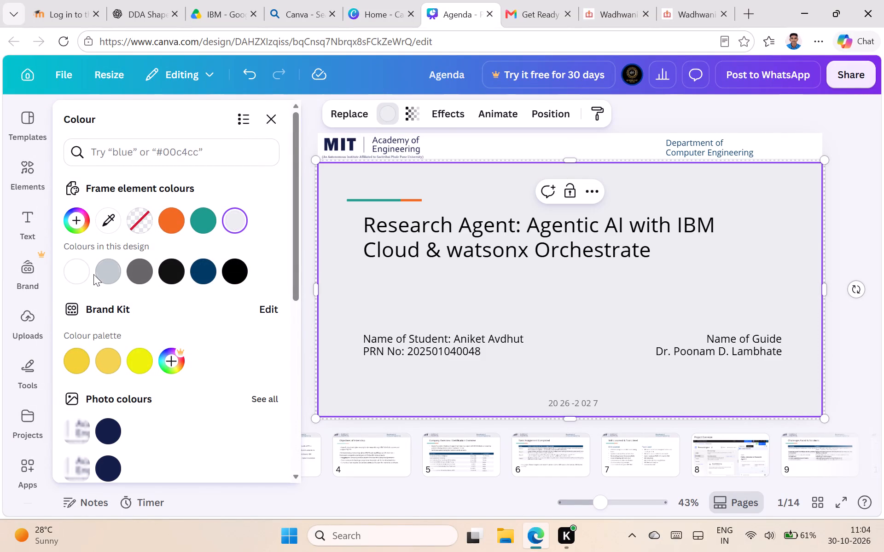
{"action": "left_click", "coordinate": [81, 264]}
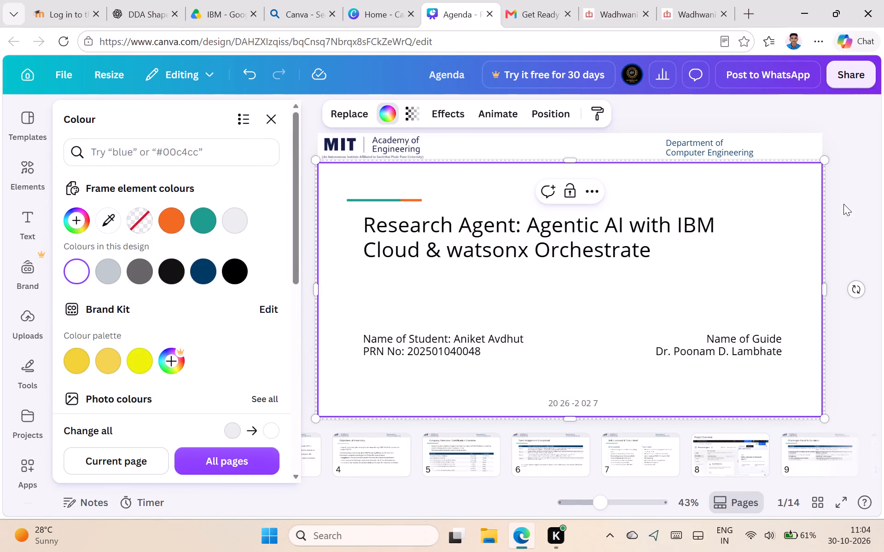
Recolour the "Research Agent" title text dark navy from the logo's photo colours and make it bold.
{"action": "left_click", "coordinate": [556, 258]}
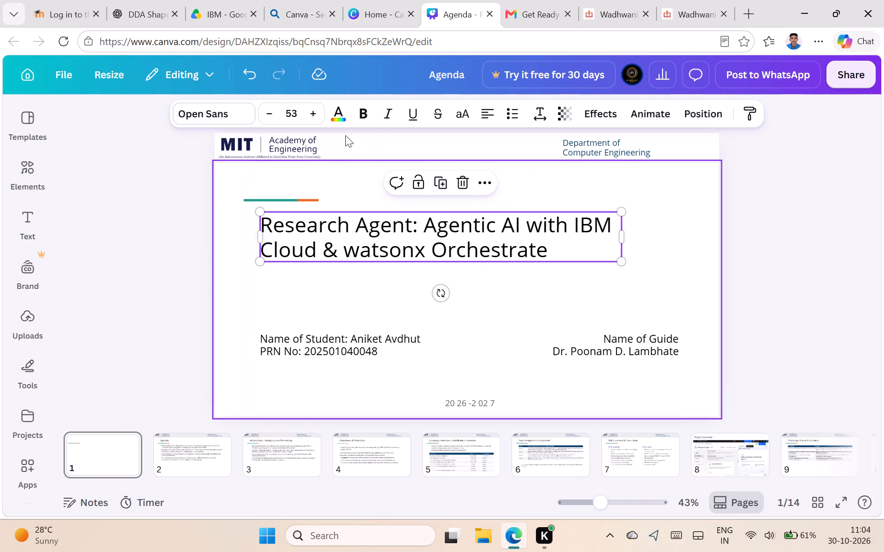
{"action": "left_click", "coordinate": [337, 113]}
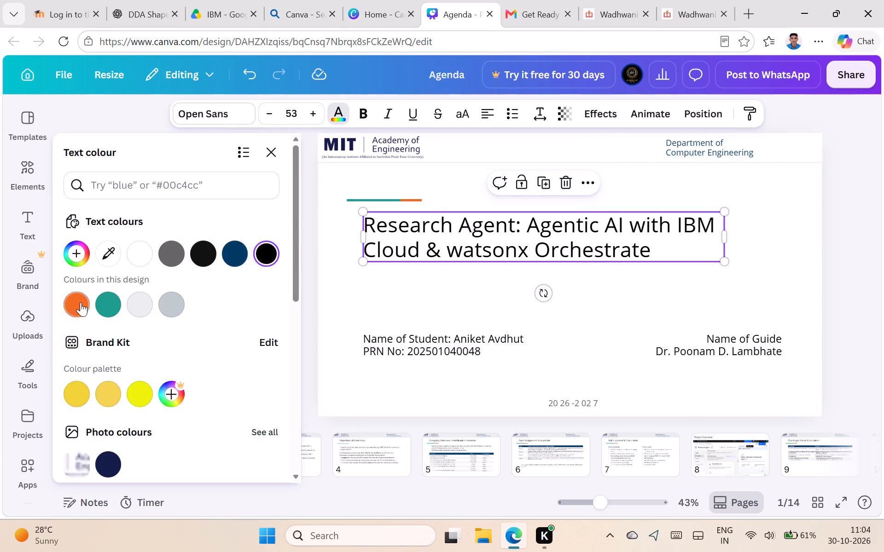
{"action": "left_click", "coordinate": [78, 305]}
{"action": "scroll", "coordinate": [195, 375], "scroll_direction": "down", "scroll_amount": 2}
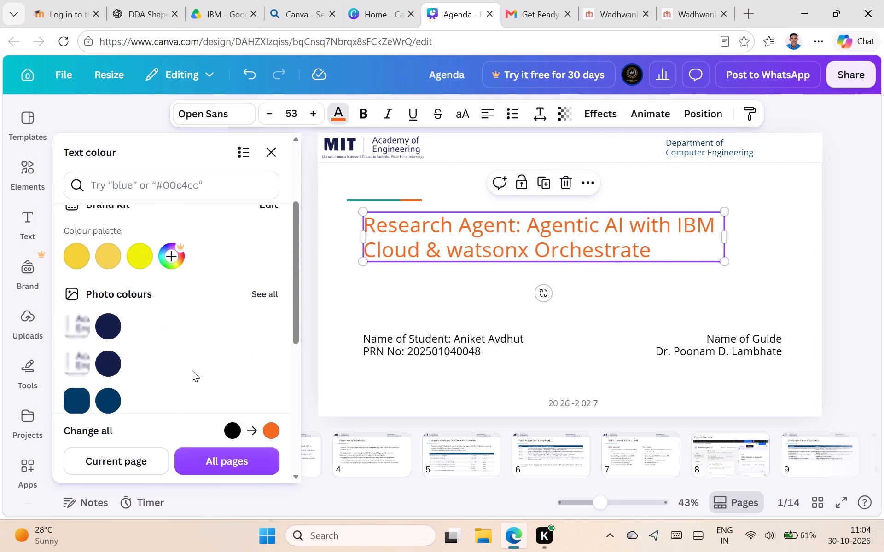
{"action": "scroll", "coordinate": [167, 351], "scroll_direction": "down", "scroll_amount": 2}
{"action": "left_click", "coordinate": [81, 260]}
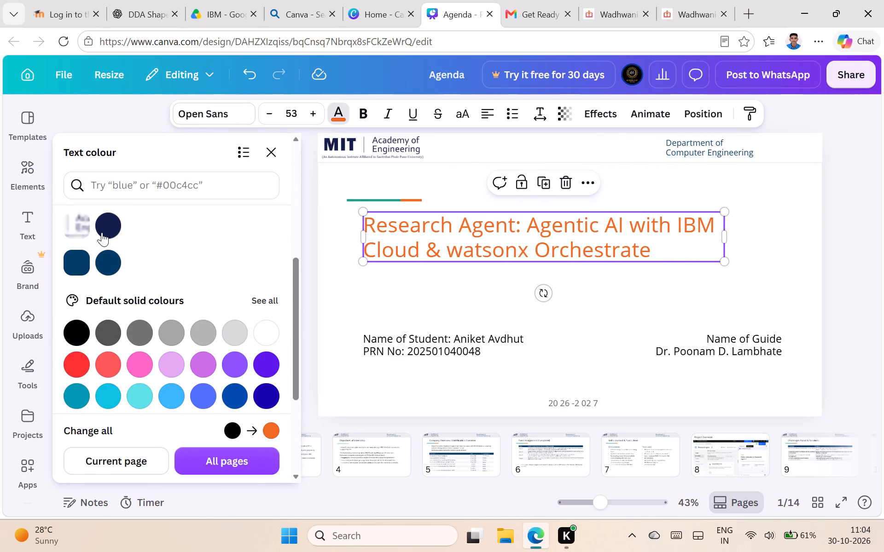
{"action": "left_click", "coordinate": [108, 223]}
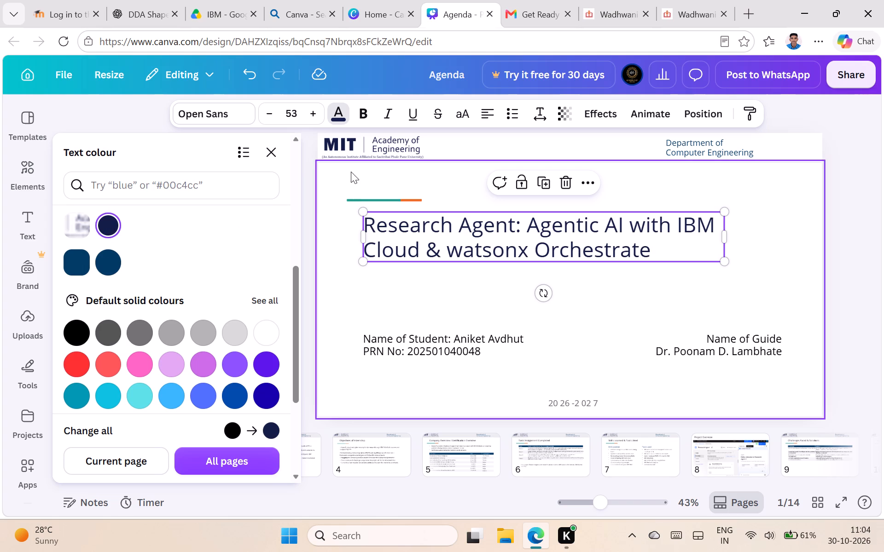
{"action": "left_click", "coordinate": [365, 115]}
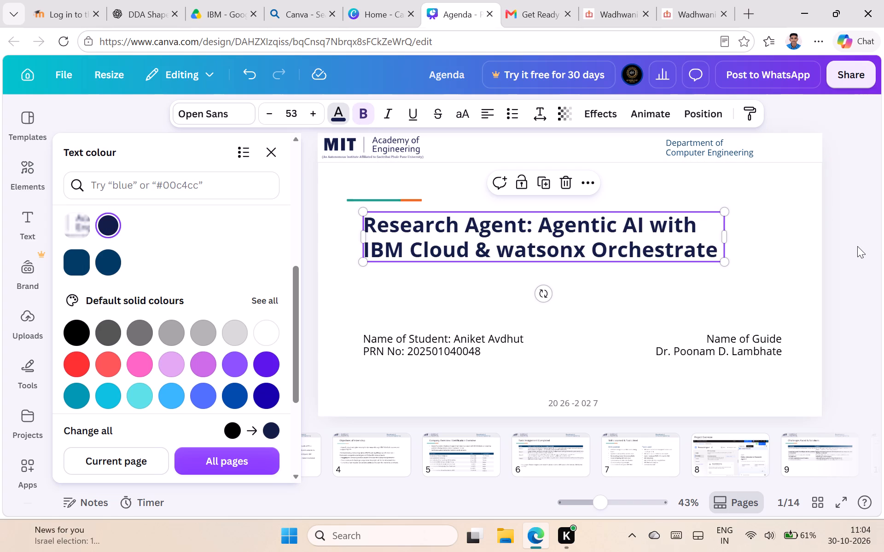
{"action": "left_click", "coordinate": [857, 249]}
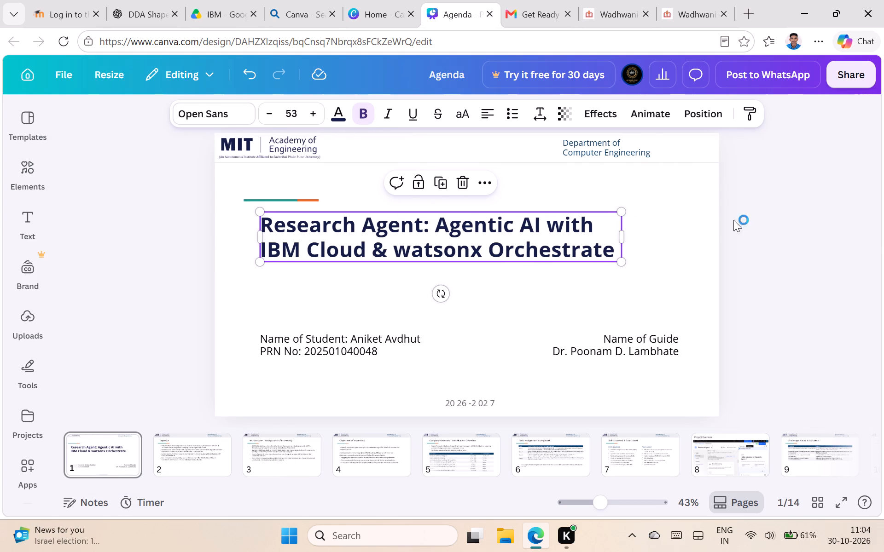
{"action": "left_click", "coordinate": [773, 217]}
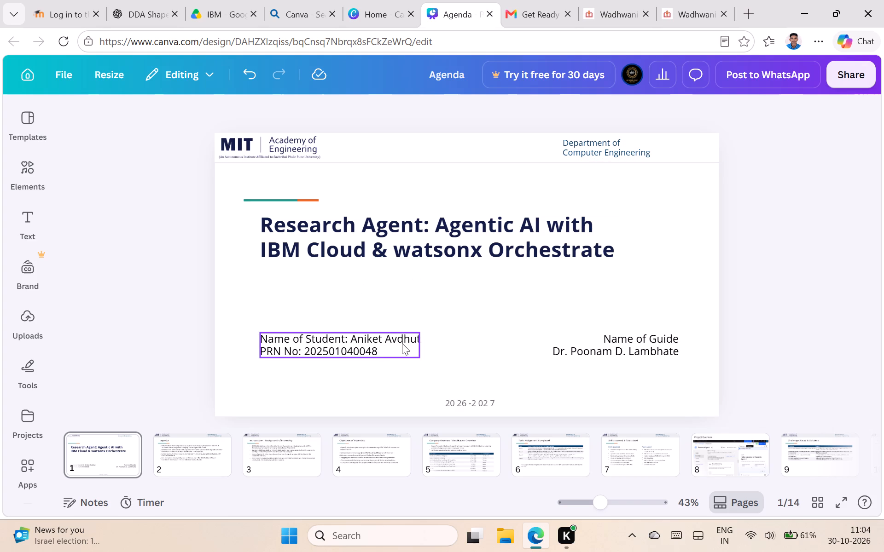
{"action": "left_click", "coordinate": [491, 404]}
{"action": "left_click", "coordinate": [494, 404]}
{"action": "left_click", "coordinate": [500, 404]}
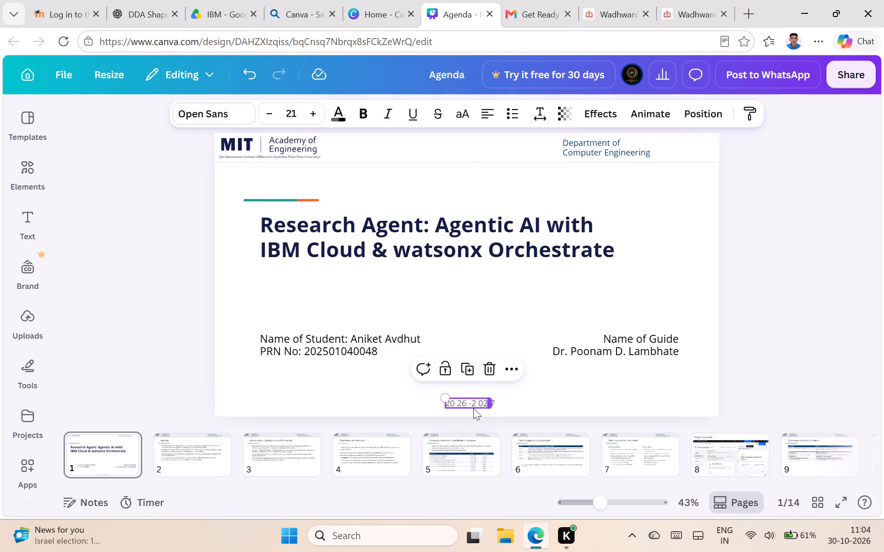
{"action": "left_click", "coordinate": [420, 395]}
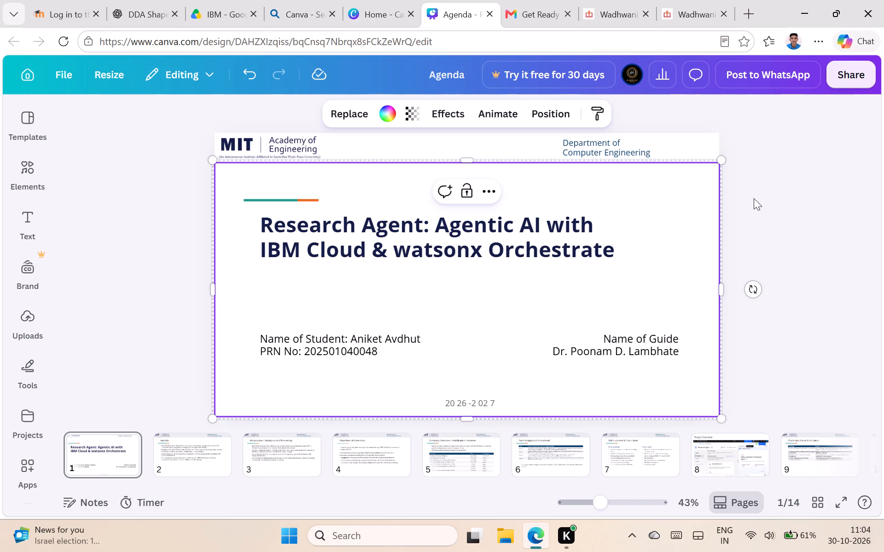
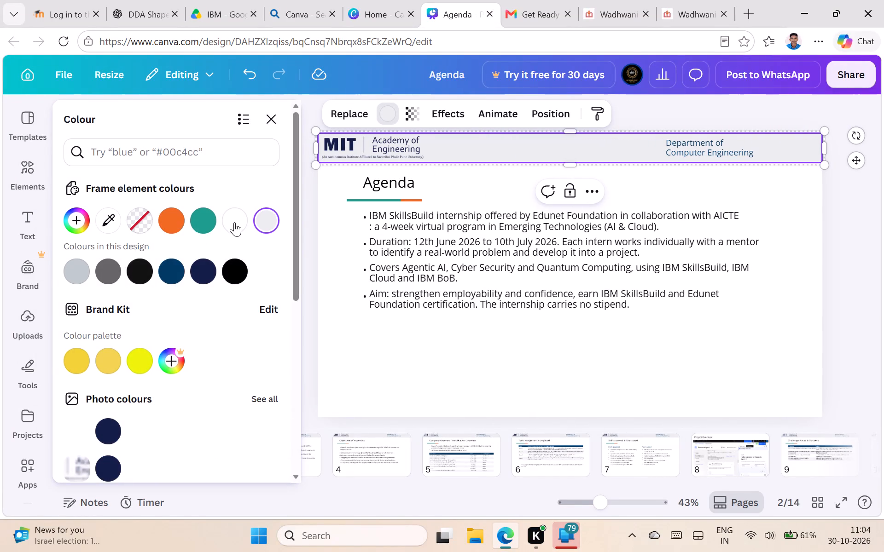
Change the header band's grey fill on the Agenda slide to white and apply the colour change across all pages.
{"action": "left_click", "coordinate": [237, 221]}
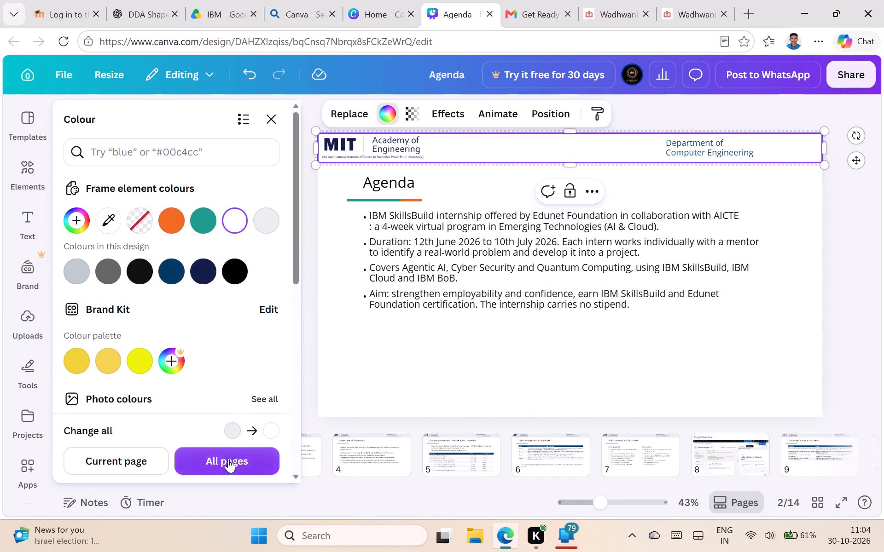
{"action": "left_click", "coordinate": [227, 460]}
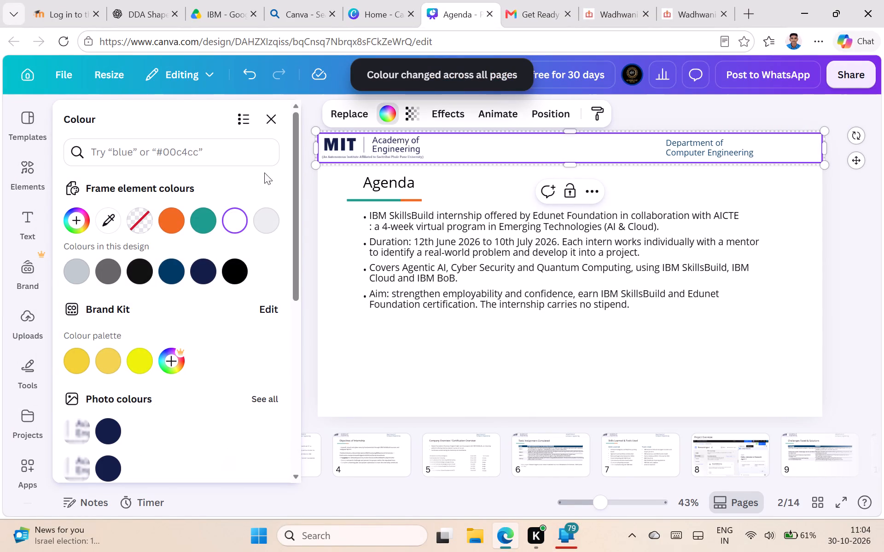
{"action": "left_click", "coordinate": [273, 128]}
Open slide 3, the introduction slide, to check its header.
{"action": "left_click", "coordinate": [279, 453]}
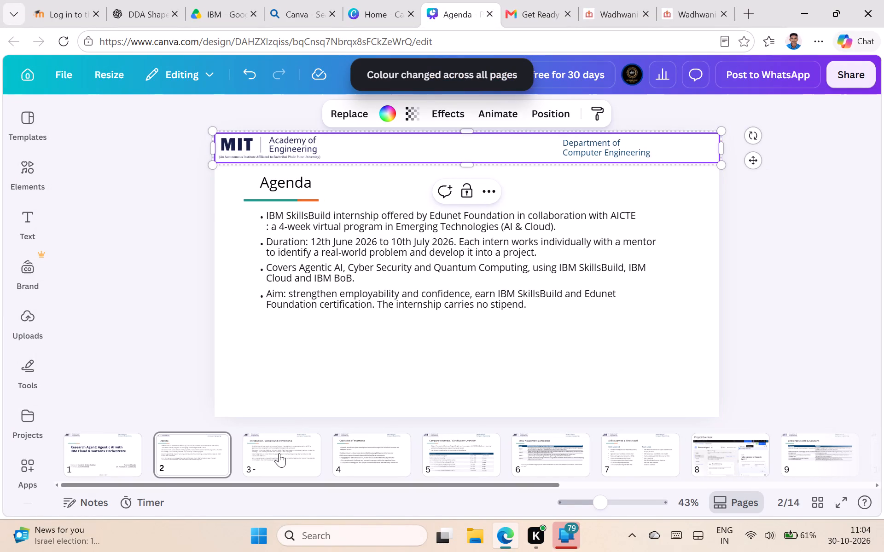
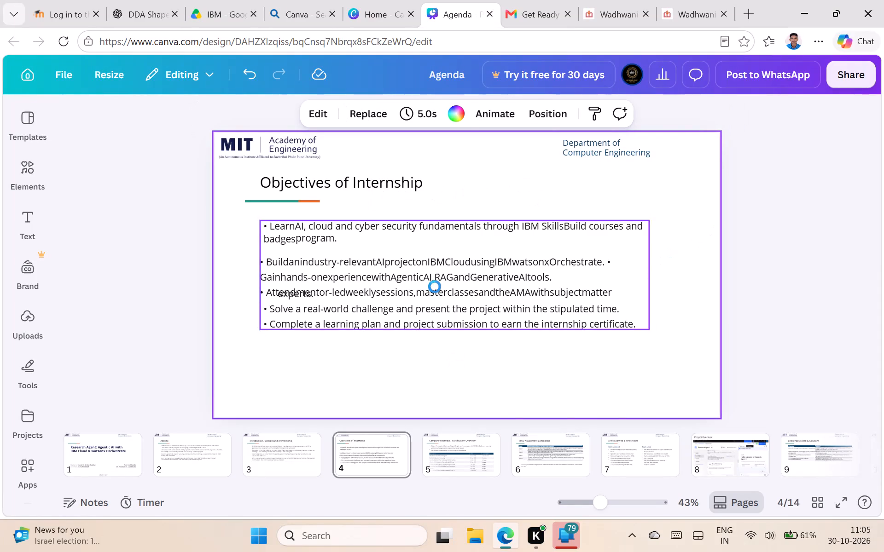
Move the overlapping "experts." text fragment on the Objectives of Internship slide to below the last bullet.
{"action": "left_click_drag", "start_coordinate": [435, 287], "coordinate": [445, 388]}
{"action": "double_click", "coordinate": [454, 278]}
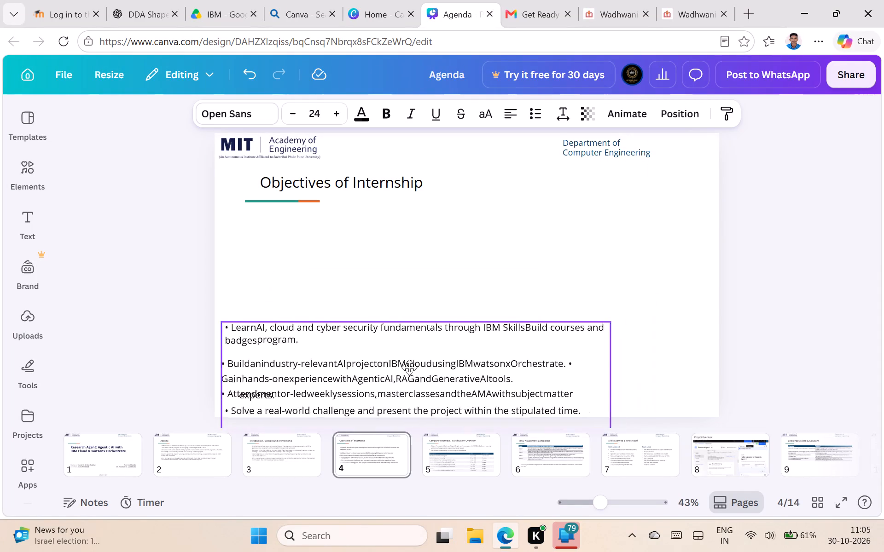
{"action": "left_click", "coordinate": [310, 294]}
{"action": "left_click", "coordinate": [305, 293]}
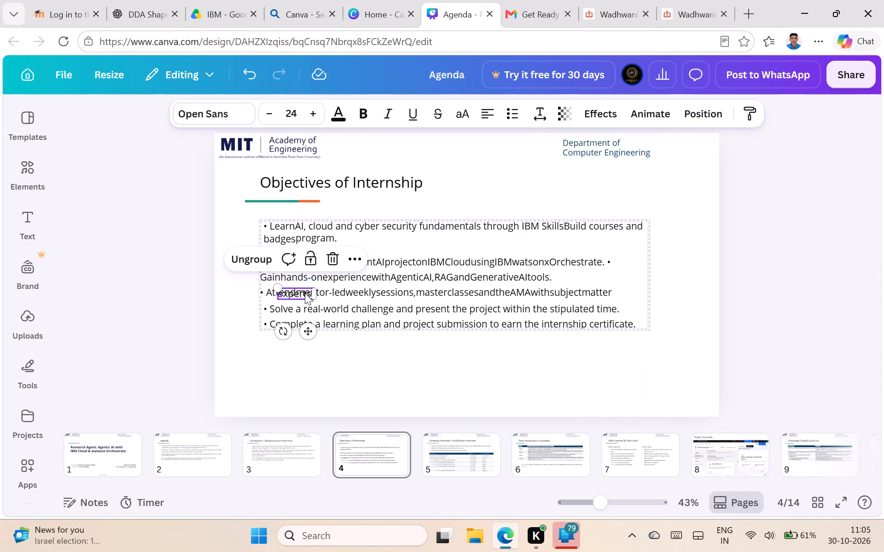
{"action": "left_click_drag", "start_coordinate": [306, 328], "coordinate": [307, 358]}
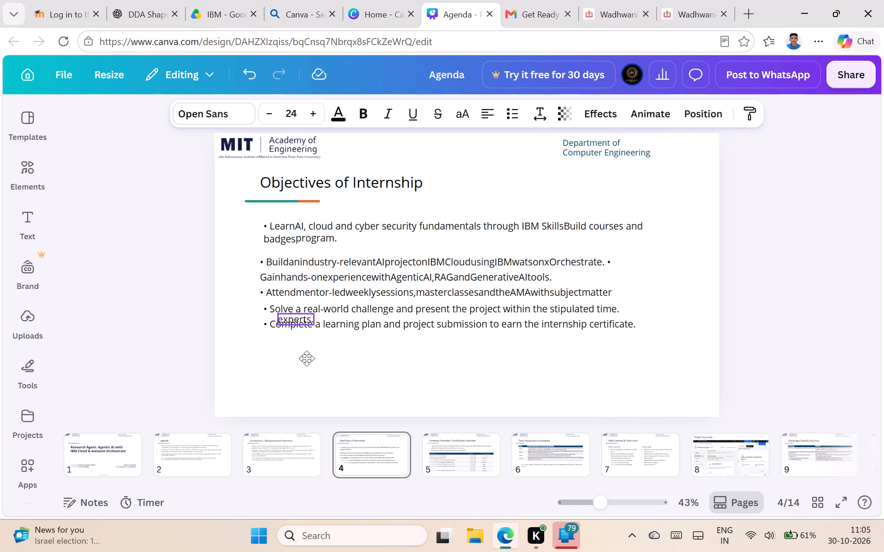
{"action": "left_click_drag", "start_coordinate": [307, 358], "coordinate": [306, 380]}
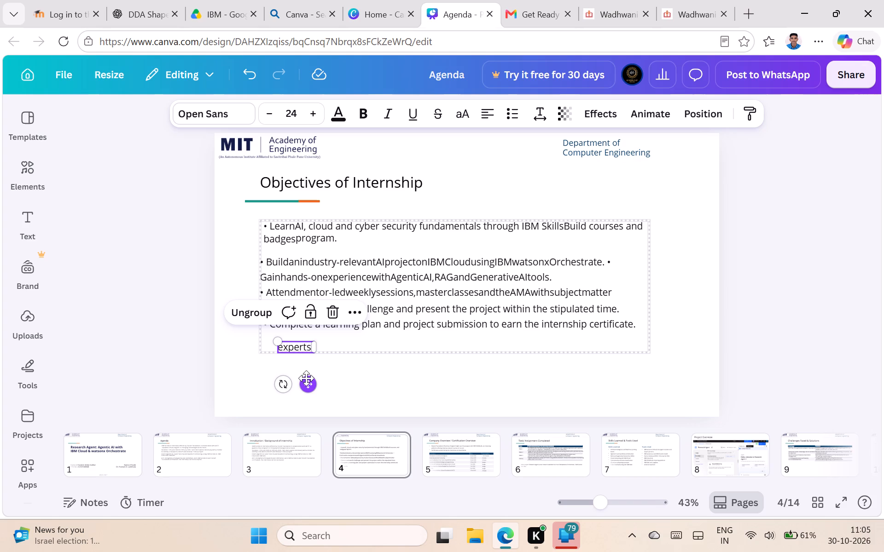
Delete the whole group of objectives text from slide 4, Objectives of Internship.
{"action": "left_click", "coordinate": [361, 287]}
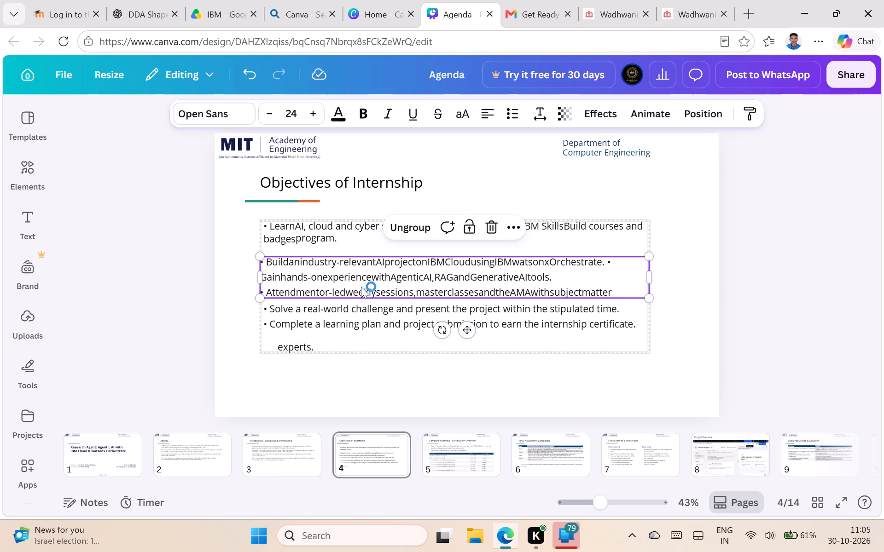
{"action": "left_click", "coordinate": [372, 277]}
{"action": "left_click", "coordinate": [688, 264]}
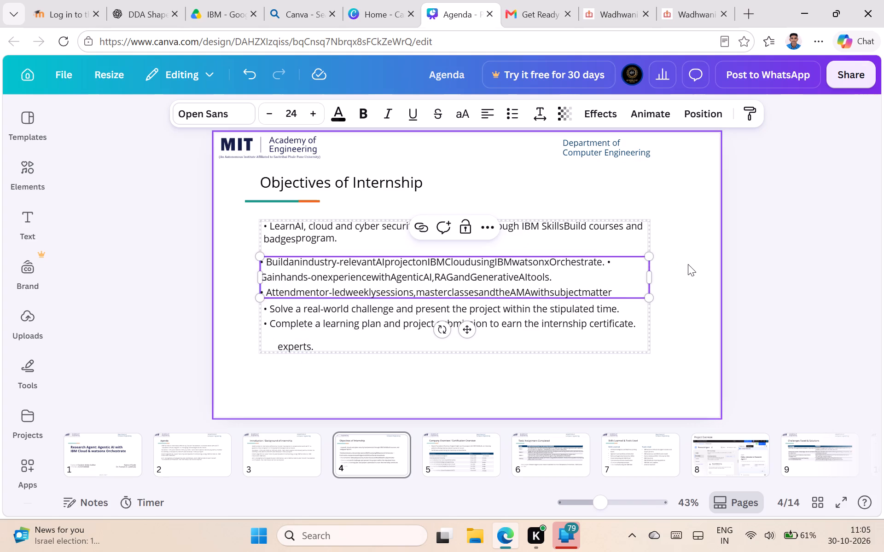
{"action": "left_click", "coordinate": [567, 271]}
{"action": "left_click", "coordinate": [501, 192]}
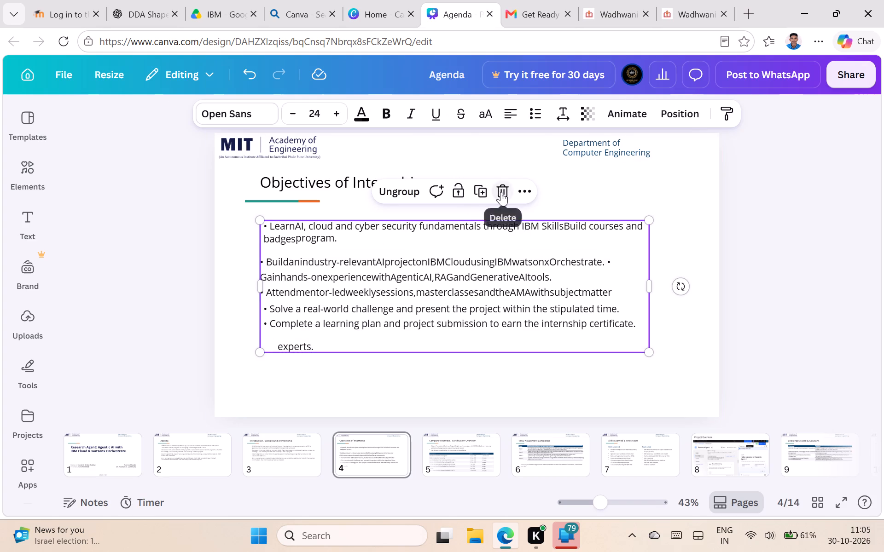
Delete the body text block from slide 3, Introduction / Background of Internship, leaving its bullet markers.
{"action": "left_click", "coordinate": [295, 442]}
{"action": "left_click", "coordinate": [413, 296]}
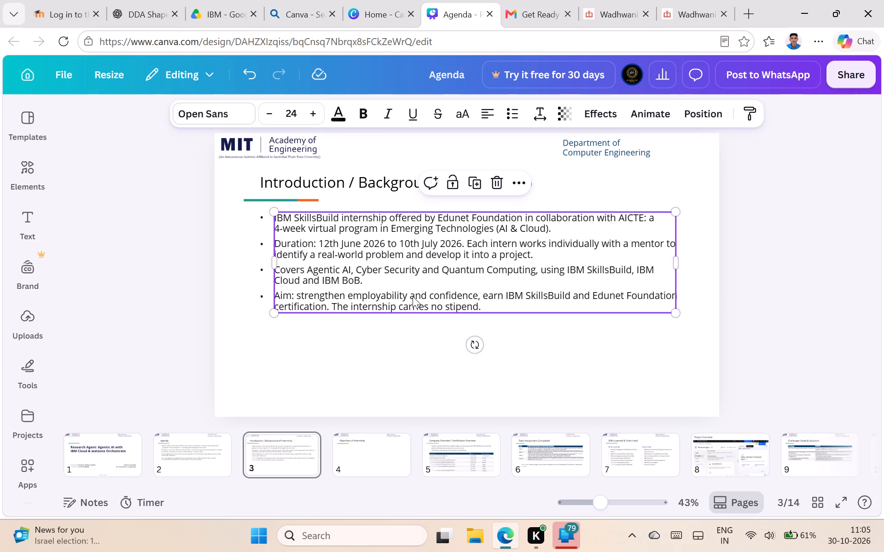
{"action": "key", "text": "BackSpace"}
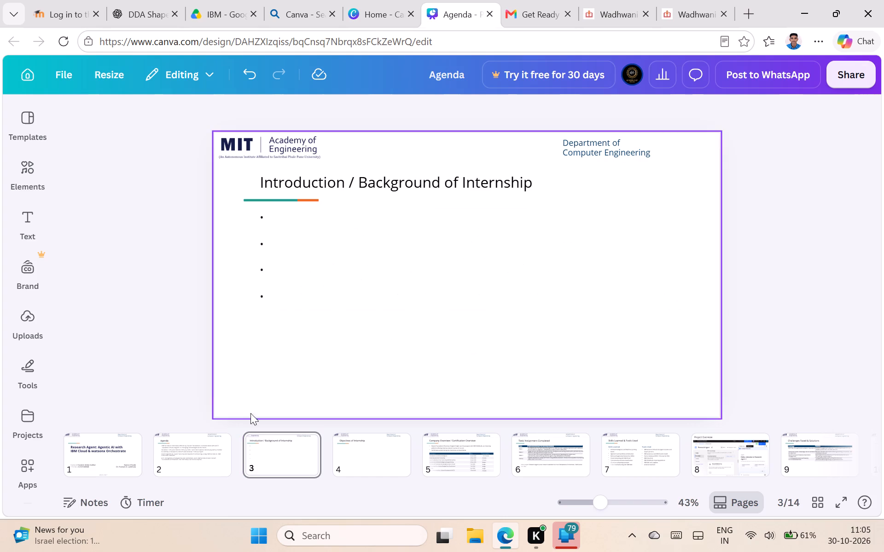
Delete the body text block from slide 2, Agenda, leaving its bullet markers.
{"action": "left_click", "coordinate": [199, 445]}
{"action": "left_click", "coordinate": [345, 279]}
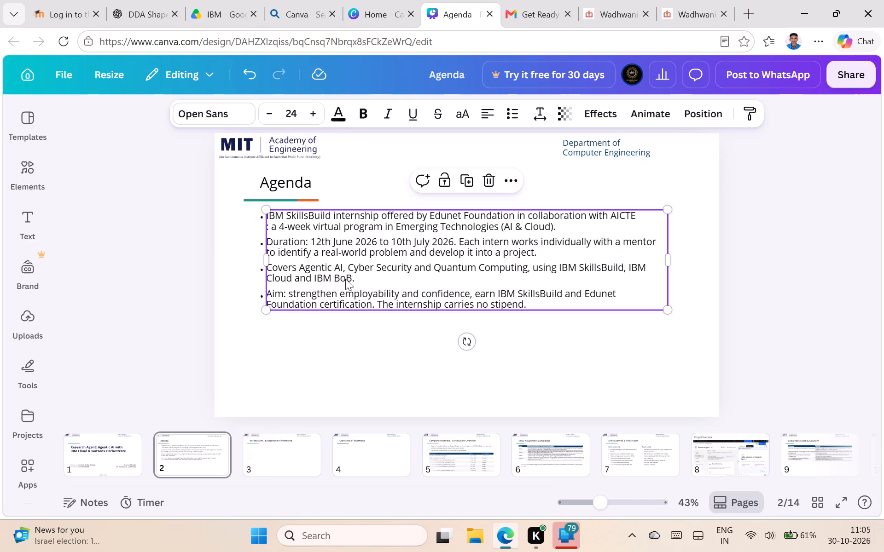
{"action": "key", "text": "BackSpace"}
Delete the description text and the certificates table from slide 5, Company Overview / Certification Overview, leaving the bullet markers.
{"action": "left_click", "coordinate": [464, 470]}
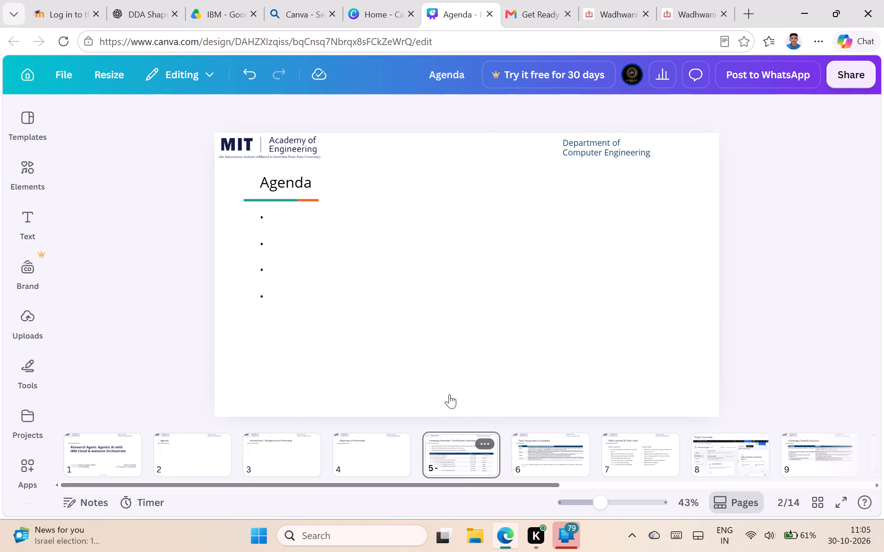
{"action": "left_click", "coordinate": [425, 235]}
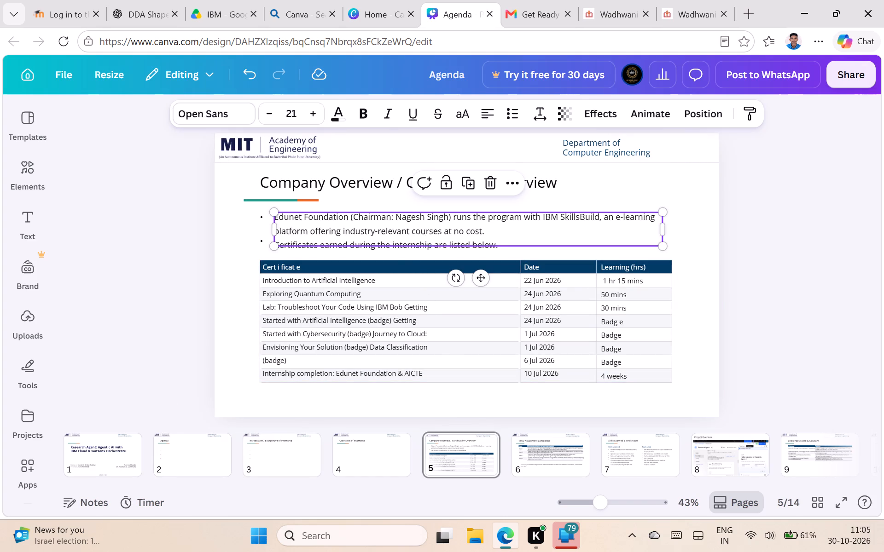
{"action": "key", "text": "BackSpace"}
{"action": "left_click", "coordinate": [406, 301]}
{"action": "key", "text": "BackSpace"}
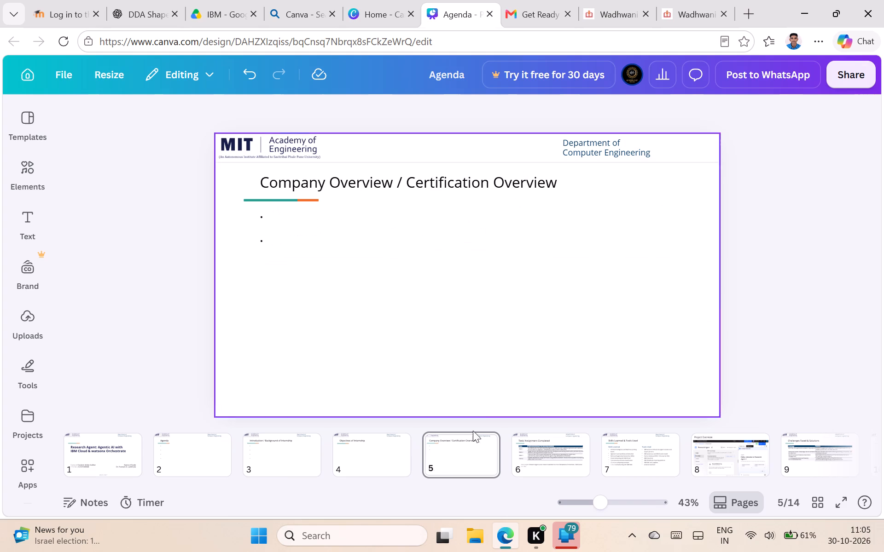
Delete the weekly task table's text and cells and the main project bullet from slide 6, Task/ Assignment Completed.
{"action": "left_click", "coordinate": [547, 459]}
{"action": "left_click", "coordinate": [490, 304]}
{"action": "key", "text": "BackSpace"}
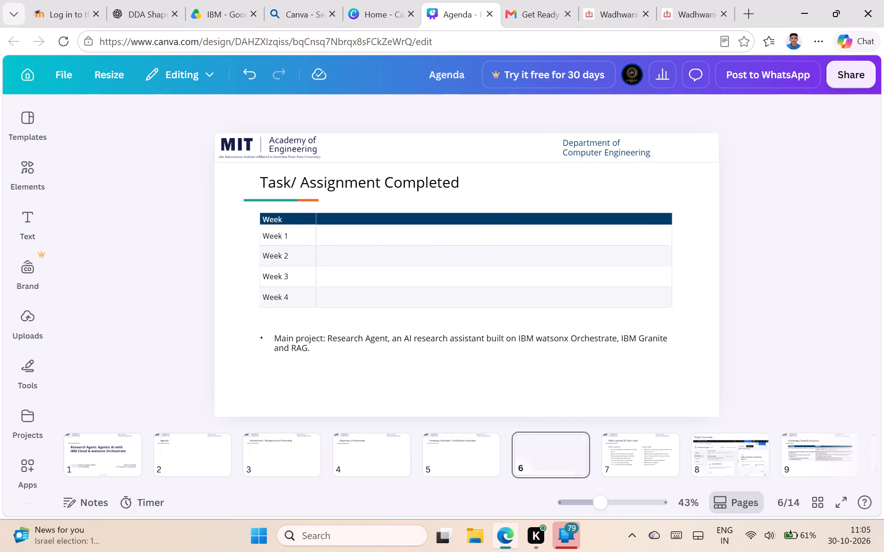
{"action": "key", "text": "Down"}
{"action": "left_click", "coordinate": [522, 234]}
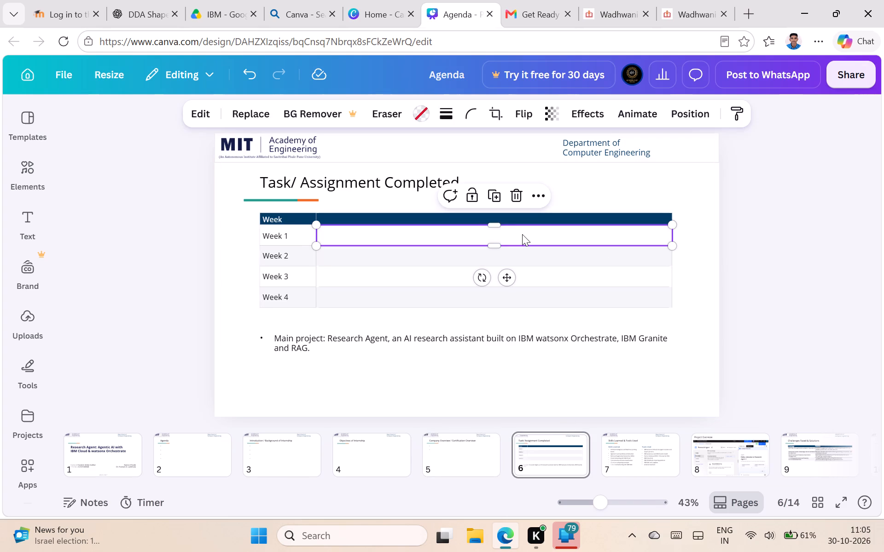
{"action": "left_click", "coordinate": [514, 204]}
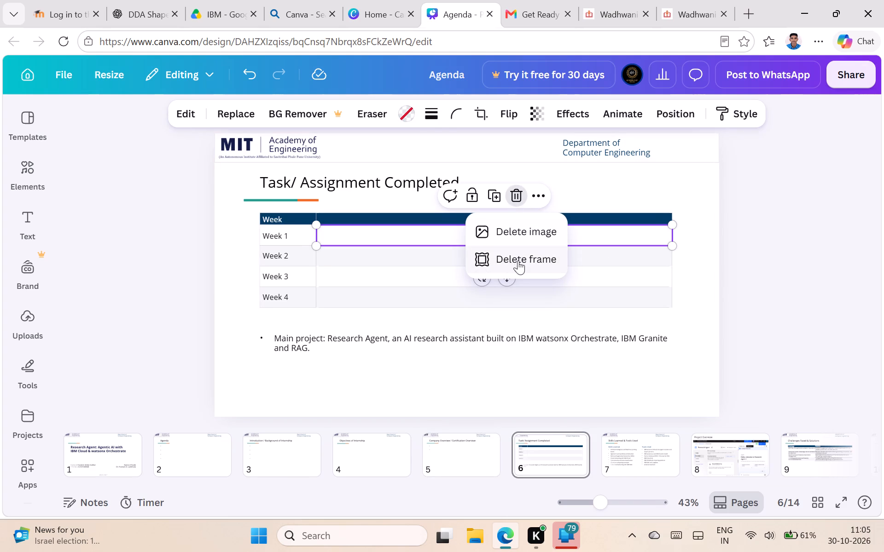
{"action": "left_click", "coordinate": [518, 260]}
{"action": "left_click_drag", "start_coordinate": [248, 217], "coordinate": [291, 336]}
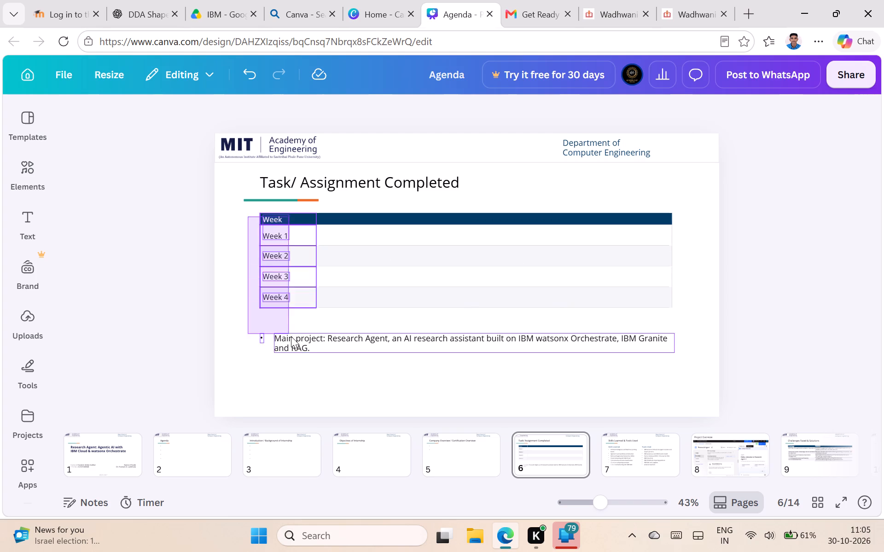
{"action": "left_click_drag", "start_coordinate": [291, 336], "coordinate": [634, 368]}
{"action": "key", "text": "BackSpace"}
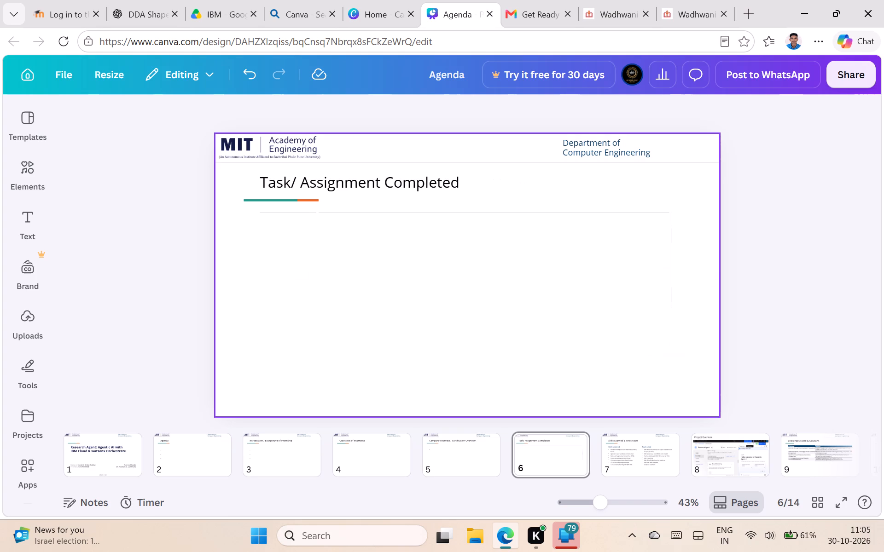
Delete the skills and tools lists with their subheadings and bullet markers from slide 7, Skills Learned & Tools Used.
{"action": "left_click", "coordinate": [625, 466]}
{"action": "left_click", "coordinate": [418, 243]}
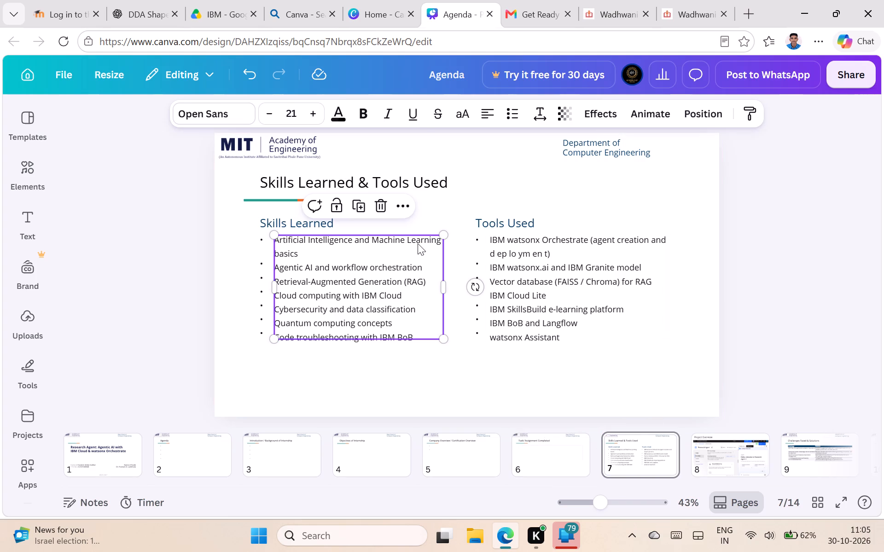
{"action": "key", "text": "BackSpace"}
{"action": "left_click", "coordinate": [526, 256]}
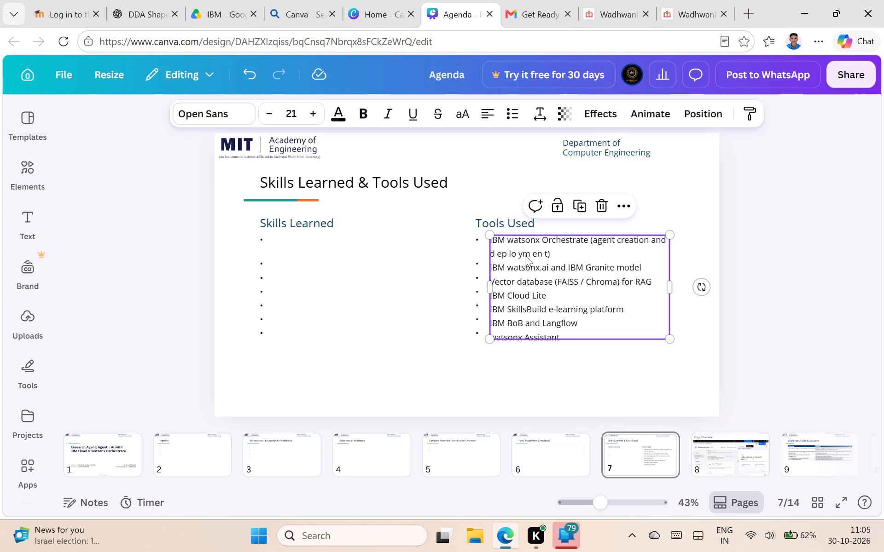
{"action": "key", "text": "BackSpace"}
{"action": "key", "text": "Up"}
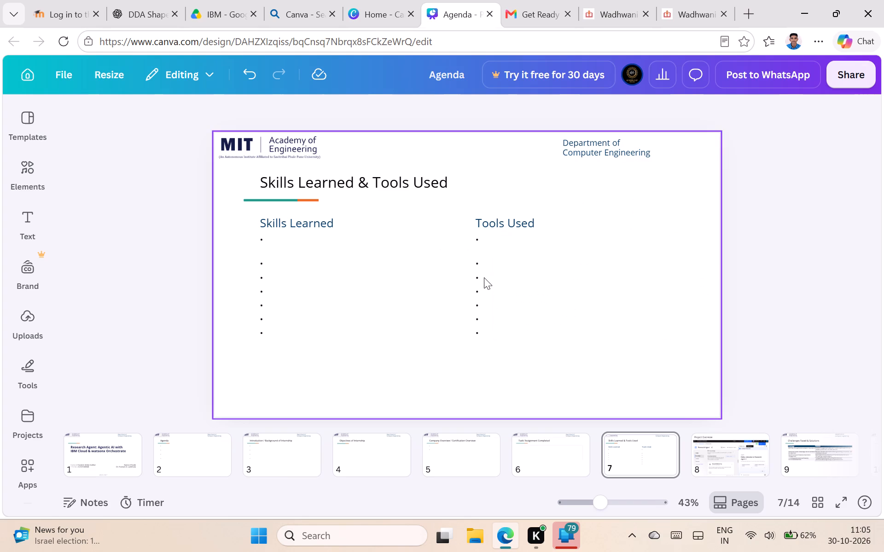
{"action": "left_click_drag", "start_coordinate": [246, 214], "coordinate": [596, 362]}
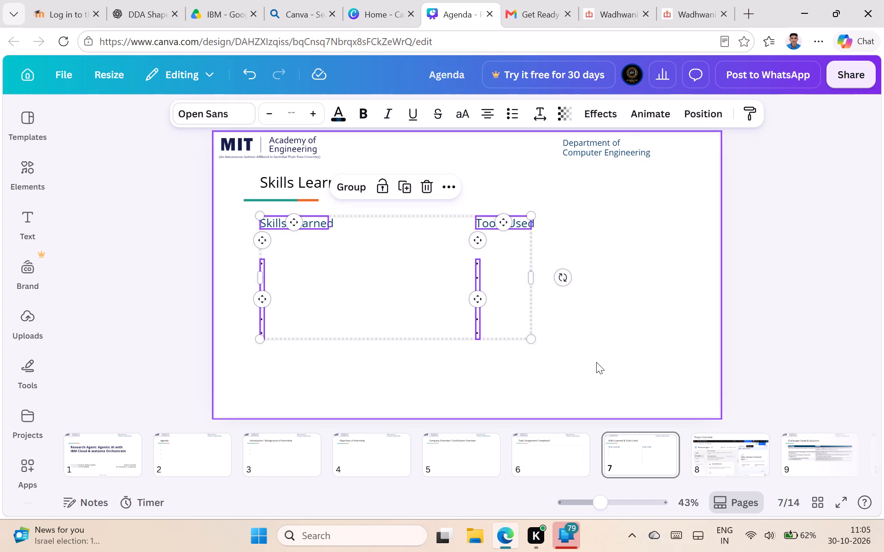
{"action": "key", "text": "BackSpace"}
Skip the Project Overview slide and delete the entire challenges and solutions table from slide 9, Challenges Faced & Solutions.
{"action": "left_click", "coordinate": [731, 463]}
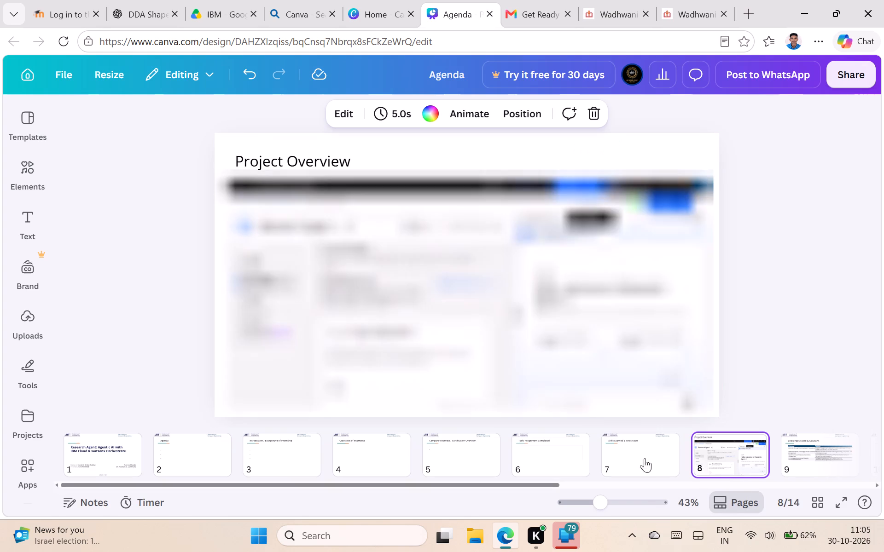
{"action": "left_click", "coordinate": [812, 466]}
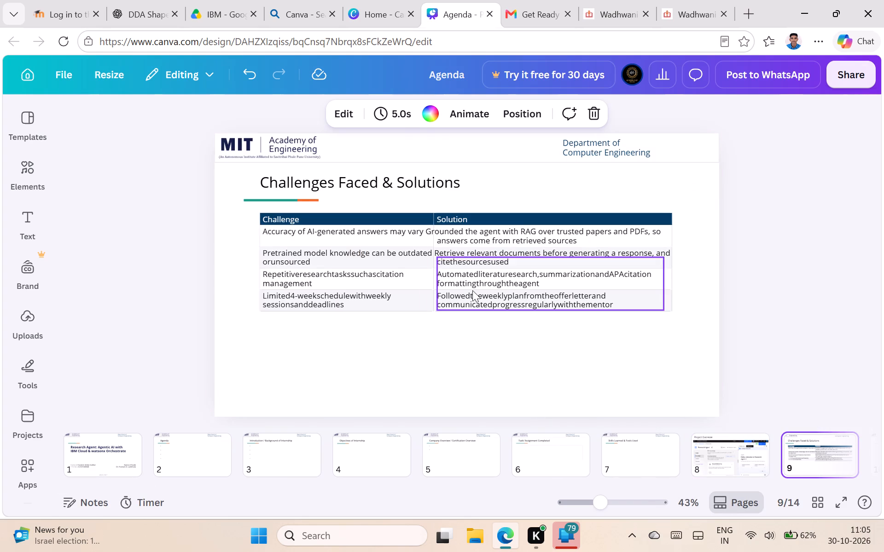
{"action": "left_click_drag", "start_coordinate": [248, 210], "coordinate": [560, 349]}
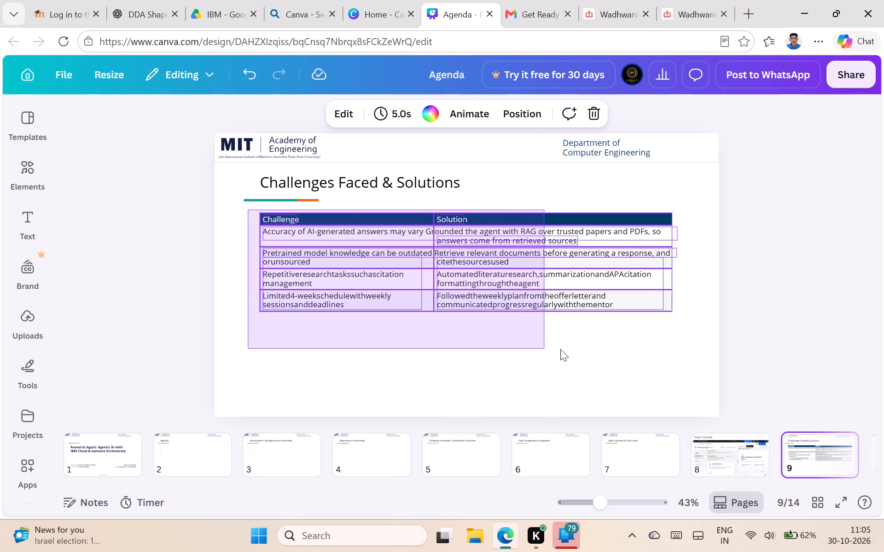
{"action": "left_click_drag", "start_coordinate": [560, 349], "coordinate": [677, 336]}
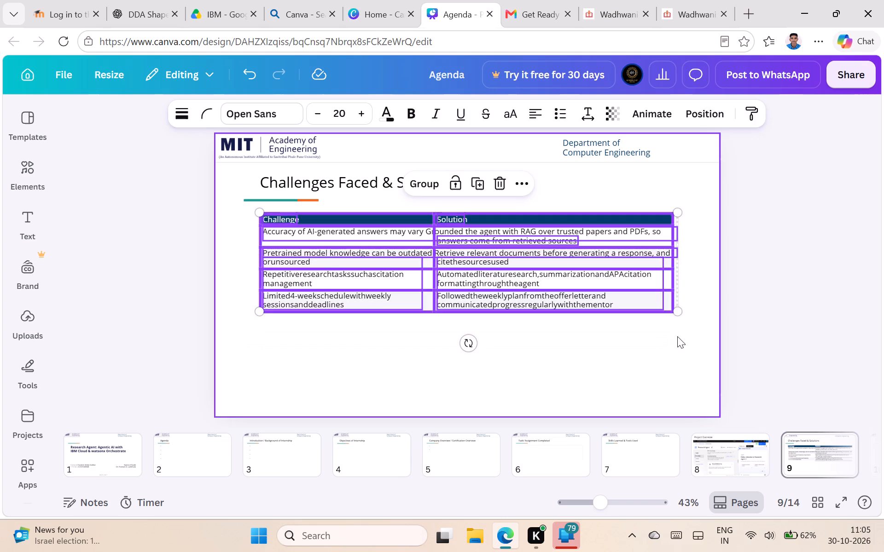
{"action": "key", "text": "BackSpace"}
Delete all achievement text and bullet markers from slide 10, Key Achievements & Outcomes.
{"action": "scroll", "coordinate": [710, 387], "scroll_direction": "down", "scroll_amount": 4}
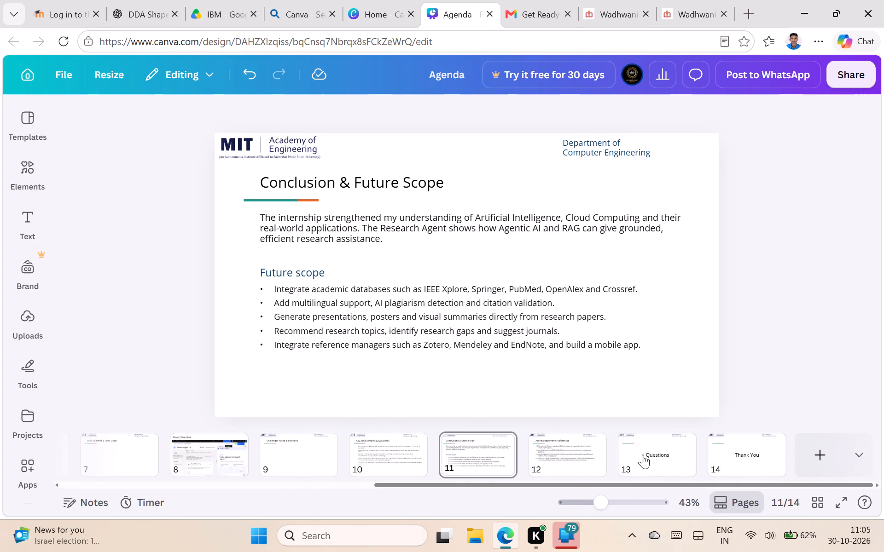
{"action": "left_click", "coordinate": [416, 456]}
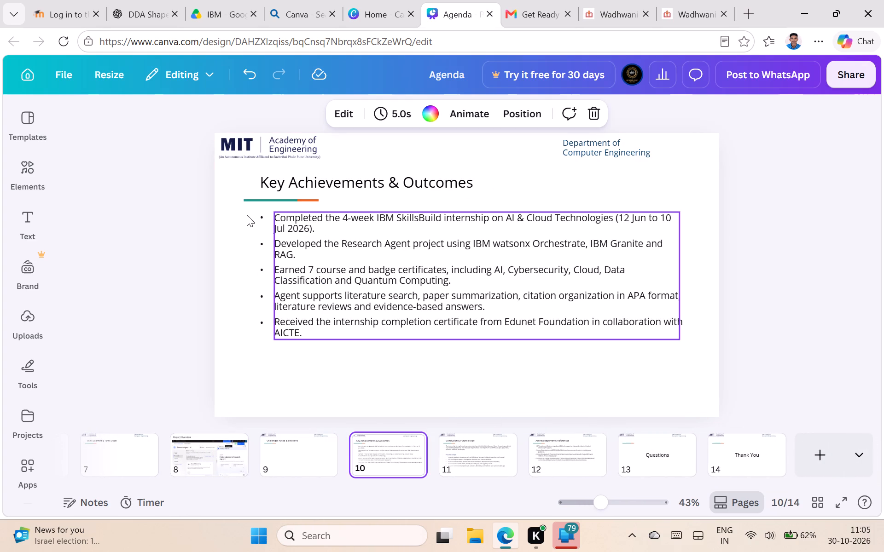
{"action": "left_click_drag", "start_coordinate": [246, 212], "coordinate": [678, 379]}
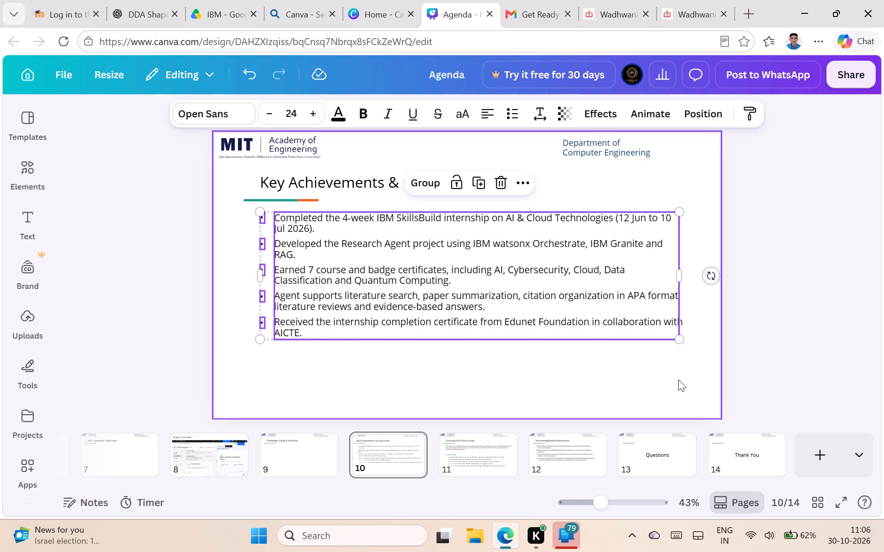
{"action": "key", "text": "BackSpace"}
Delete the conclusion paragraph, the Future scope subheading and its bullet list from slide 11, Conclusion & Future Scope.
{"action": "left_click", "coordinate": [487, 453]}
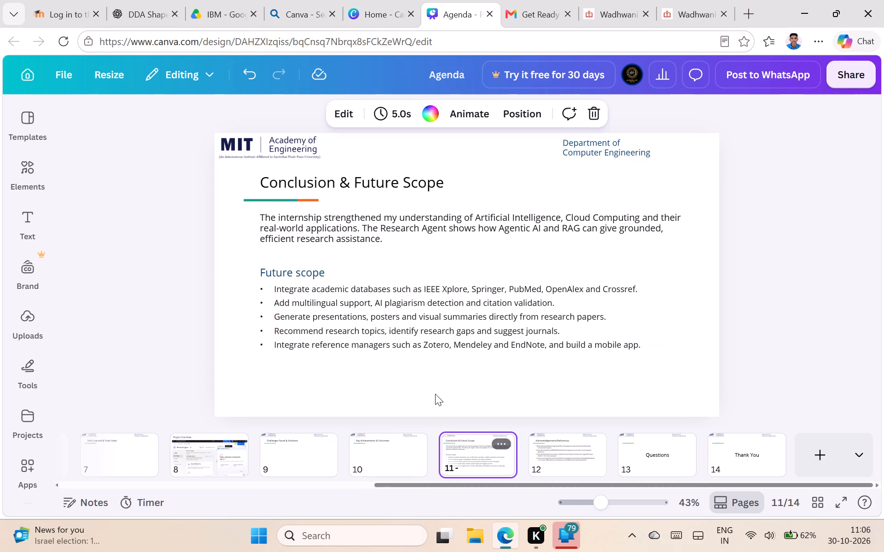
{"action": "left_click_drag", "start_coordinate": [247, 209], "coordinate": [684, 376]}
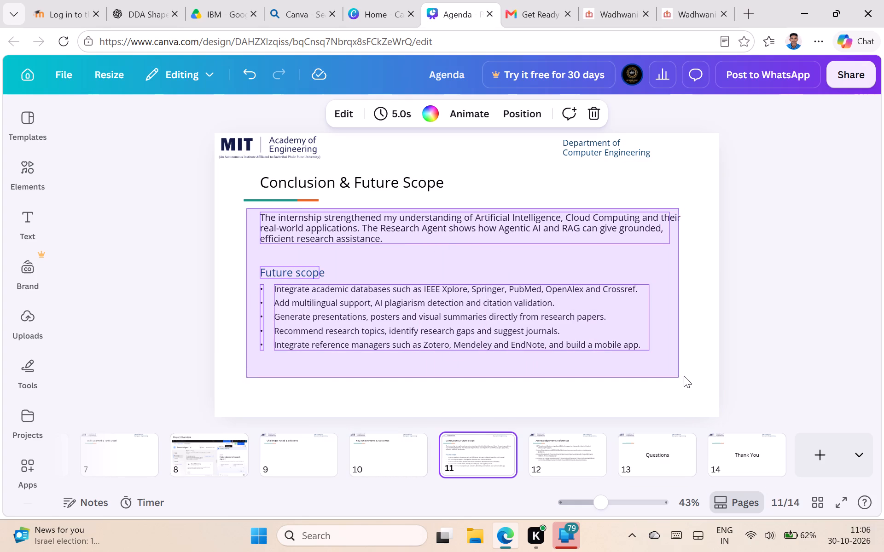
{"action": "left_click_drag", "start_coordinate": [684, 376], "coordinate": [685, 375]}
{"action": "key", "text": "BackSpace"}
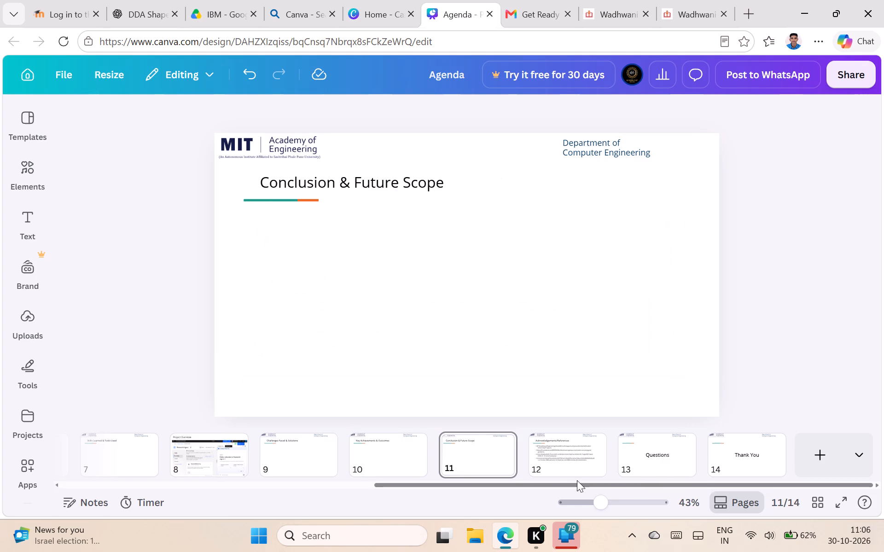
Delete all the acknowledgement and reference text lines from slide 12, Acknowledgements/References.
{"action": "left_click", "coordinate": [567, 468]}
{"action": "left_click_drag", "start_coordinate": [242, 209], "coordinate": [571, 340]}
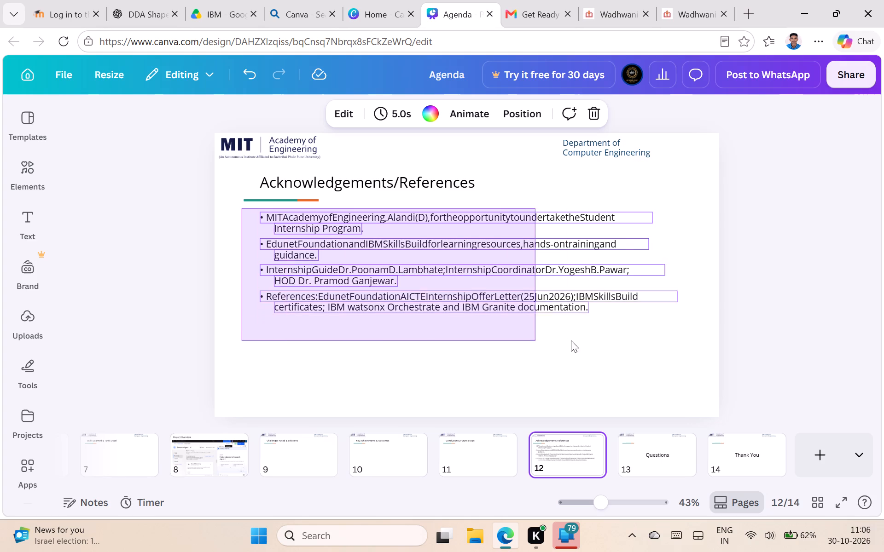
{"action": "left_click_drag", "start_coordinate": [571, 340], "coordinate": [669, 335]}
{"action": "key", "text": "BackSpace"}
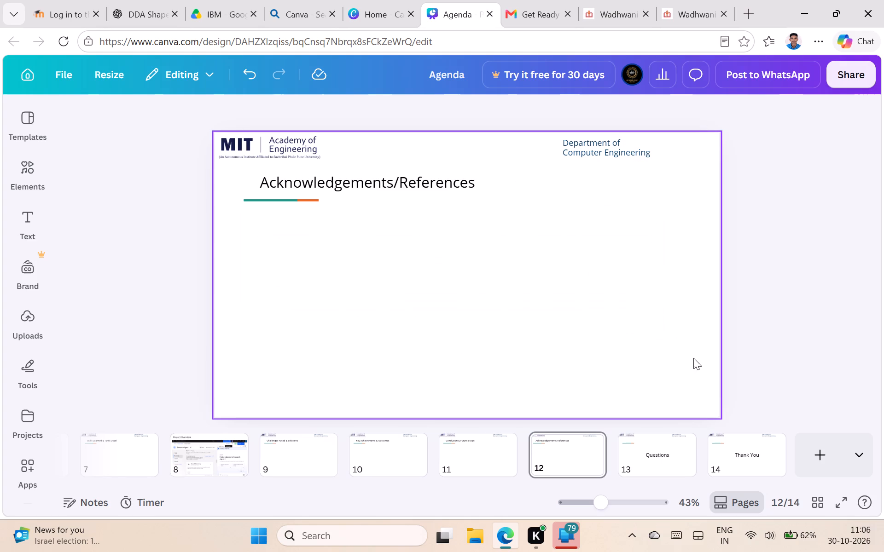
Open slide 13, the Questions slide, to check its content.
{"action": "left_click", "coordinate": [681, 449]}
{"action": "scroll", "coordinate": [215, 469], "scroll_direction": "down", "scroll_amount": 5}
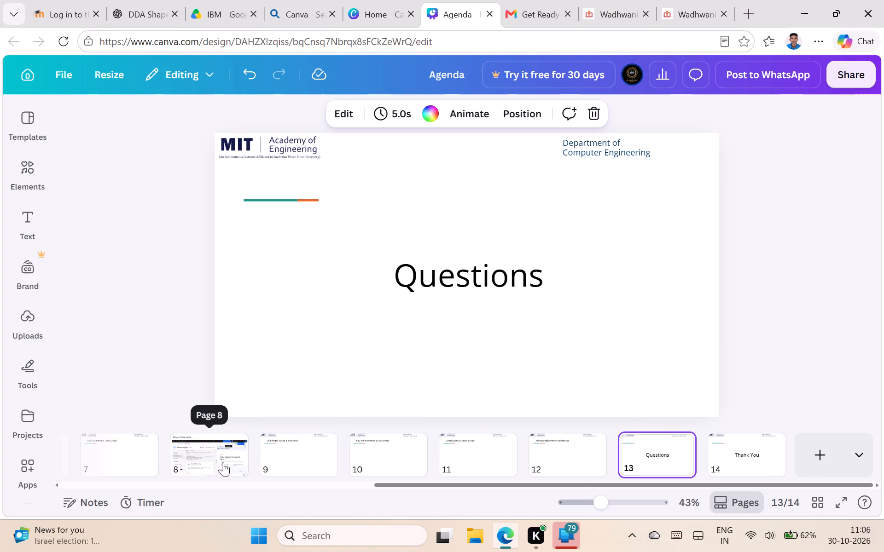
Return to slide 2, Agenda, to check its remaining content.
{"action": "scroll", "coordinate": [227, 459], "scroll_direction": "up", "scroll_amount": 14}
{"action": "left_click", "coordinate": [199, 456]}
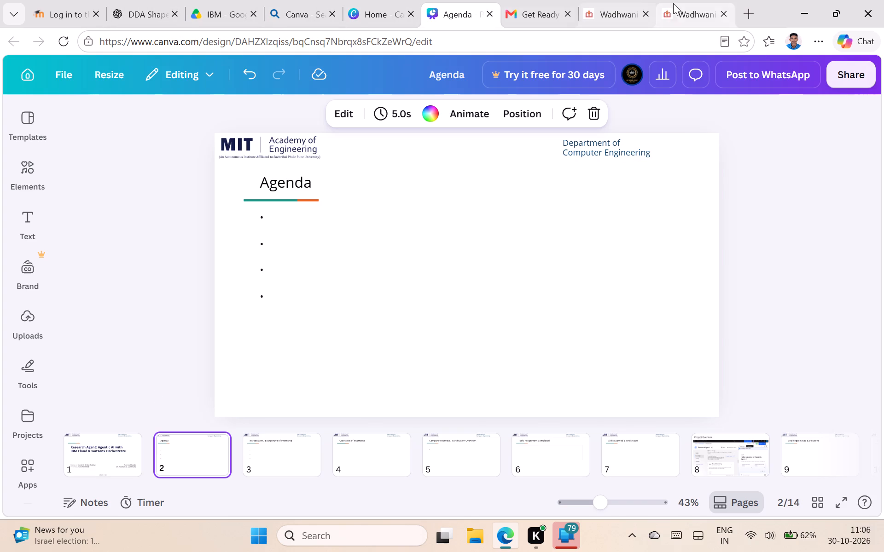
Search the web for FLo 101 in a new browser tab and look through the results.
{"action": "left_click", "coordinate": [758, 11]}
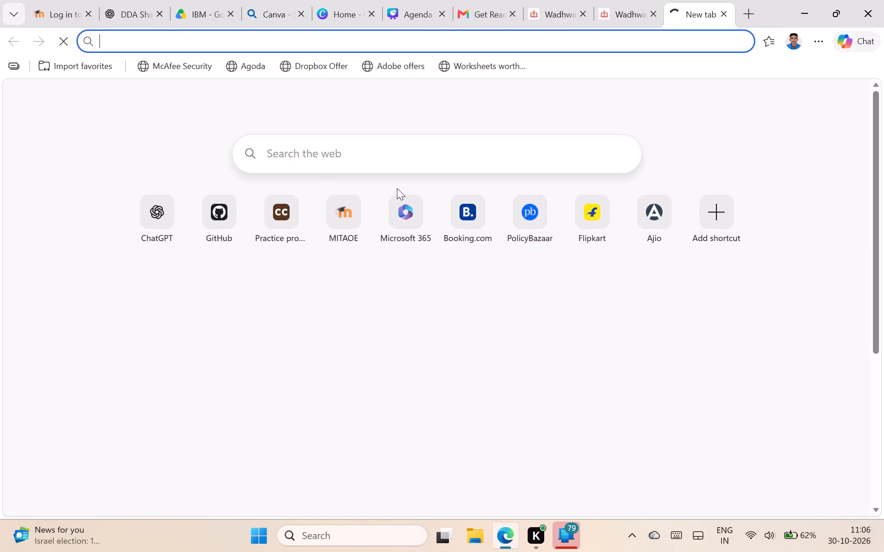
{"action": "left_click", "coordinate": [428, 164]}
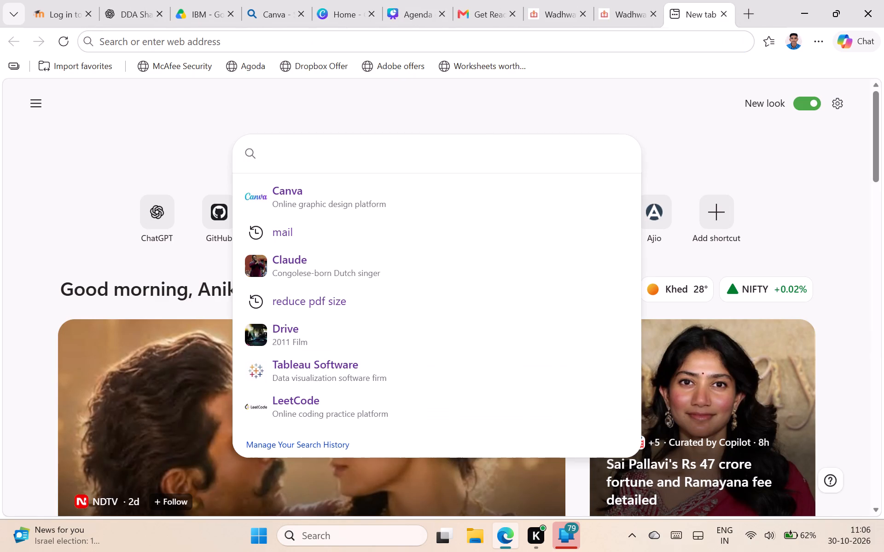
{"action": "type", "text": "FLo"}
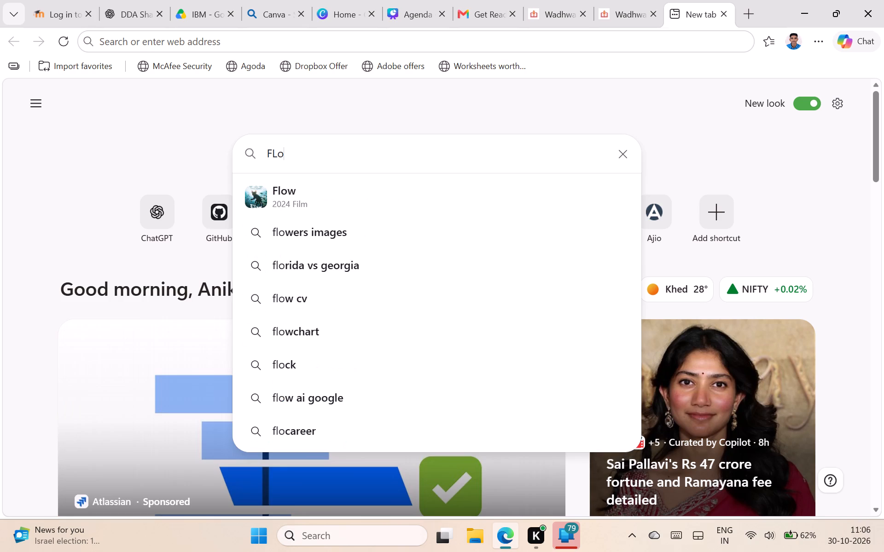
{"action": "key", "text": "space"}
{"action": "type", "text": "101"}
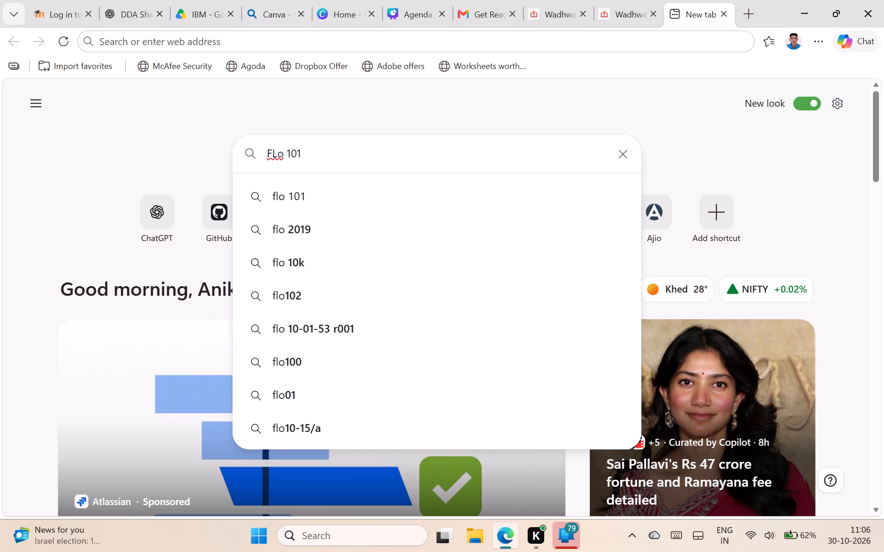
{"action": "key", "text": "Return"}
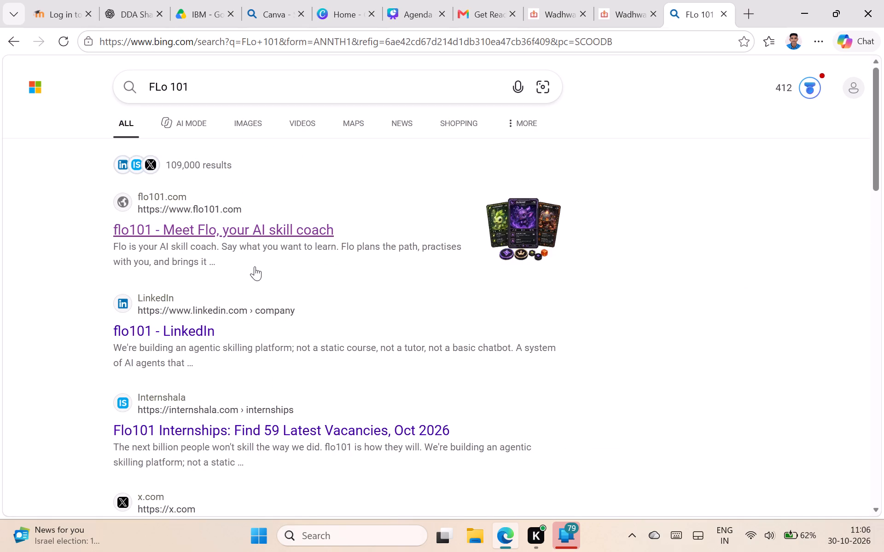
{"action": "scroll", "coordinate": [255, 266], "scroll_direction": "down", "scroll_amount": 6}
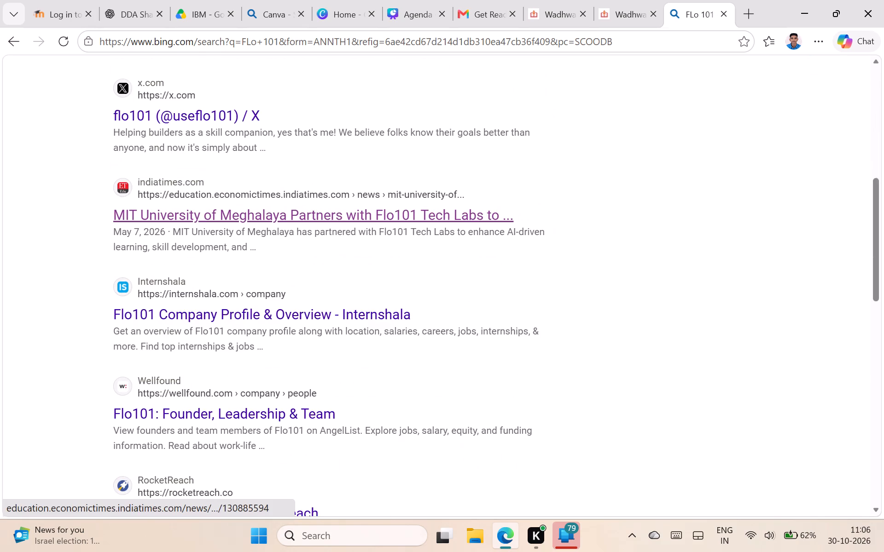
{"action": "scroll", "coordinate": [255, 268], "scroll_direction": "down", "scroll_amount": 20}
{"action": "scroll", "coordinate": [255, 268], "scroll_direction": "up", "scroll_amount": 20}
{"action": "scroll", "coordinate": [255, 268], "scroll_direction": "up", "scroll_amount": 2}
Extend the web search to FLo 101 geeks for geeks and look through the results.
{"action": "left_click", "coordinate": [256, 93]}
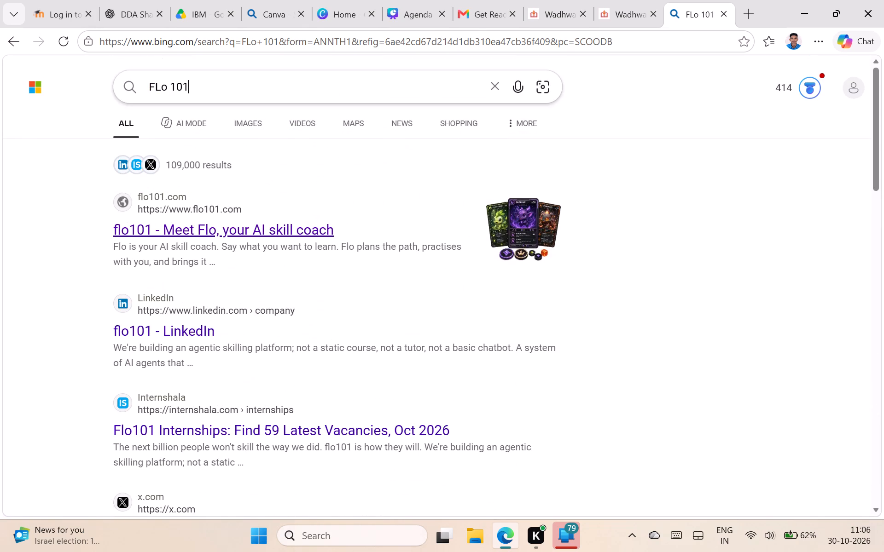
{"action": "key", "text": "space"}
{"action": "type", "text": "gee"}
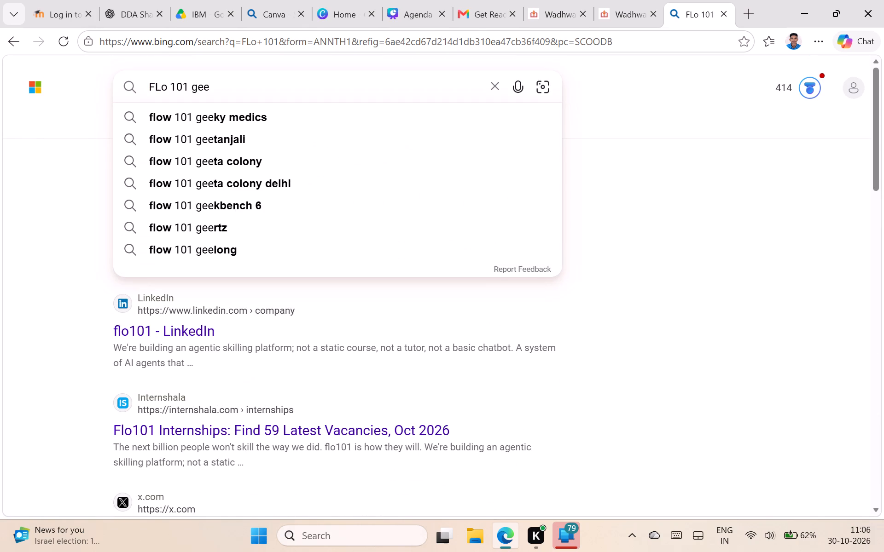
{"action": "type", "text": "ks for"}
{"action": "key", "text": "space"}
{"action": "type", "text": "gee"}
{"action": "key", "text": "Tab"}
{"action": "key", "text": "Return"}
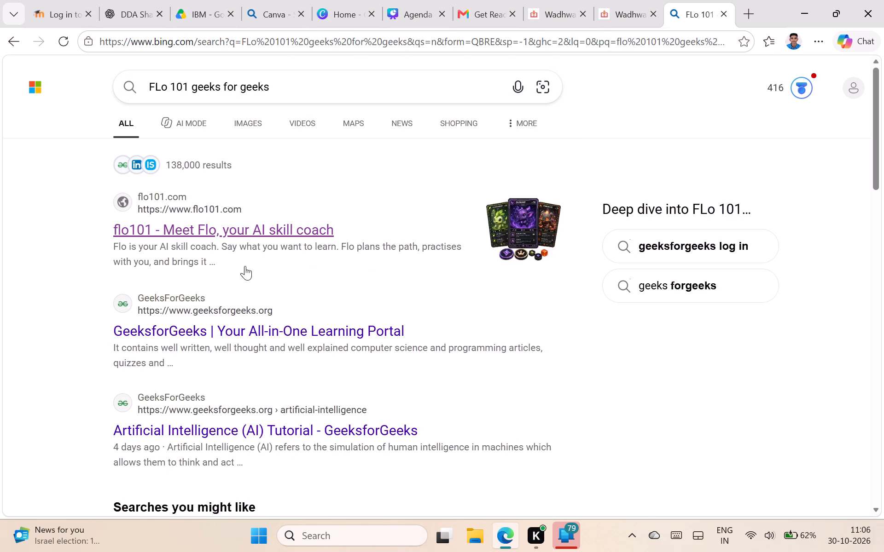
{"action": "scroll", "coordinate": [361, 293], "scroll_direction": "down", "scroll_amount": 5}
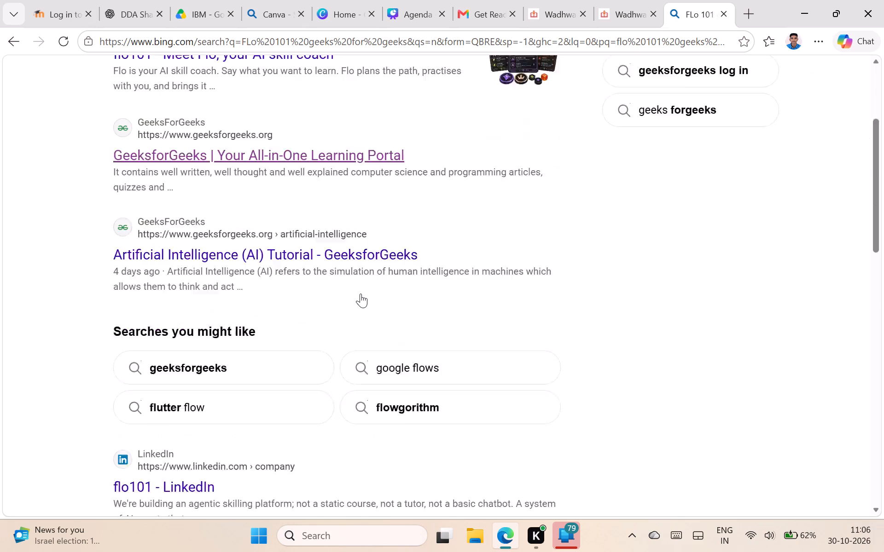
{"action": "scroll", "coordinate": [361, 293], "scroll_direction": "up", "scroll_amount": 6}
Remove geeks for geeks from the search query, keeping only FLo 101.
{"action": "left_click_drag", "start_coordinate": [338, 90], "coordinate": [205, 92]}
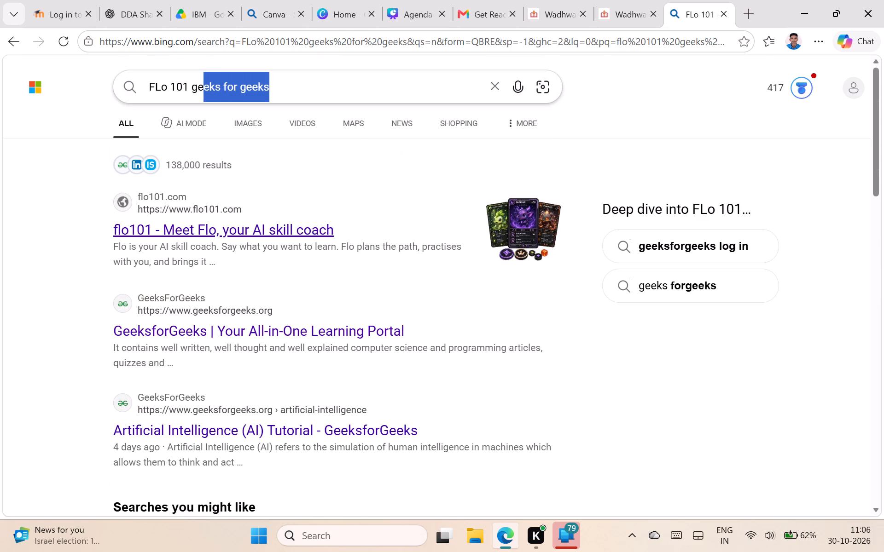
{"action": "left_click_drag", "start_coordinate": [205, 92], "coordinate": [195, 92]}
{"action": "key", "text": "BackSpace"}
{"action": "key", "text": "BackSpace"}
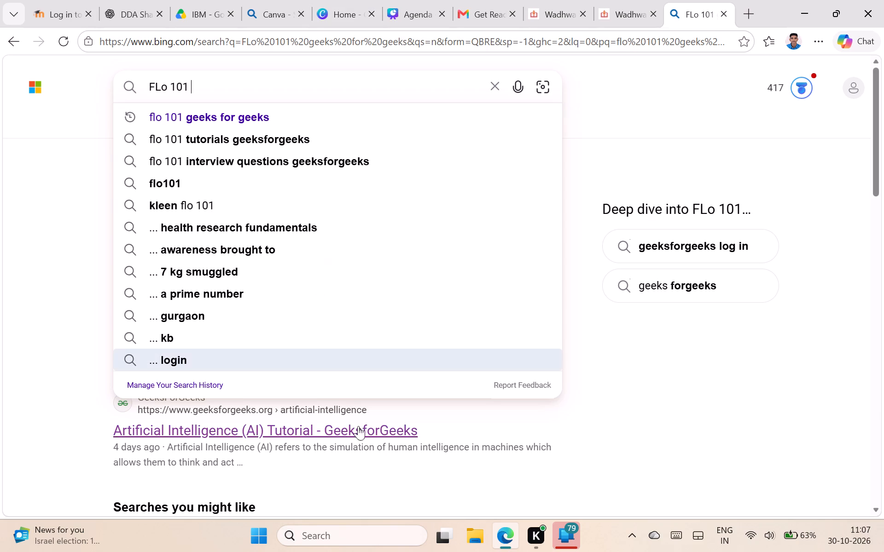
Open the Windows search to pick another app.
{"action": "left_click", "coordinate": [345, 540]}
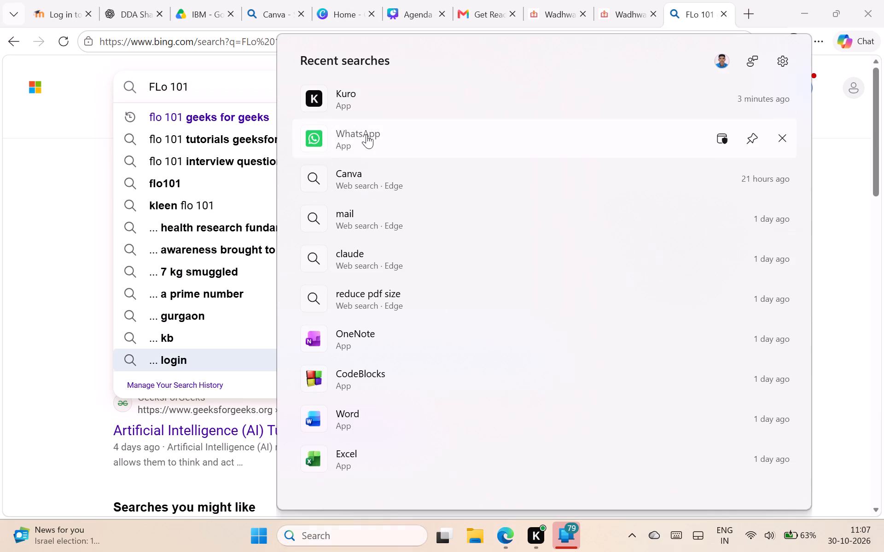
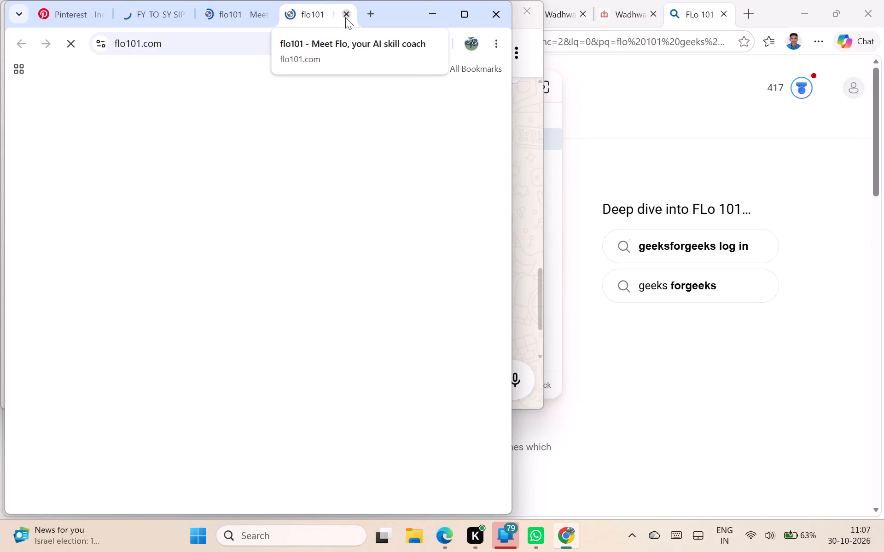
Close the two flo101.com tabs in the Chrome window, keeping the Pinterest and SIP documents submission form tabs.
{"action": "left_click", "coordinate": [254, 12]}
{"action": "left_click", "coordinate": [262, 12]}
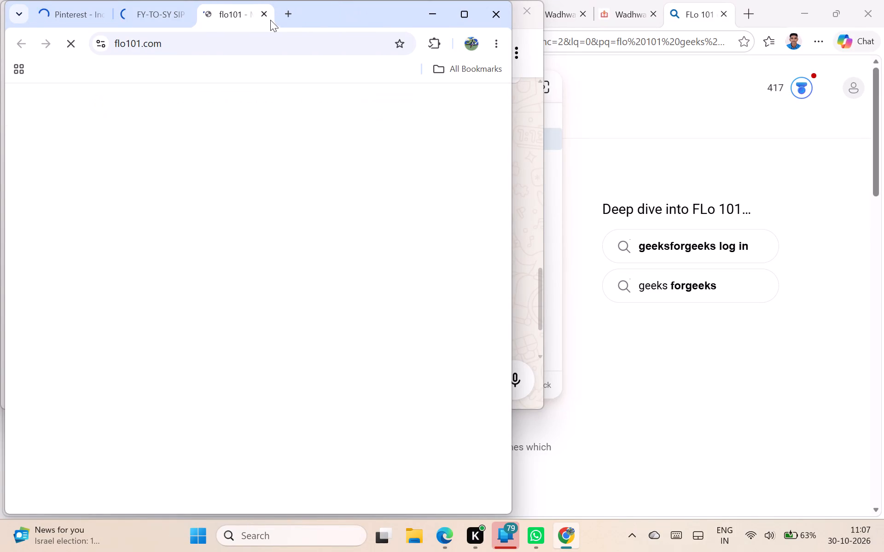
{"action": "left_click", "coordinate": [266, 13]}
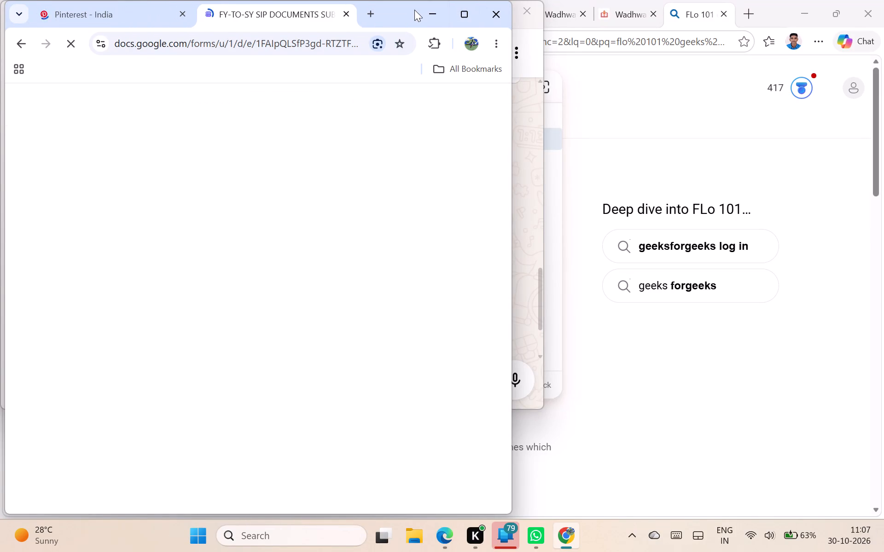
{"action": "left_click", "coordinate": [414, 10]}
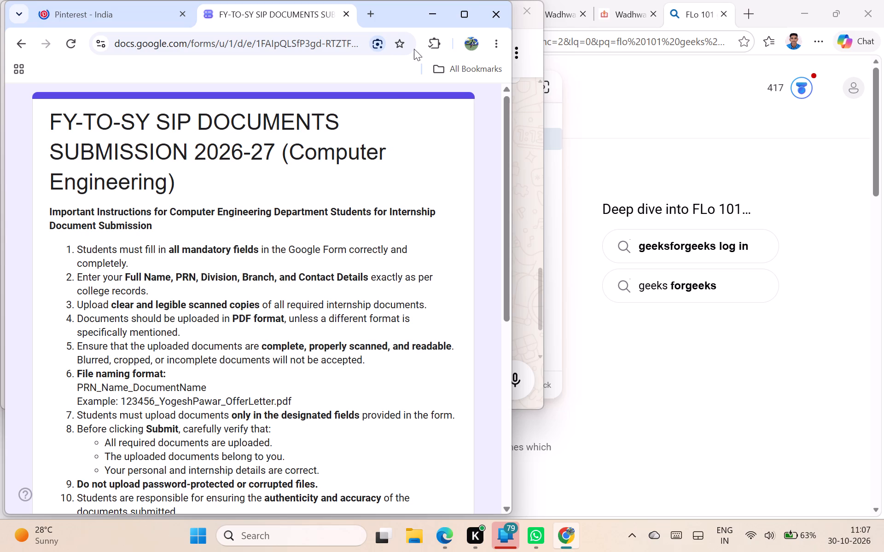
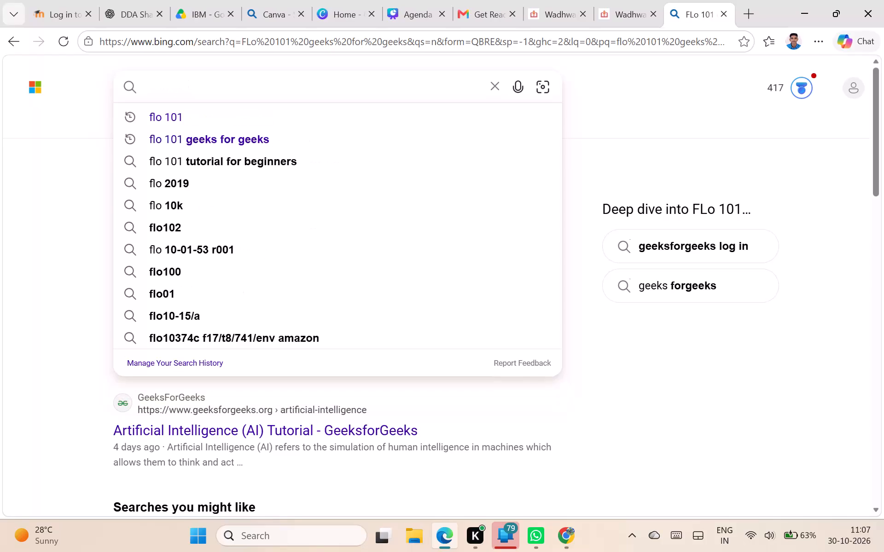
Search the web for flo101.com, using the copied text with the words before the site address removed.
{"action": "key", "text": "ctrl+v"}
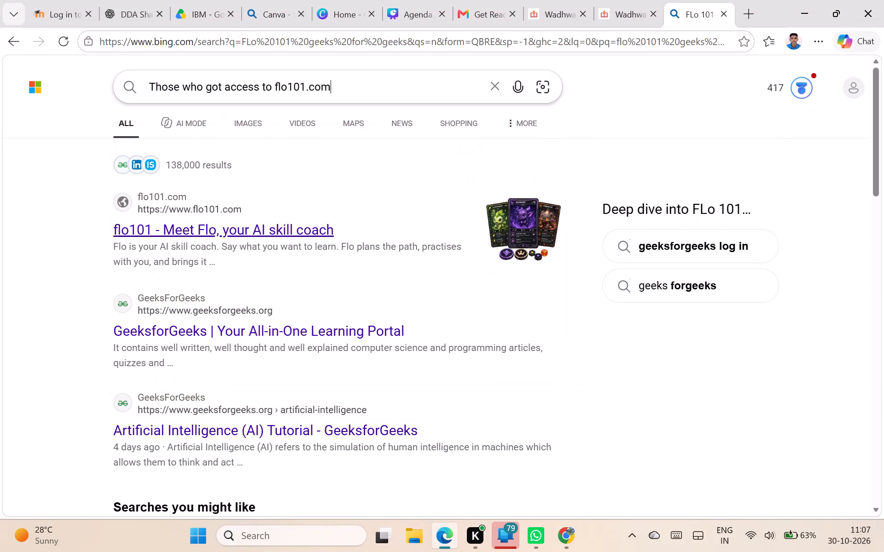
{"action": "left_click_drag", "start_coordinate": [273, 85], "coordinate": [132, 106]}
{"action": "key", "text": "BackSpace"}
{"action": "key", "text": "Return"}
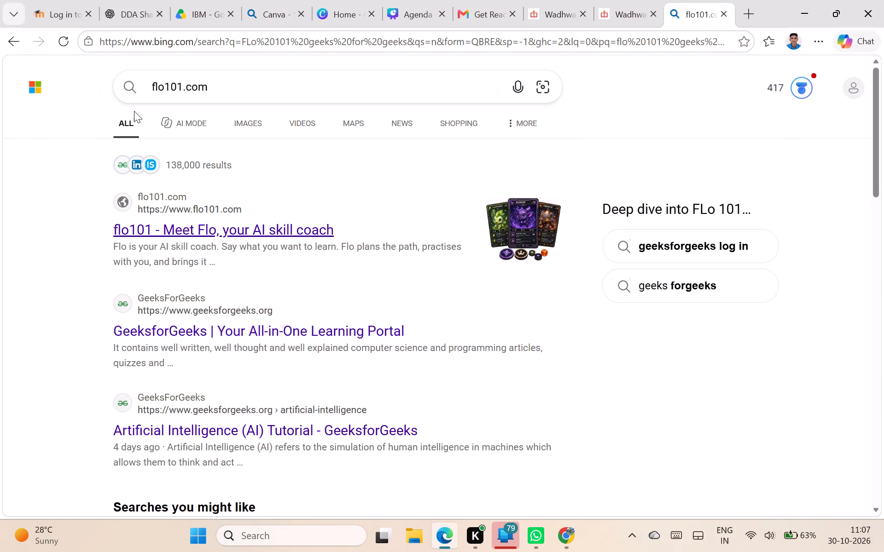
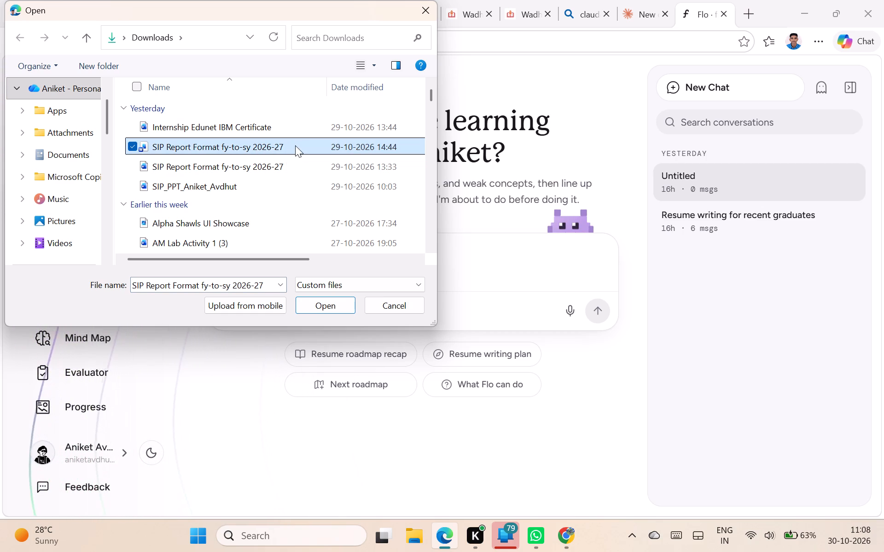
{"action": "left_click", "coordinate": [311, 299]}
Attach the SIP_PPT presentation PDF from Downloads to the same Flo message.
{"action": "left_click", "coordinate": [231, 354]}
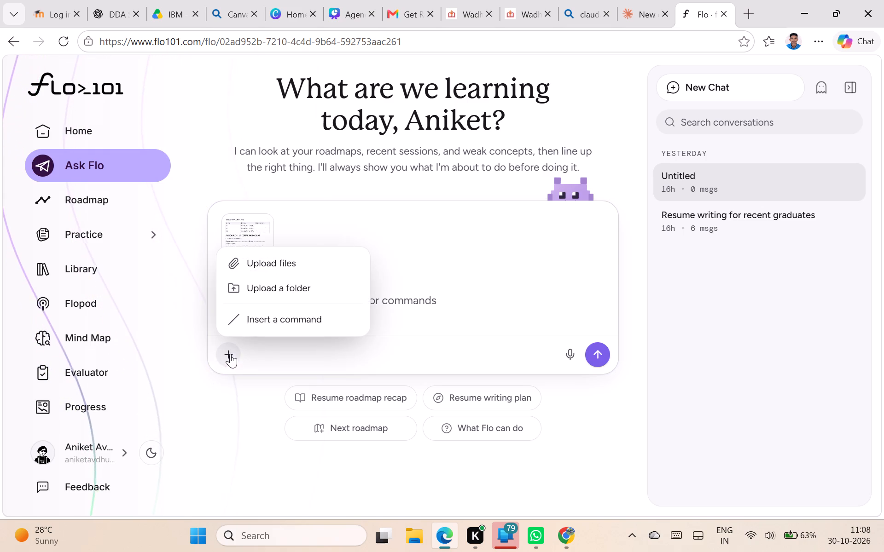
{"action": "left_click", "coordinate": [261, 258]}
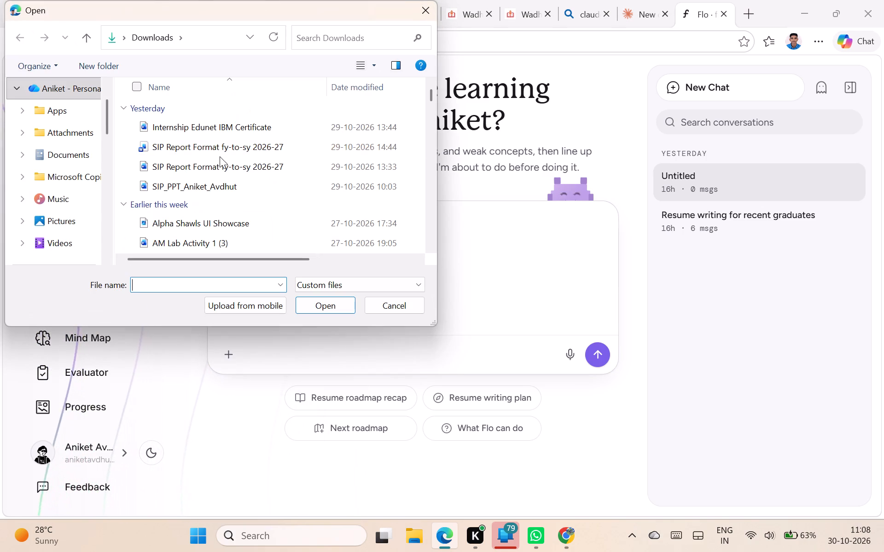
{"action": "left_click", "coordinate": [199, 190]}
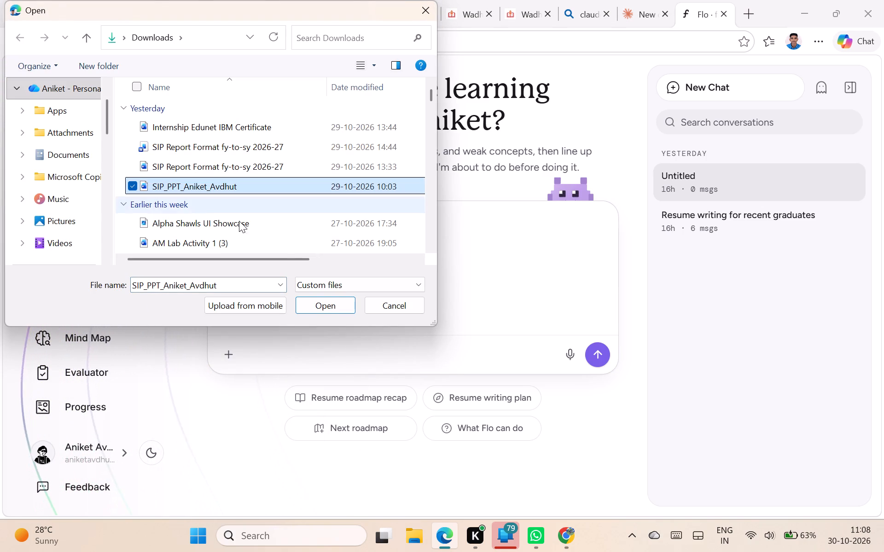
{"action": "left_click", "coordinate": [325, 306]}
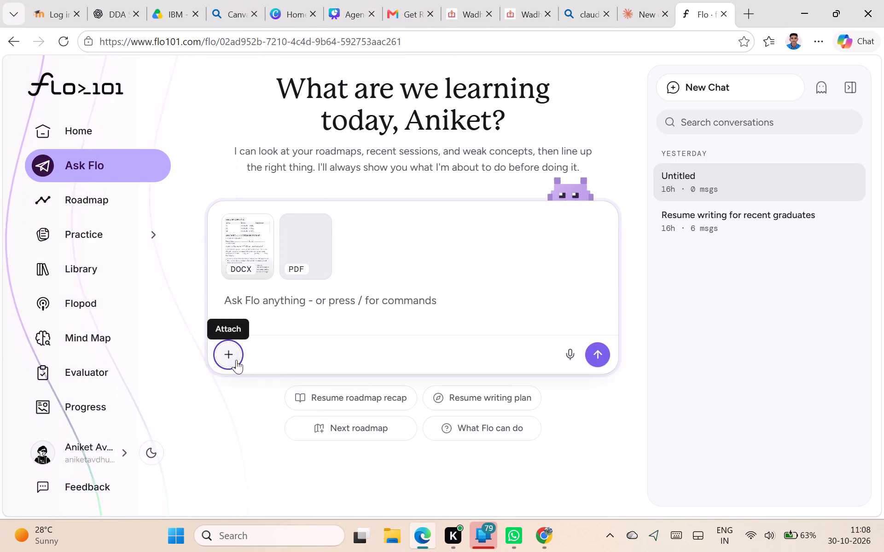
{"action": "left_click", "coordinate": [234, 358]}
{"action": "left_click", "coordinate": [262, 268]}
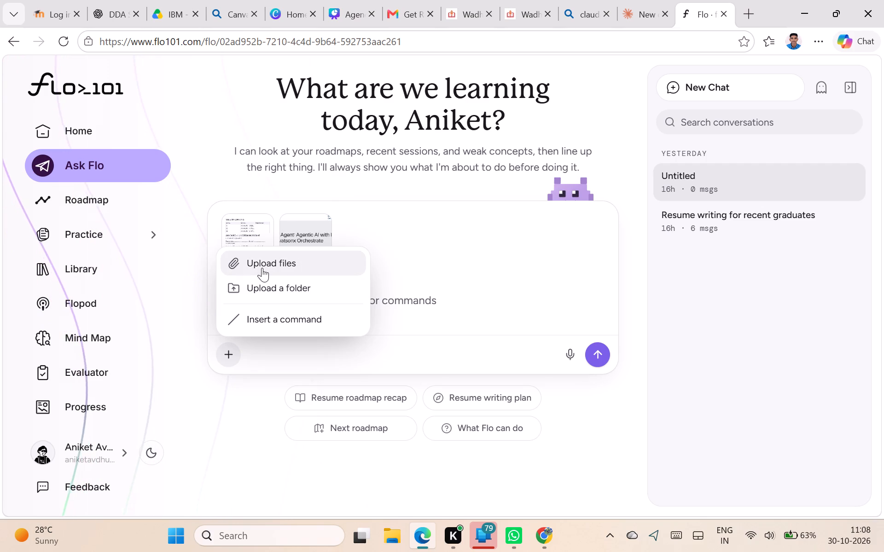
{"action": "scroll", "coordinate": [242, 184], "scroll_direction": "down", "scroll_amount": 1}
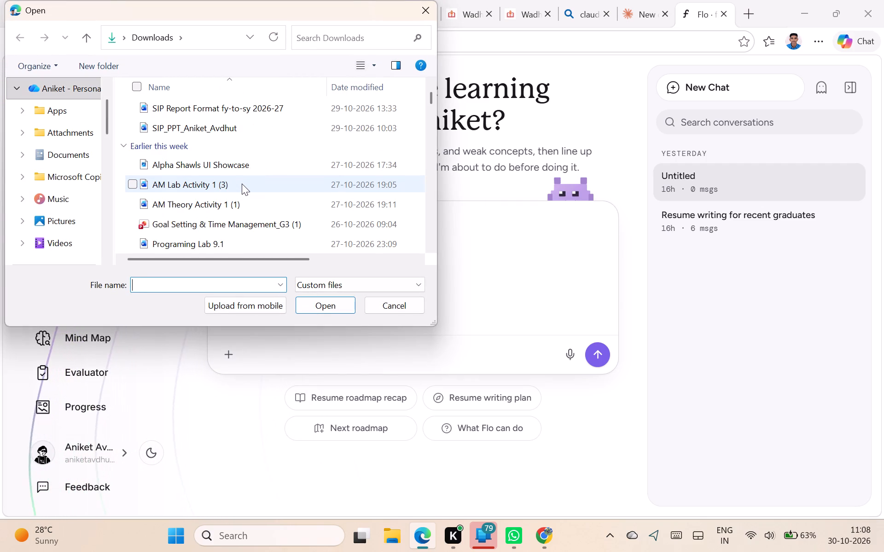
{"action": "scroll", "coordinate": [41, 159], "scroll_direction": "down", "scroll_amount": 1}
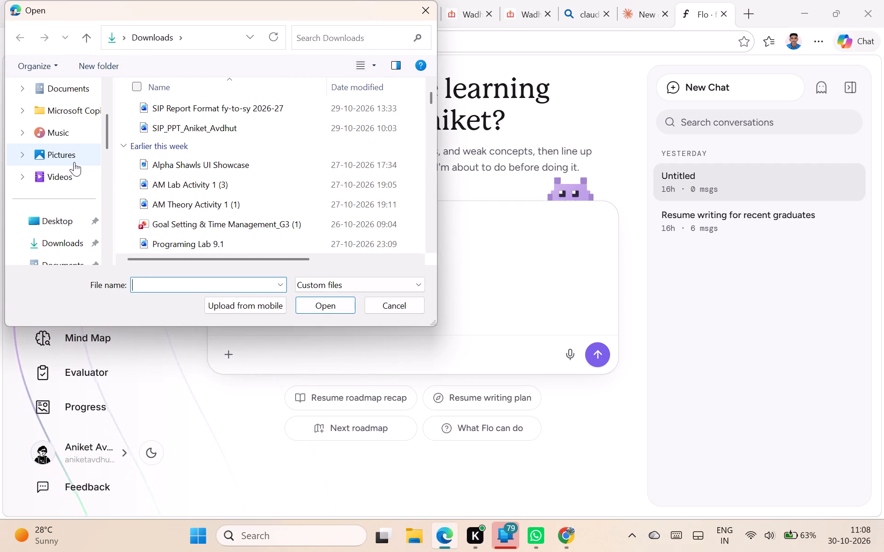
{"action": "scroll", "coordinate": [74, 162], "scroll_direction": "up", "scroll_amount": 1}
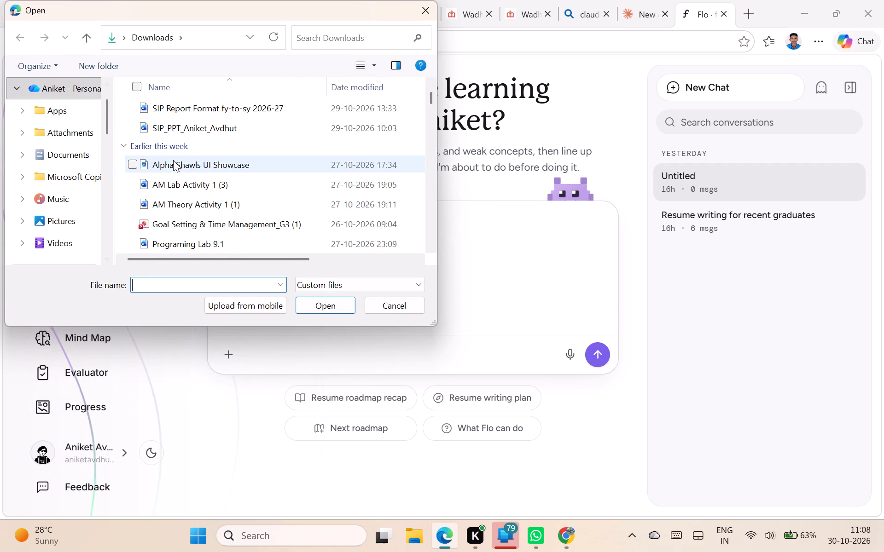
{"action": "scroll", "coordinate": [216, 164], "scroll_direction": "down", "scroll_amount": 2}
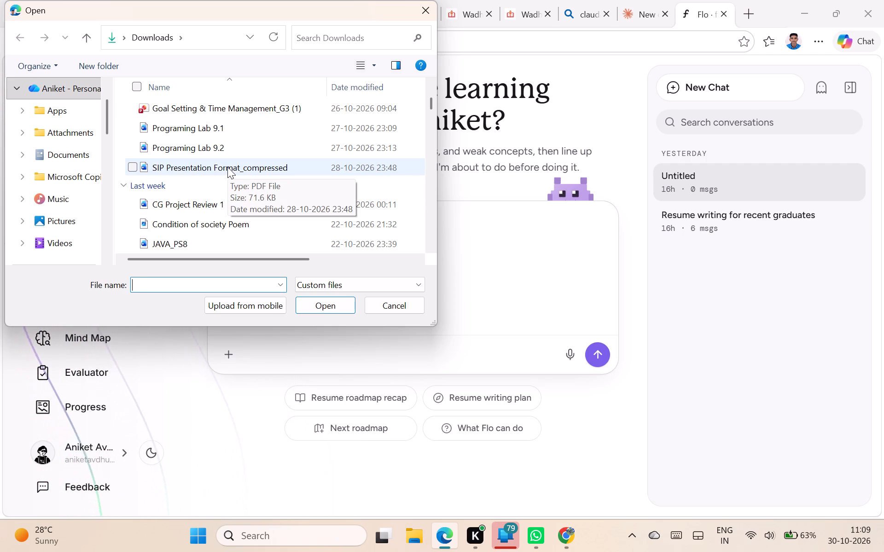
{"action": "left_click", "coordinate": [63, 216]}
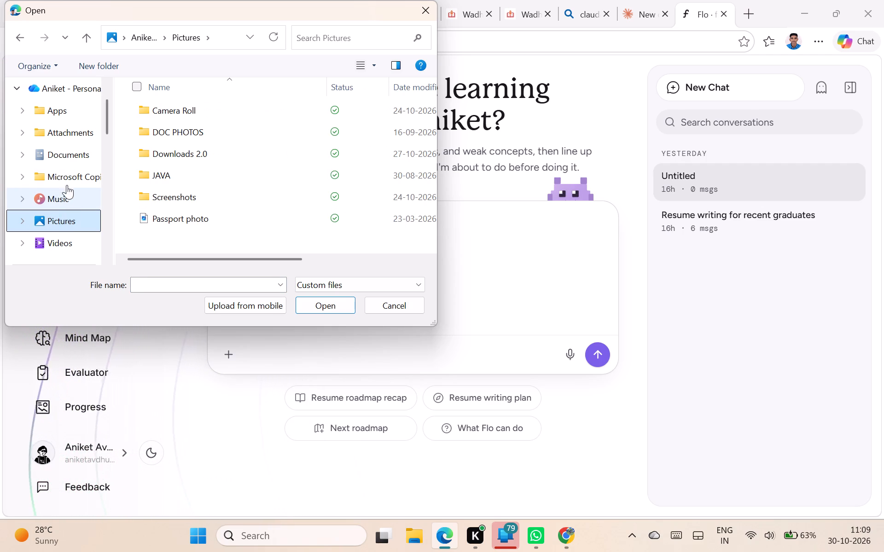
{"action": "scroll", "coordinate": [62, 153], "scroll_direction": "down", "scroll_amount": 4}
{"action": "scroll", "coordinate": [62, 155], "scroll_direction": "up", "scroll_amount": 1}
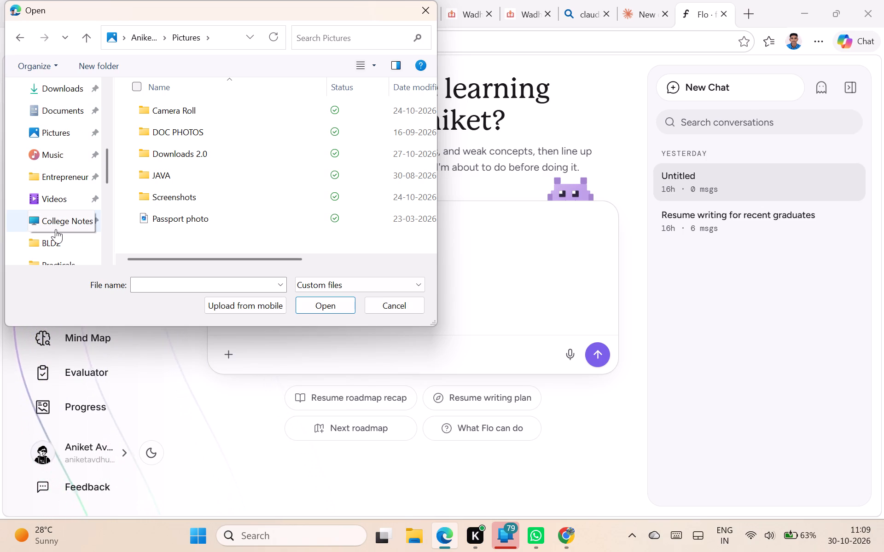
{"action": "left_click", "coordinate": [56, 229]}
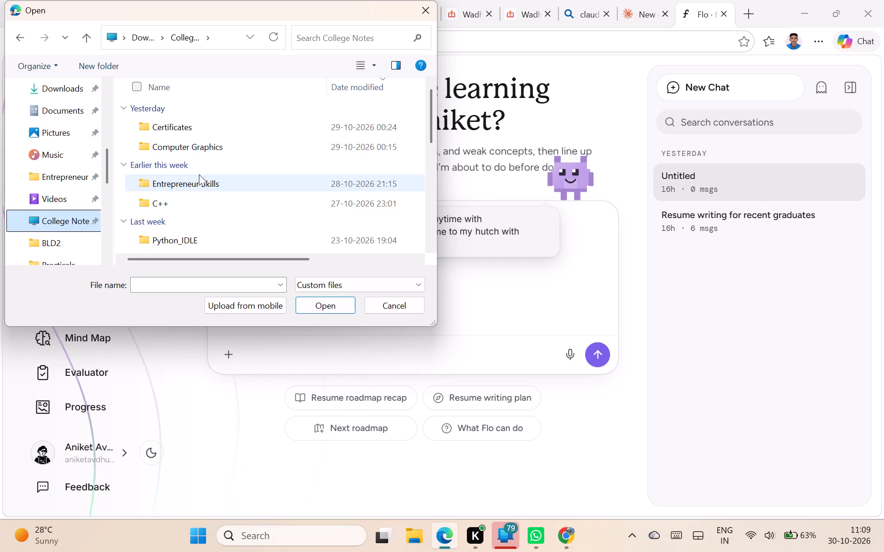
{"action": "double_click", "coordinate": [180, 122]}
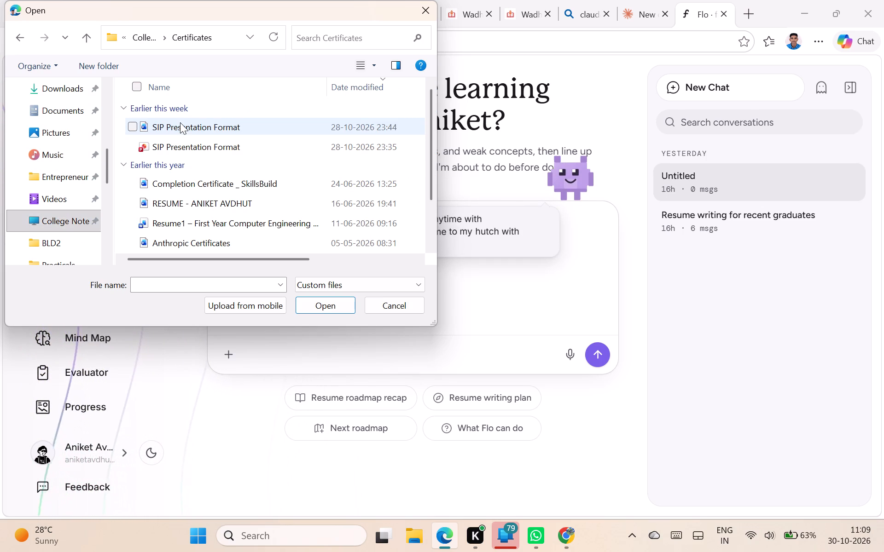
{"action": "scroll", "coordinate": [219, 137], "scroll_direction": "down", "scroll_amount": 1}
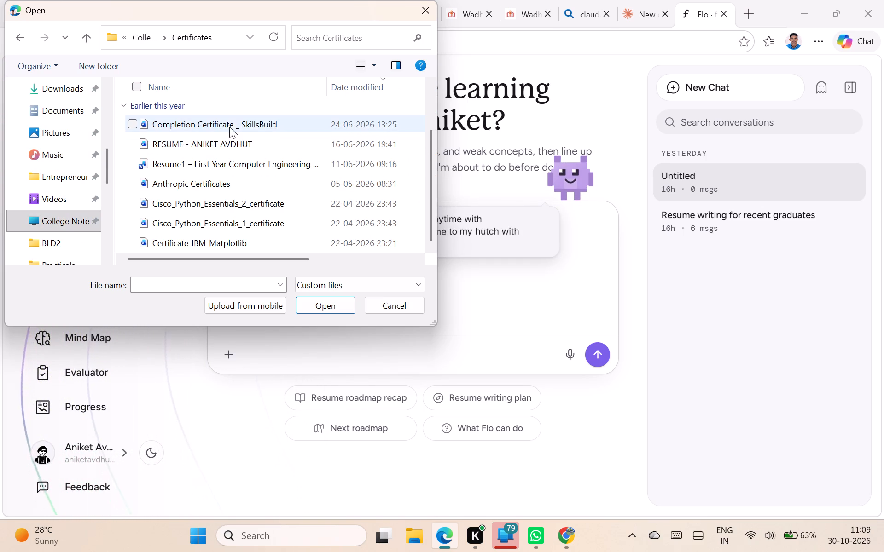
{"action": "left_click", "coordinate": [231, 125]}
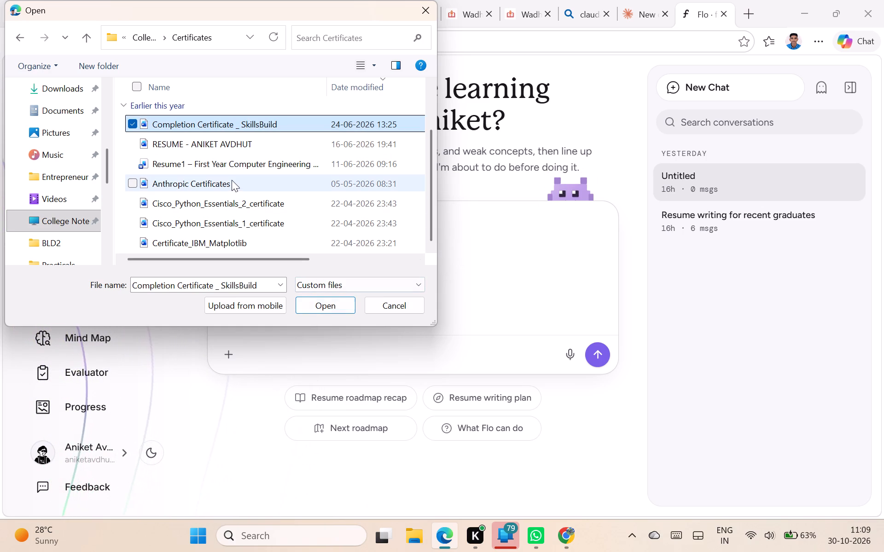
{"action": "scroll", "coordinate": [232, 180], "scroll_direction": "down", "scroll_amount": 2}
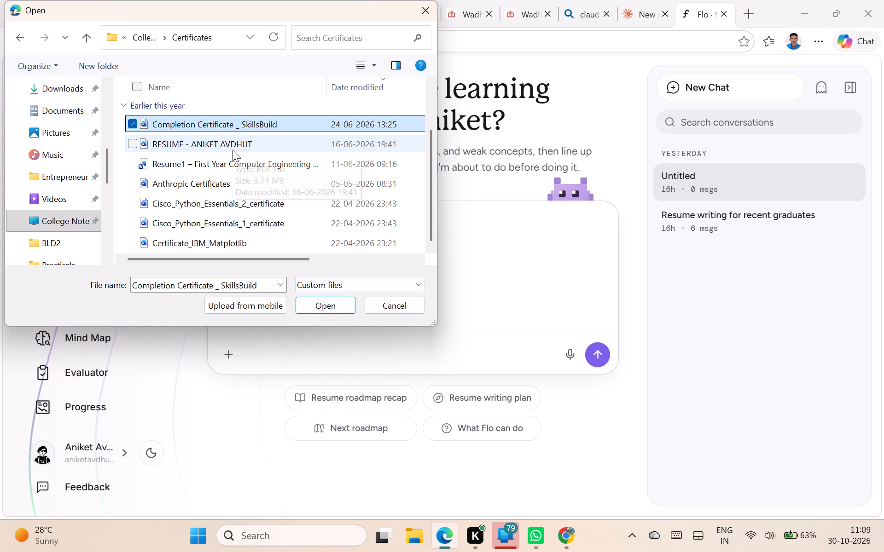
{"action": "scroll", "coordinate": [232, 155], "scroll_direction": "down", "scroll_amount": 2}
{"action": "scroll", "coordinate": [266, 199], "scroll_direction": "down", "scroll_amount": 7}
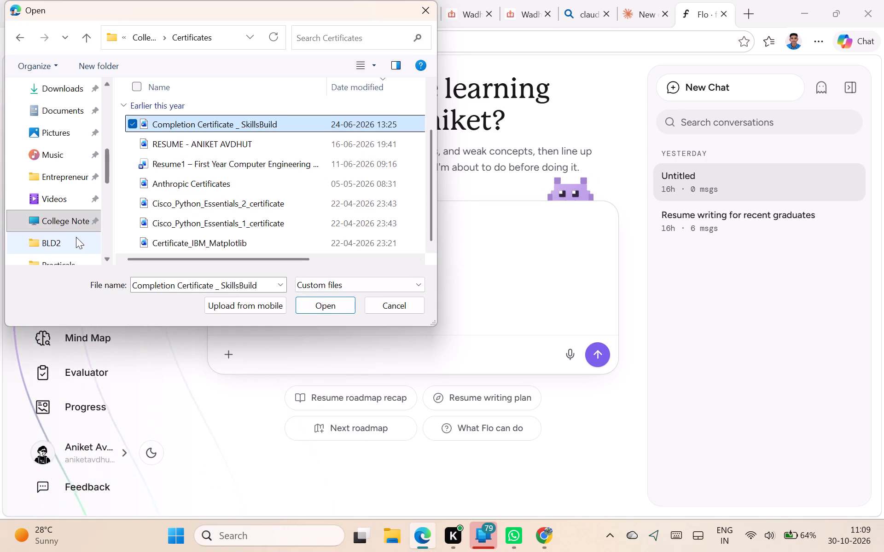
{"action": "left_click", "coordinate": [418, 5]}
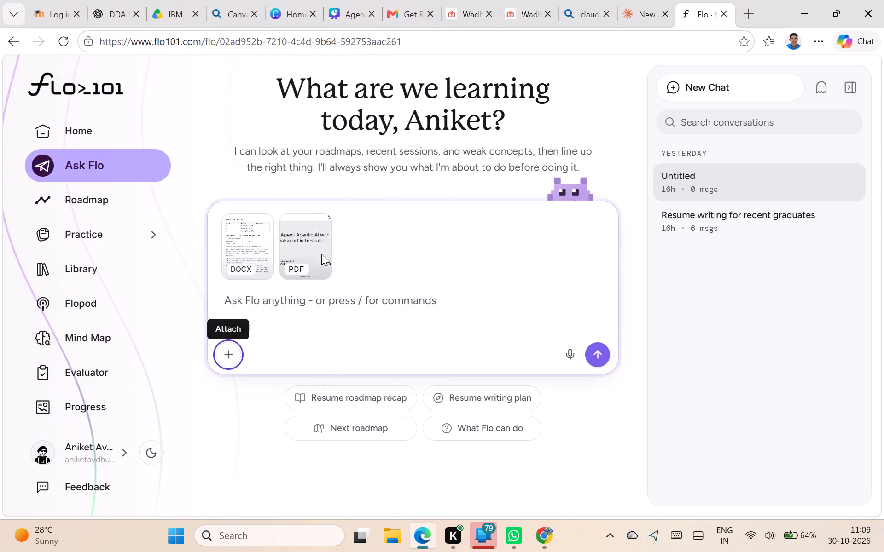
Write the Flo message text "I want to create ppt more interactive adding my project" without sending it.
{"action": "left_click", "coordinate": [300, 304]}
{"action": "type", "text": "I want to creay"}
{"action": "key", "text": "BackSpace"}
{"action": "type", "text": "te"}
{"action": "key", "text": "space"}
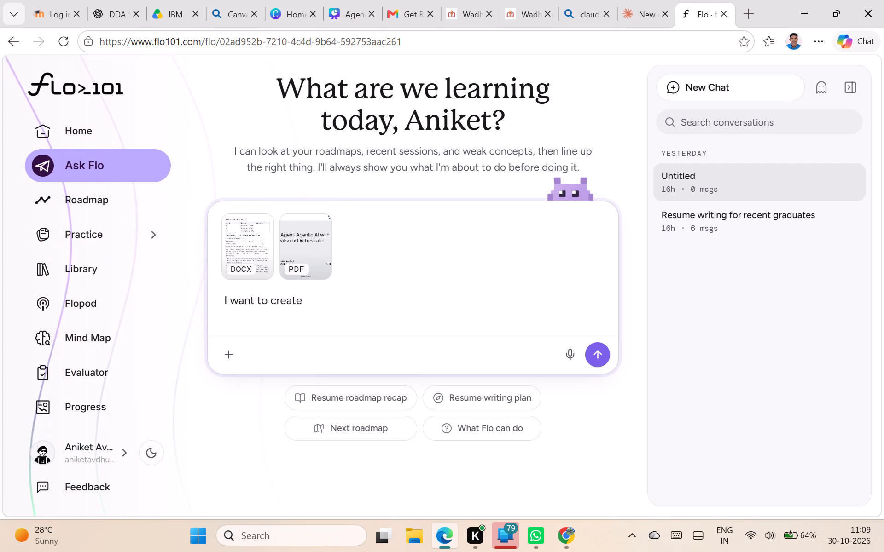
{"action": "type", "text": "ppt moer"}
{"action": "key", "text": "BackSpace"}
{"action": "key", "text": "BackSpace"}
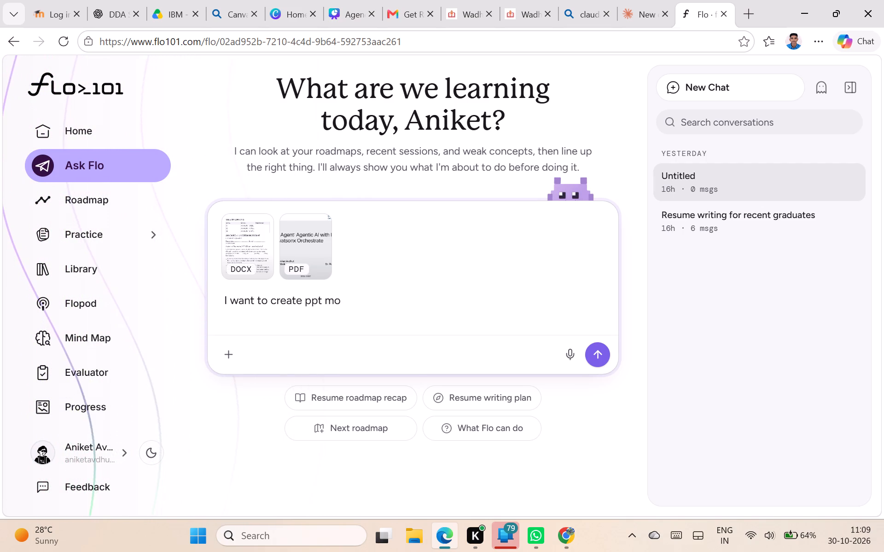
{"action": "type", "text": "re interactive"}
{"action": "key", "text": "space"}
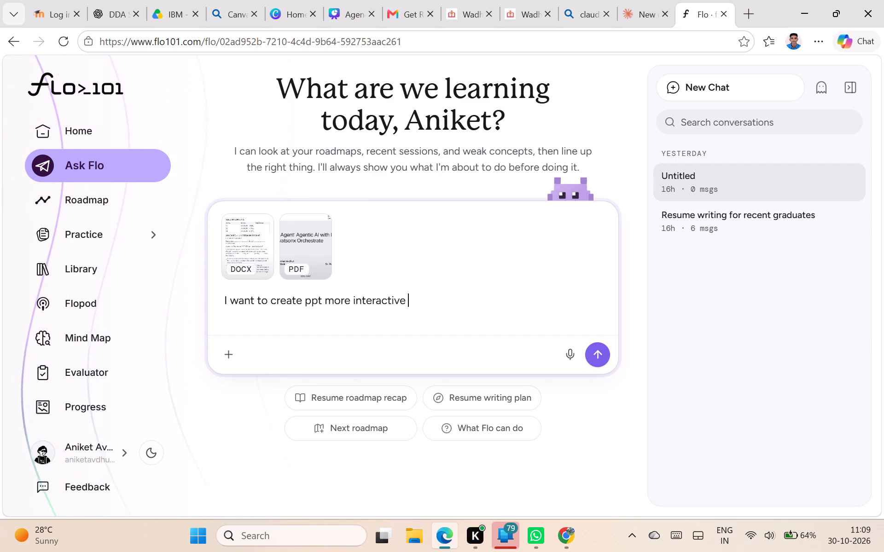
{"action": "type", "text": "adding my project"}
{"action": "key", "text": "space"}
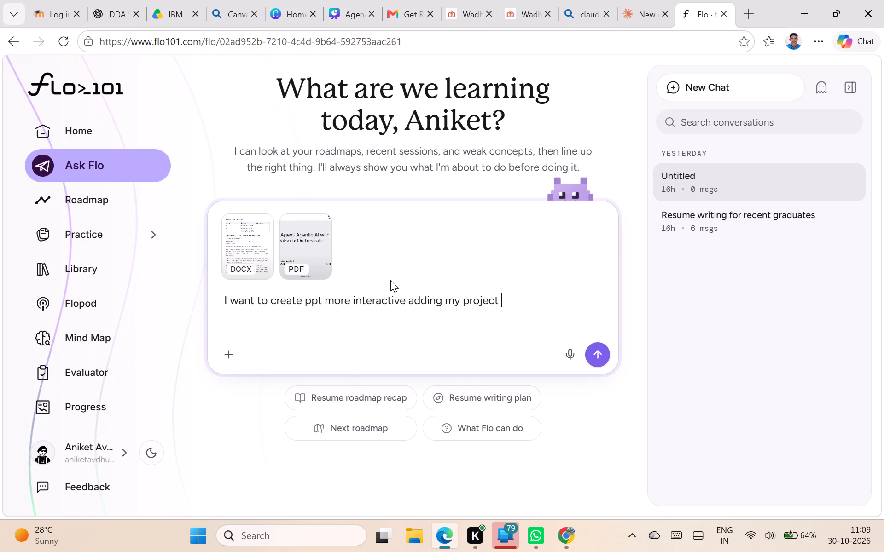
{"action": "left_click", "coordinate": [377, 265]}
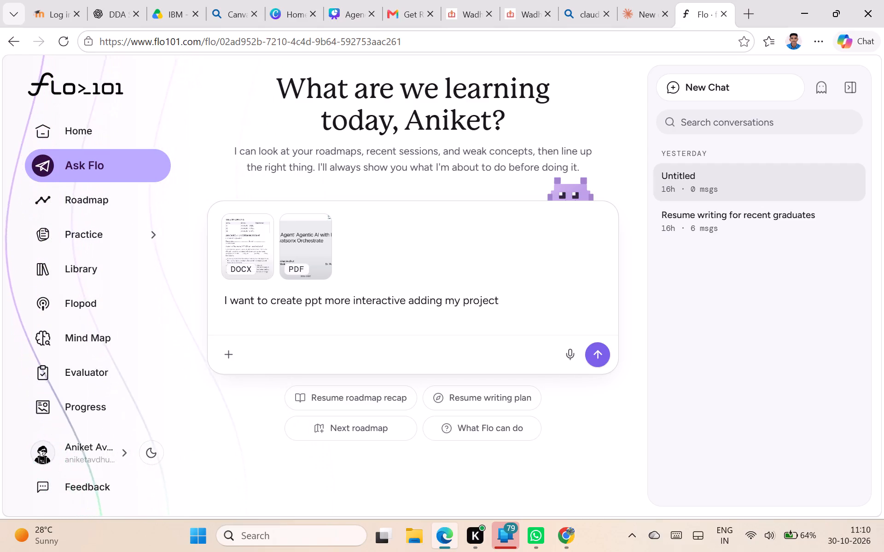
Download the AICTE_Orchestrate_Project PDF from the IBM folder in Google Drive.
{"action": "left_click", "coordinate": [172, 12]}
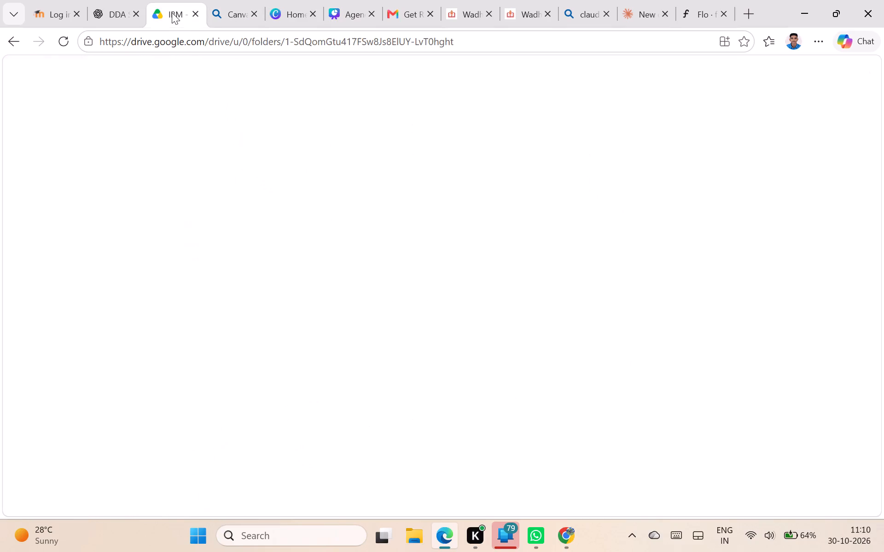
{"action": "left_click", "coordinate": [754, 224]}
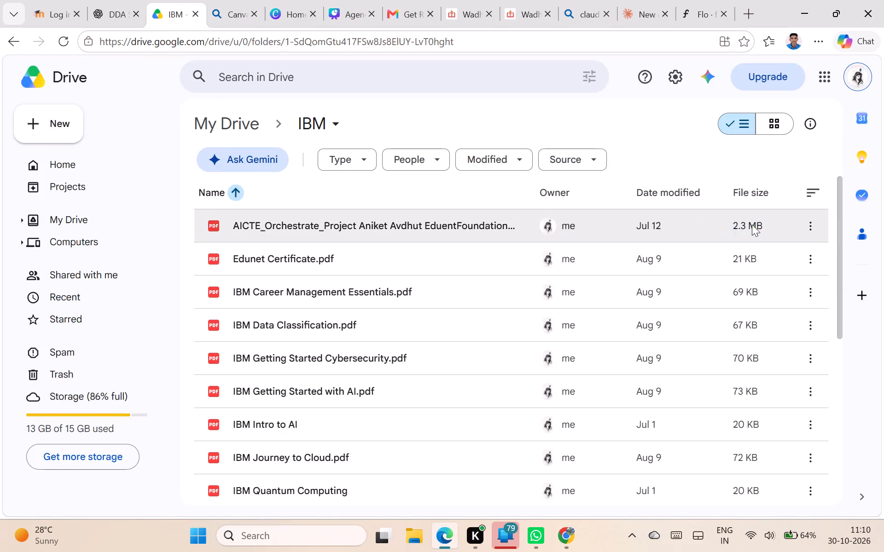
{"action": "left_click", "coordinate": [428, 220]}
{"action": "left_click", "coordinate": [809, 227]}
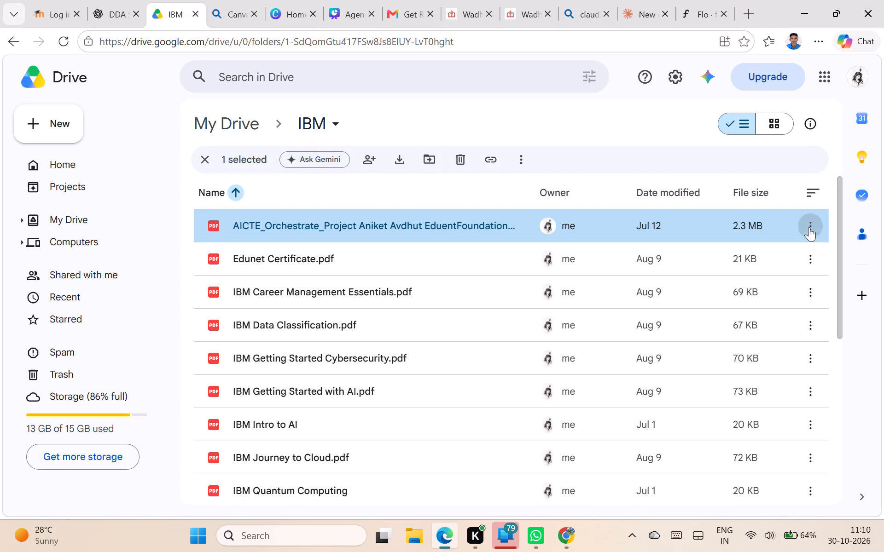
{"action": "left_click", "coordinate": [648, 282]}
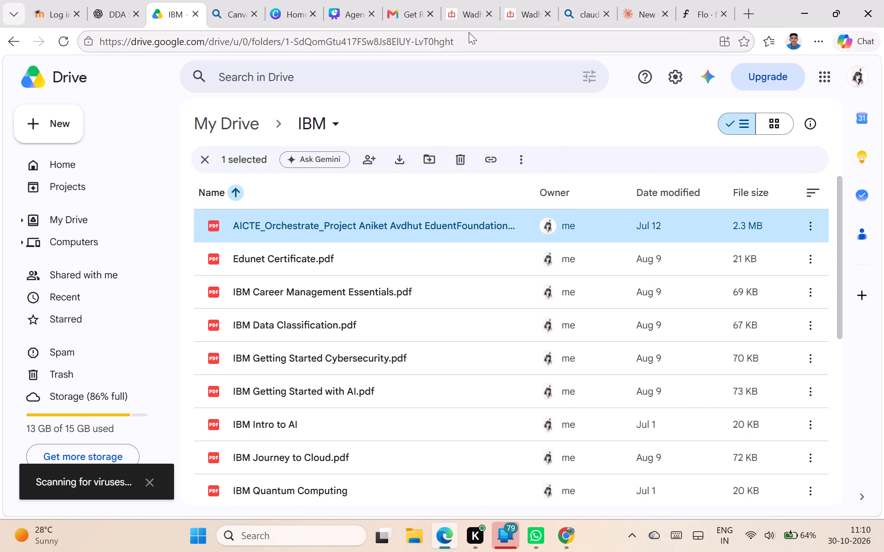
Switch to the Flo chat and attach the AICTE_Orchestrate_Project PDF from Downloads to the message.
{"action": "left_click", "coordinate": [699, 13]}
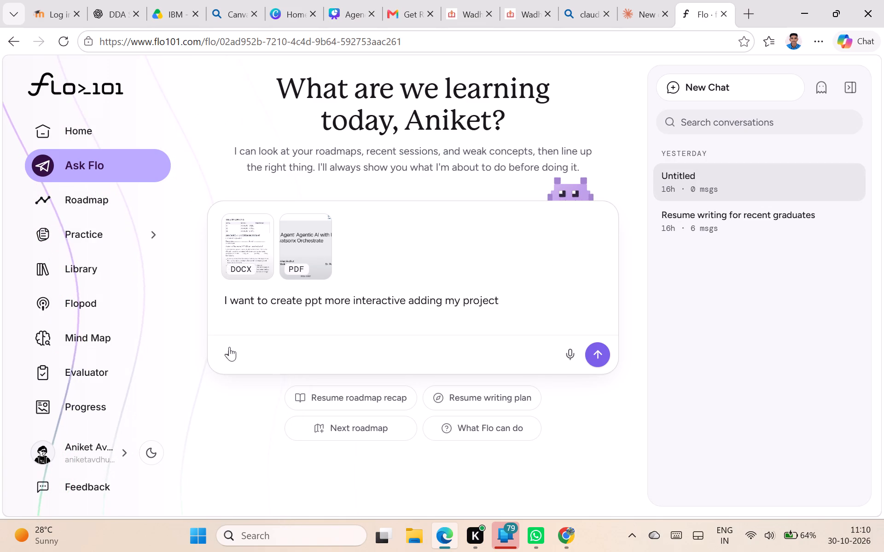
{"action": "left_click", "coordinate": [227, 357]}
{"action": "left_click", "coordinate": [276, 264]}
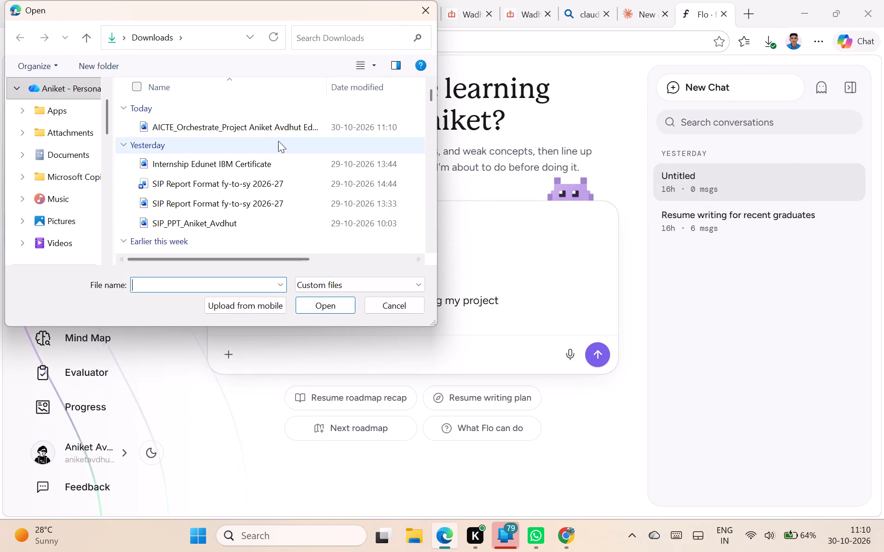
{"action": "left_click", "coordinate": [281, 128]}
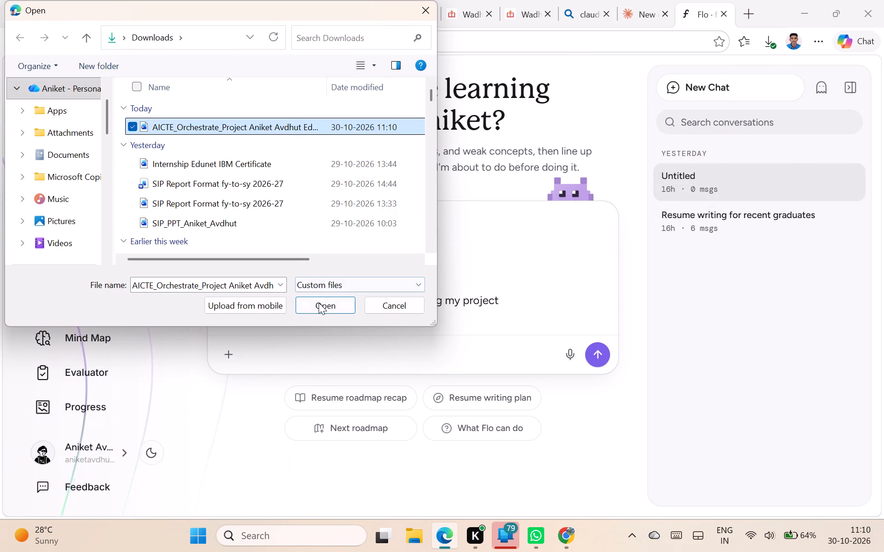
{"action": "left_click", "coordinate": [319, 303]}
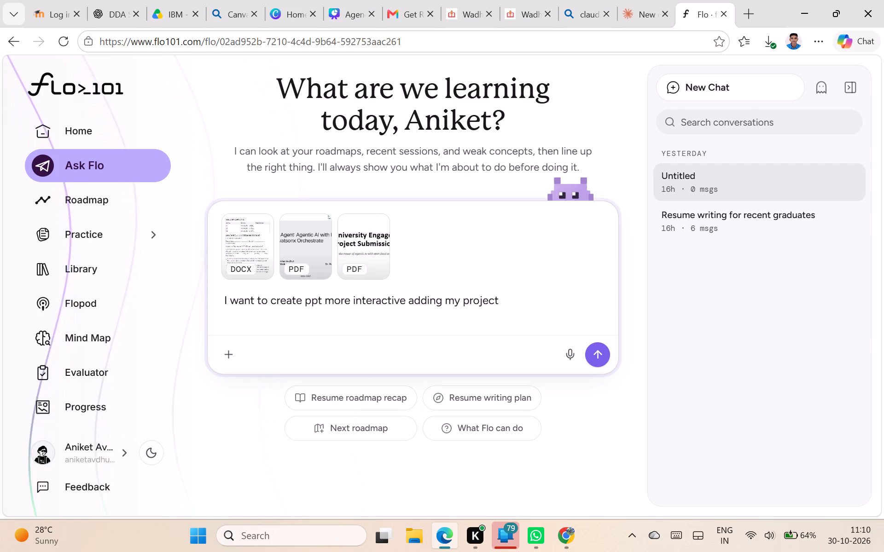
Add a second line "so tell me slide by slide" to the Flo message and send it with its attachments.
{"action": "left_click", "coordinate": [526, 308]}
{"action": "key", "text": "shift+Return"}
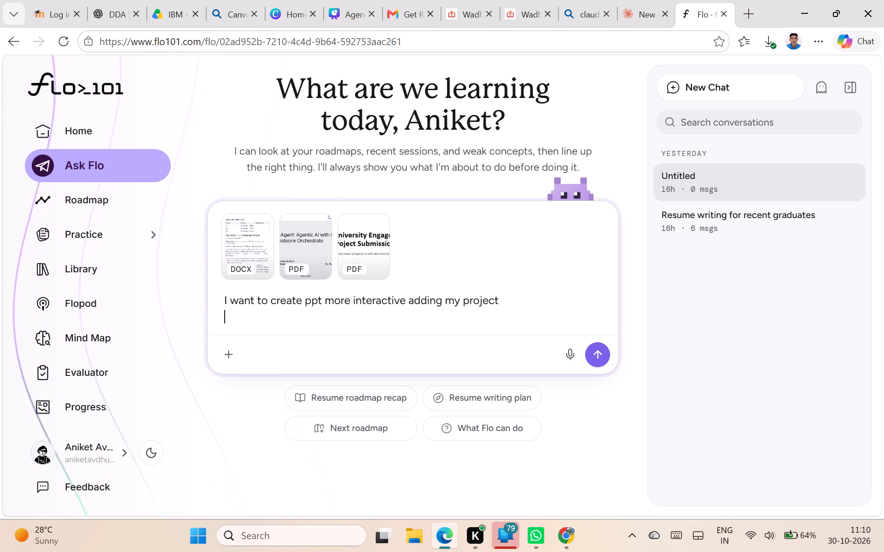
{"action": "type", "text": "so teel"}
{"action": "key", "text": "space"}
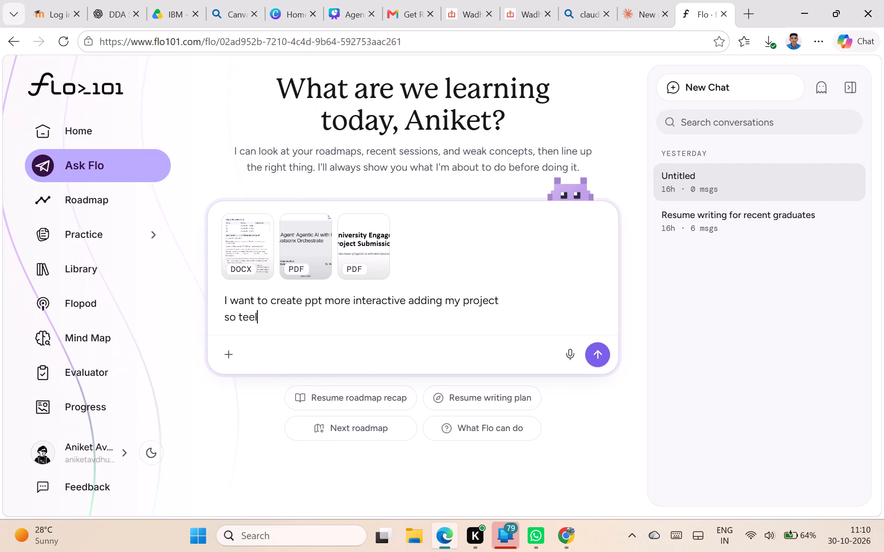
{"action": "key", "text": "BackSpace"}
{"action": "key", "text": "BackSpace"}
{"action": "key", "text": "BackSpace"}
{"action": "type", "text": "ll me slide by slide"}
{"action": "key", "text": "Return"}
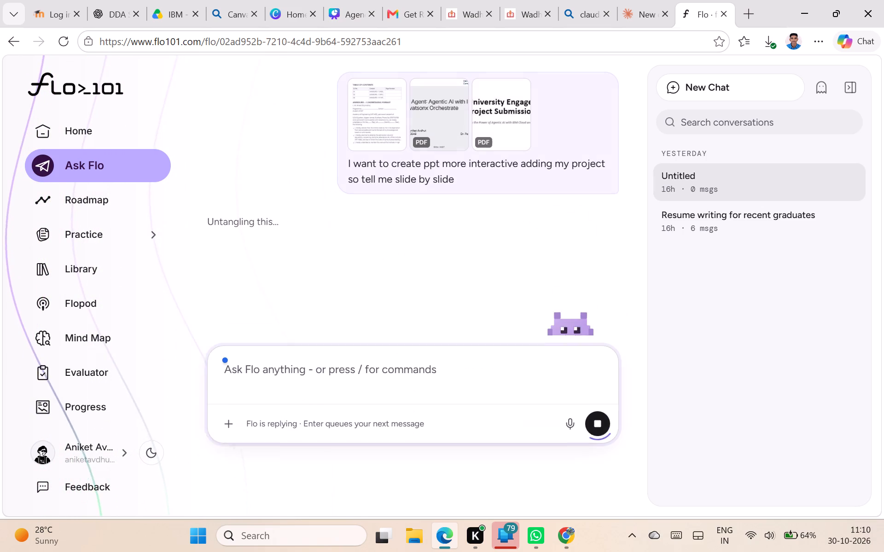
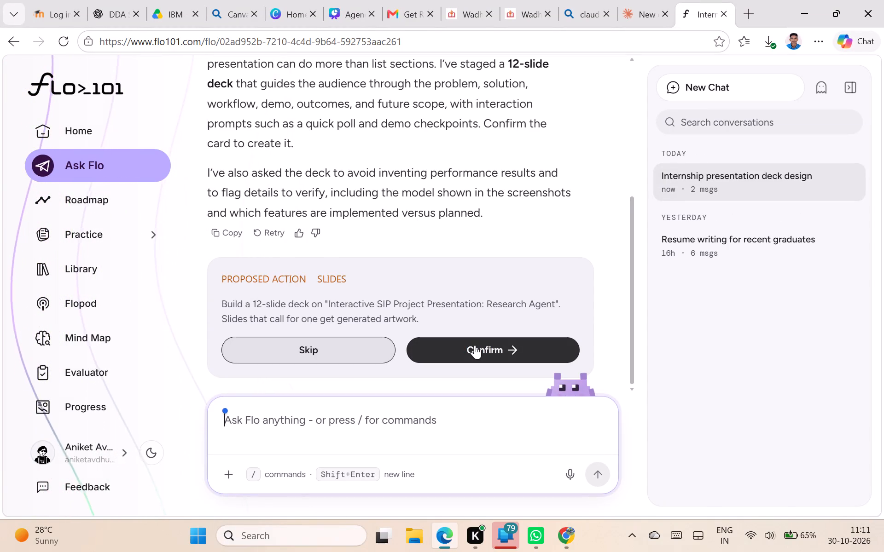
Confirm Flo's proposed 12-slide "Interactive SIP Project Presentation: Research Agent" deck and follow its generation in the chat.
{"action": "left_click", "coordinate": [475, 345]}
{"action": "scroll", "coordinate": [459, 323], "scroll_direction": "up", "scroll_amount": 3}
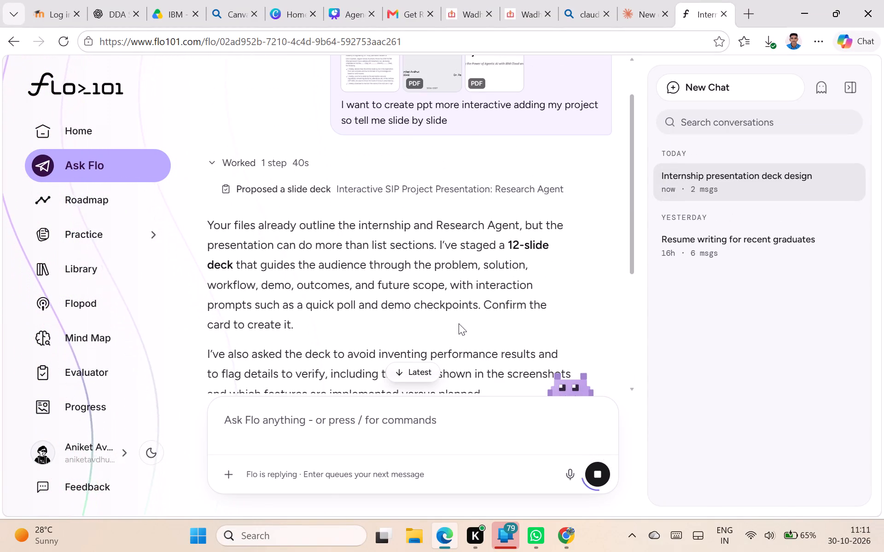
{"action": "scroll", "coordinate": [459, 323], "scroll_direction": "down", "scroll_amount": 6}
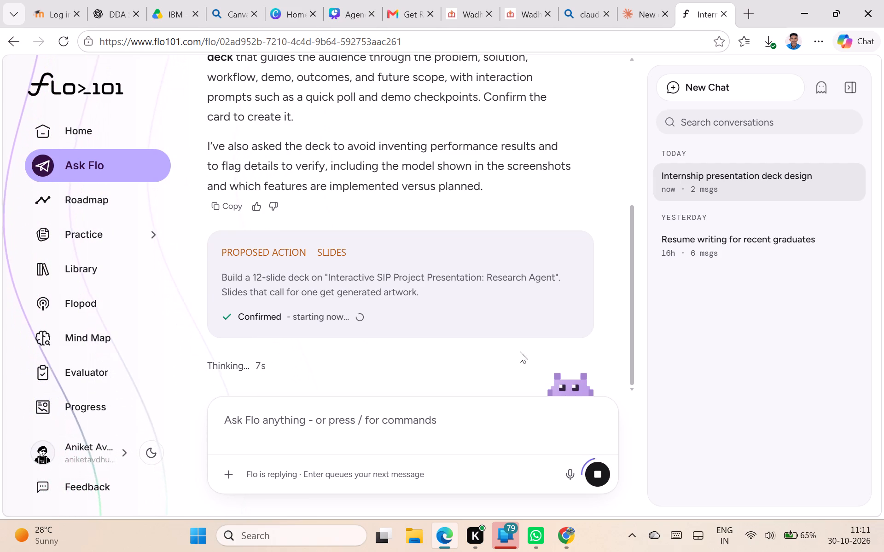
{"action": "scroll", "coordinate": [381, 263], "scroll_direction": "down", "scroll_amount": 3}
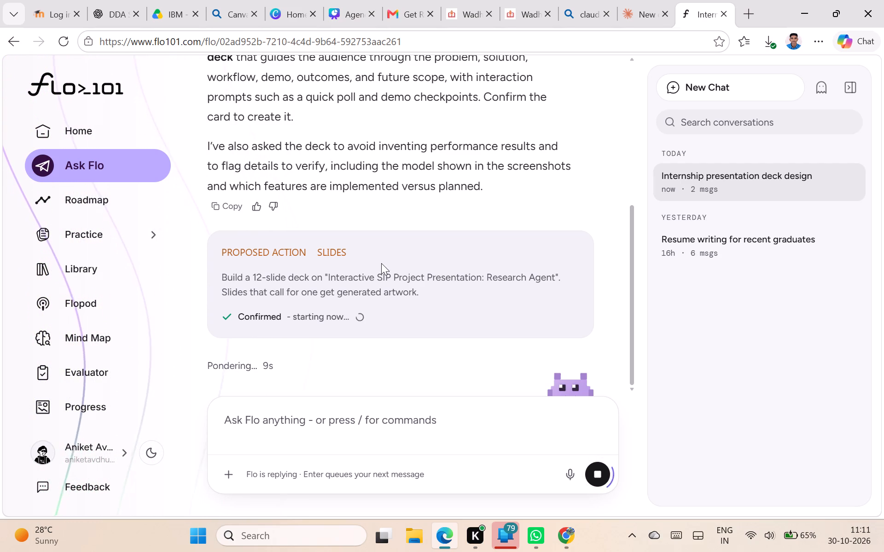
{"action": "scroll", "coordinate": [381, 263], "scroll_direction": "up", "scroll_amount": 7}
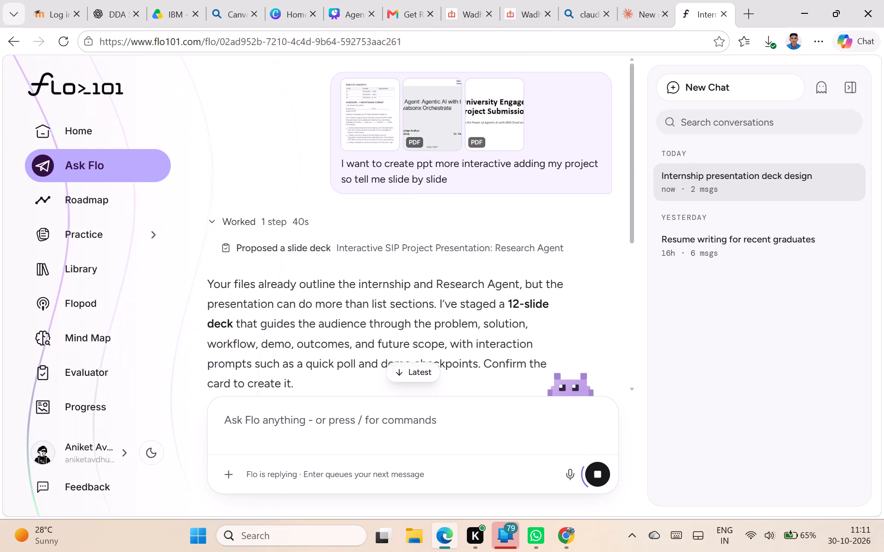
{"action": "scroll", "coordinate": [390, 252], "scroll_direction": "down", "scroll_amount": 5}
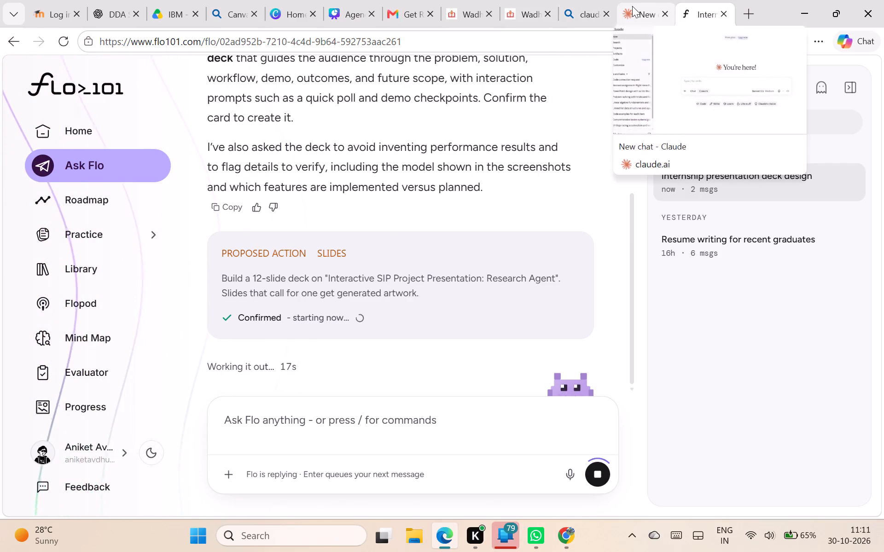
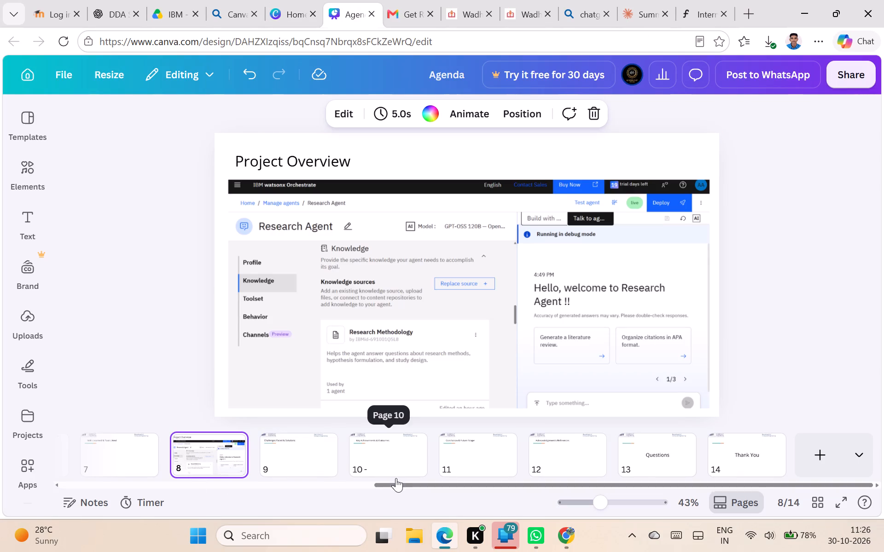
{"action": "left_click_drag", "start_coordinate": [394, 481], "coordinate": [255, 487]}
{"action": "left_click", "coordinate": [289, 481]}
{"action": "left_click_drag", "start_coordinate": [290, 487], "coordinate": [210, 485]}
{"action": "left_click", "coordinate": [190, 457]}
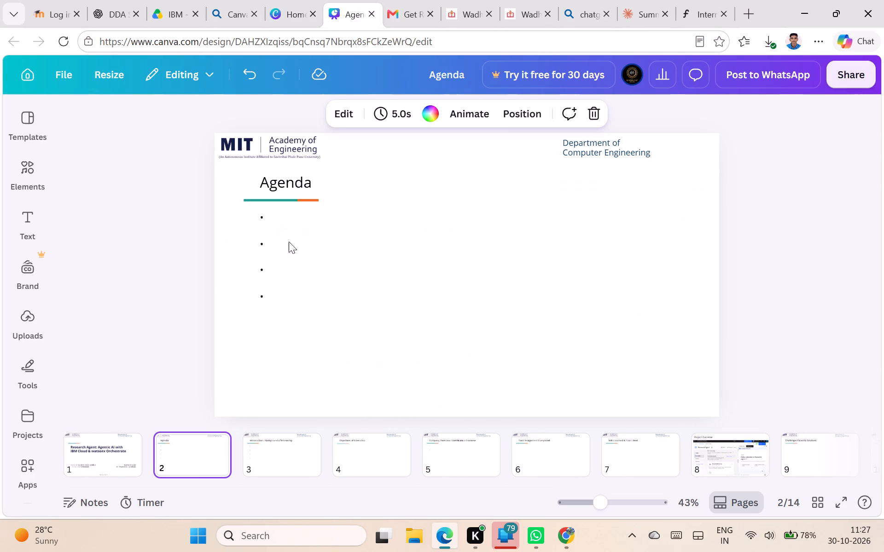
{"action": "left_click_drag", "start_coordinate": [262, 218], "coordinate": [261, 286]}
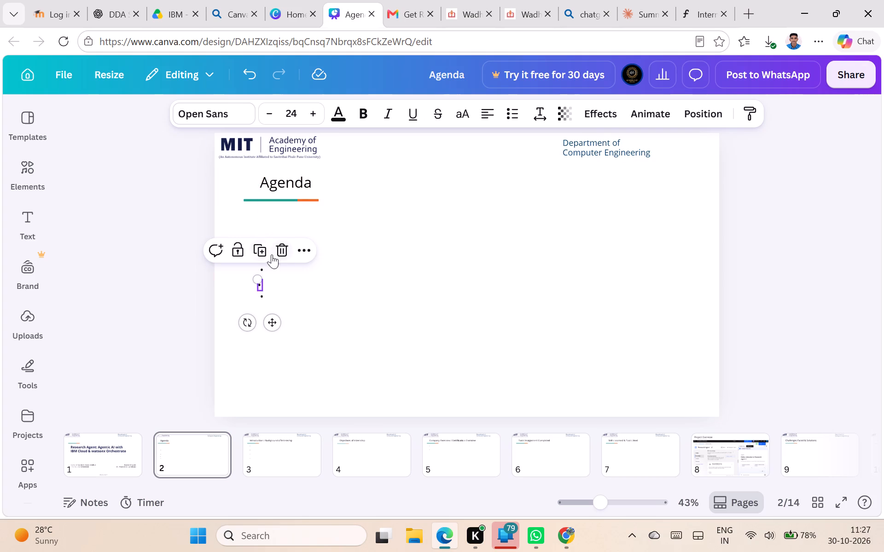
{"action": "left_click", "coordinate": [274, 253]}
{"action": "left_click", "coordinate": [269, 246]}
{"action": "left_click", "coordinate": [260, 245]}
{"action": "key", "text": "BackSpace"}
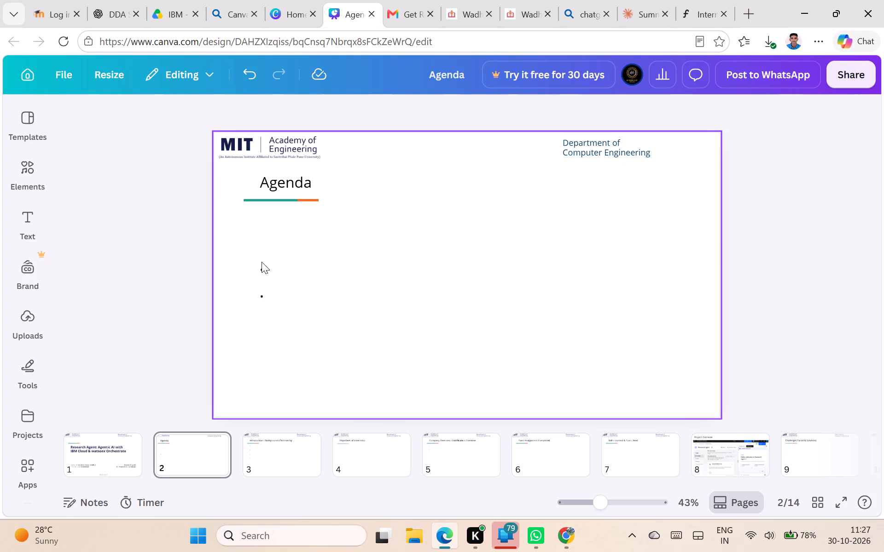
{"action": "left_click", "coordinate": [263, 274]}
{"action": "key", "text": "BackSpace"}
{"action": "left_click", "coordinate": [263, 293]}
{"action": "key", "text": "BackSpace"}
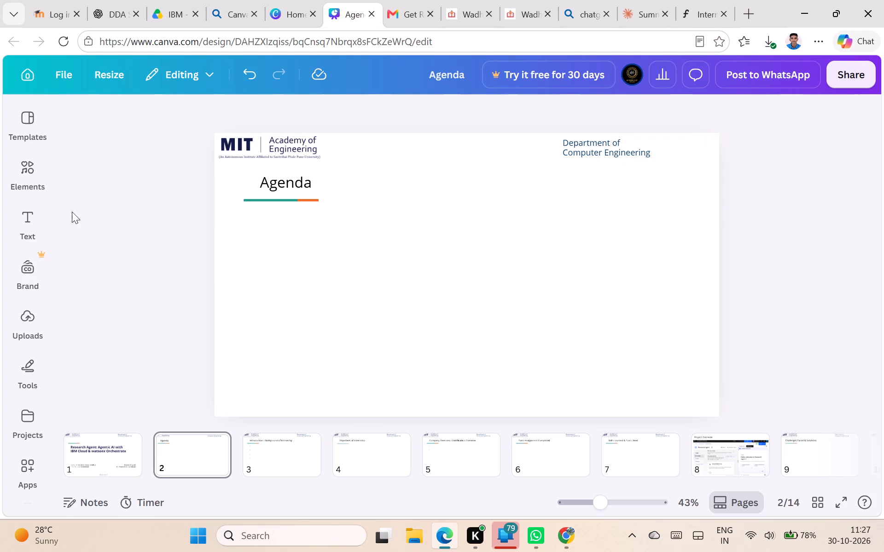
Add the "Banner 3" pointed banner shape from the Banners shapes to the middle of the Agenda slide.
{"action": "left_click", "coordinate": [23, 176]}
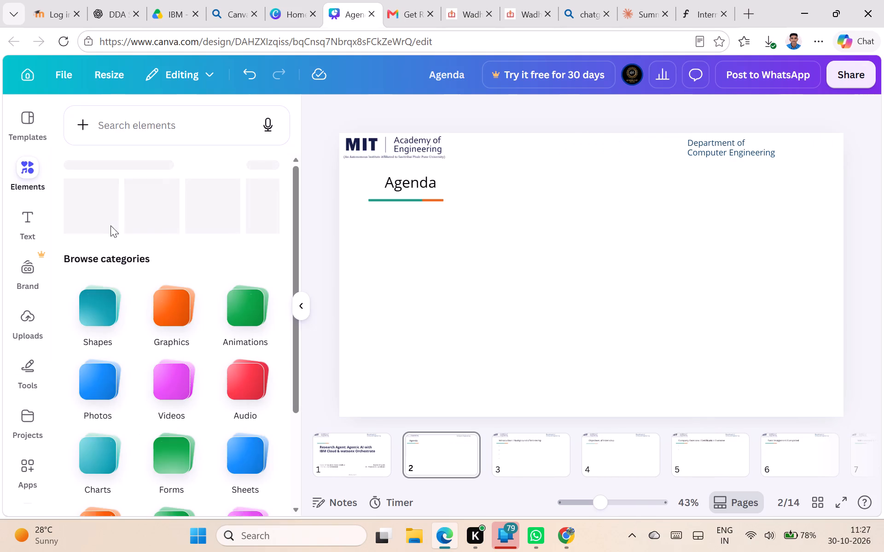
{"action": "scroll", "coordinate": [174, 335], "scroll_direction": "down", "scroll_amount": 2}
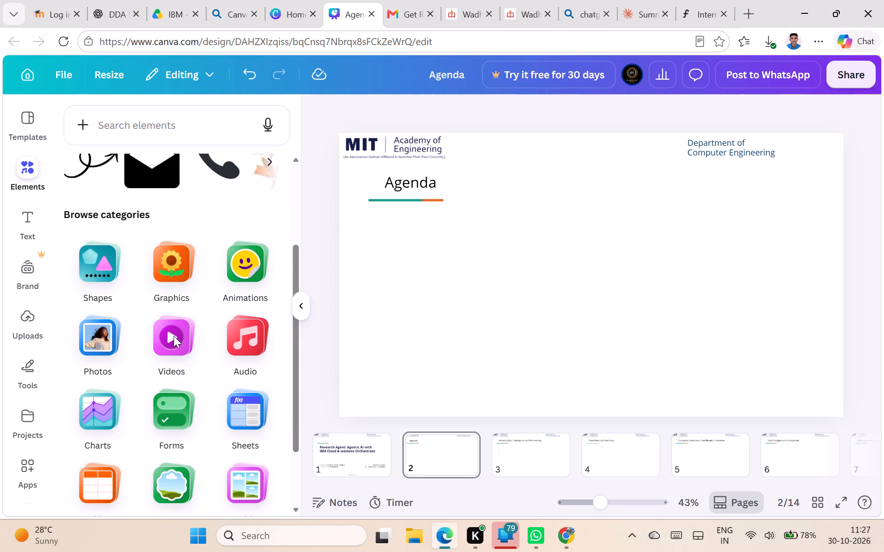
{"action": "left_click", "coordinate": [122, 259]}
{"action": "scroll", "coordinate": [137, 307], "scroll_direction": "up", "scroll_amount": 2}
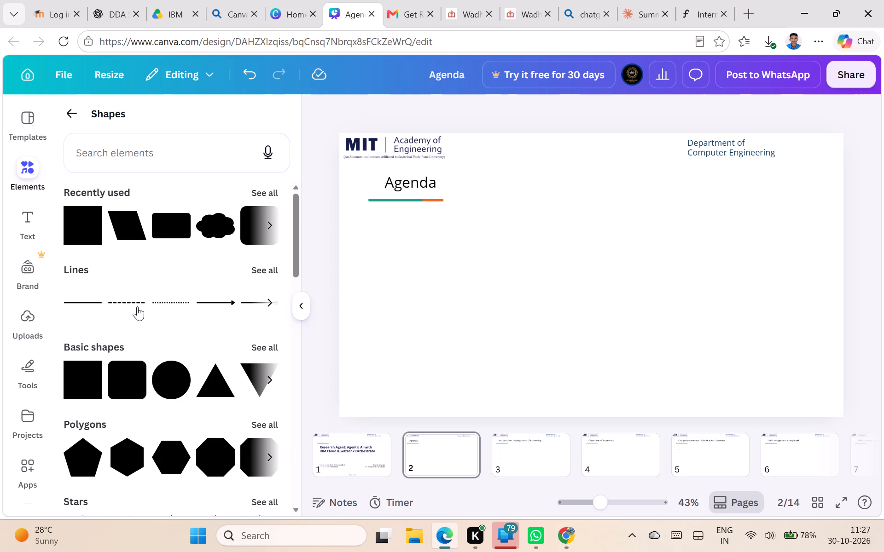
{"action": "scroll", "coordinate": [137, 306], "scroll_direction": "up", "scroll_amount": 2}
{"action": "scroll", "coordinate": [137, 306], "scroll_direction": "down", "scroll_amount": 10}
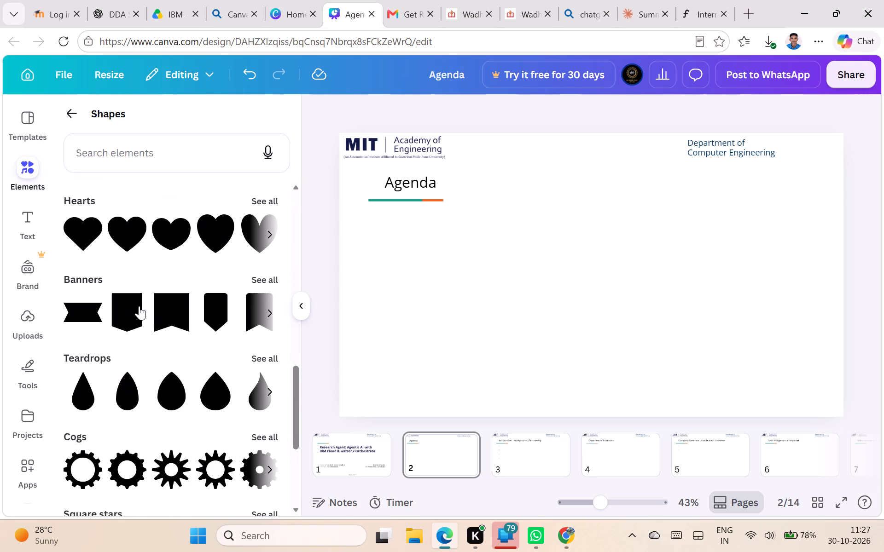
{"action": "left_click", "coordinate": [221, 304]}
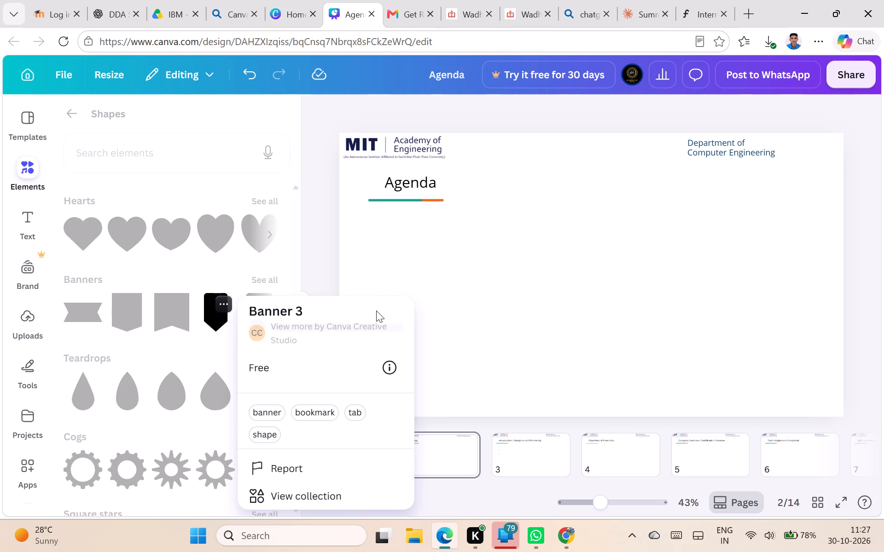
{"action": "left_click", "coordinate": [208, 317]}
{"action": "left_click_drag", "start_coordinate": [208, 317], "coordinate": [367, 317]}
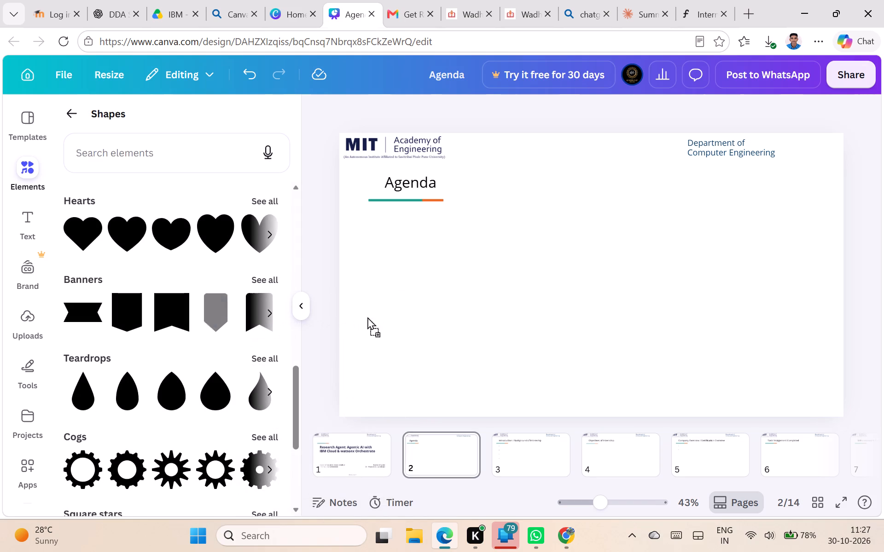
{"action": "left_click_drag", "start_coordinate": [367, 317], "coordinate": [512, 290]}
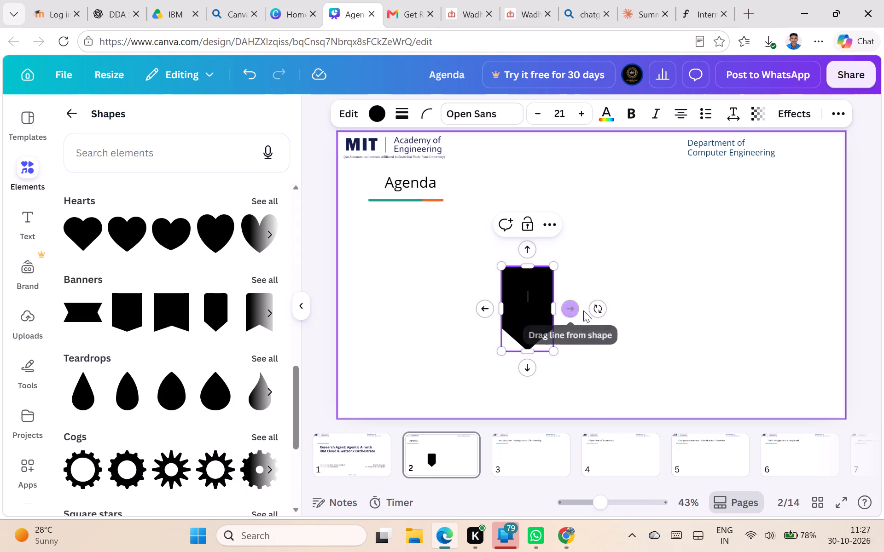
Rotate the pointed banner a quarter turn so its tip points to the right.
{"action": "left_click", "coordinate": [550, 226]}
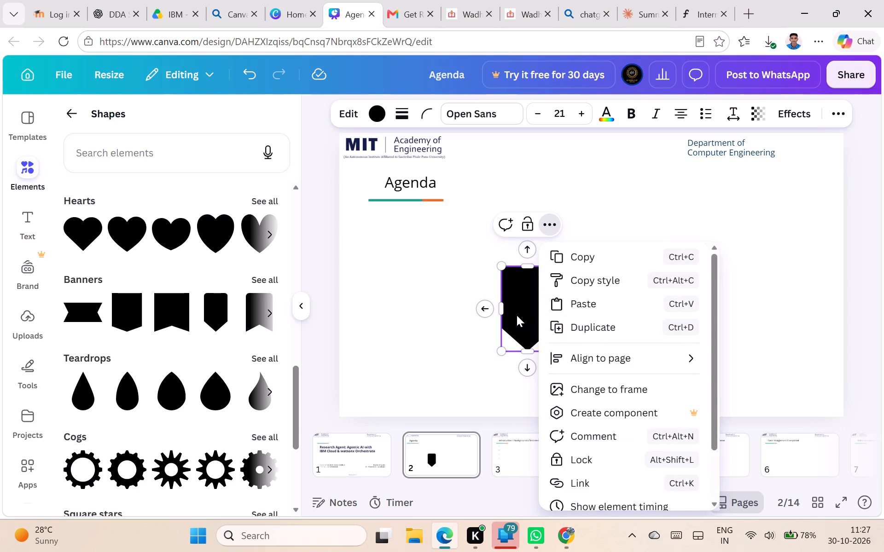
{"action": "left_click", "coordinate": [512, 312]}
{"action": "left_click_drag", "start_coordinate": [603, 312], "coordinate": [602, 316]}
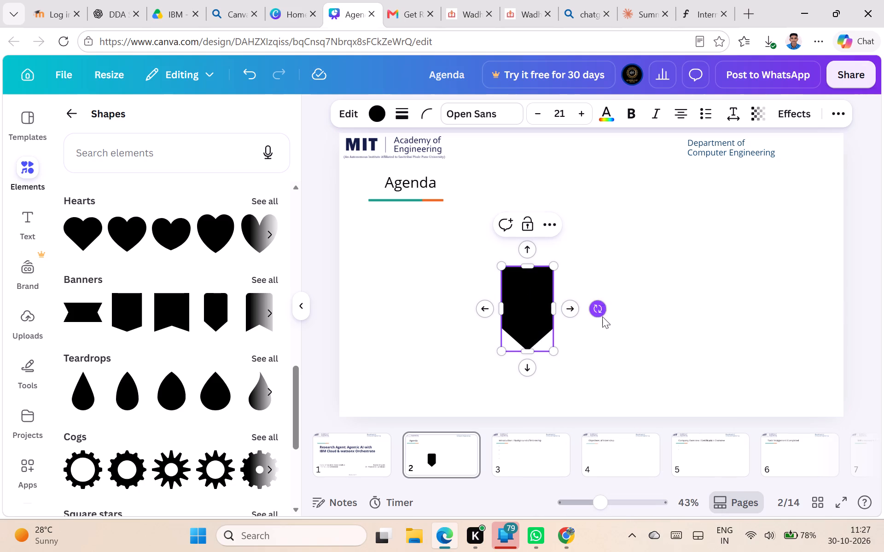
{"action": "left_click_drag", "start_coordinate": [602, 316], "coordinate": [575, 262]}
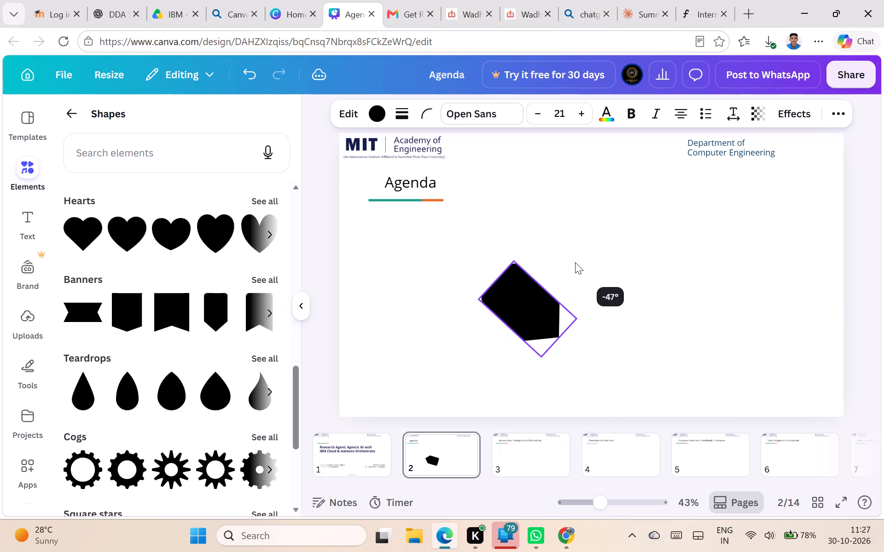
{"action": "left_click_drag", "start_coordinate": [575, 262], "coordinate": [532, 260]}
{"action": "left_click", "coordinate": [614, 310]}
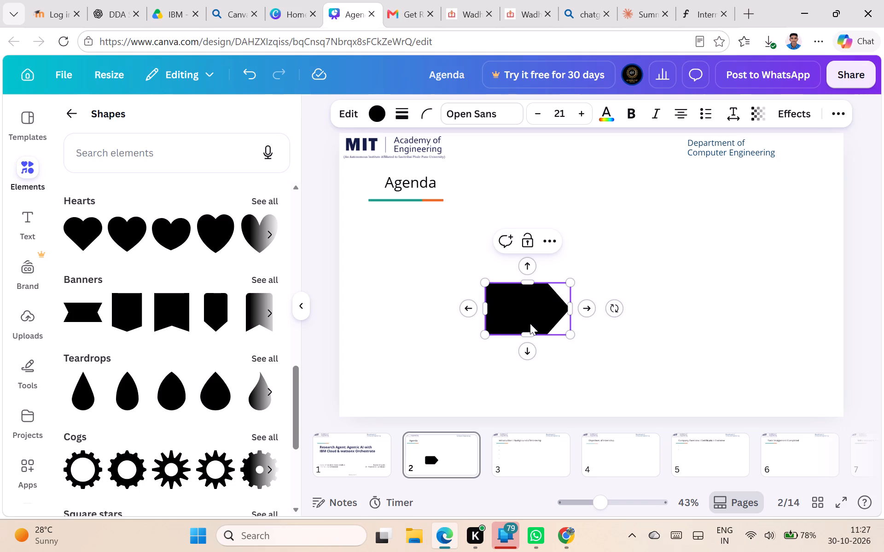
Stretch the banner into a long, thin arrow bar about 835 long and 90 high.
{"action": "left_click_drag", "start_coordinate": [574, 305], "coordinate": [720, 305]}
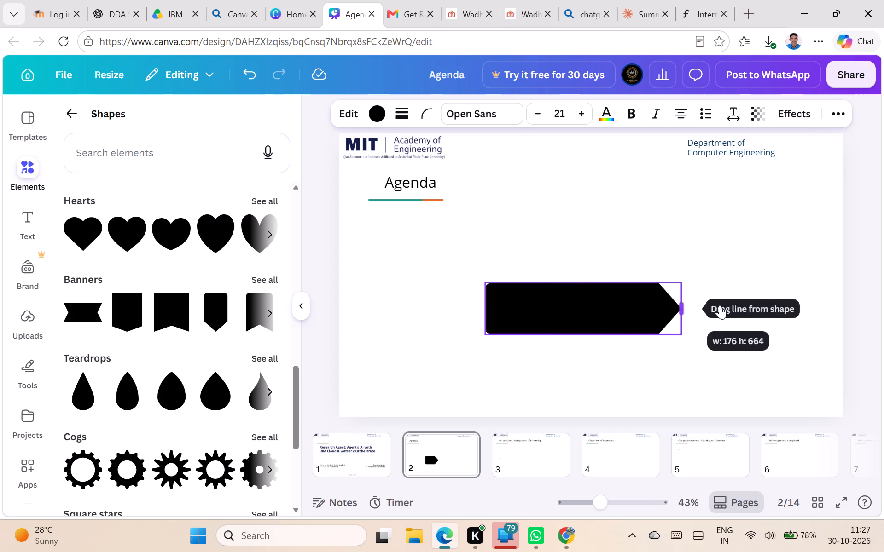
{"action": "left_click_drag", "start_coordinate": [720, 305], "coordinate": [738, 308]}
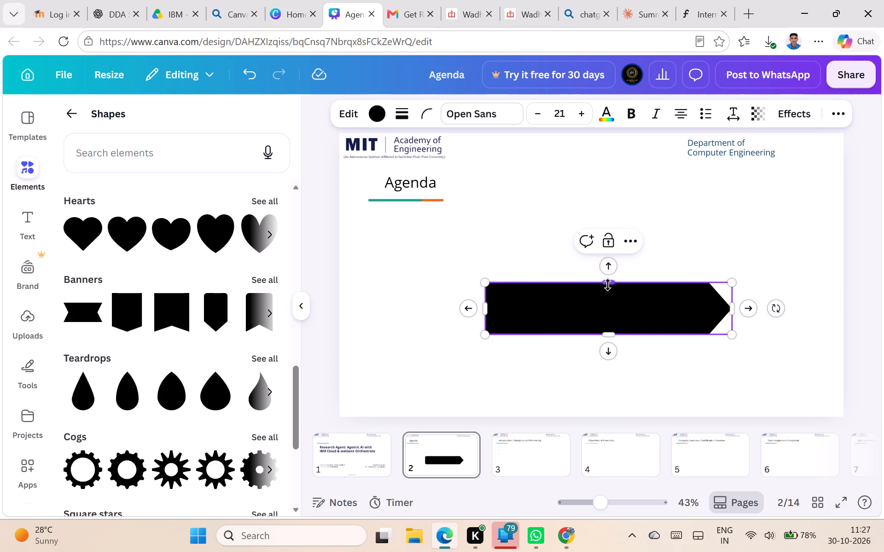
{"action": "left_click_drag", "start_coordinate": [608, 285], "coordinate": [610, 311]}
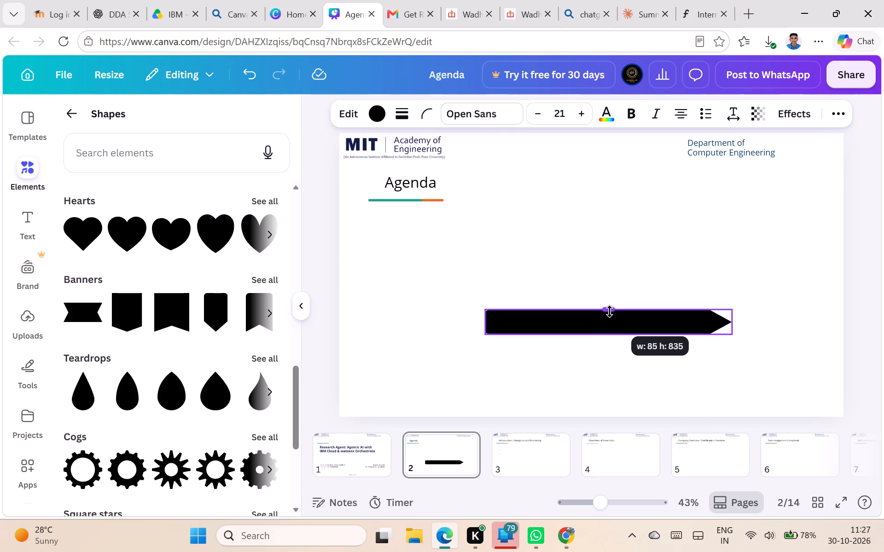
{"action": "left_click_drag", "start_coordinate": [610, 311], "coordinate": [610, 309]}
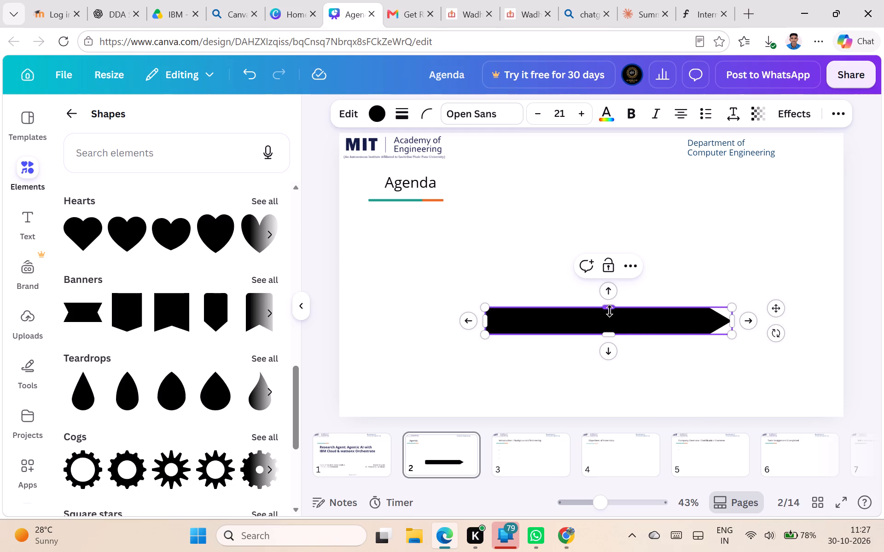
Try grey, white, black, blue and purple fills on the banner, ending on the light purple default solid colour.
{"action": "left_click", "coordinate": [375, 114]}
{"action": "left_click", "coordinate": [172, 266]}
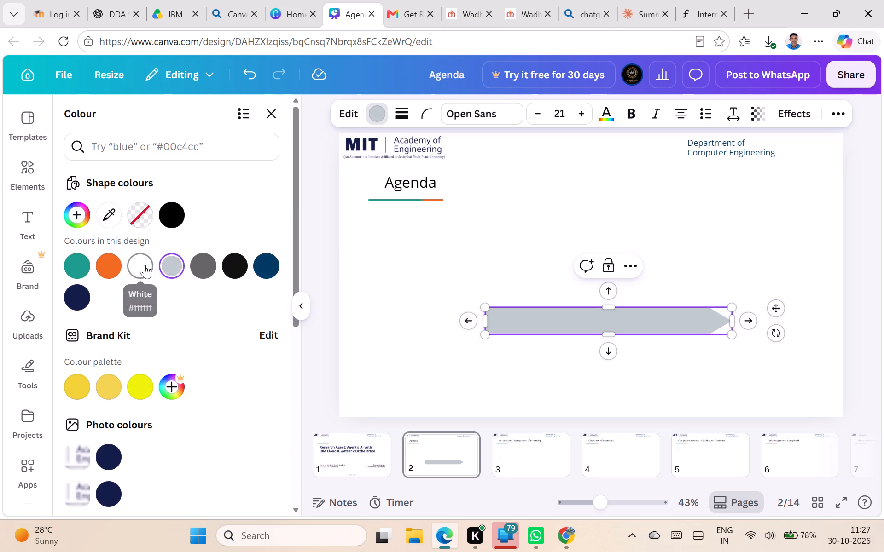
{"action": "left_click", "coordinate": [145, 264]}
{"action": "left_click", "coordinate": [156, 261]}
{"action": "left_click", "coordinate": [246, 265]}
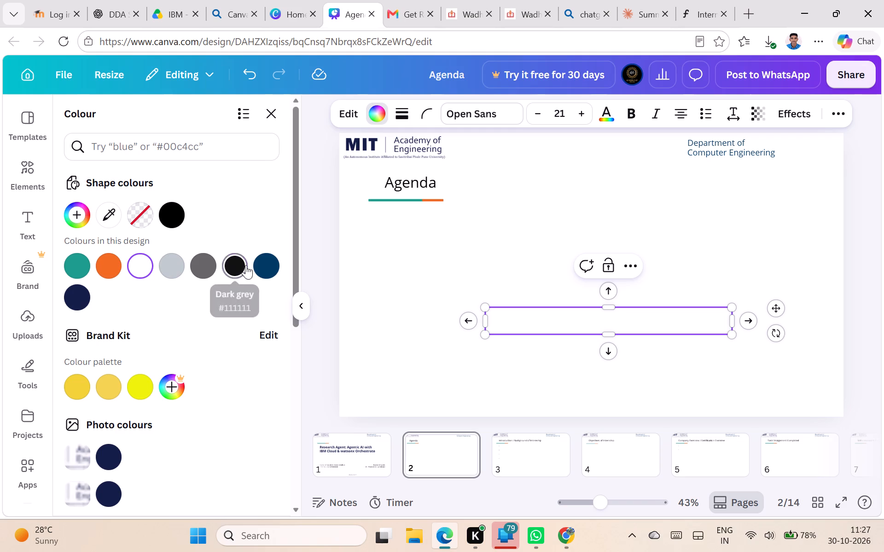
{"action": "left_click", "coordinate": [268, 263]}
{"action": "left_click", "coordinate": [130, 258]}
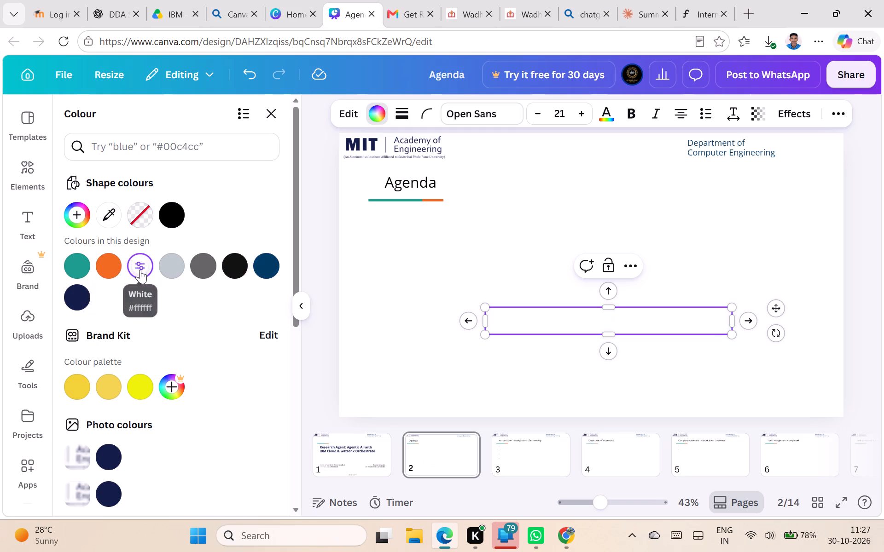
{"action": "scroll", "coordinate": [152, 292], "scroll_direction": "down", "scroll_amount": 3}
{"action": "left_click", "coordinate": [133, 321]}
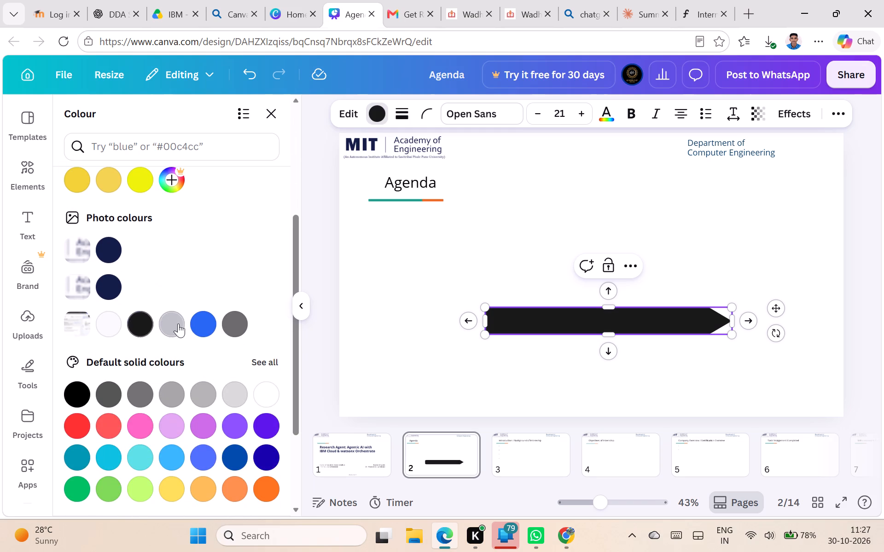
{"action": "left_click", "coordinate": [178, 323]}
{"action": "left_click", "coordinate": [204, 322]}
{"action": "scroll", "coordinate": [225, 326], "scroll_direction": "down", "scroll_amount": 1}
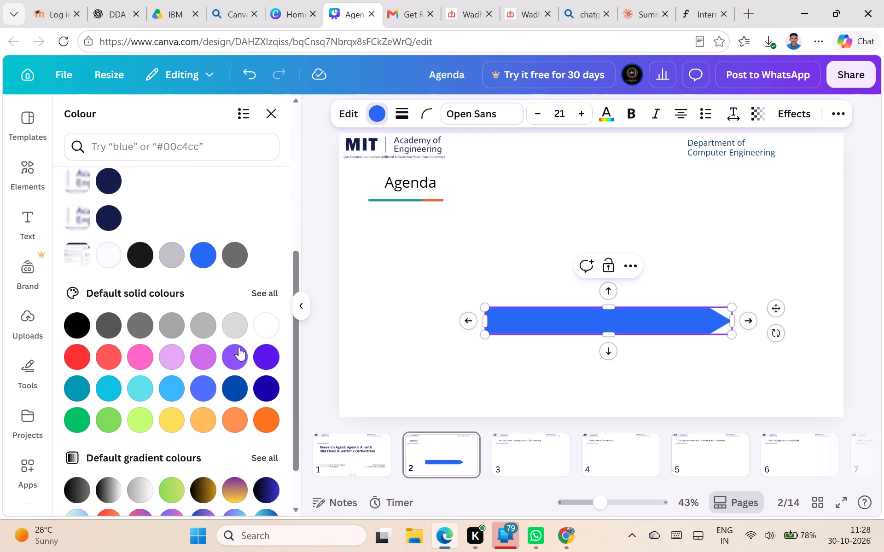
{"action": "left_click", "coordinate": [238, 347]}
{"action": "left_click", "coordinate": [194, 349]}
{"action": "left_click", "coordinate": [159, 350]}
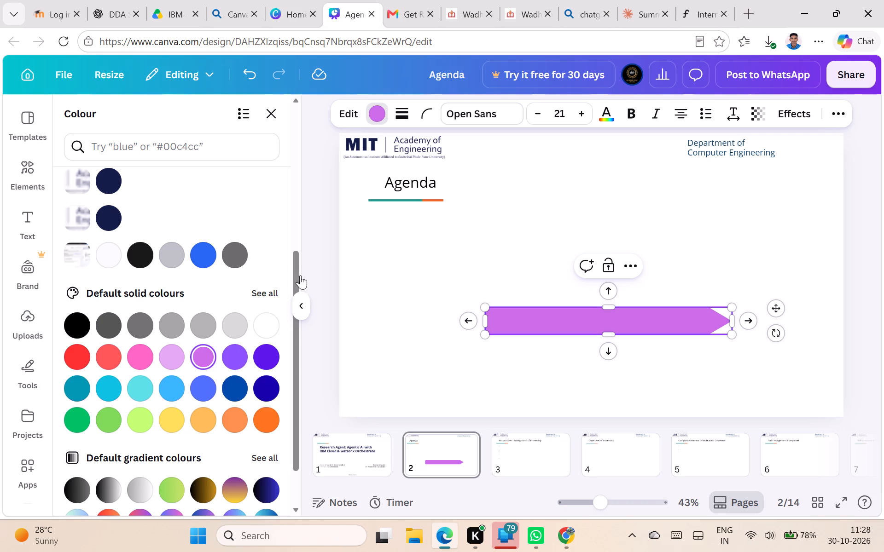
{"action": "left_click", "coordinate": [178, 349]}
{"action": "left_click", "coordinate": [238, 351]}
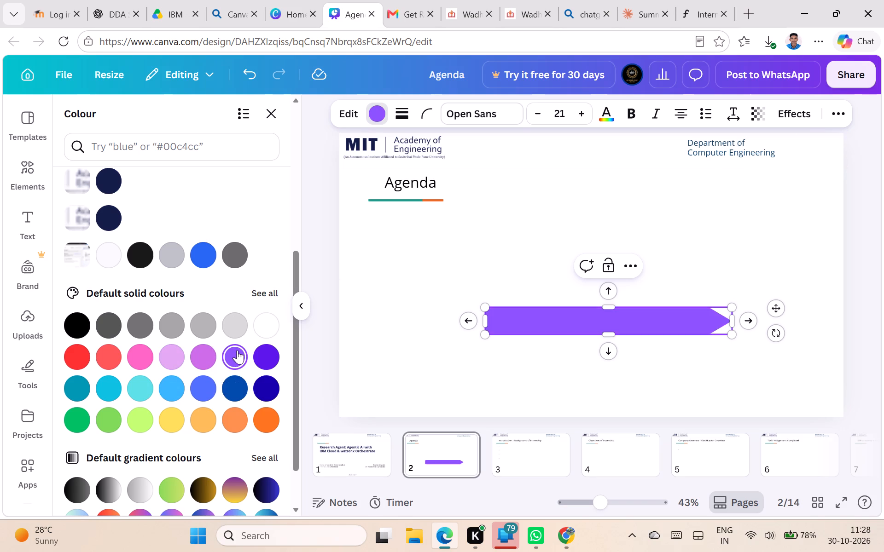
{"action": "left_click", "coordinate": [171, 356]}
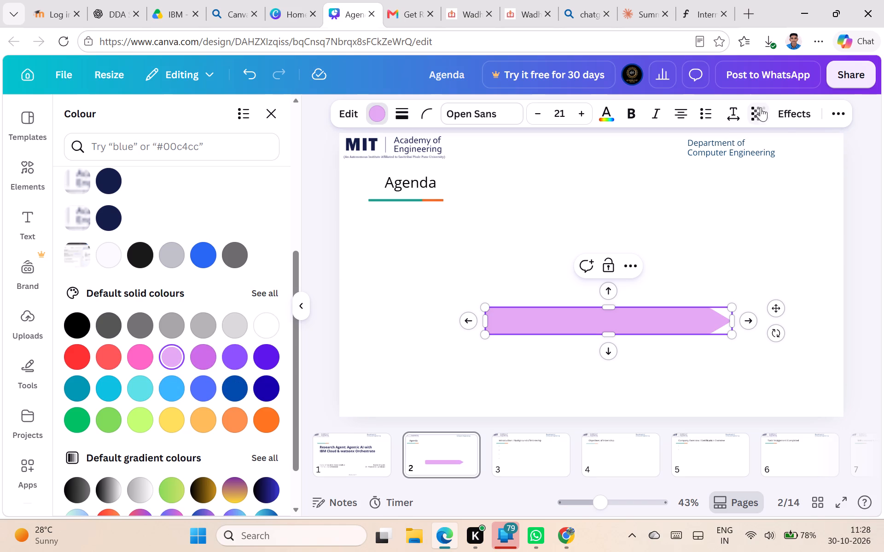
Set the banner's transparency to 35.
{"action": "left_click", "coordinate": [764, 107]}
{"action": "left_click_drag", "start_coordinate": [746, 172], "coordinate": [730, 178]}
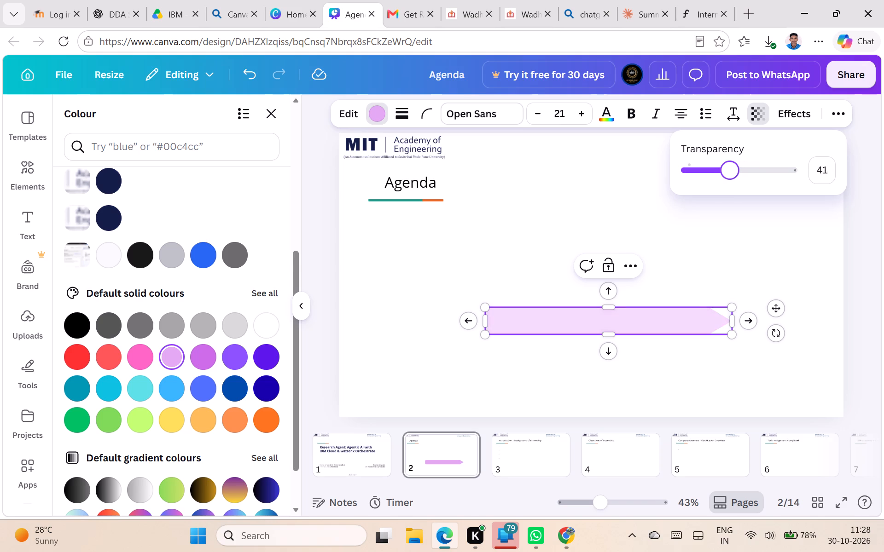
{"action": "left_click_drag", "start_coordinate": [730, 178], "coordinate": [725, 181]}
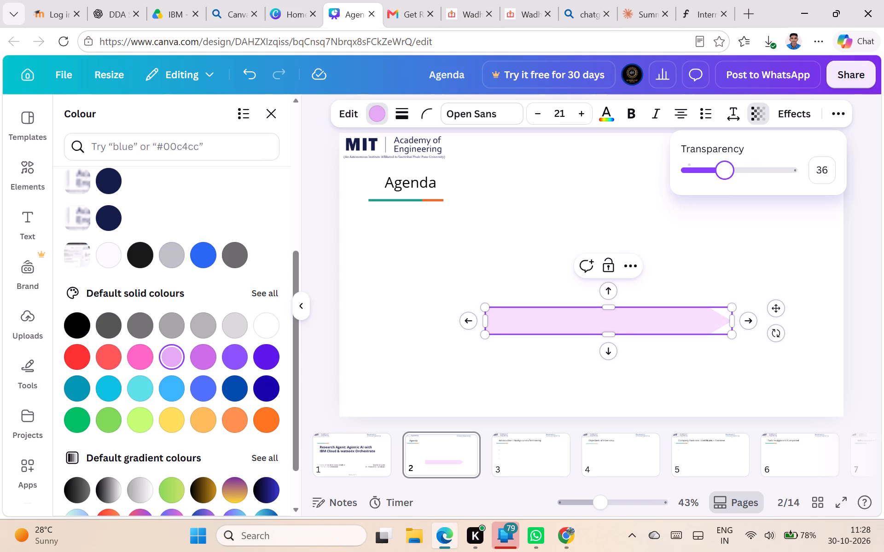
{"action": "left_click_drag", "start_coordinate": [725, 181], "coordinate": [723, 182]}
Move the banner directly below the Agenda title, aligned with the start of the title's underline.
{"action": "left_click_drag", "start_coordinate": [779, 307], "coordinate": [663, 211]}
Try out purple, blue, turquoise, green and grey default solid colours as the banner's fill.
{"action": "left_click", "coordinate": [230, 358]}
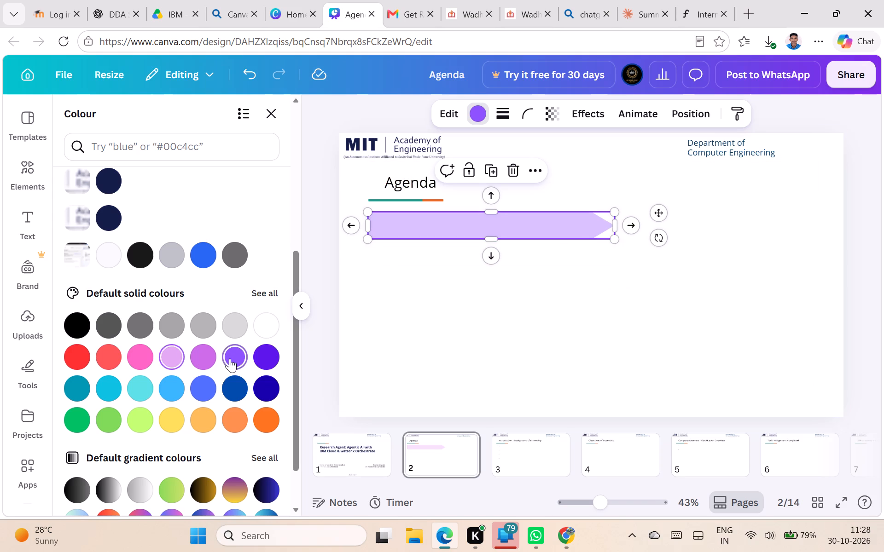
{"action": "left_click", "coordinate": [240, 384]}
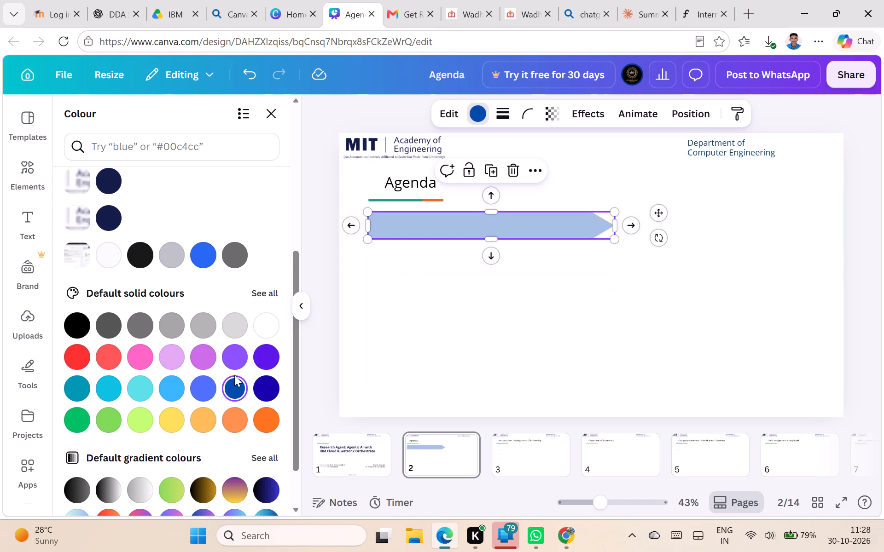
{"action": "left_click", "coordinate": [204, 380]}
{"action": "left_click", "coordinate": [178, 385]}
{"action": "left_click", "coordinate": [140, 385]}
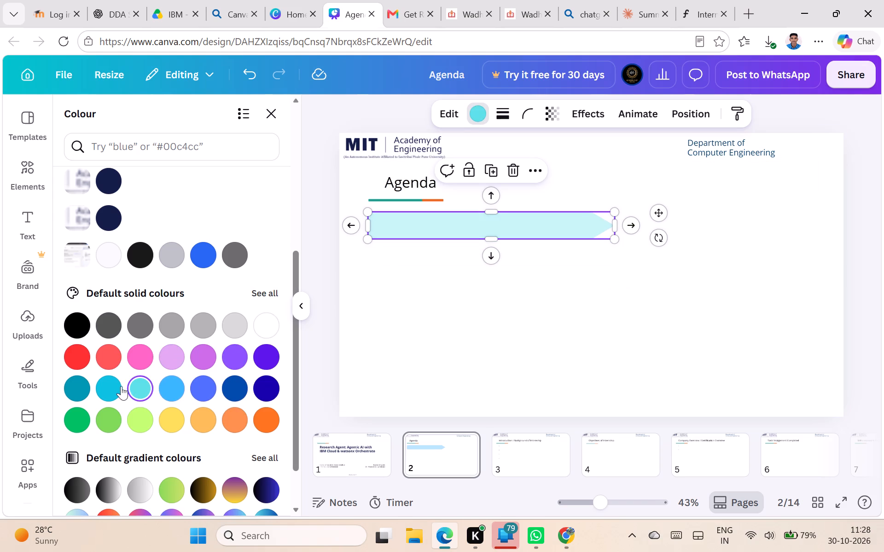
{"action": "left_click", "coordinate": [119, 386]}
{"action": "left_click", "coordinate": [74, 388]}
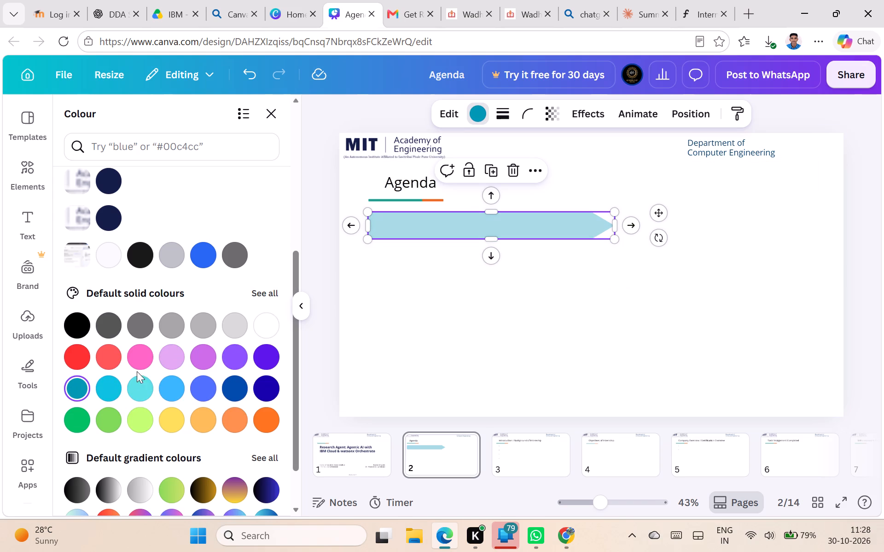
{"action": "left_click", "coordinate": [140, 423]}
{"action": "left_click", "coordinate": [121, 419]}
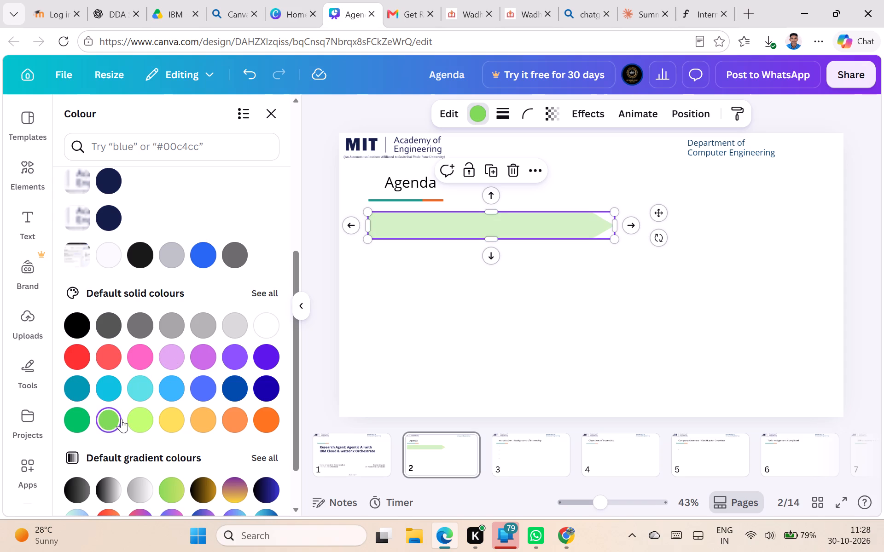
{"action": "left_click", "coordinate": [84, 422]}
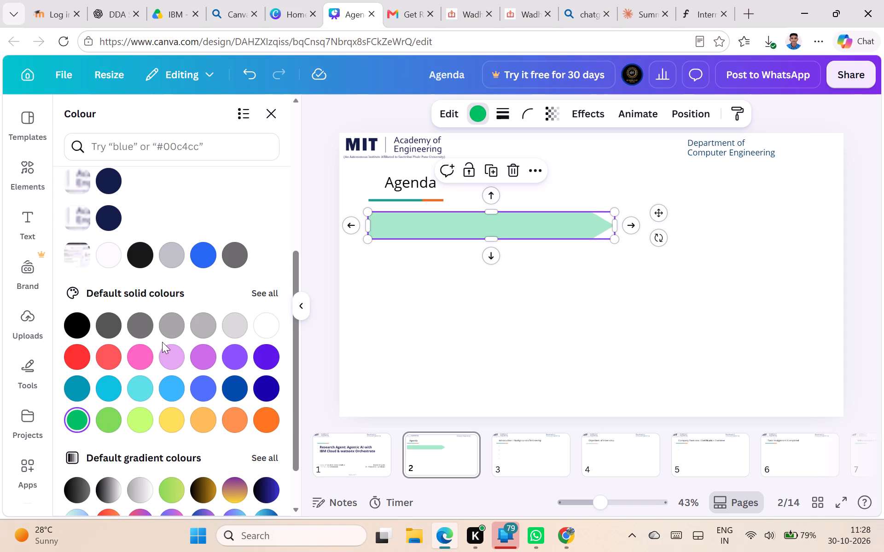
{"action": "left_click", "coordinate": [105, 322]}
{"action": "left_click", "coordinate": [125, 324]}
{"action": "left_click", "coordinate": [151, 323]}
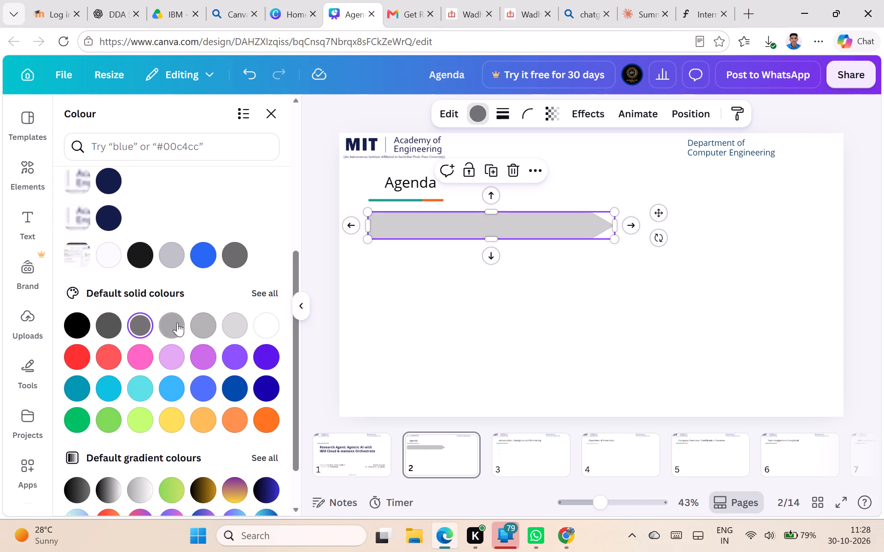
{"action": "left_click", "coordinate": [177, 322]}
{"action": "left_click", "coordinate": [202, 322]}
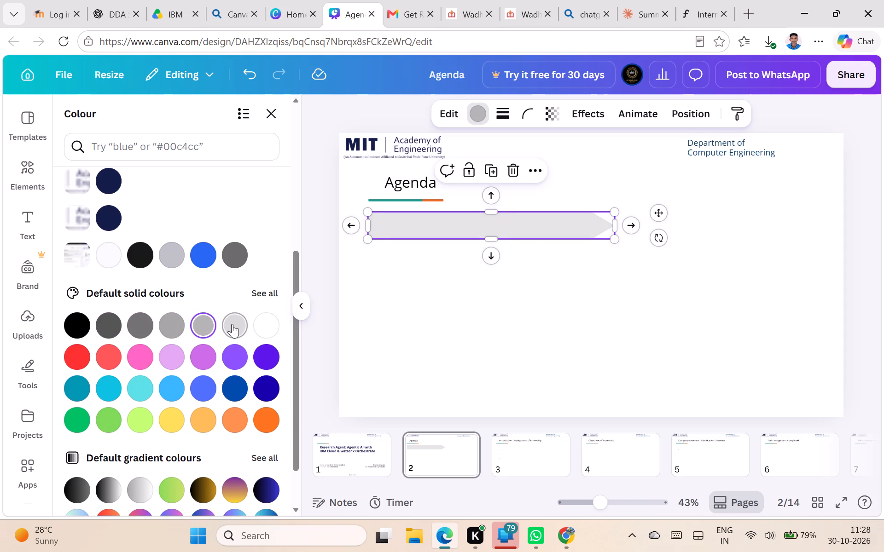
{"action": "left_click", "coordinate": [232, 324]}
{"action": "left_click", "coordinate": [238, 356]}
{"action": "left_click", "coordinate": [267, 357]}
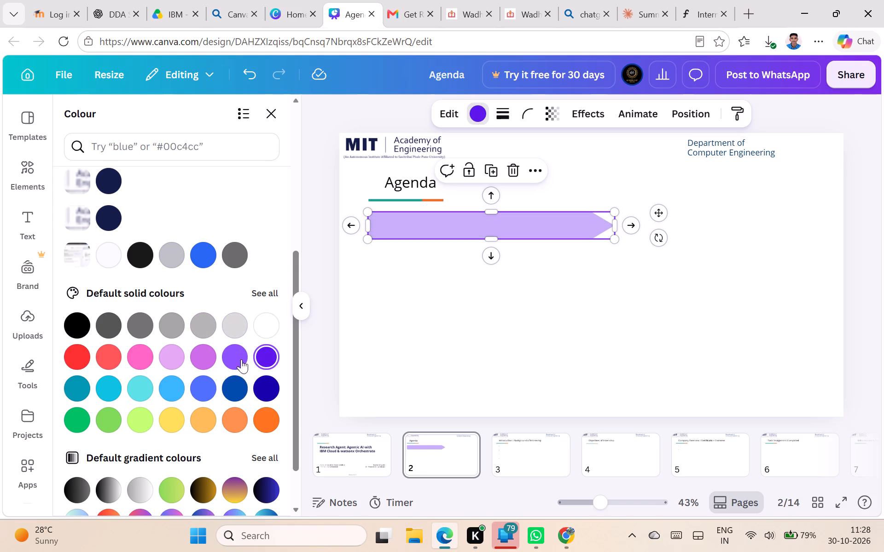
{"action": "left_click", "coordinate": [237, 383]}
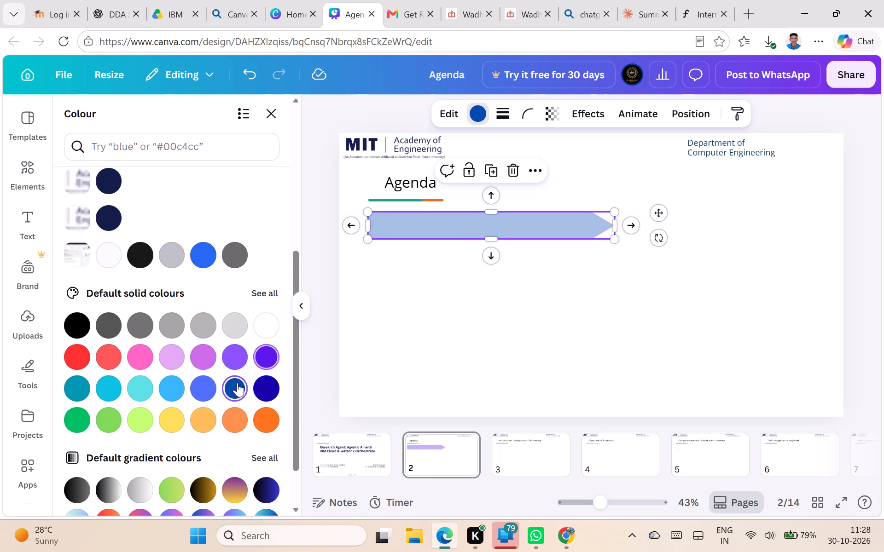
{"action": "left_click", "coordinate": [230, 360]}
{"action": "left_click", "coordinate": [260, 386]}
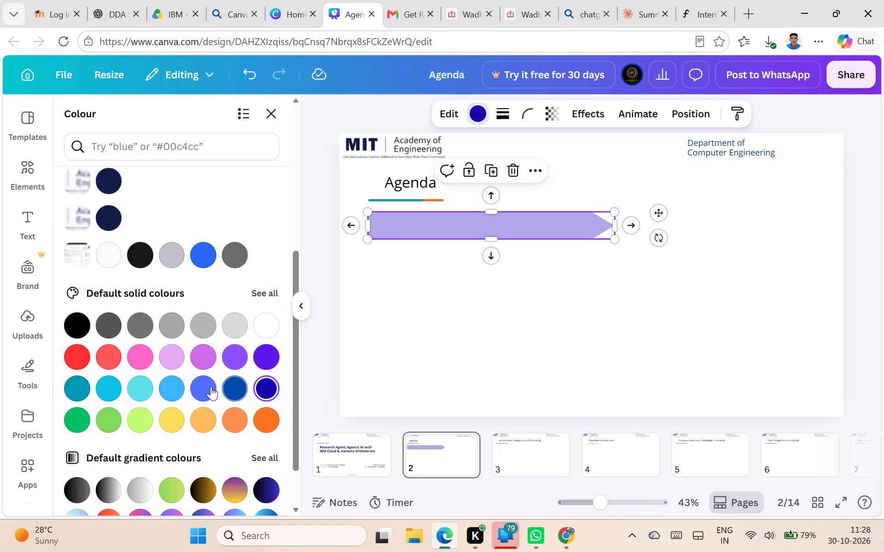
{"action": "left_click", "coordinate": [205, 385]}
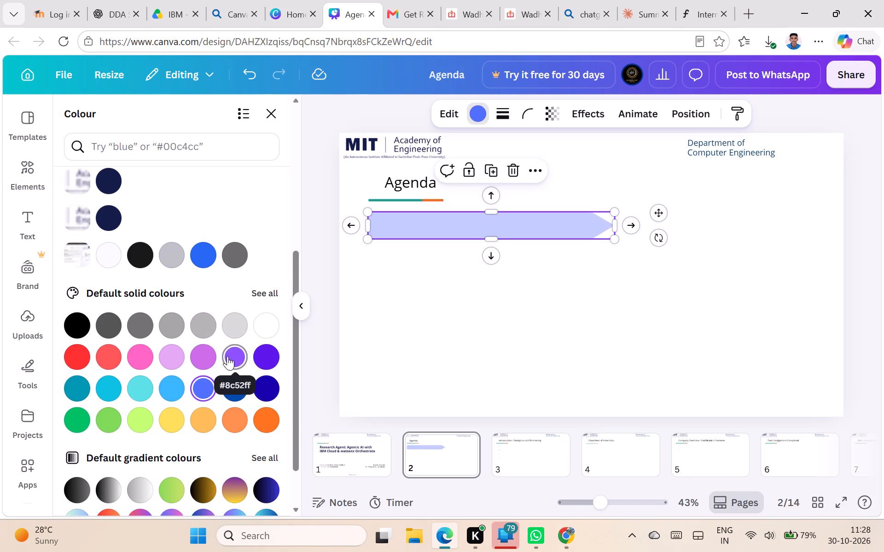
Set the banner's fill to the purple default solid colour #8c52ff.
{"action": "left_click", "coordinate": [227, 356]}
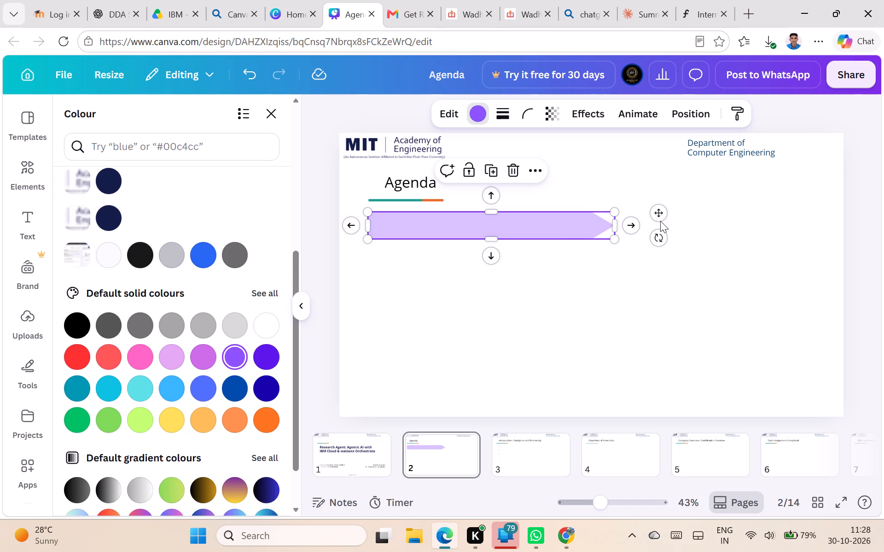
Duplicate the purple banner twice and stack the copies below it, left-aligned and evenly spaced.
{"action": "triple_click", "coordinate": [492, 170]}
{"action": "double_click", "coordinate": [492, 170]}
{"action": "left_click_drag", "start_coordinate": [512, 235], "coordinate": [488, 309]}
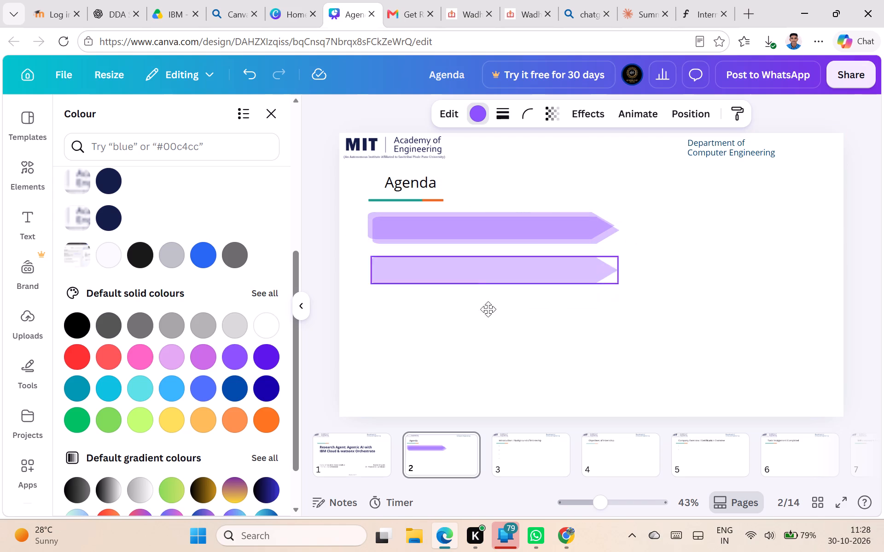
{"action": "left_click_drag", "start_coordinate": [488, 309], "coordinate": [488, 311]}
{"action": "left_click_drag", "start_coordinate": [489, 230], "coordinate": [485, 258]}
{"action": "left_click_drag", "start_coordinate": [464, 313], "coordinate": [479, 299]}
{"action": "left_click", "coordinate": [593, 340]}
{"action": "left_click", "coordinate": [558, 297]}
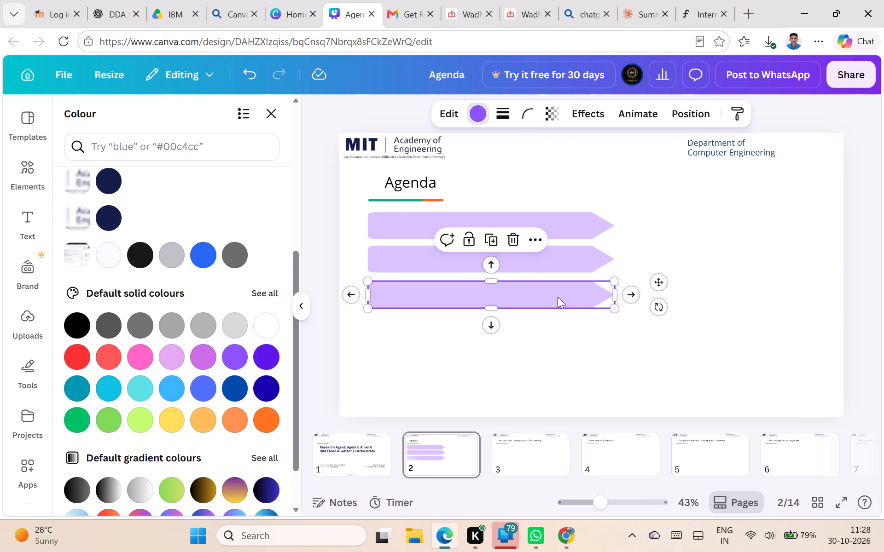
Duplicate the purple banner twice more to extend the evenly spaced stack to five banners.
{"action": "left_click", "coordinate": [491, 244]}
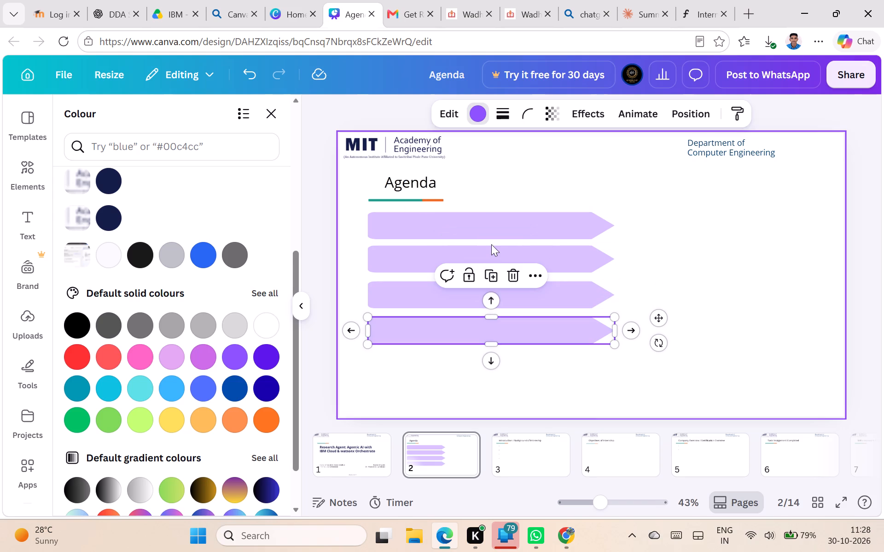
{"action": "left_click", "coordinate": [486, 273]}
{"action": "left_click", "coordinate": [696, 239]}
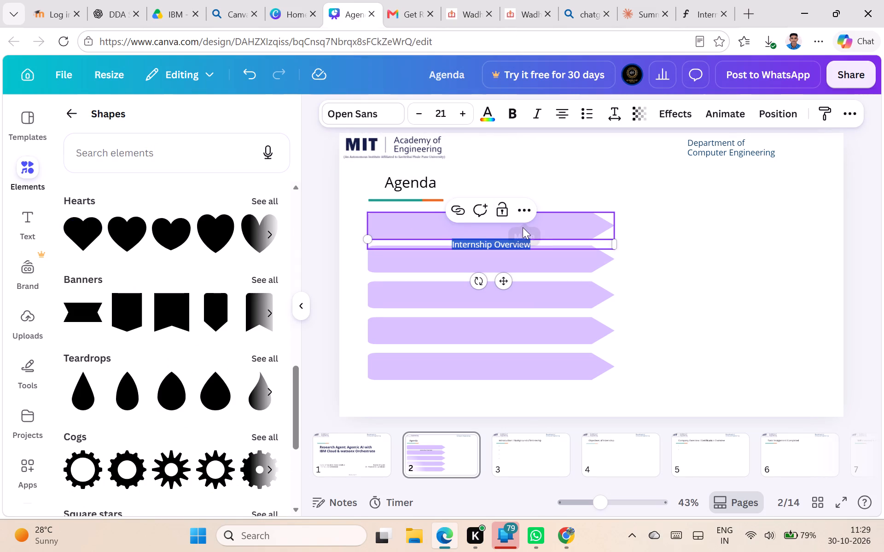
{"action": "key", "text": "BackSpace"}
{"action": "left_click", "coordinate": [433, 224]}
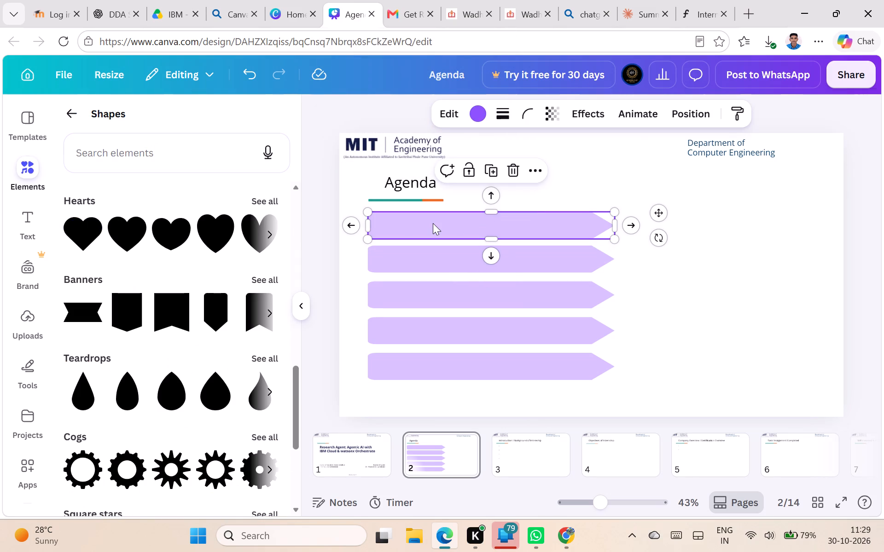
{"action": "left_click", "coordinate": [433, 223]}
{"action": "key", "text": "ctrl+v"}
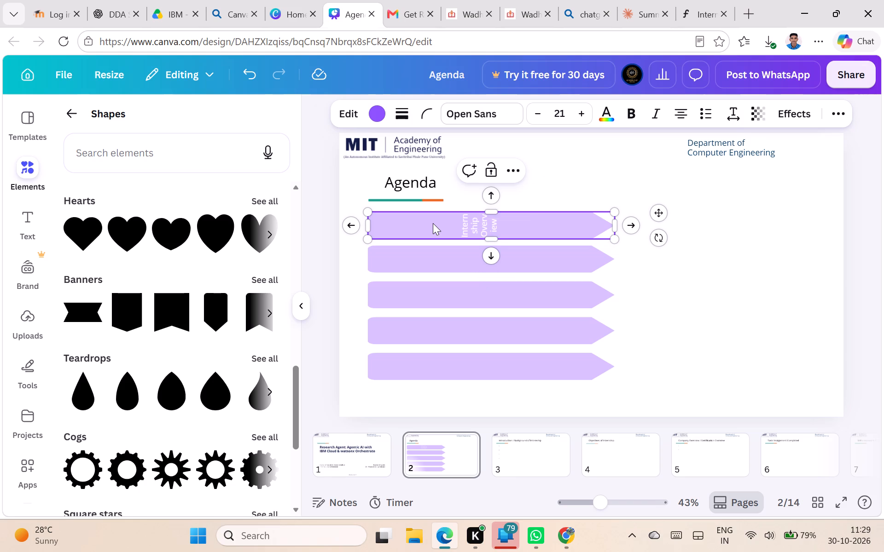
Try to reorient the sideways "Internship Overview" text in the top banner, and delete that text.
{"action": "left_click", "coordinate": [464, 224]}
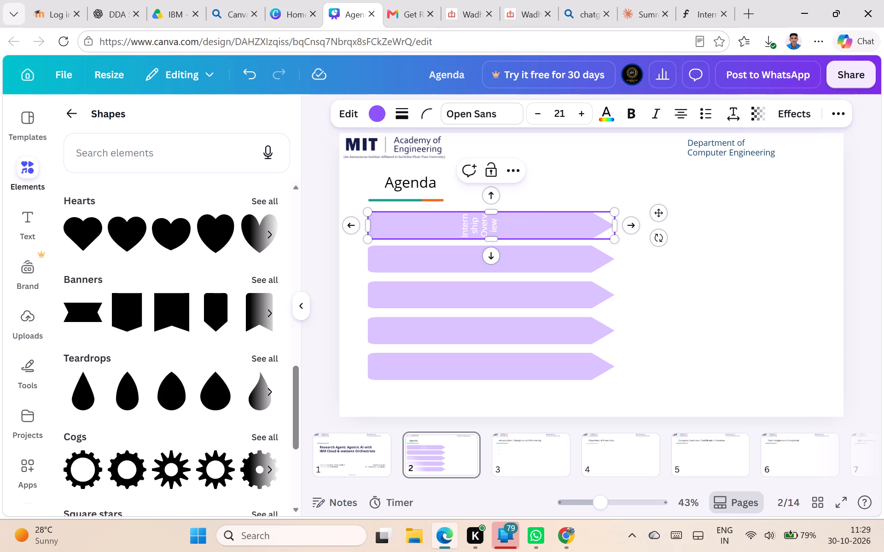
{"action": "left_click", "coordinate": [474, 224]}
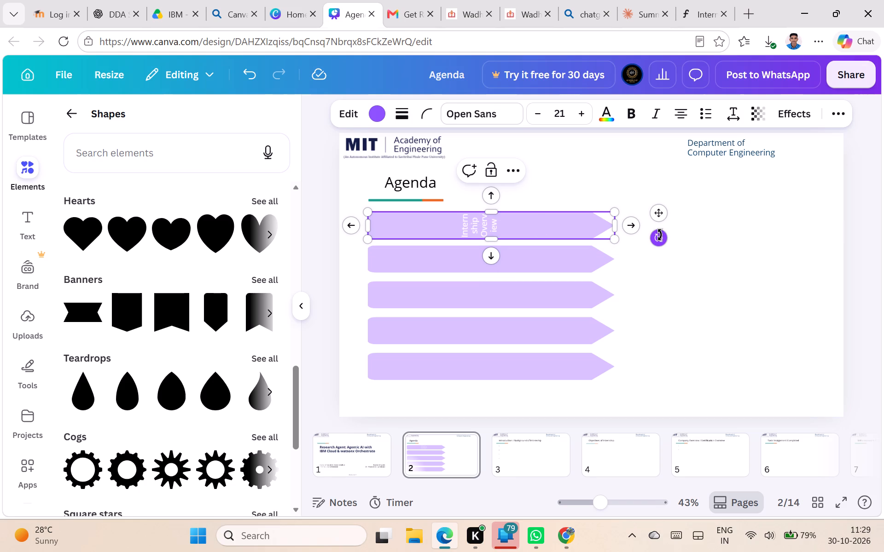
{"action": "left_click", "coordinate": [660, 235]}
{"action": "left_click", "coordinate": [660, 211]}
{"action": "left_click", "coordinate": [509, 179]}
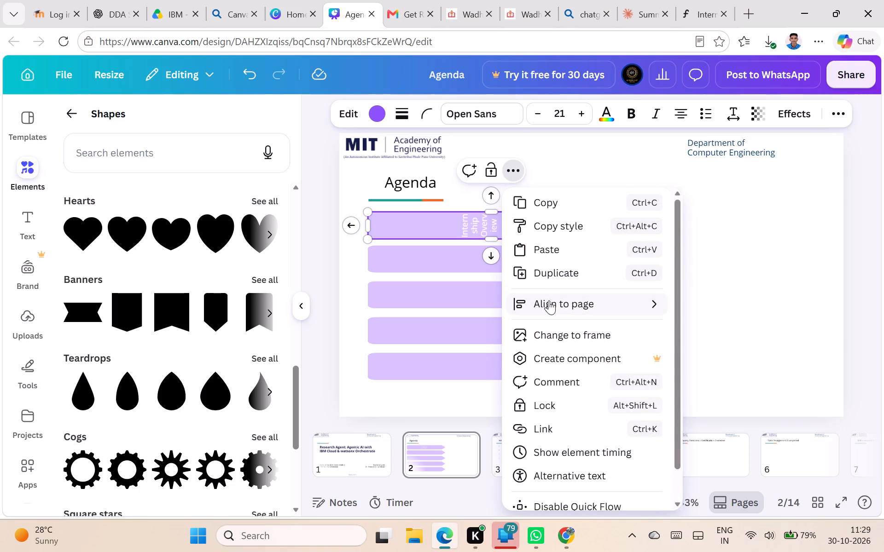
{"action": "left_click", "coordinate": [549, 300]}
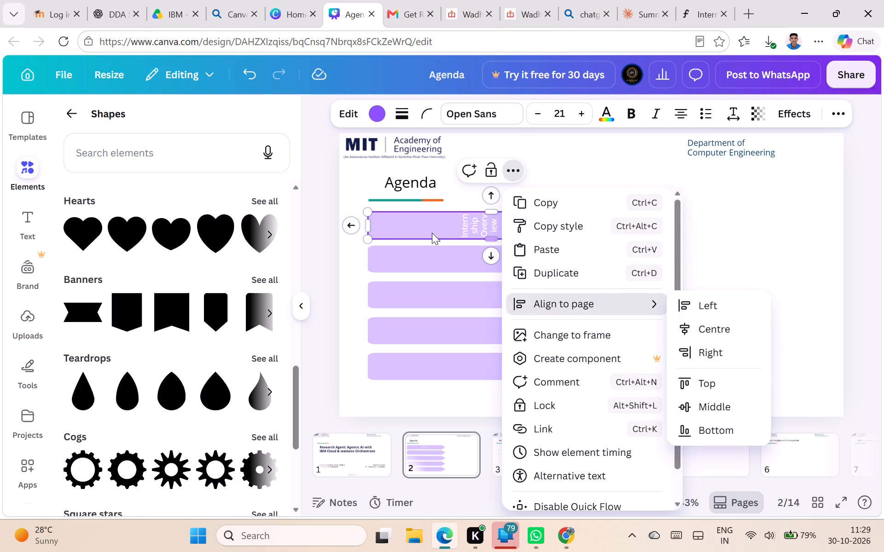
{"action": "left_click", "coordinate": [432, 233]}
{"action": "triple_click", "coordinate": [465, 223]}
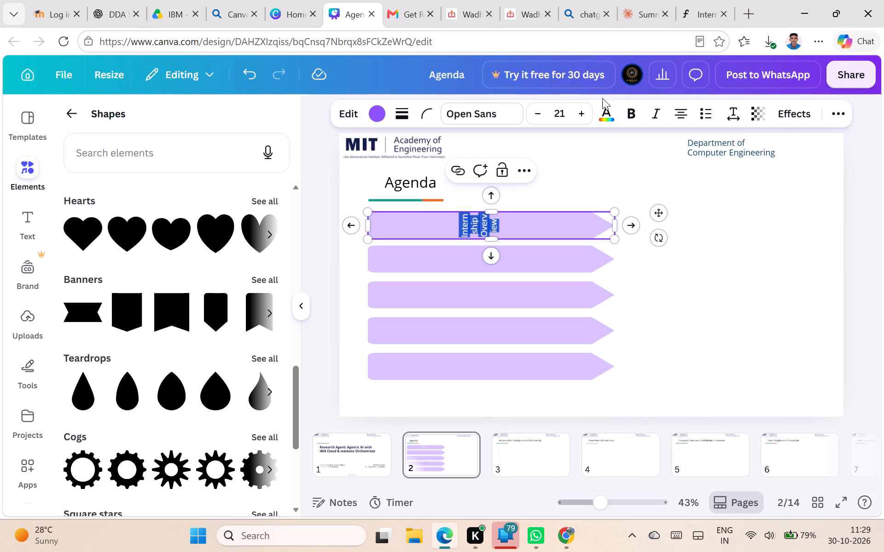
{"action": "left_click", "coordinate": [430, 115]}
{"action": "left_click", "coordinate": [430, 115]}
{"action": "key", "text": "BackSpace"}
Delete all five purple arrow banners from the Agenda slide.
{"action": "left_click", "coordinate": [562, 243]}
{"action": "left_click", "coordinate": [562, 254]}
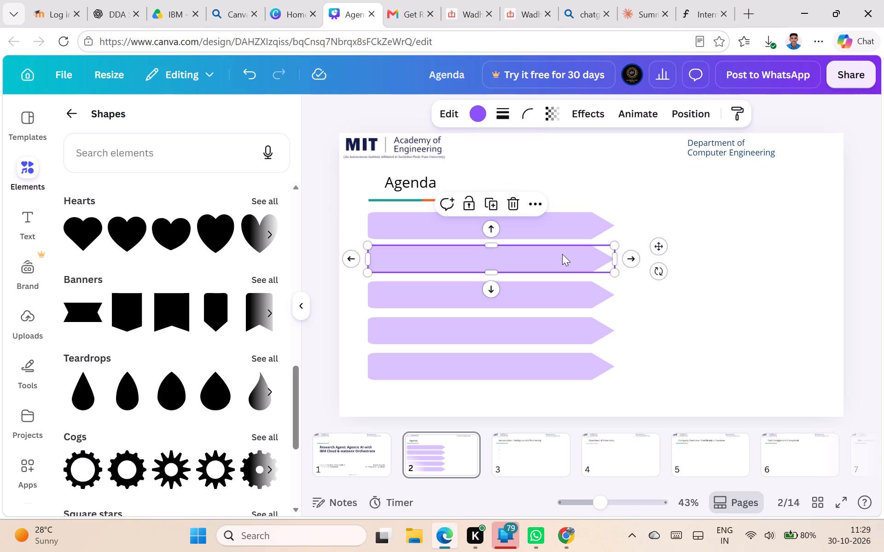
{"action": "key", "text": "BackSpace"}
{"action": "left_click", "coordinate": [547, 225]}
{"action": "key", "text": "BackSpace"}
{"action": "left_click", "coordinate": [543, 284]}
{"action": "key", "text": "BackSpace"}
{"action": "left_click", "coordinate": [546, 336]}
{"action": "key", "text": "BackSpace"}
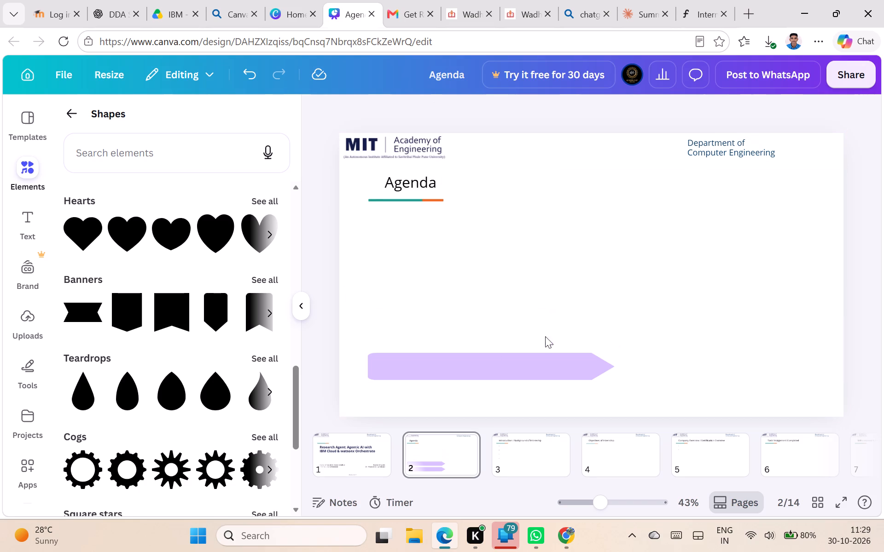
{"action": "left_click", "coordinate": [537, 356]}
{"action": "key", "text": "BackSpace"}
Find the flowchart shapes in the shape library and add the pill-shaped one to the Agenda slide.
{"action": "scroll", "coordinate": [151, 310], "scroll_direction": "down", "scroll_amount": 9}
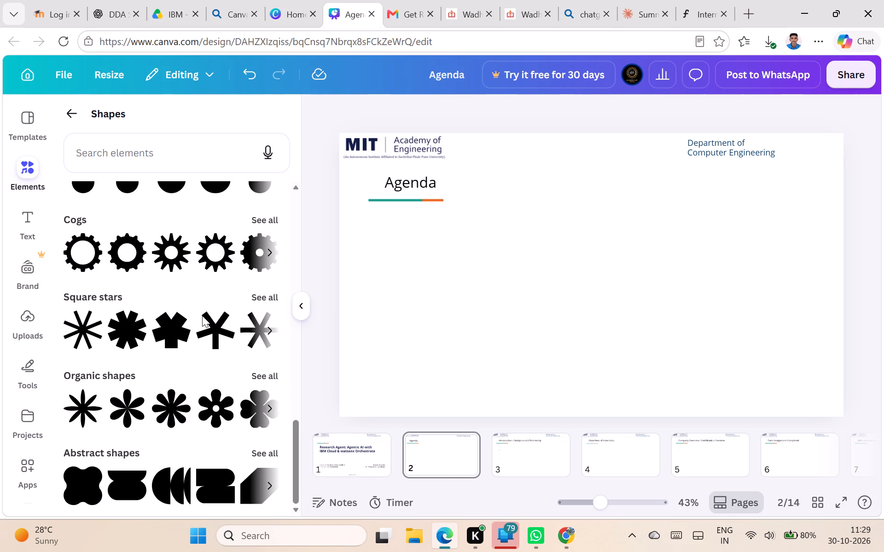
{"action": "scroll", "coordinate": [244, 352], "scroll_direction": "up", "scroll_amount": 5}
{"action": "scroll", "coordinate": [211, 318], "scroll_direction": "up", "scroll_amount": 4}
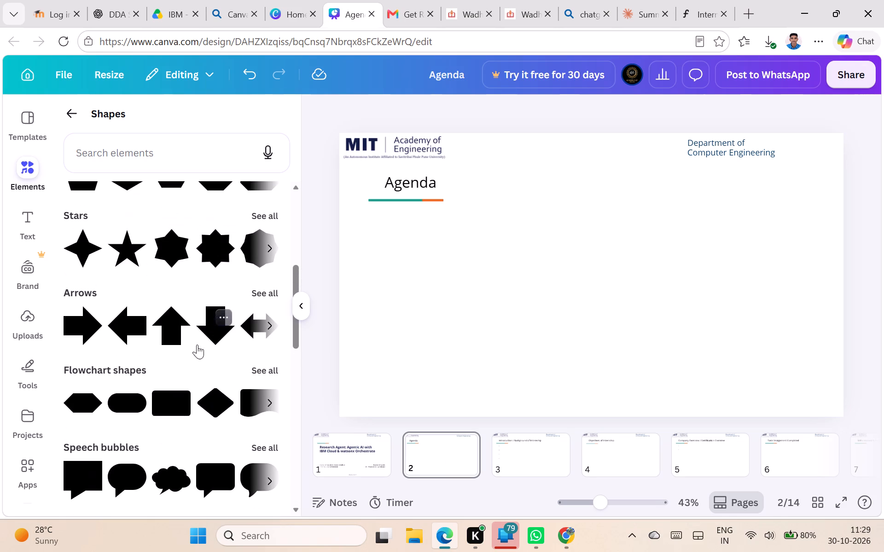
{"action": "left_click", "coordinate": [265, 394]}
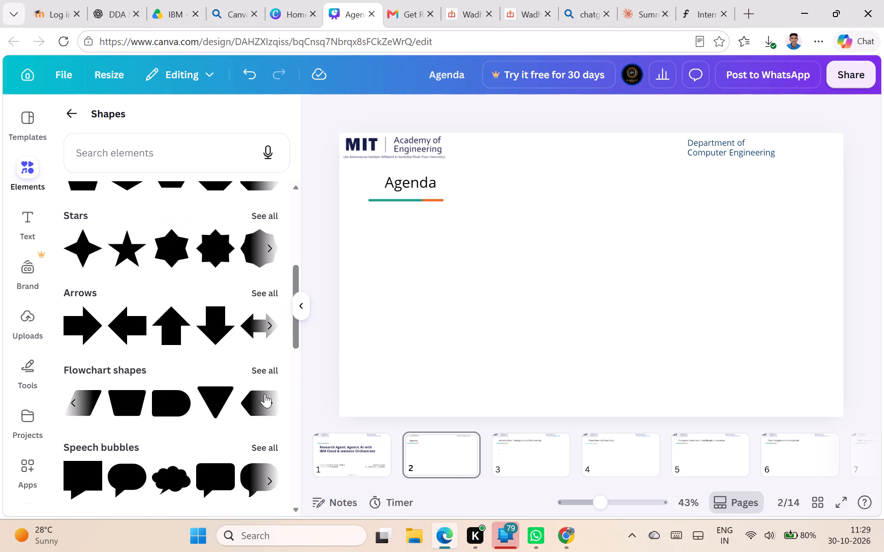
{"action": "left_click", "coordinate": [265, 394]}
{"action": "left_click", "coordinate": [265, 394]}
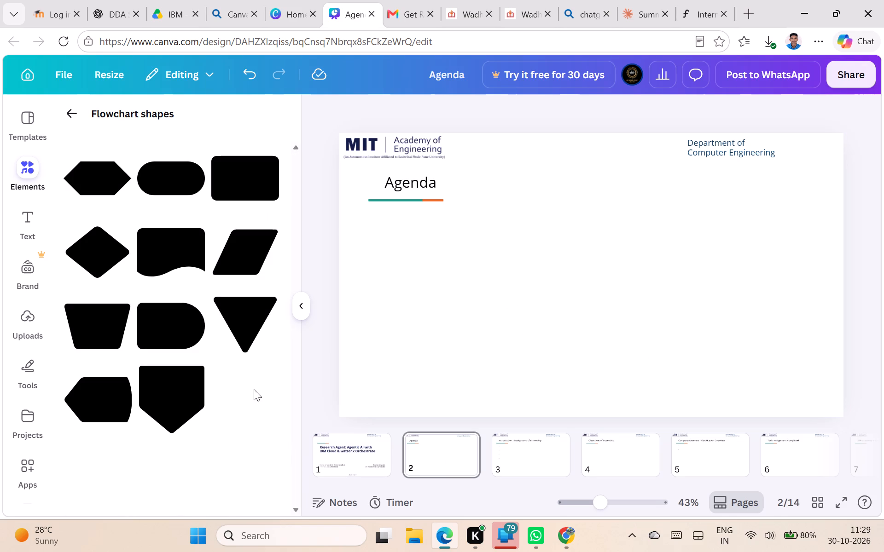
{"action": "scroll", "coordinate": [209, 356], "scroll_direction": "down", "scroll_amount": 4}
{"action": "scroll", "coordinate": [210, 354], "scroll_direction": "up", "scroll_amount": 3}
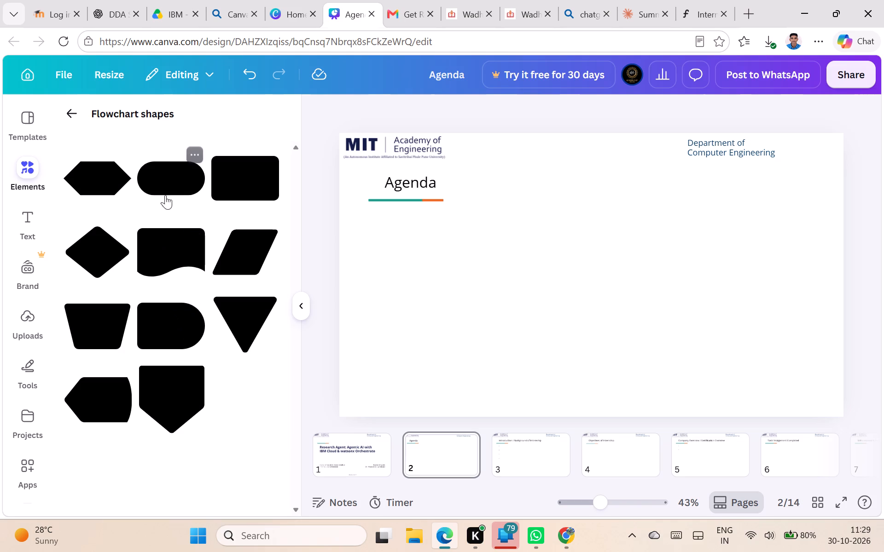
{"action": "left_click", "coordinate": [171, 185]}
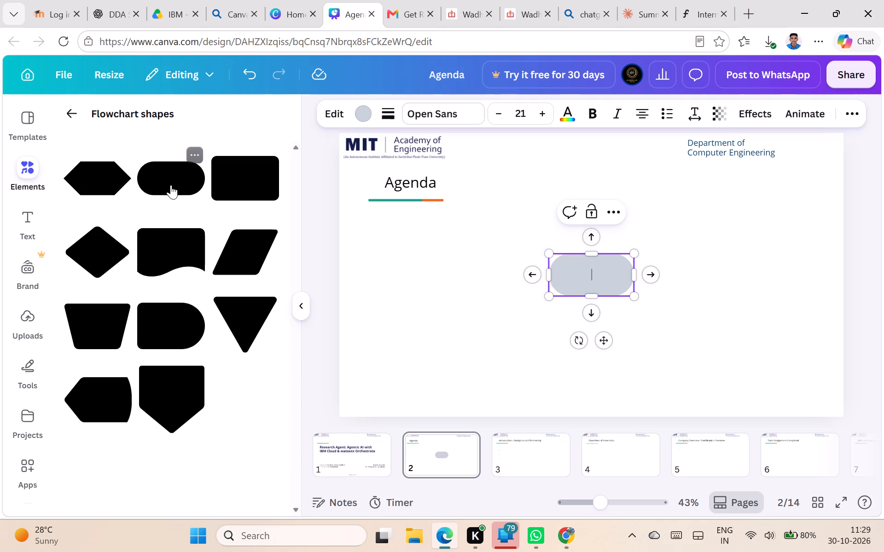
Stretch the pill shape leftward into a long horizontal bar, keeping its height of 144.
{"action": "left_click", "coordinate": [297, 310]}
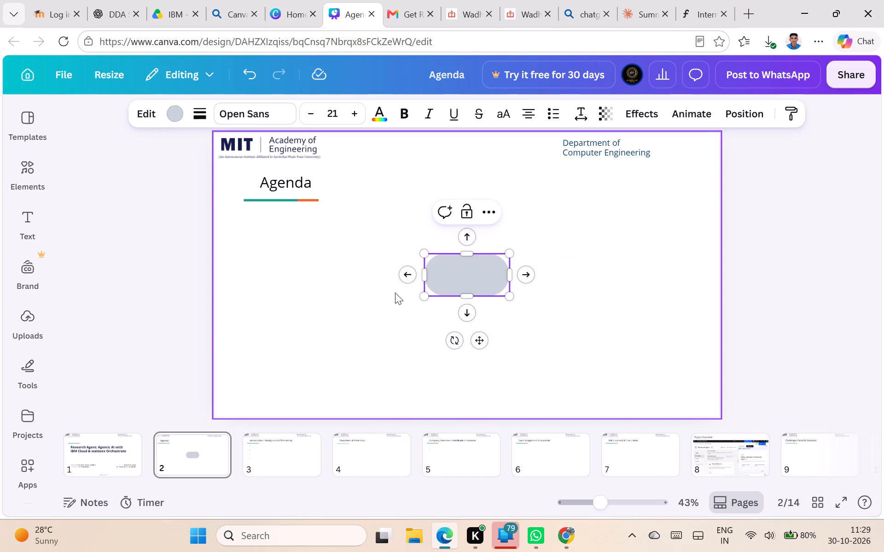
{"action": "left_click_drag", "start_coordinate": [426, 276], "coordinate": [378, 278]}
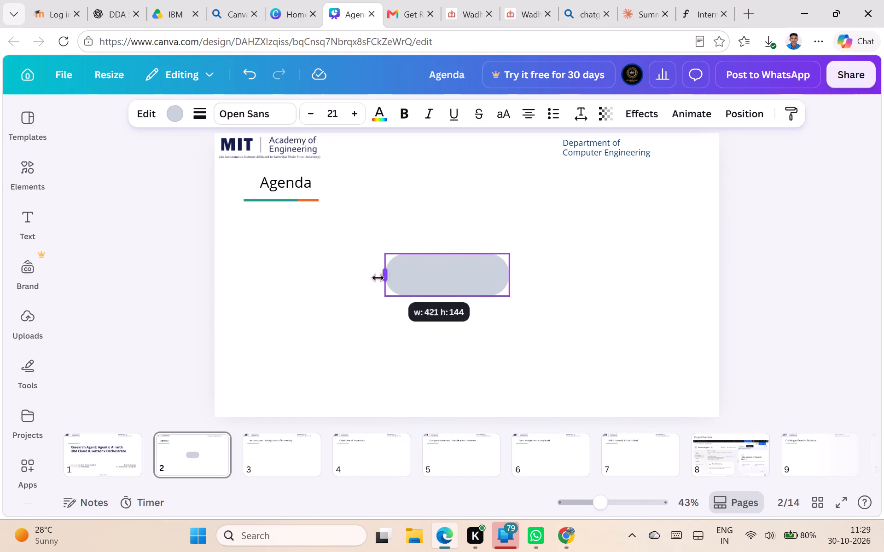
{"action": "left_click_drag", "start_coordinate": [378, 278], "coordinate": [318, 280]}
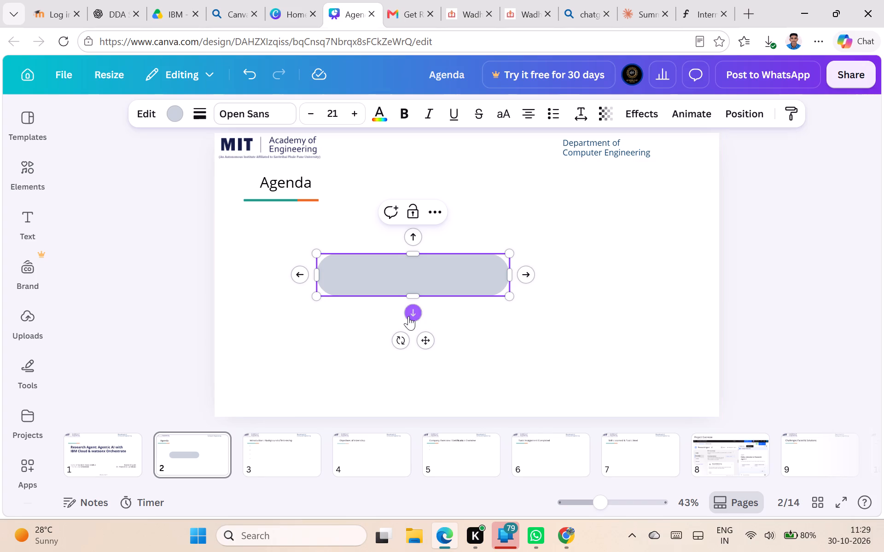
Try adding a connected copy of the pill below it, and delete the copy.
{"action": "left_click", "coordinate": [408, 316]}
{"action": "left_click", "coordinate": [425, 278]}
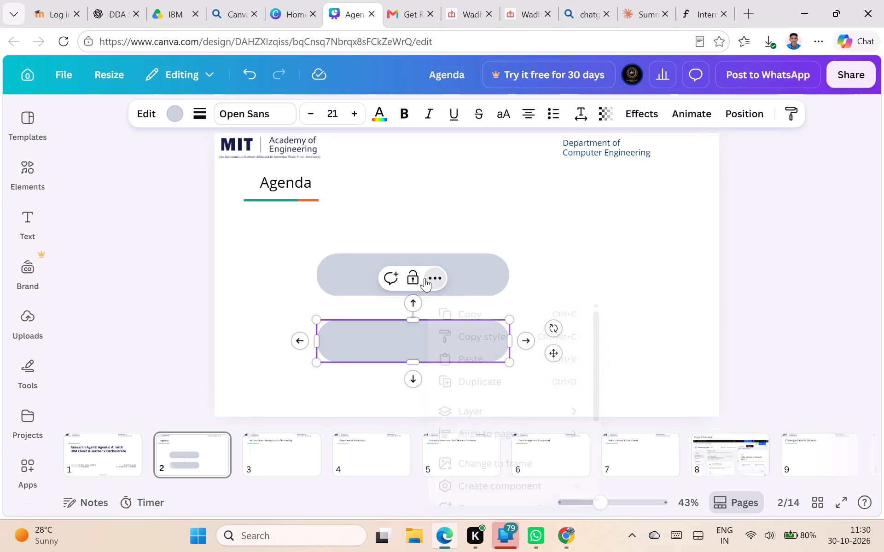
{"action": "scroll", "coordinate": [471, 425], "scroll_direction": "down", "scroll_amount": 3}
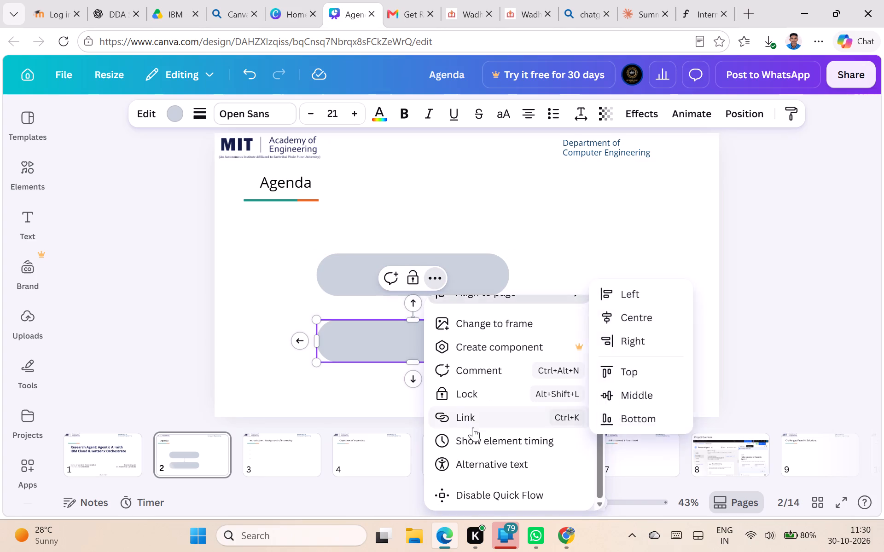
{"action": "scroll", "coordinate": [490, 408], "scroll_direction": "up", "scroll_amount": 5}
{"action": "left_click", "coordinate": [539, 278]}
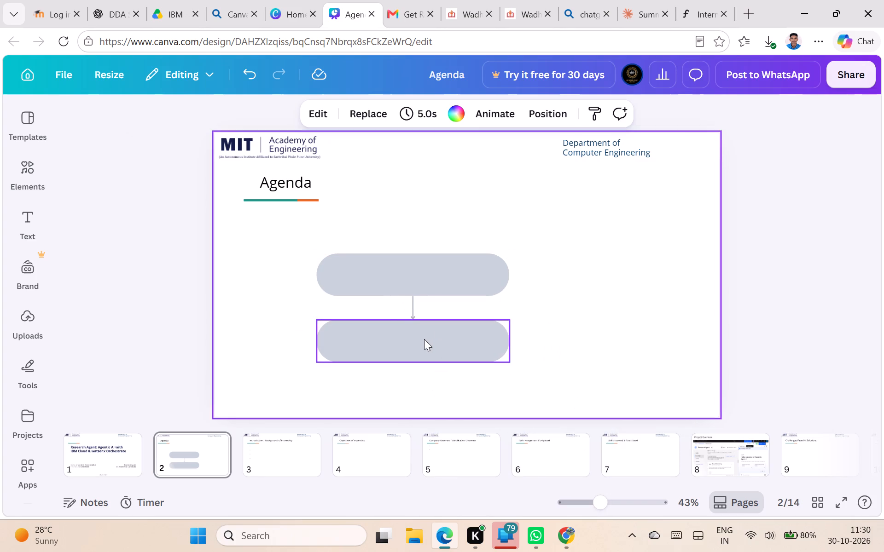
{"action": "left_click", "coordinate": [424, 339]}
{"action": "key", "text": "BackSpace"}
Widen the pill slightly further leftward and move it directly below the Agenda title, near the start of the title's underline.
{"action": "left_click", "coordinate": [423, 288]}
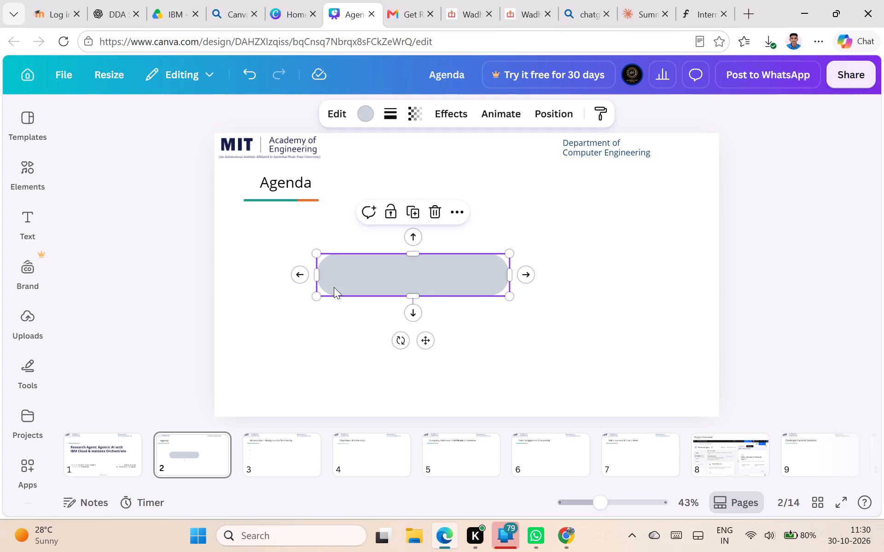
{"action": "left_click_drag", "start_coordinate": [313, 275], "coordinate": [294, 282]}
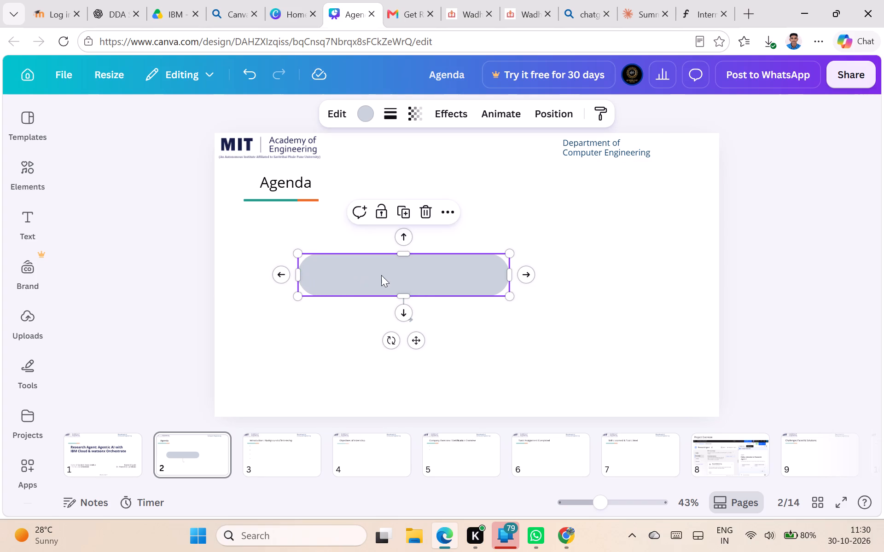
{"action": "left_click_drag", "start_coordinate": [382, 275], "coordinate": [331, 237]}
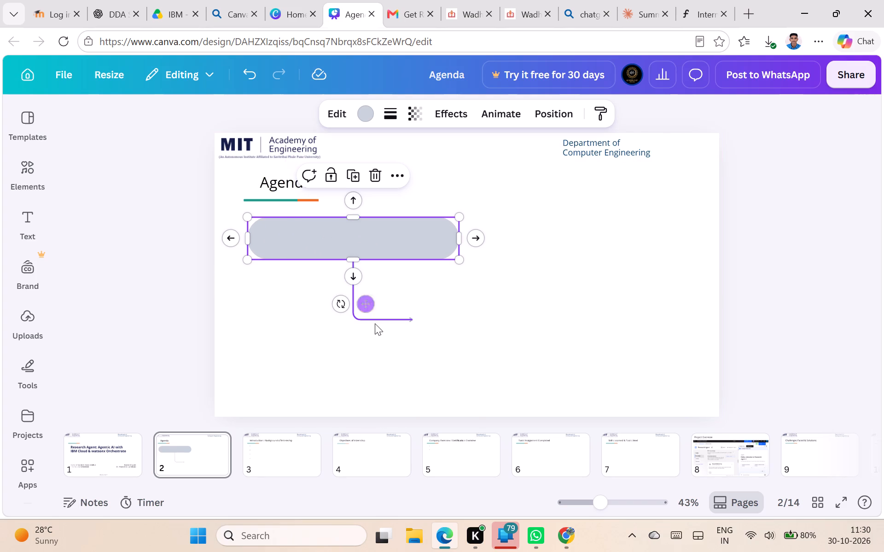
Delete the leftover connector line below the pill shape on the Agenda slide.
{"action": "left_click", "coordinate": [370, 317]}
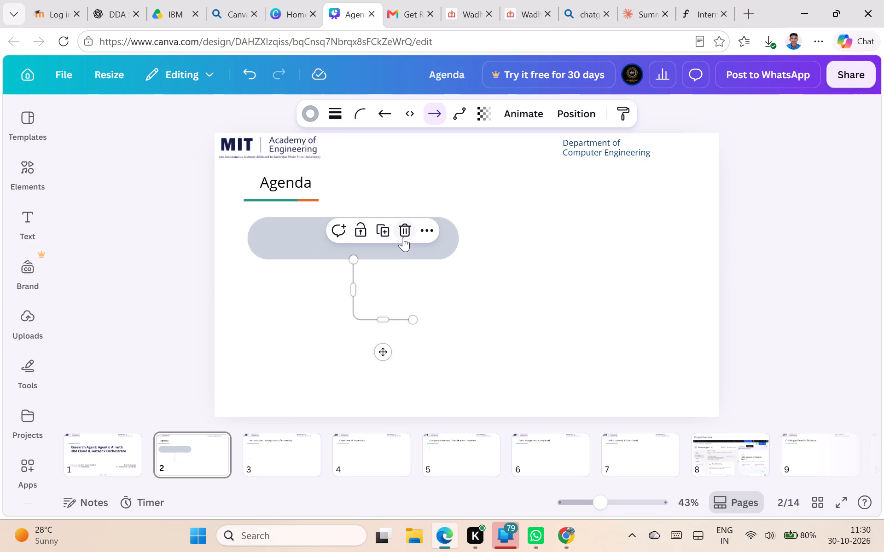
{"action": "left_click", "coordinate": [403, 237]}
Make the pill slimmer by raising its lower edge to about two thirds of its height.
{"action": "left_click", "coordinate": [378, 249]}
{"action": "left_click_drag", "start_coordinate": [356, 262], "coordinate": [356, 258]}
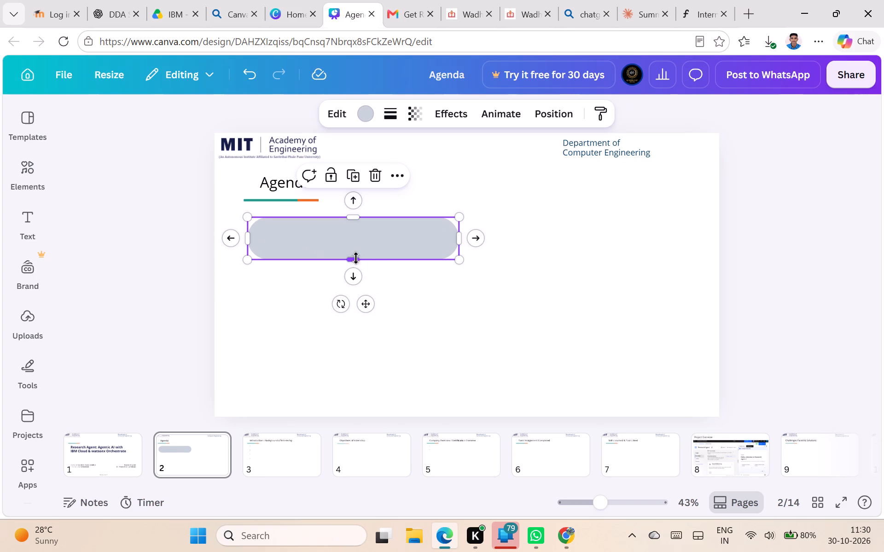
{"action": "left_click_drag", "start_coordinate": [356, 258], "coordinate": [356, 247]}
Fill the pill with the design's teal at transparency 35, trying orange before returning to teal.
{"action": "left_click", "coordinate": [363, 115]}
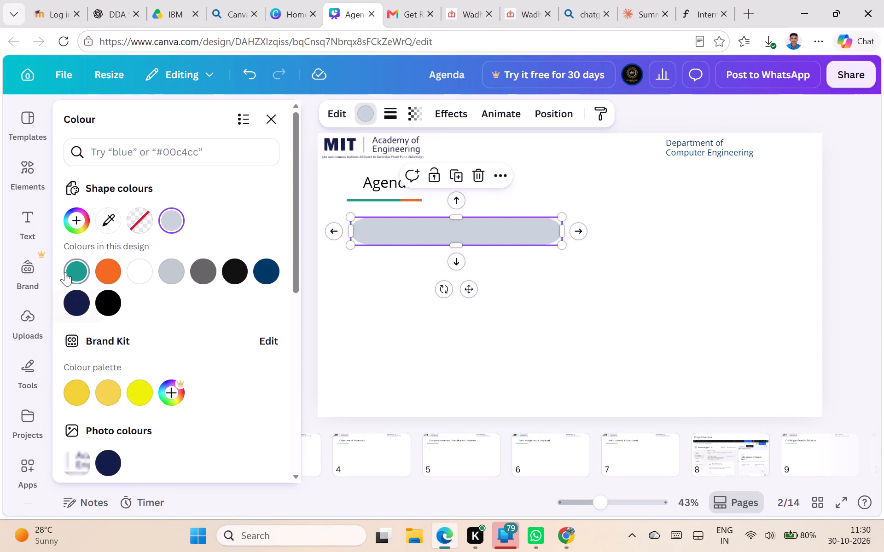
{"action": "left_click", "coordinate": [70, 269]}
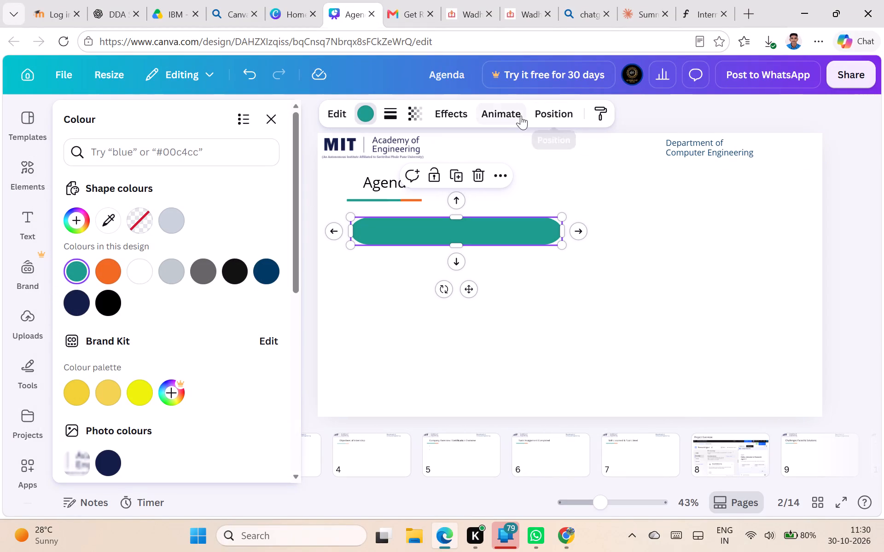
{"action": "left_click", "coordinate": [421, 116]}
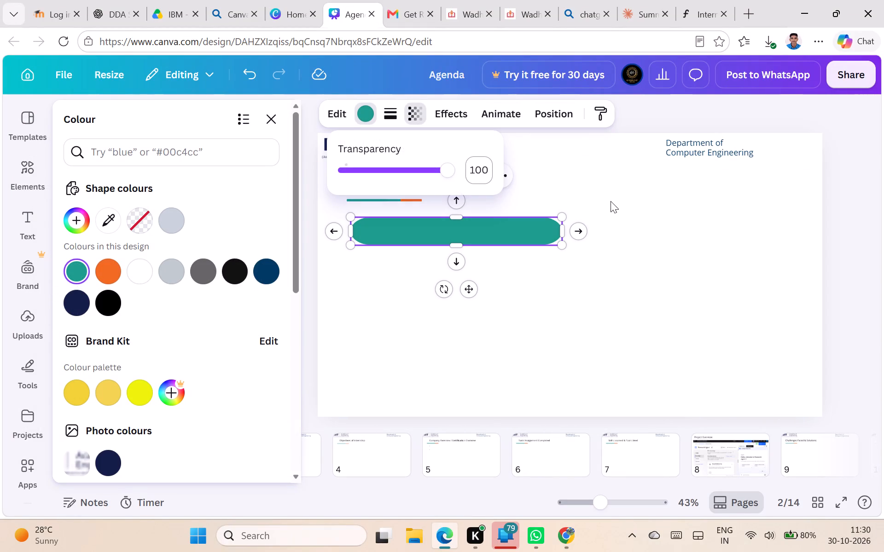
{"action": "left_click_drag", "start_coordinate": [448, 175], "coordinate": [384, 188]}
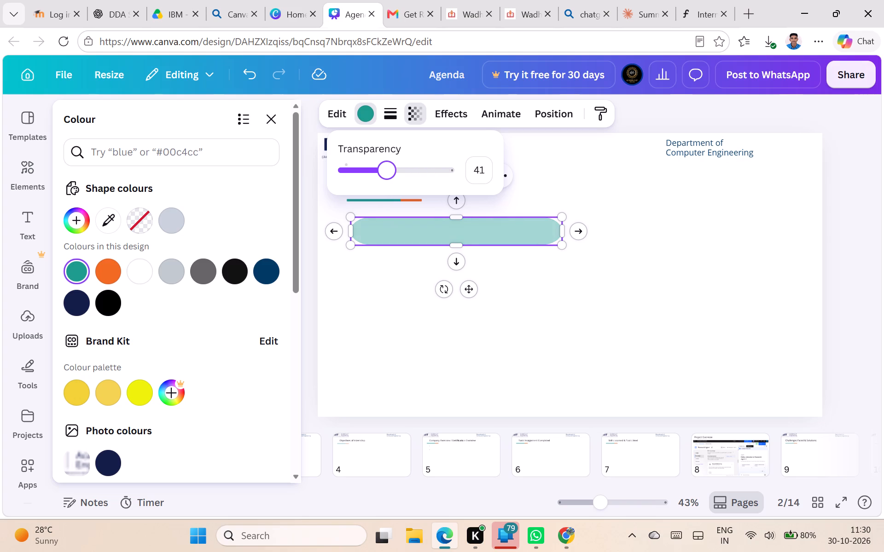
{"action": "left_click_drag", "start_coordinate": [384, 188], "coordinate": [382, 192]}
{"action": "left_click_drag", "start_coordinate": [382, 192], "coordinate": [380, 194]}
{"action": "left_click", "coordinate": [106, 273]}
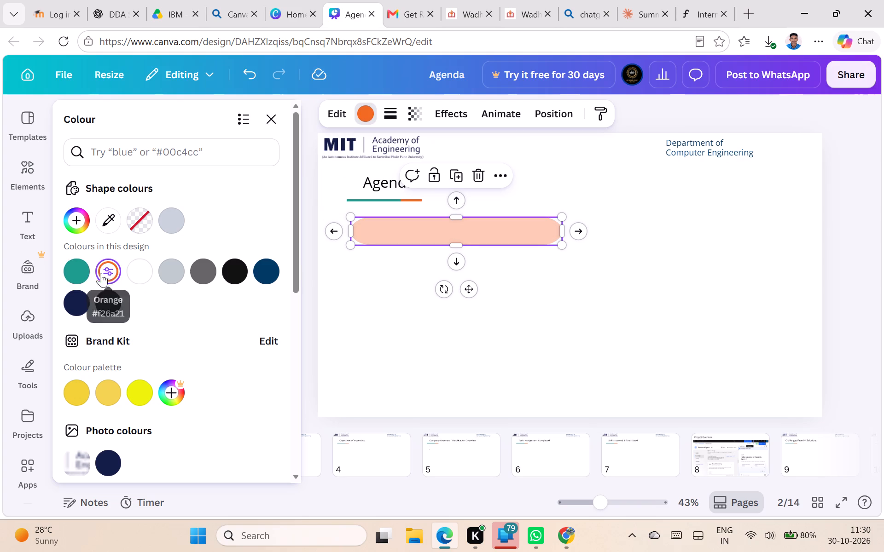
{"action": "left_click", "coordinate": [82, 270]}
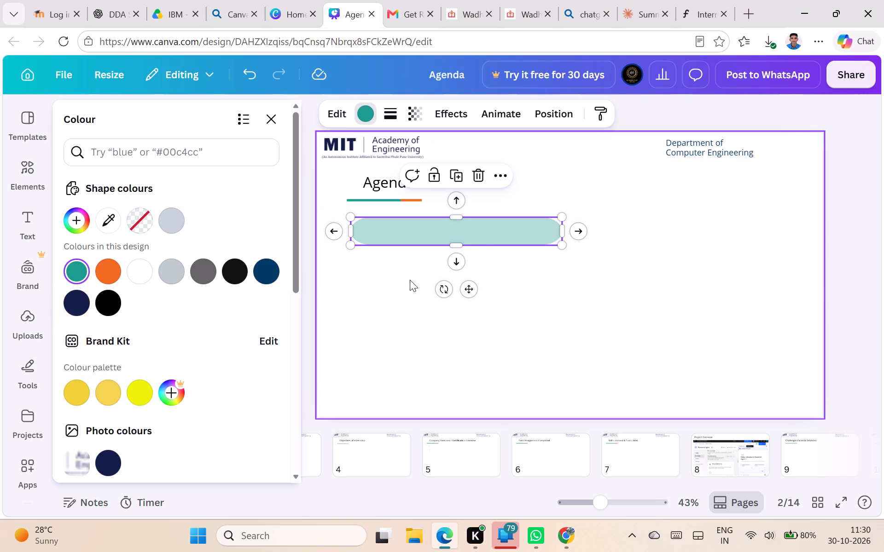
Move the pill slightly up, closer to the Agenda underline, and align its start with the underline's start.
{"action": "left_click", "coordinate": [527, 275]}
{"action": "left_click_drag", "start_coordinate": [507, 239], "coordinate": [503, 232]}
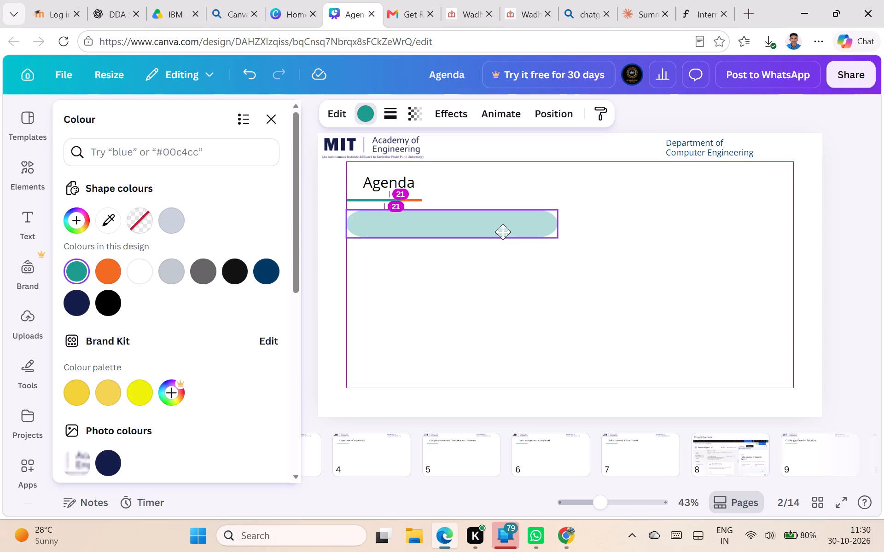
{"action": "left_click_drag", "start_coordinate": [503, 232], "coordinate": [503, 234]}
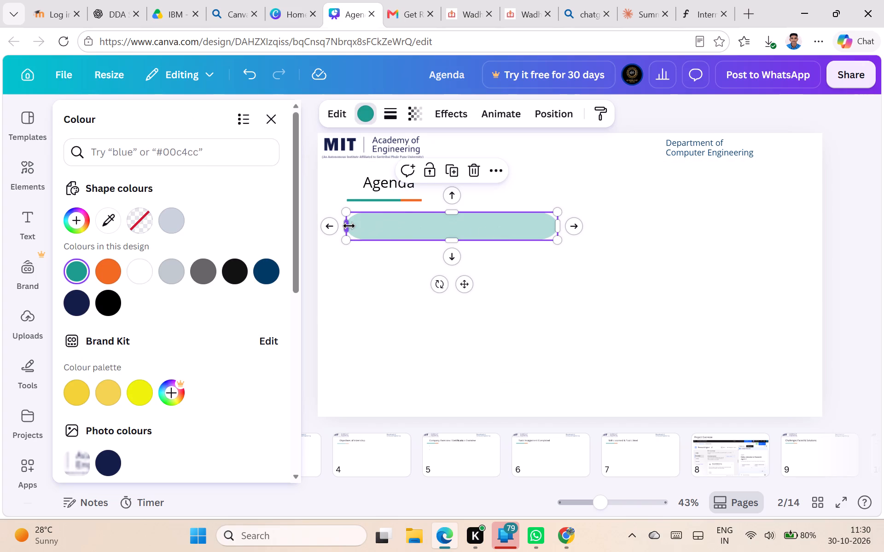
{"action": "left_click", "coordinate": [348, 237]}
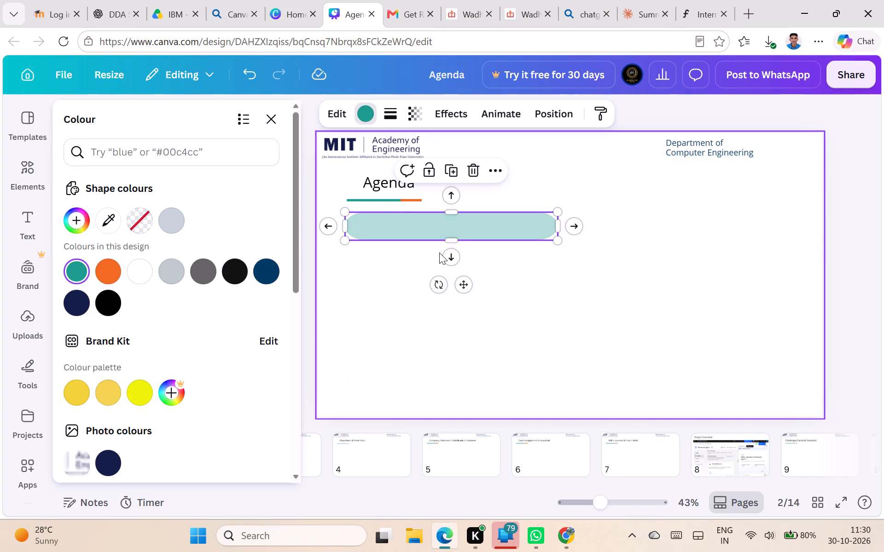
Paste the agenda point "Internship Overview" into the pill.
{"action": "double_click", "coordinate": [420, 224]}
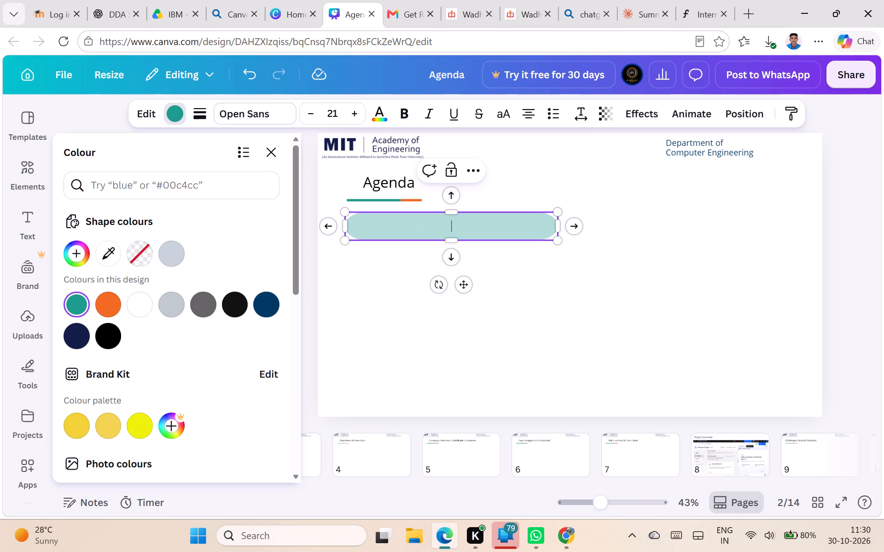
{"action": "key", "text": "ctrl+v"}
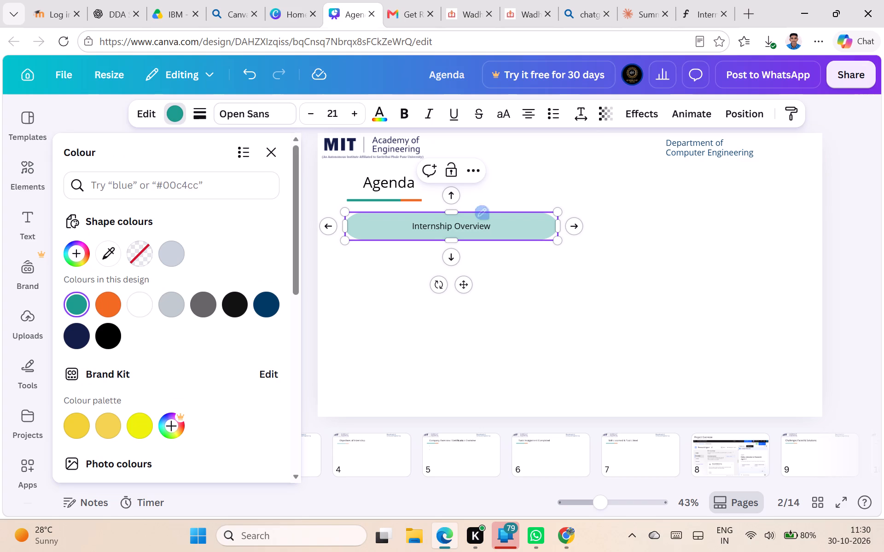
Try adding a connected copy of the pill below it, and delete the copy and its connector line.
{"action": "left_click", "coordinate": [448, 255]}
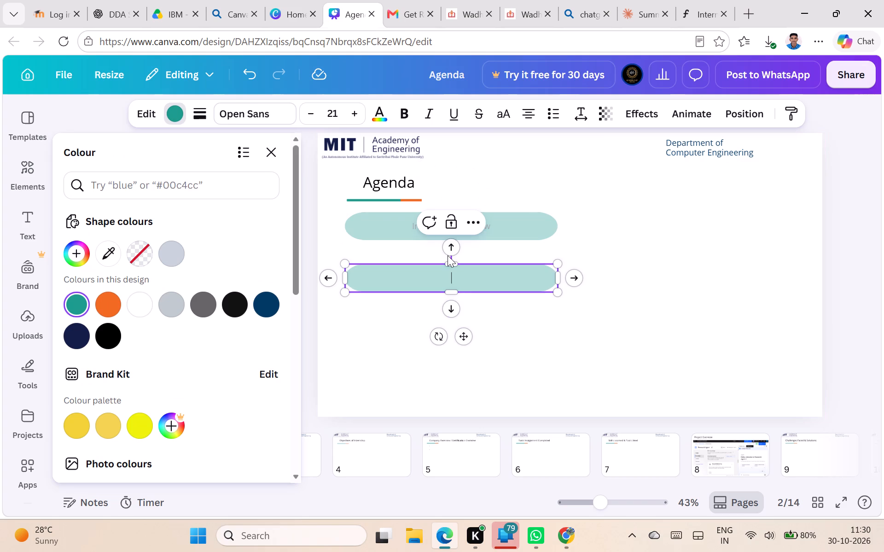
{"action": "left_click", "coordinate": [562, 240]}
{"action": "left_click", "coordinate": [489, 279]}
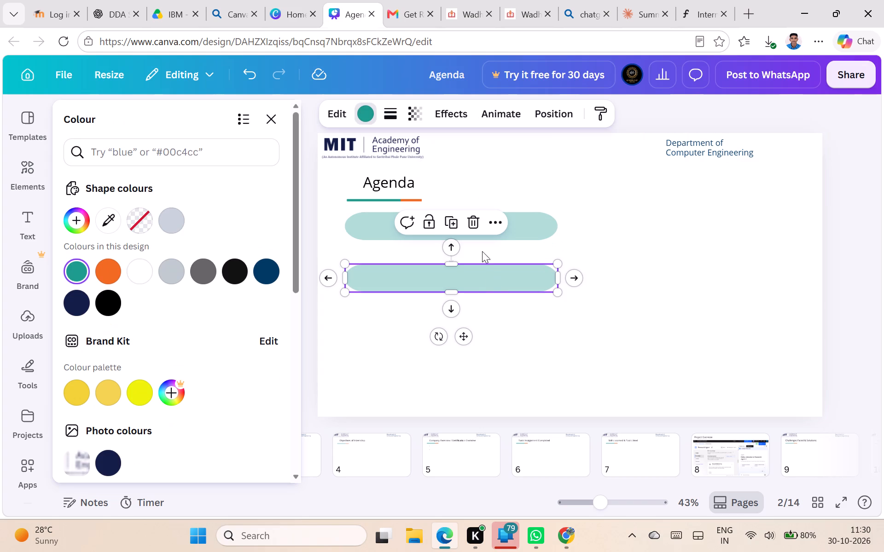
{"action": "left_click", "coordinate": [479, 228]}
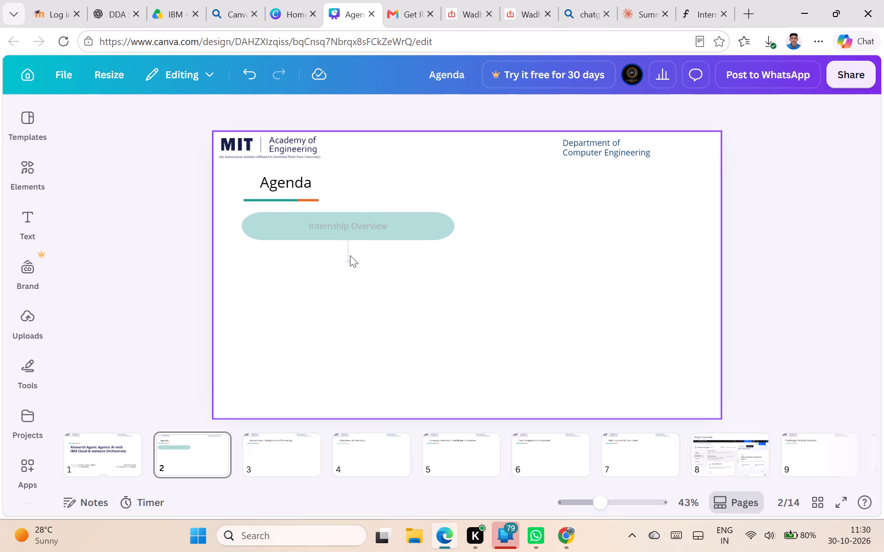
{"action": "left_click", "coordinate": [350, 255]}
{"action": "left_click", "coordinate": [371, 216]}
Make the "Internship Overview" text bold and set its text colour to the design's near-black.
{"action": "left_click", "coordinate": [364, 222]}
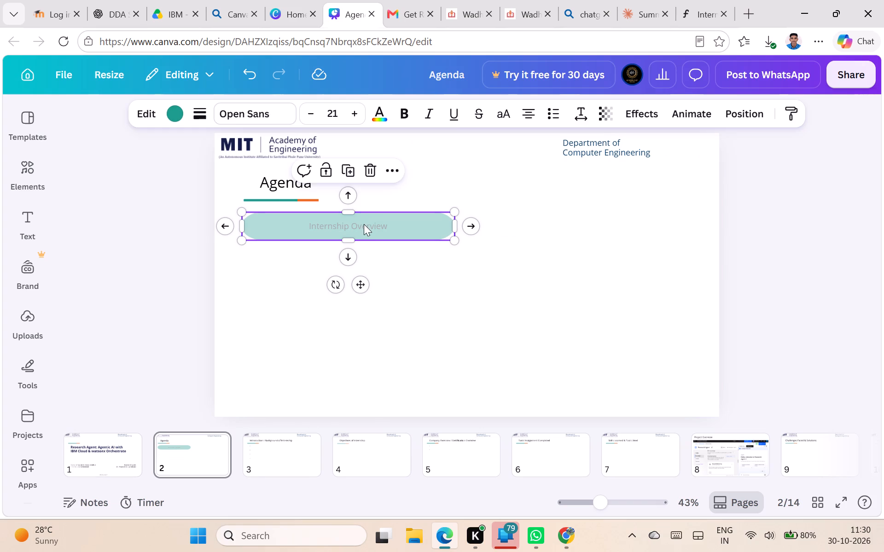
{"action": "double_click", "coordinate": [364, 224]}
{"action": "triple_click", "coordinate": [364, 224]}
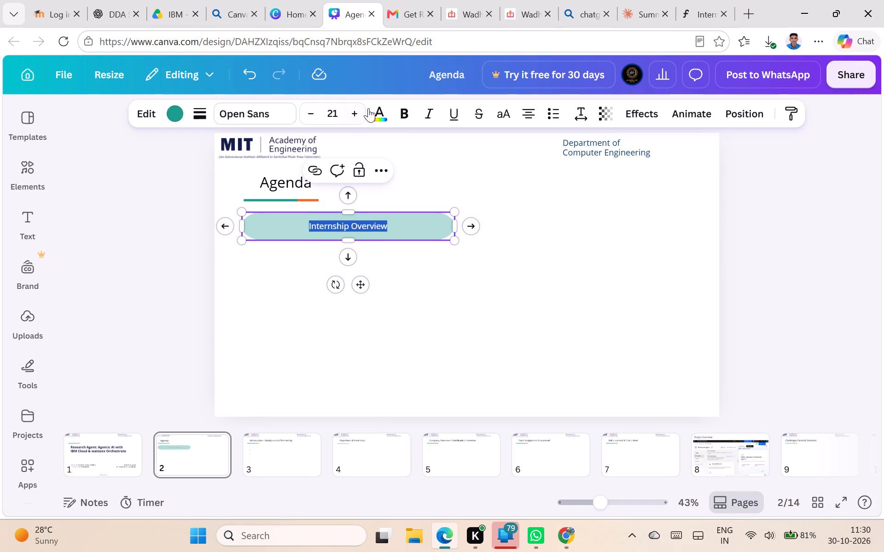
{"action": "left_click", "coordinate": [374, 114]}
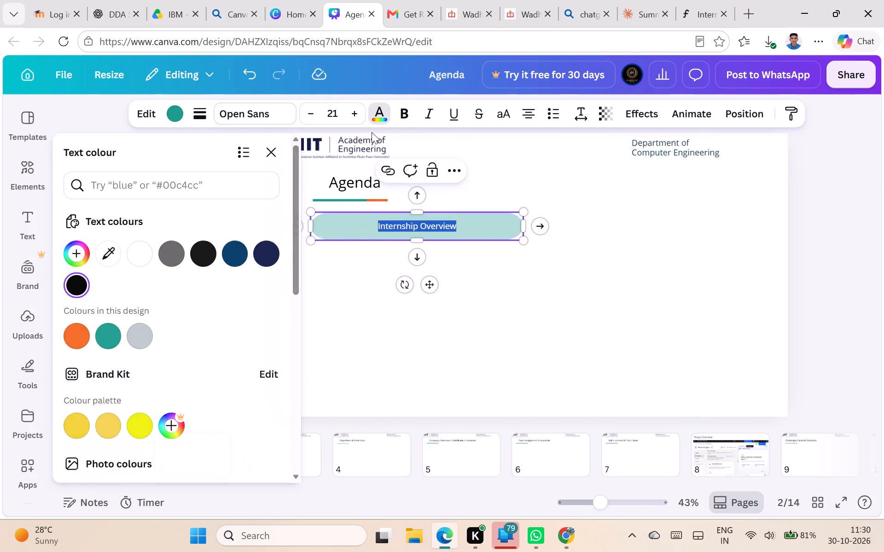
{"action": "left_click", "coordinate": [204, 250]}
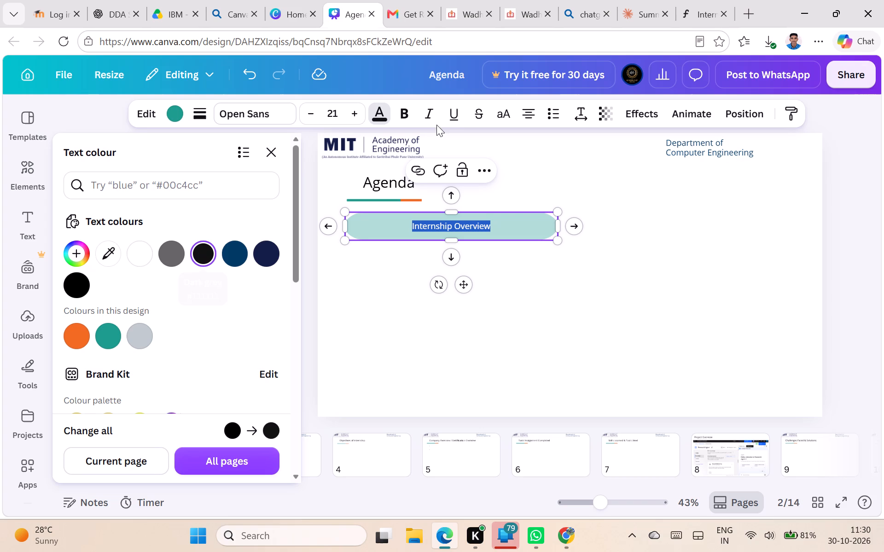
{"action": "left_click", "coordinate": [409, 114]}
{"action": "left_click", "coordinate": [549, 183]}
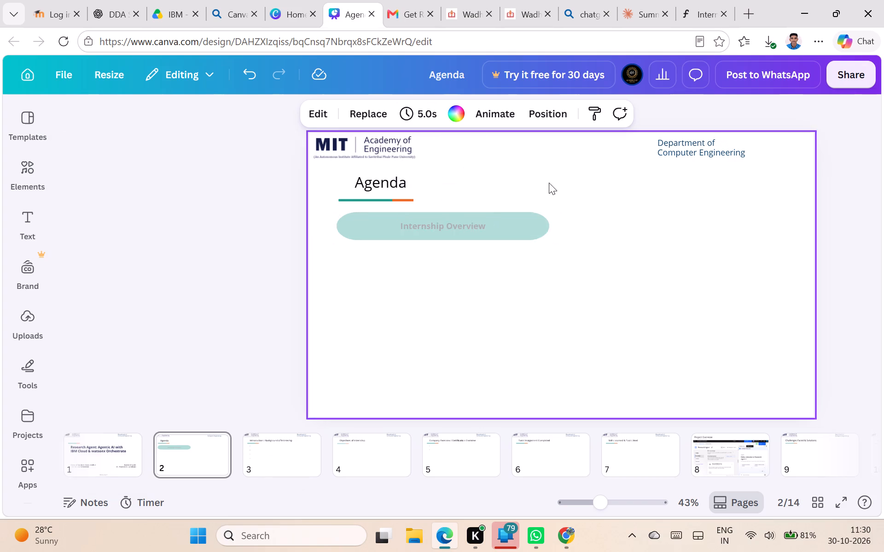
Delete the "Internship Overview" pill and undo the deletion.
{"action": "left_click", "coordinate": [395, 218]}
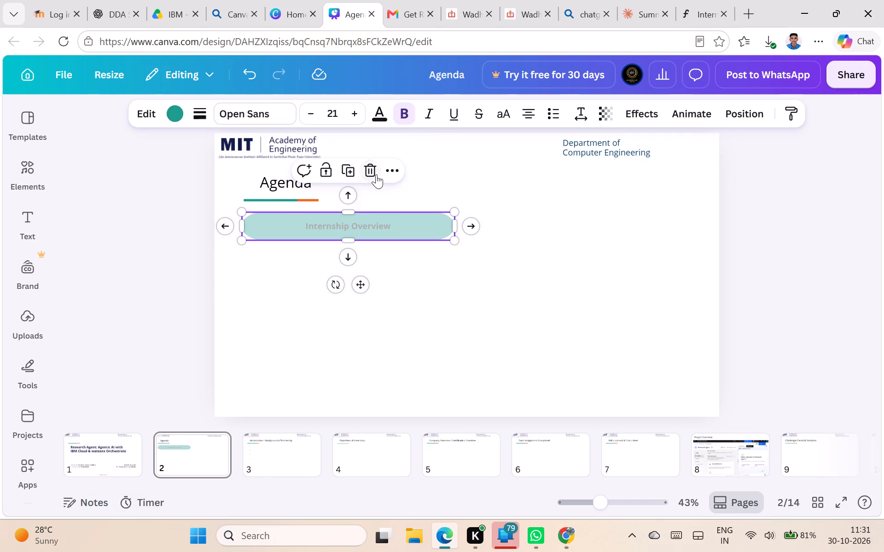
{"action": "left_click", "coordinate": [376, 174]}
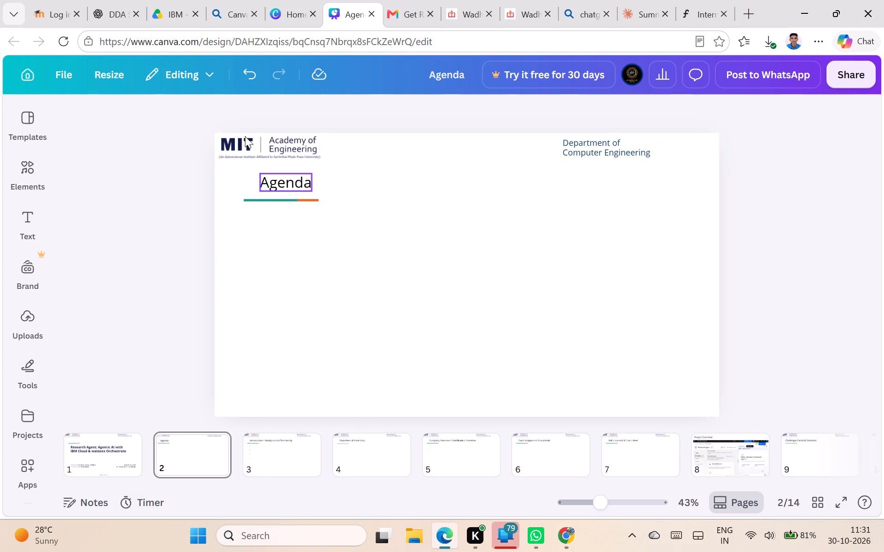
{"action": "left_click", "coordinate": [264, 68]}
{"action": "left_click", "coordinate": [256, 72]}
Set the "Internship Overview" pill's transparency to 100.
{"action": "left_click", "coordinate": [324, 224]}
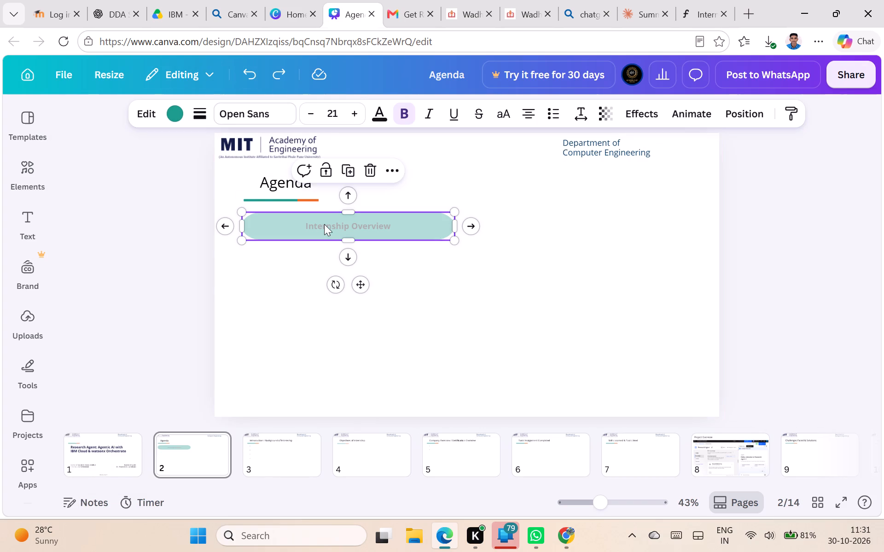
{"action": "left_click", "coordinate": [612, 118]}
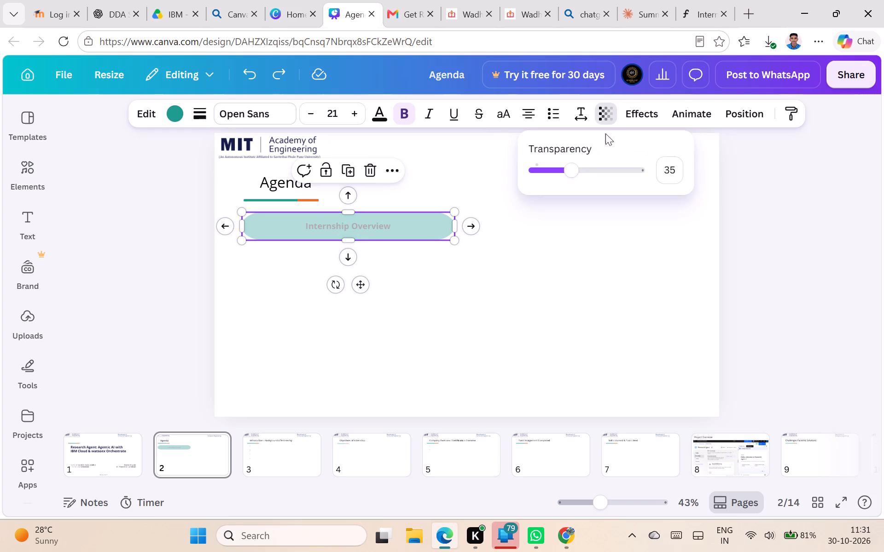
{"action": "left_click_drag", "start_coordinate": [575, 168], "coordinate": [683, 169]}
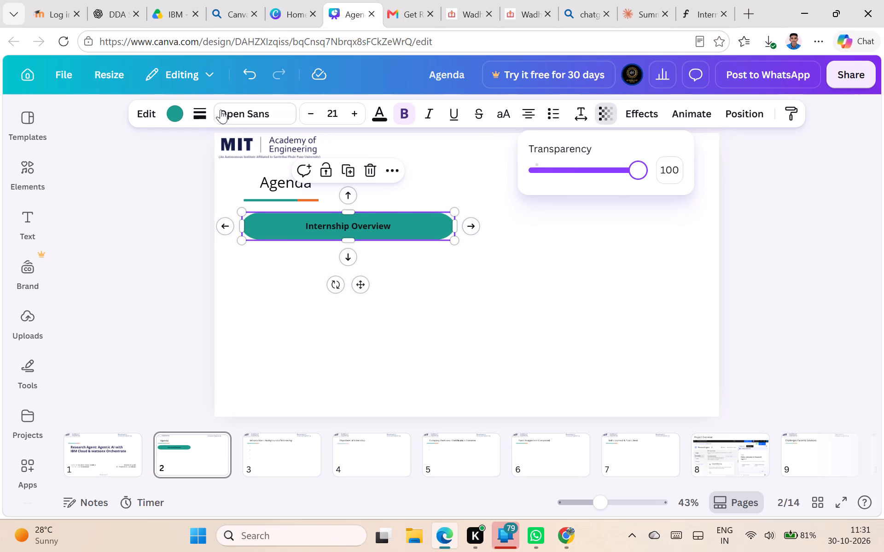
Try a lime green fill on the pill, and settle on the off-white from the photo colours.
{"action": "left_click", "coordinate": [177, 112]}
{"action": "scroll", "coordinate": [199, 311], "scroll_direction": "down", "scroll_amount": 4}
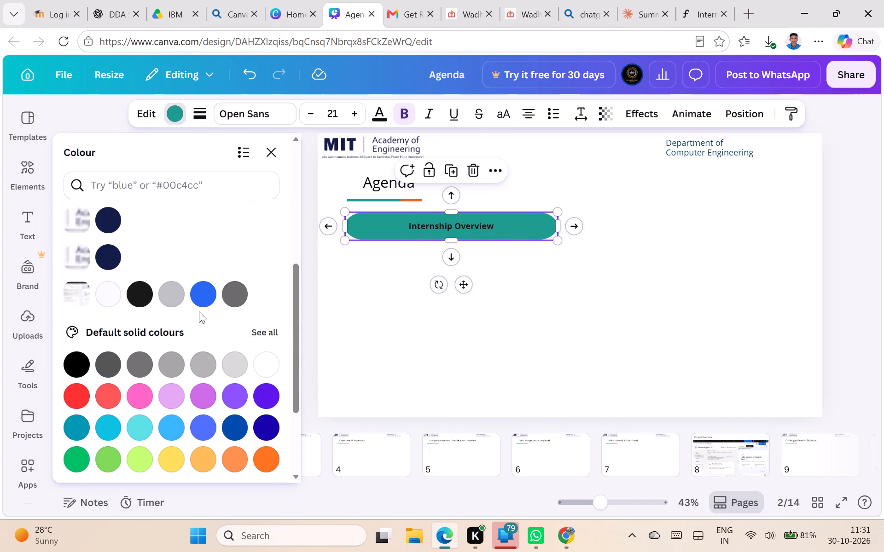
{"action": "scroll", "coordinate": [199, 311], "scroll_direction": "down", "scroll_amount": 3}
{"action": "left_click", "coordinate": [139, 323]}
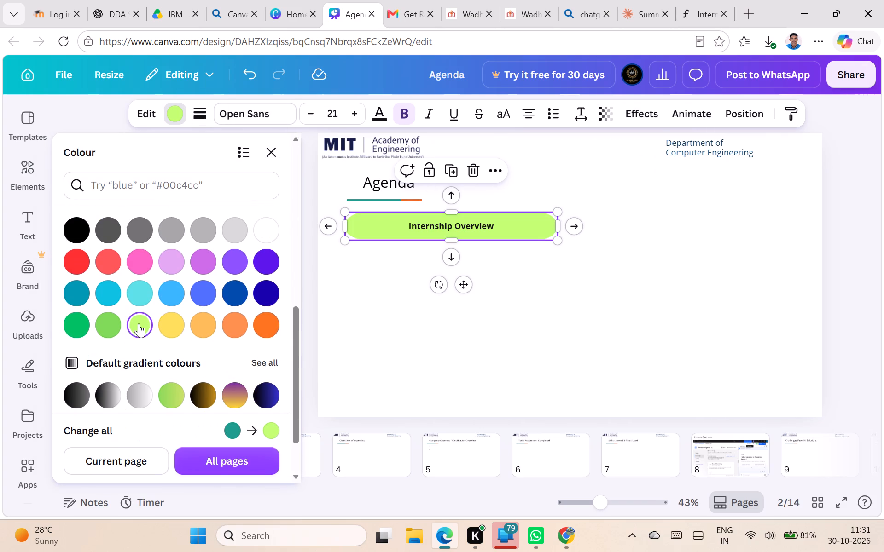
{"action": "scroll", "coordinate": [140, 322], "scroll_direction": "down", "scroll_amount": 4}
{"action": "scroll", "coordinate": [173, 285], "scroll_direction": "up", "scroll_amount": 3}
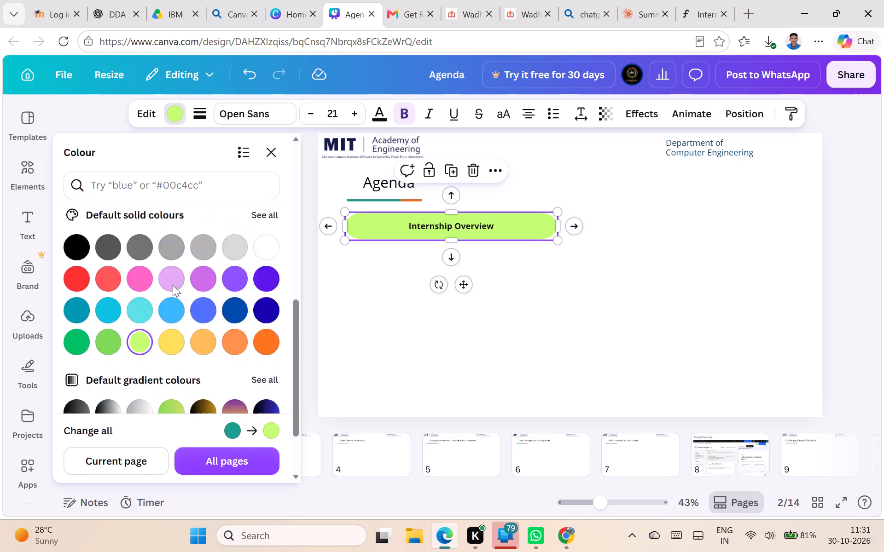
{"action": "scroll", "coordinate": [215, 298], "scroll_direction": "down", "scroll_amount": 1}
{"action": "scroll", "coordinate": [232, 275], "scroll_direction": "up", "scroll_amount": 2}
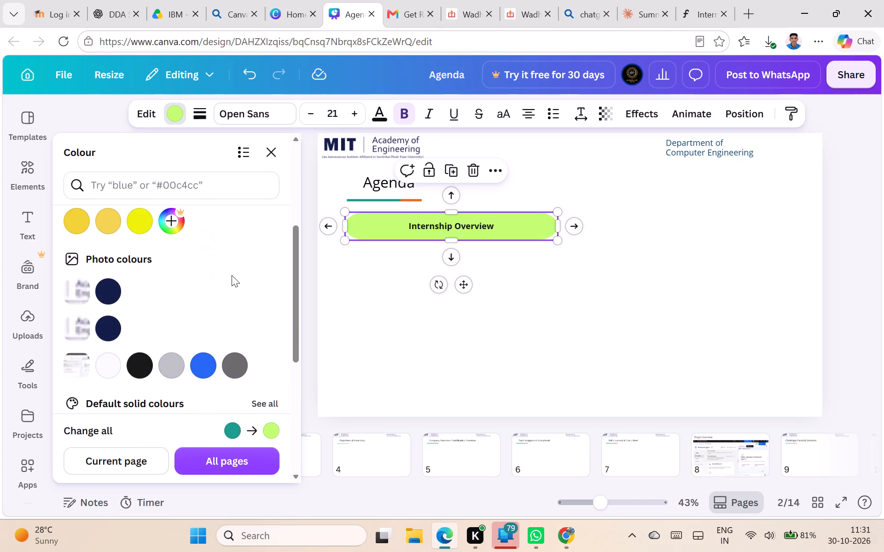
{"action": "left_click", "coordinate": [108, 368]}
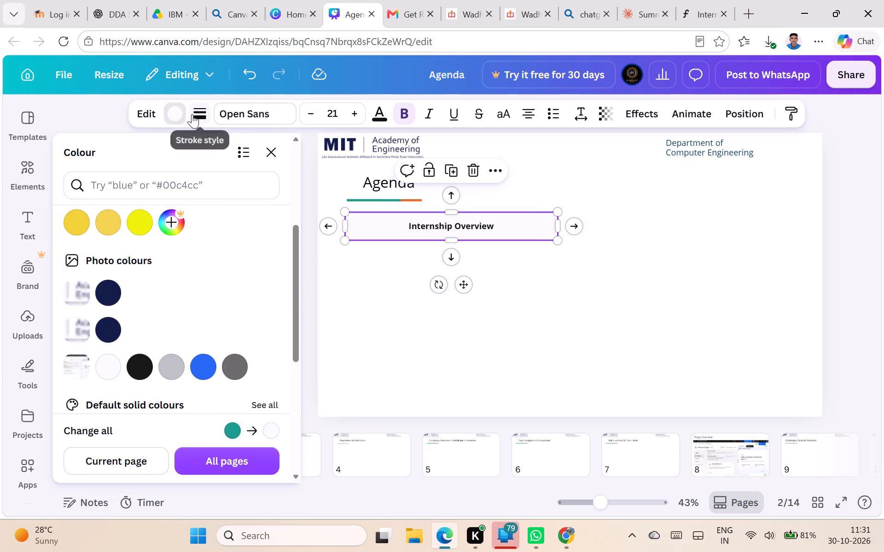
Give the pill a solid black outline with a stroke weight of 4.
{"action": "left_click", "coordinate": [149, 116]}
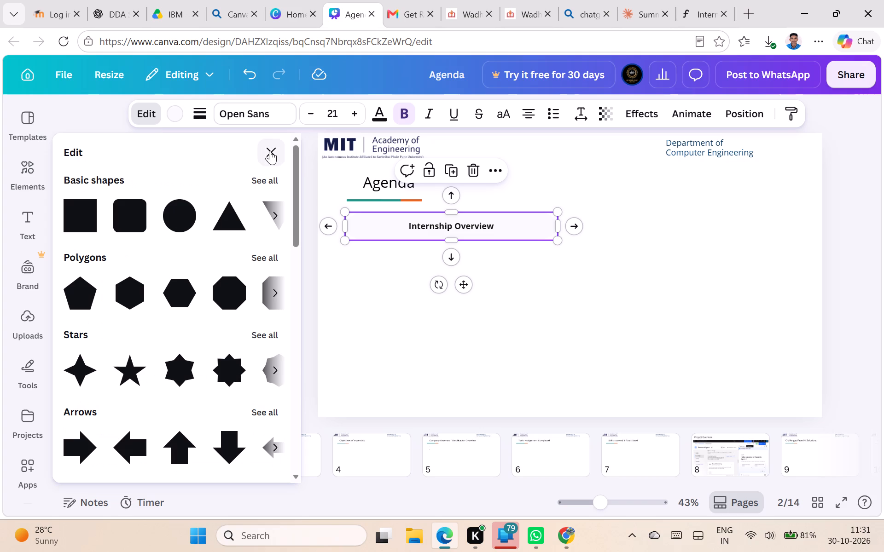
{"action": "left_click", "coordinate": [270, 150]}
{"action": "left_click", "coordinate": [204, 112]}
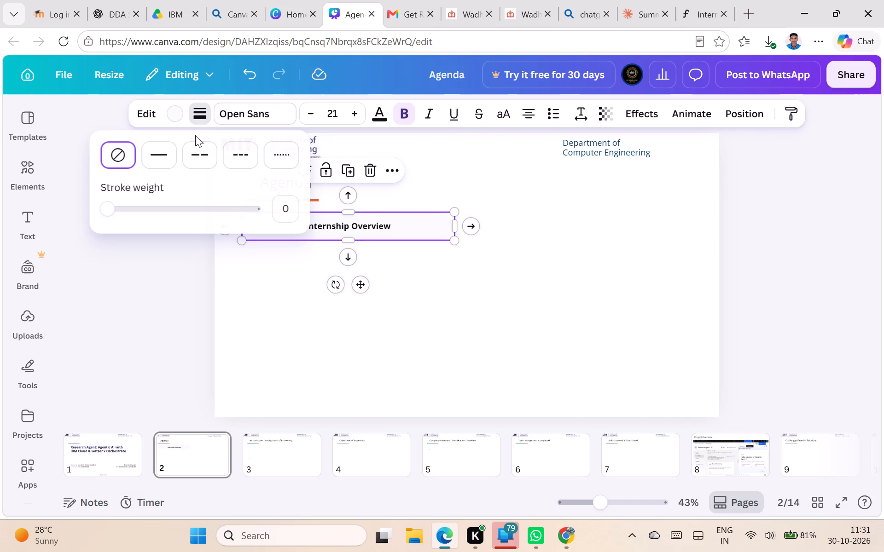
{"action": "left_click", "coordinate": [169, 155]}
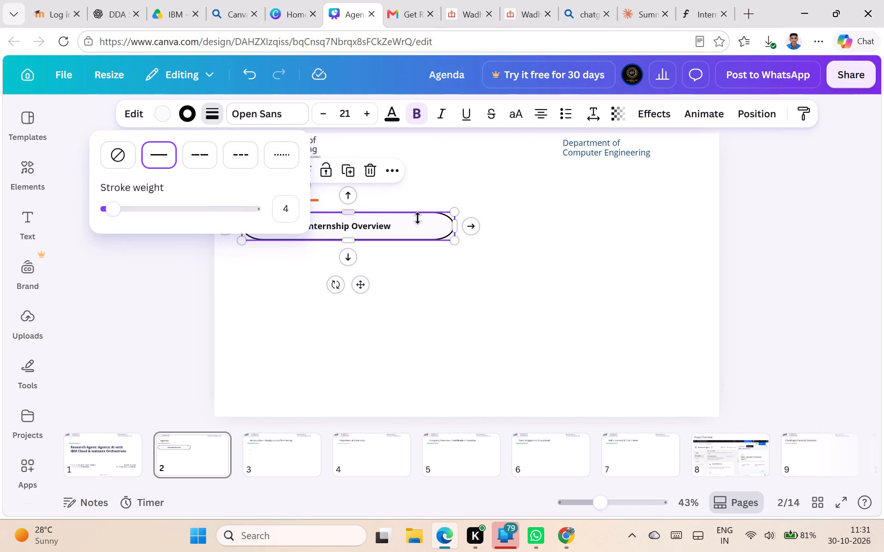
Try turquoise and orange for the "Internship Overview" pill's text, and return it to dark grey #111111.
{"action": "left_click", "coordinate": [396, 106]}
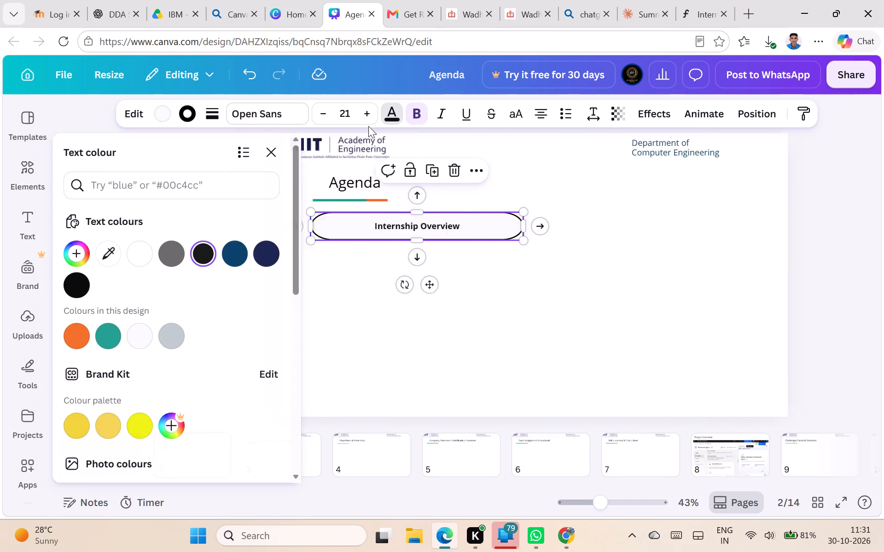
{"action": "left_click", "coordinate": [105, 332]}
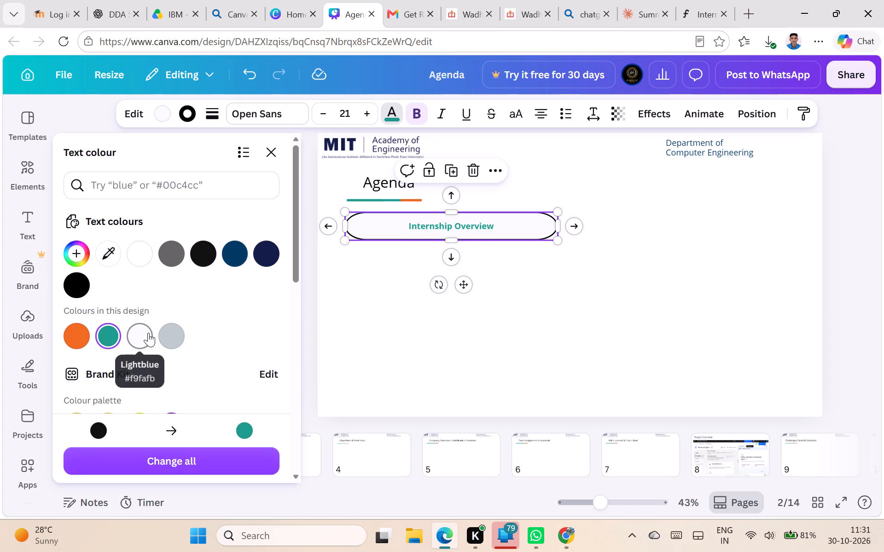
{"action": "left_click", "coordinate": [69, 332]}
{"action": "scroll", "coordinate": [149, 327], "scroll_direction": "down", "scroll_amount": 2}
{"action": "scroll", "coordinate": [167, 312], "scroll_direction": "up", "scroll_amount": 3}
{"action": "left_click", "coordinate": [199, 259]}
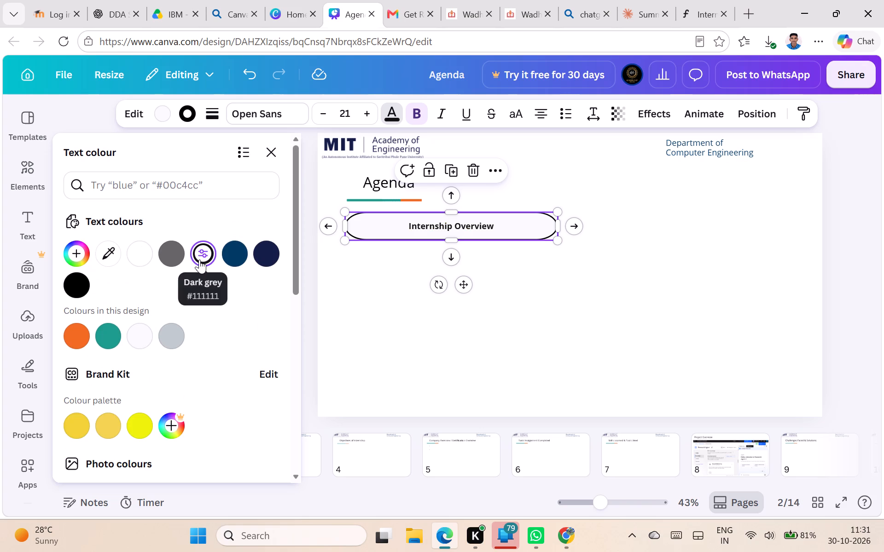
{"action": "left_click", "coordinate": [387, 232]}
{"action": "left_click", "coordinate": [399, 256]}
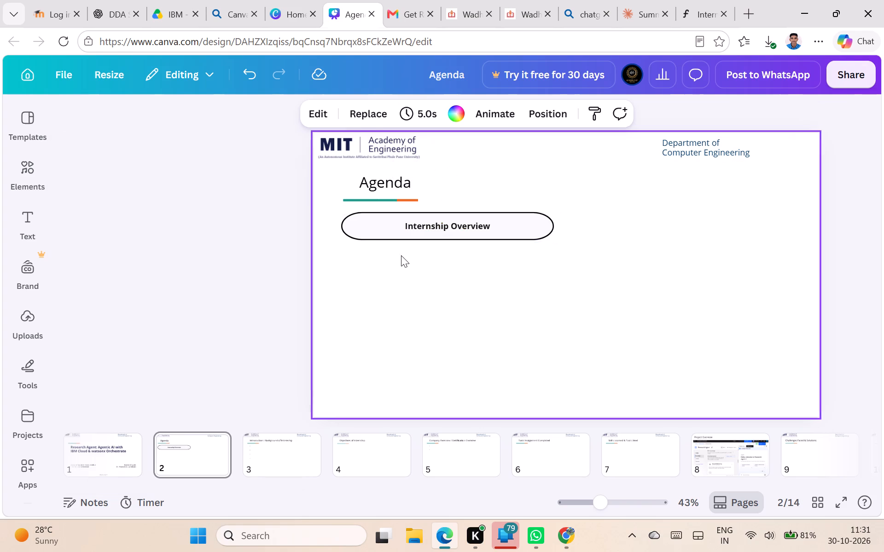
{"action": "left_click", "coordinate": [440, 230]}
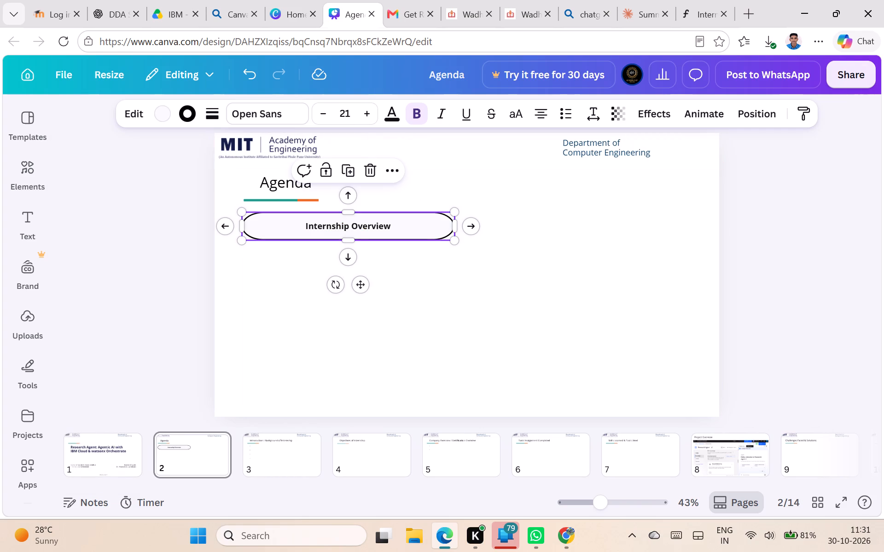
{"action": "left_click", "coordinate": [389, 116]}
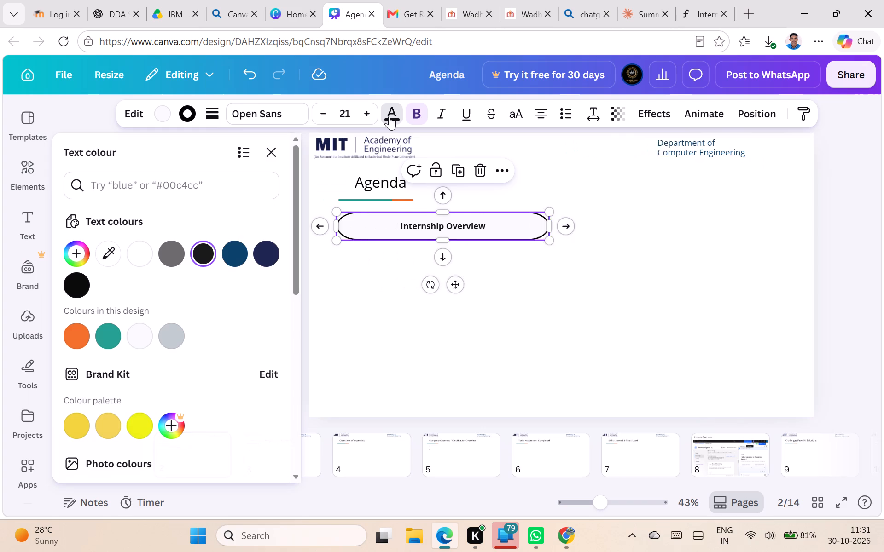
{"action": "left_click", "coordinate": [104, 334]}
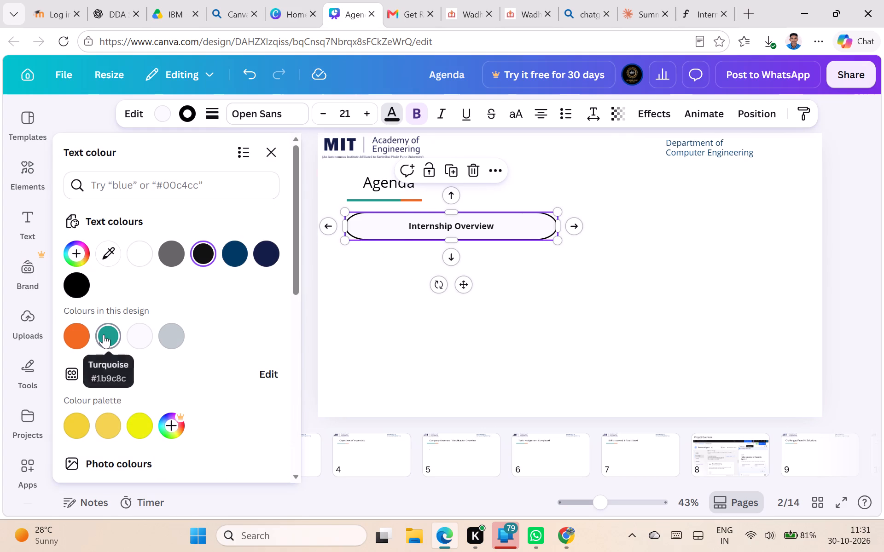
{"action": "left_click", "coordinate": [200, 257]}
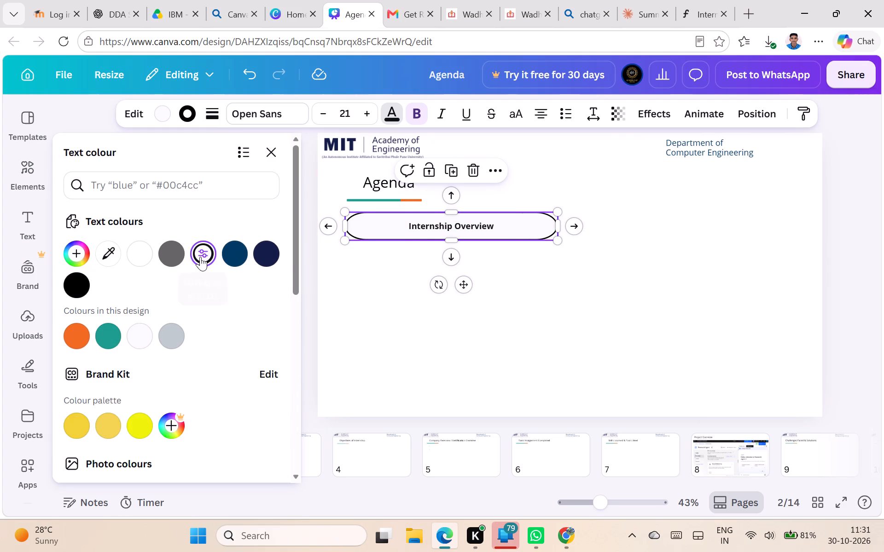
Try turquoise, orange and white fills on the "Internship Overview" pill, and settle on no fill.
{"action": "left_click", "coordinate": [194, 115]}
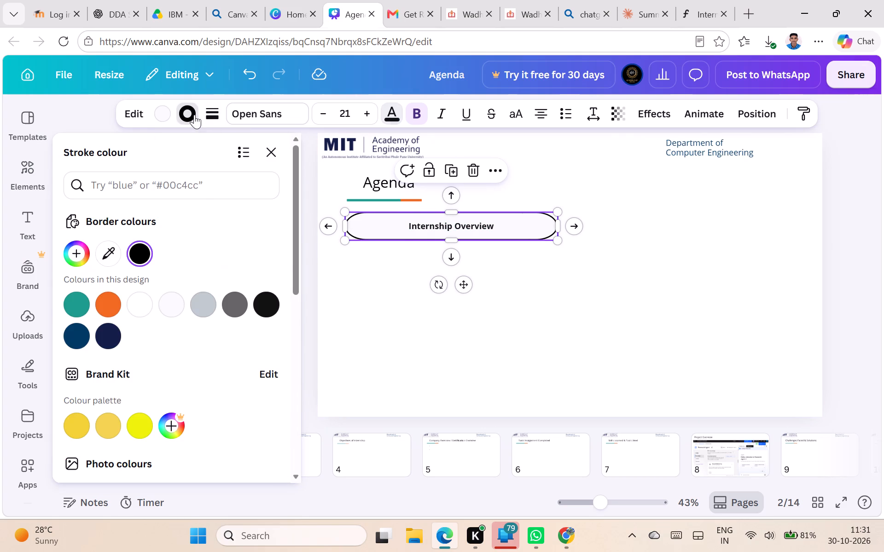
{"action": "left_click", "coordinate": [157, 118]}
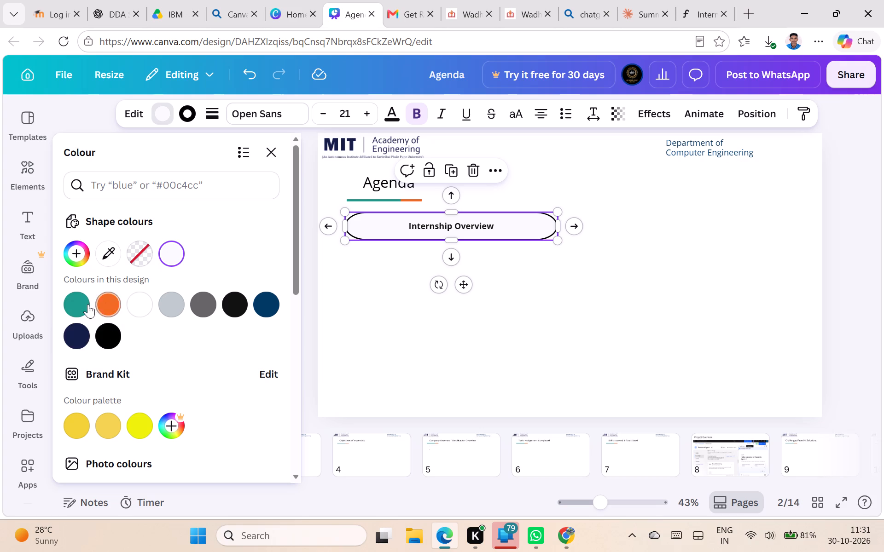
{"action": "left_click", "coordinate": [82, 304]}
{"action": "left_click", "coordinate": [103, 304]}
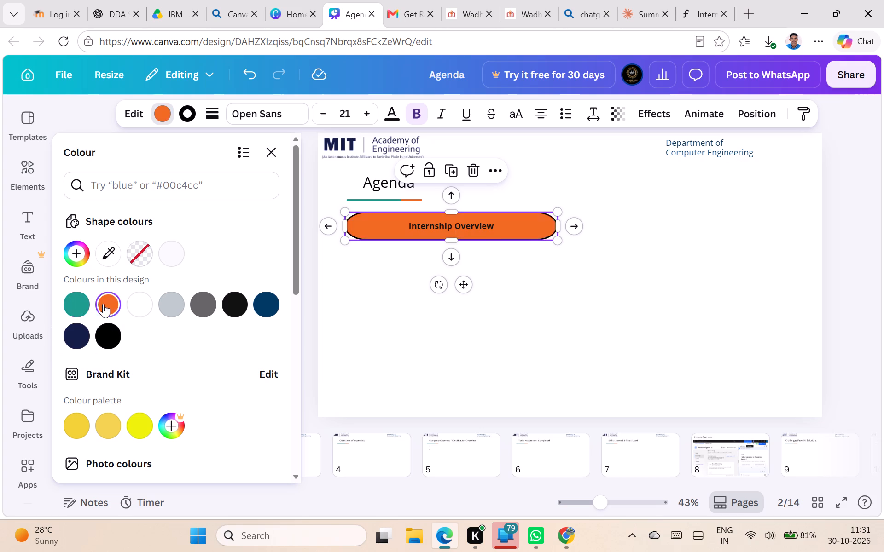
{"action": "left_click", "coordinate": [122, 304]}
{"action": "left_click", "coordinate": [137, 304]}
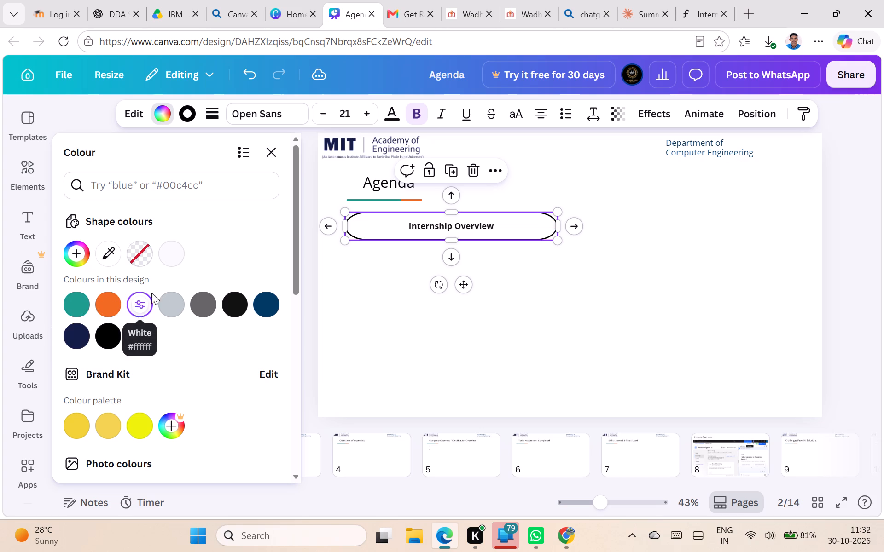
{"action": "left_click", "coordinate": [145, 253]}
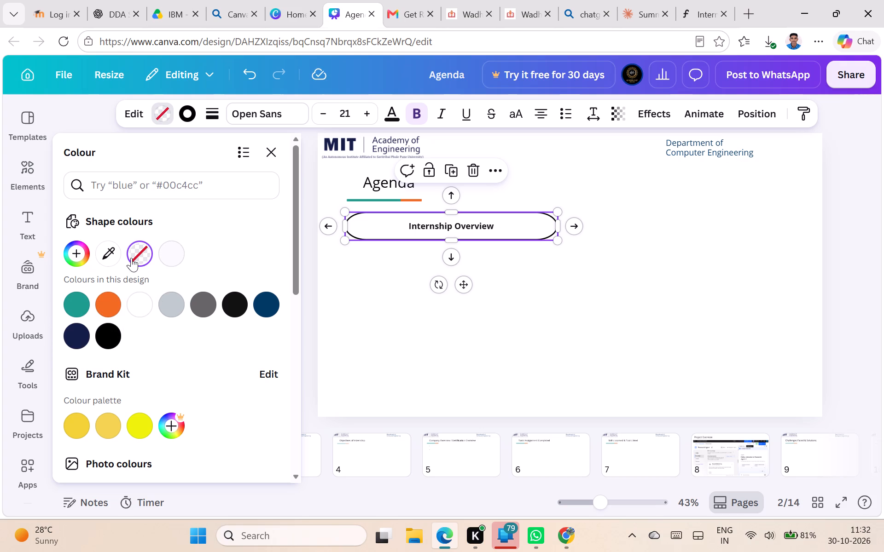
Try an orange outline on the pill, and settle on the design's turquoise as its stroke colour.
{"action": "left_click", "coordinate": [188, 115]}
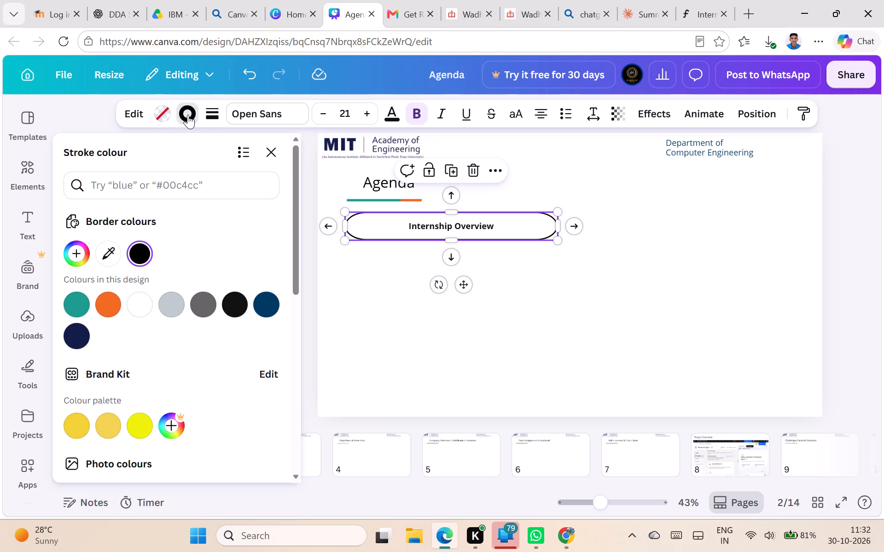
{"action": "left_click", "coordinate": [188, 115]}
{"action": "left_click", "coordinate": [188, 115]}
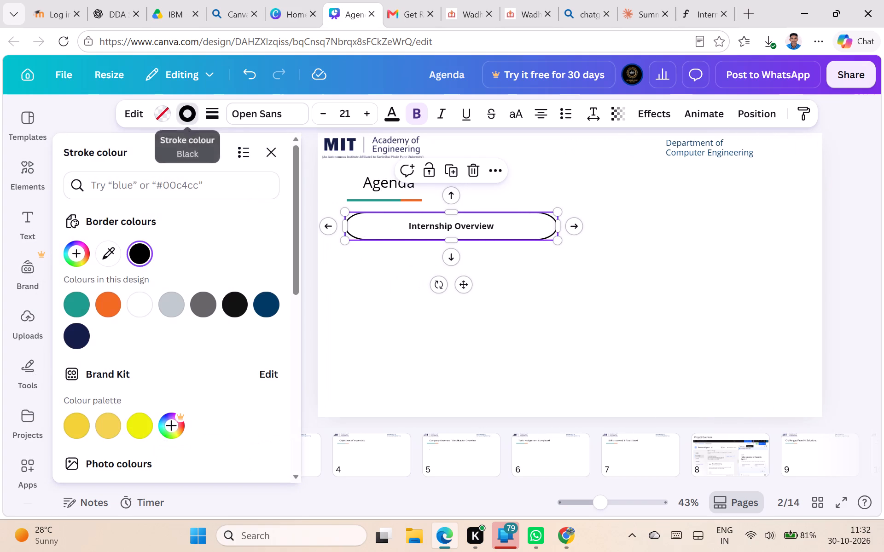
{"action": "left_click", "coordinate": [106, 301]}
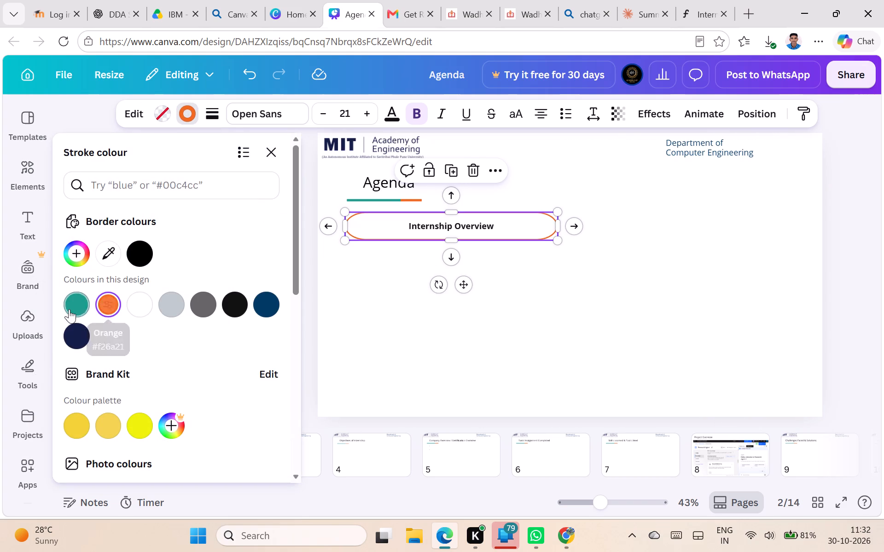
{"action": "left_click", "coordinate": [70, 307]}
{"action": "left_click", "coordinate": [365, 287]}
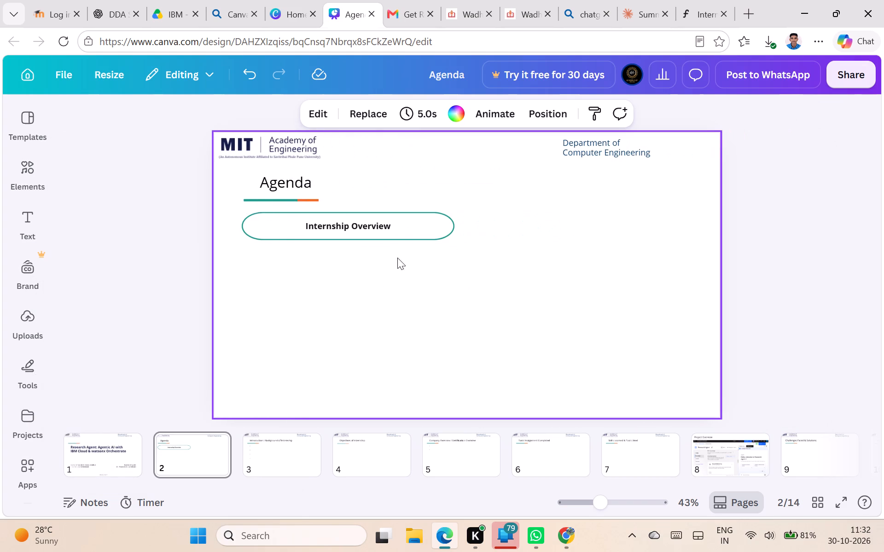
Reduce the "Internship Overview" pill's height to about 84, keeping its width at 720.
{"action": "left_click", "coordinate": [405, 241]}
{"action": "left_click", "coordinate": [405, 239]}
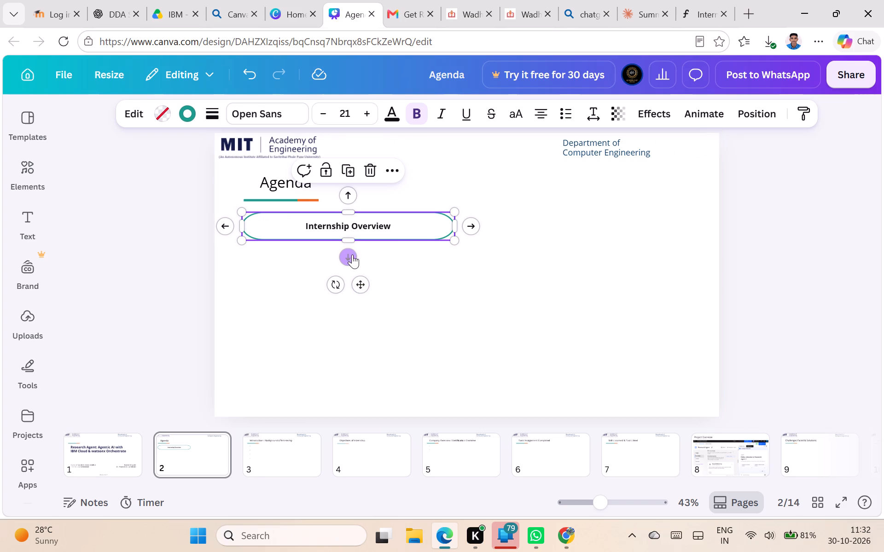
{"action": "left_click", "coordinate": [351, 241]}
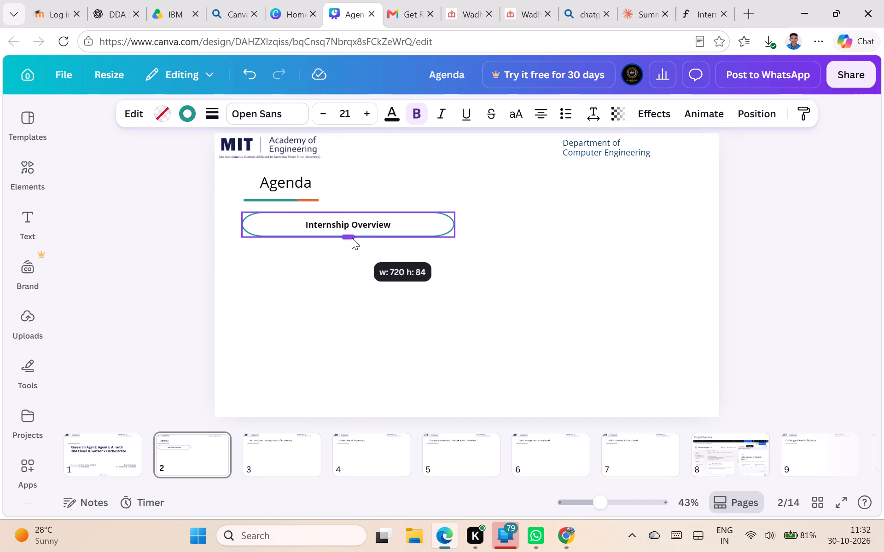
{"action": "left_click", "coordinate": [366, 225]}
{"action": "left_click", "coordinate": [422, 262]}
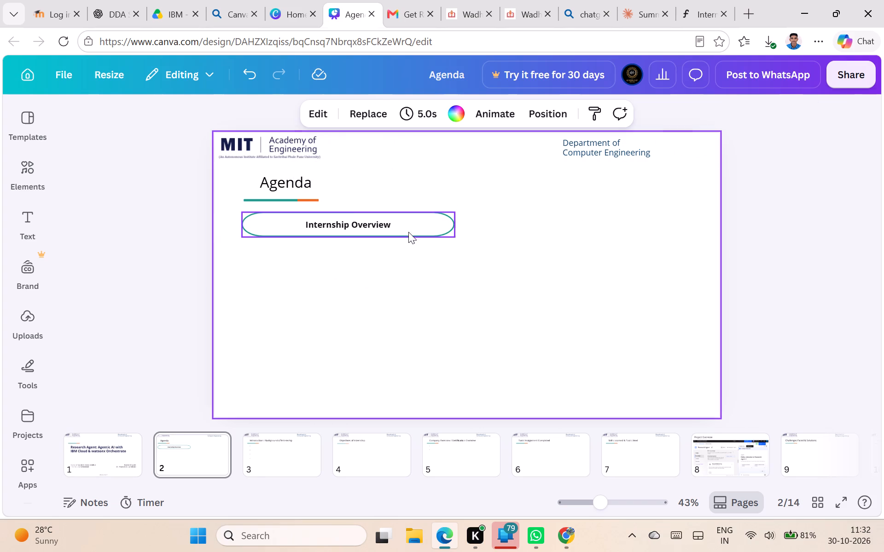
Increase the "Internship Overview" pill's font size to 27.
{"action": "left_click", "coordinate": [391, 222]}
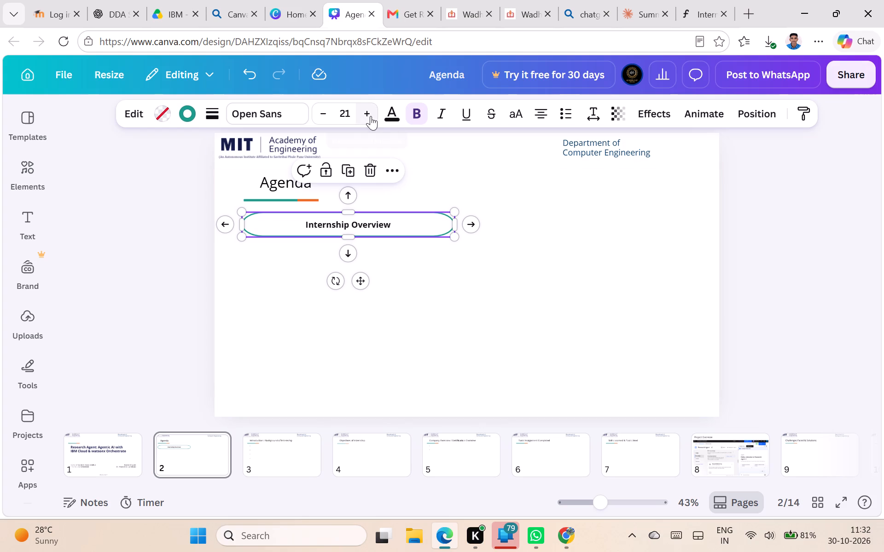
{"action": "triple_click", "coordinate": [371, 116]}
{"action": "double_click", "coordinate": [371, 116]}
{"action": "left_click", "coordinate": [371, 116]}
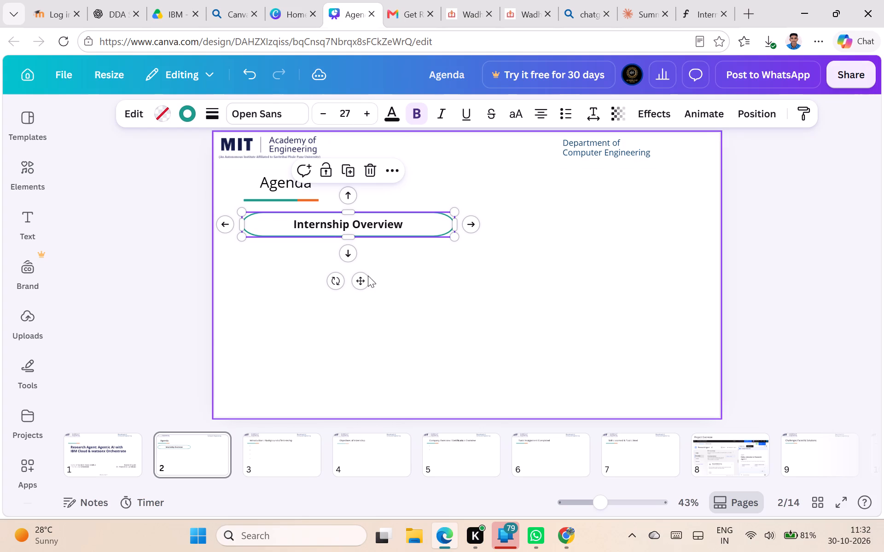
Narrow the "Internship Overview" pill from its right end so it fits the text more closely.
{"action": "left_click_drag", "start_coordinate": [451, 221], "coordinate": [423, 224]}
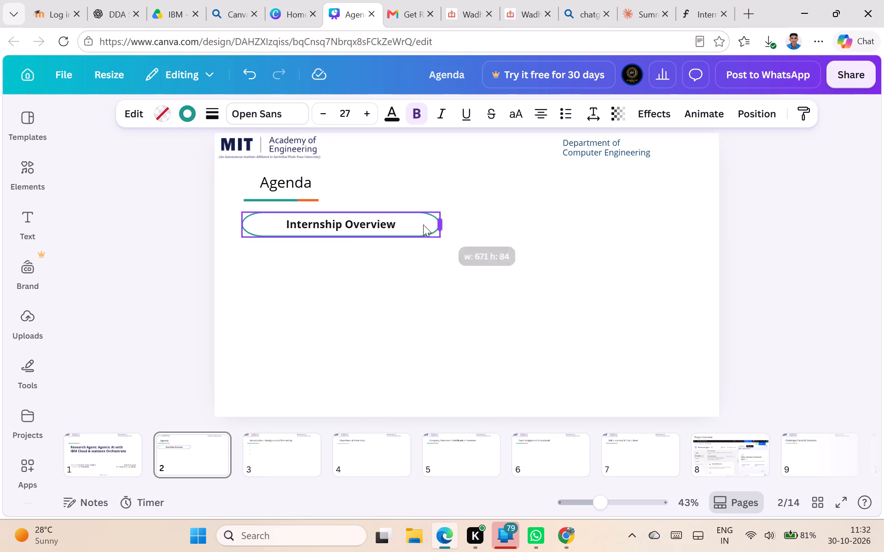
{"action": "left_click_drag", "start_coordinate": [423, 224], "coordinate": [402, 227]}
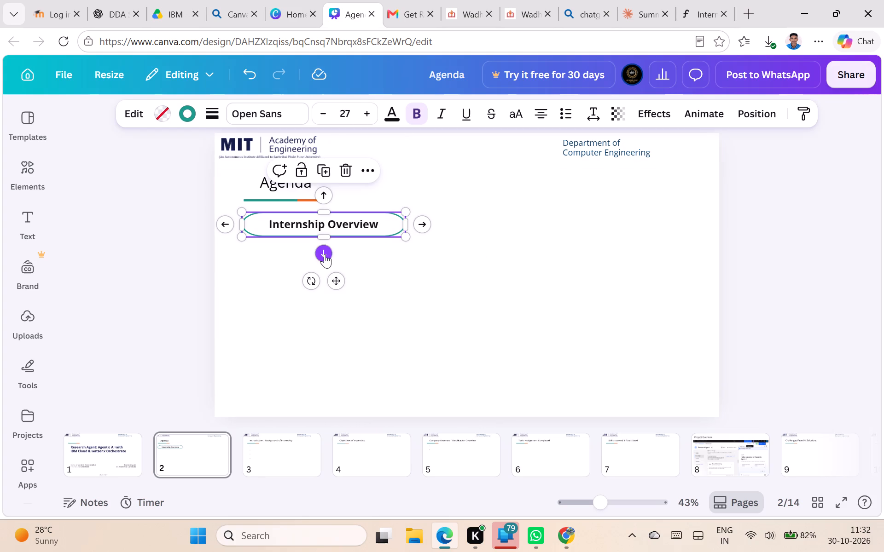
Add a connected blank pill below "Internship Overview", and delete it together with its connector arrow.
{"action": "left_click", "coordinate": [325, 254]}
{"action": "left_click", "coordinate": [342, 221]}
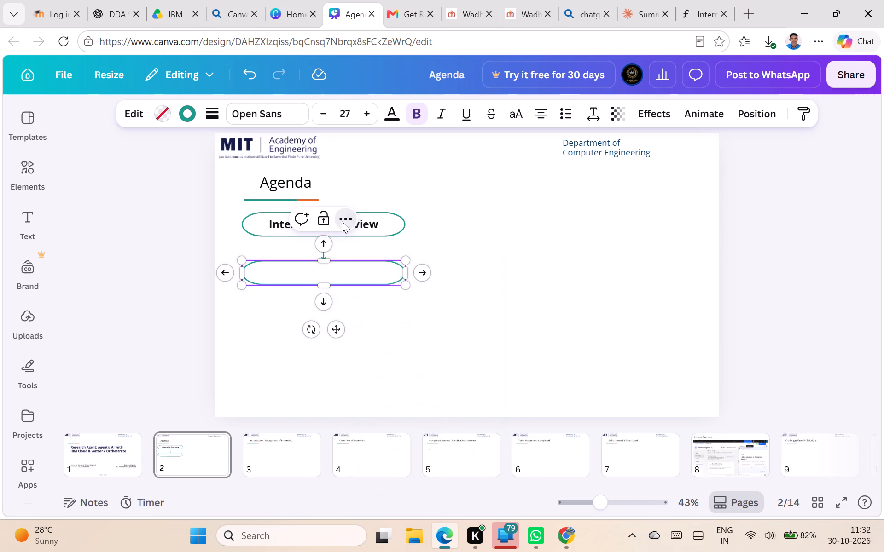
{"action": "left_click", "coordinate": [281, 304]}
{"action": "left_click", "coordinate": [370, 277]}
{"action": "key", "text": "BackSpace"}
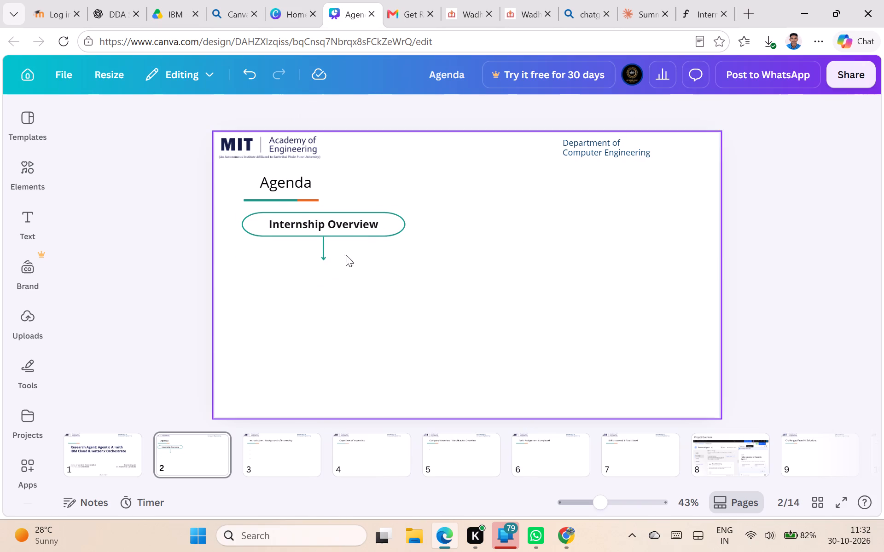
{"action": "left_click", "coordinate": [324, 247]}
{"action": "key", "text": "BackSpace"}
Duplicate the "Internship Overview" pill twice and stack the copies in a column beneath the original.
{"action": "left_click", "coordinate": [333, 226]}
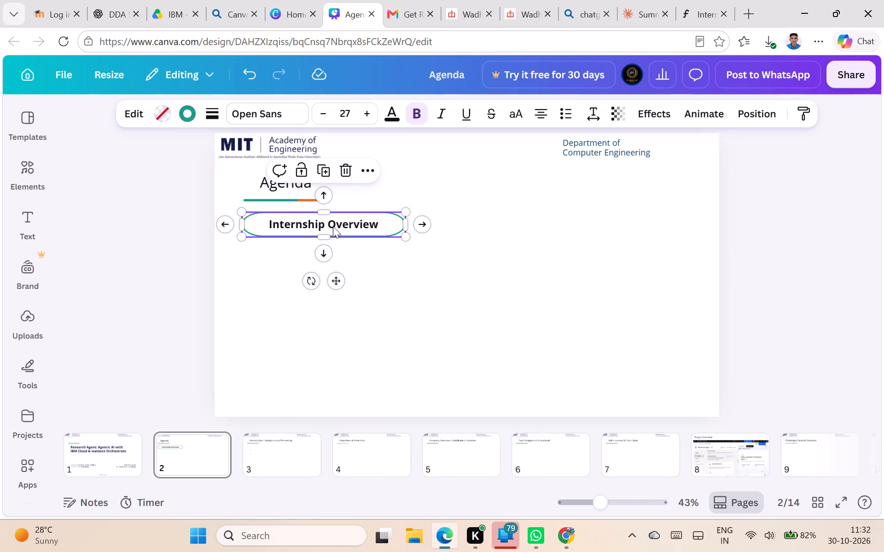
{"action": "left_click", "coordinate": [320, 172]}
{"action": "left_click", "coordinate": [320, 172]}
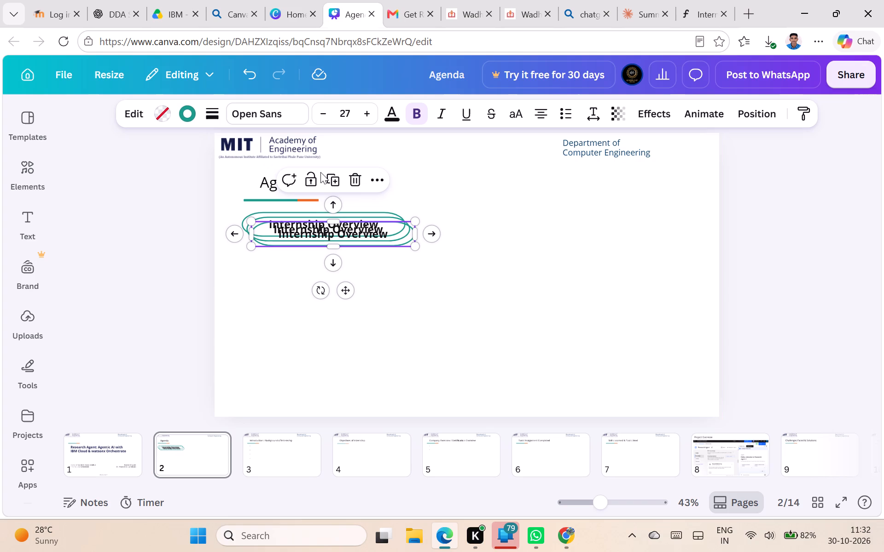
{"action": "left_click", "coordinate": [320, 172]}
{"action": "left_click_drag", "start_coordinate": [344, 287], "coordinate": [337, 328]}
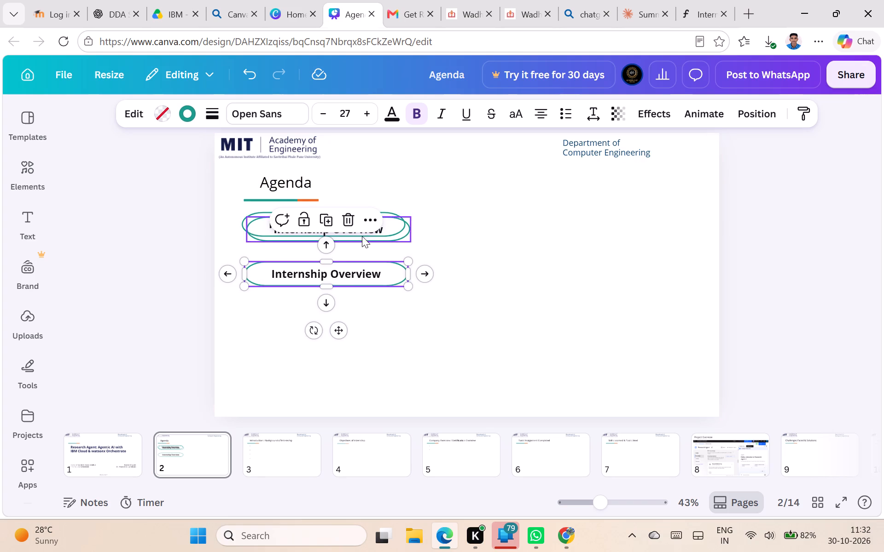
{"action": "left_click_drag", "start_coordinate": [377, 270], "coordinate": [373, 327]}
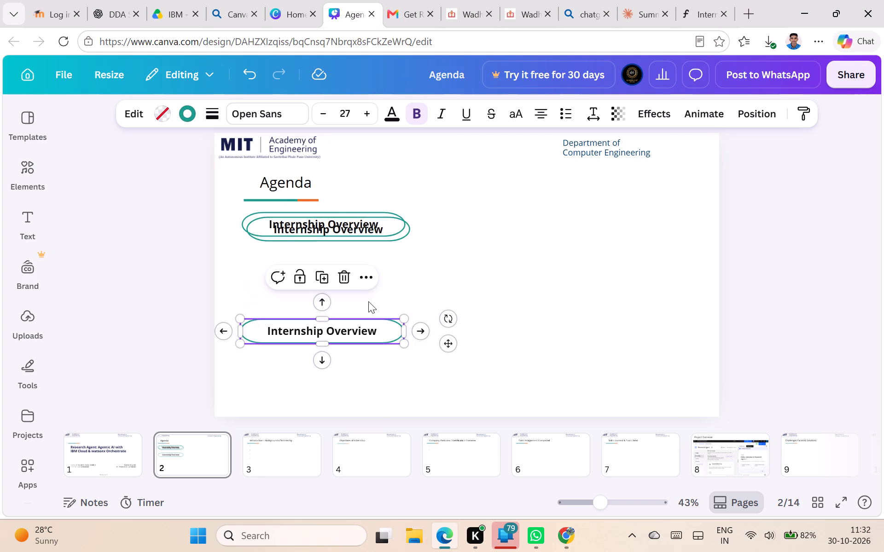
{"action": "left_click_drag", "start_coordinate": [368, 229], "coordinate": [365, 253]}
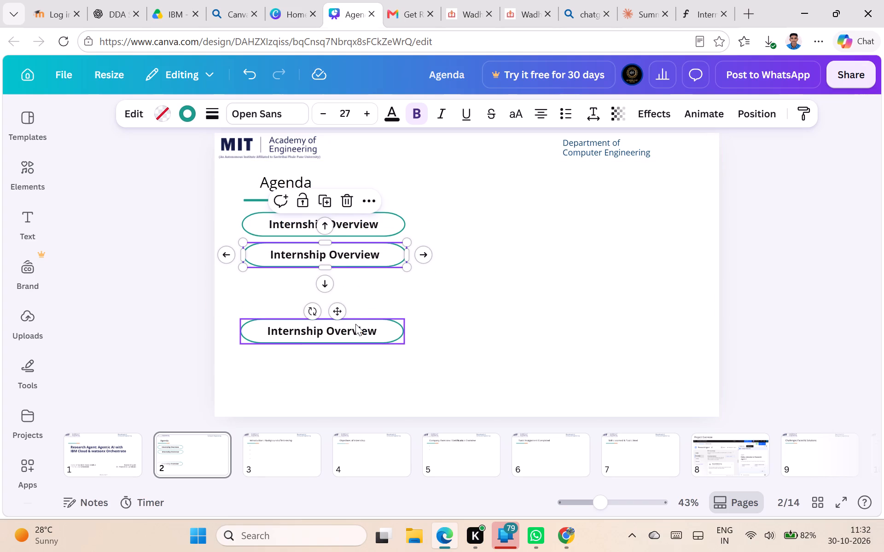
{"action": "left_click_drag", "start_coordinate": [355, 324], "coordinate": [356, 283]}
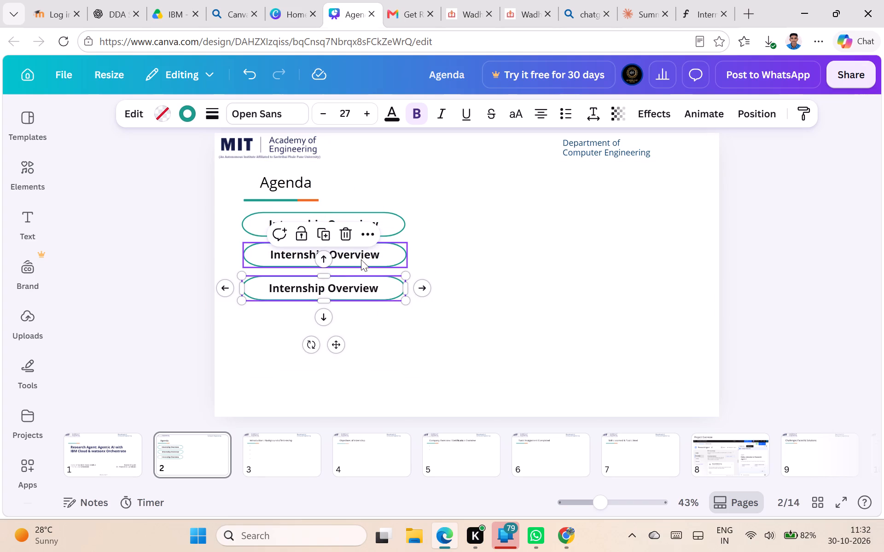
{"action": "double_click", "coordinate": [370, 256]}
{"action": "triple_click", "coordinate": [370, 256]}
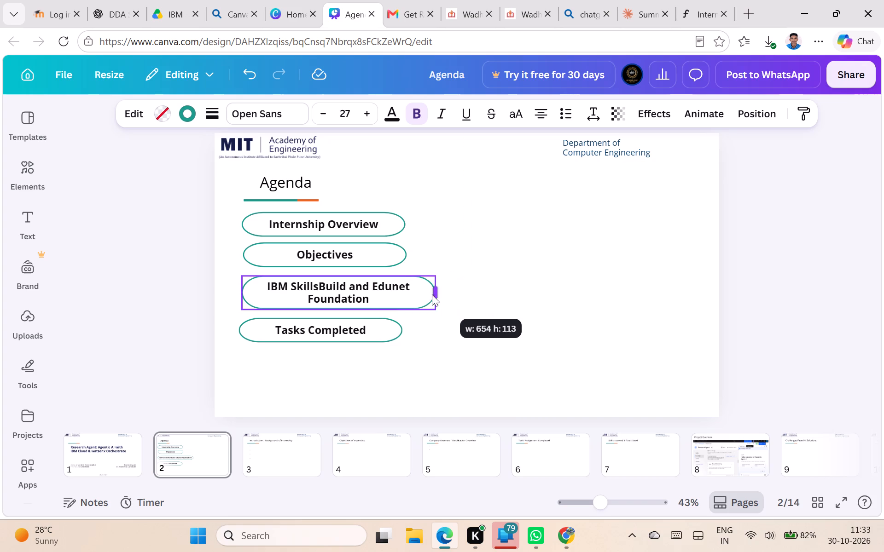
{"action": "left_click", "coordinate": [455, 287]}
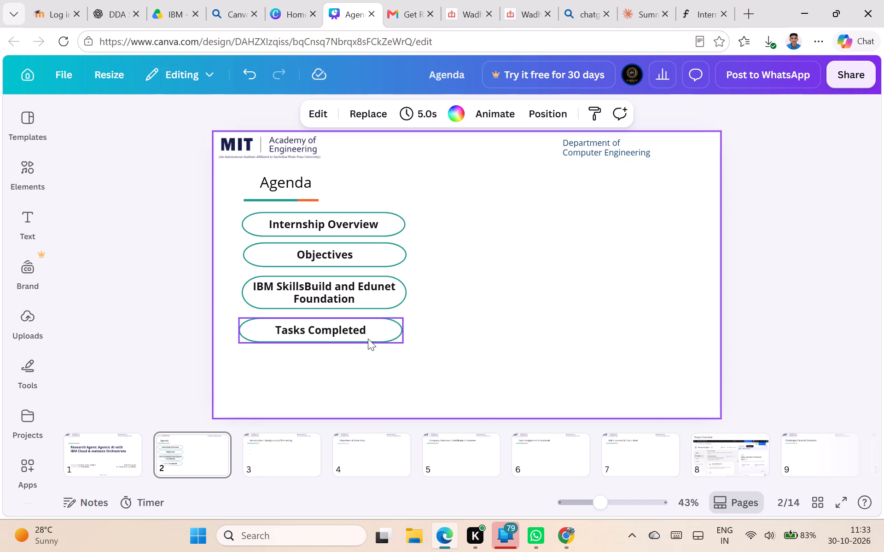
Duplicate the "Objectives" pill and place the copy on the slide's right half, level with "Internship Overview".
{"action": "left_click", "coordinate": [370, 232]}
{"action": "left_click", "coordinate": [355, 251]}
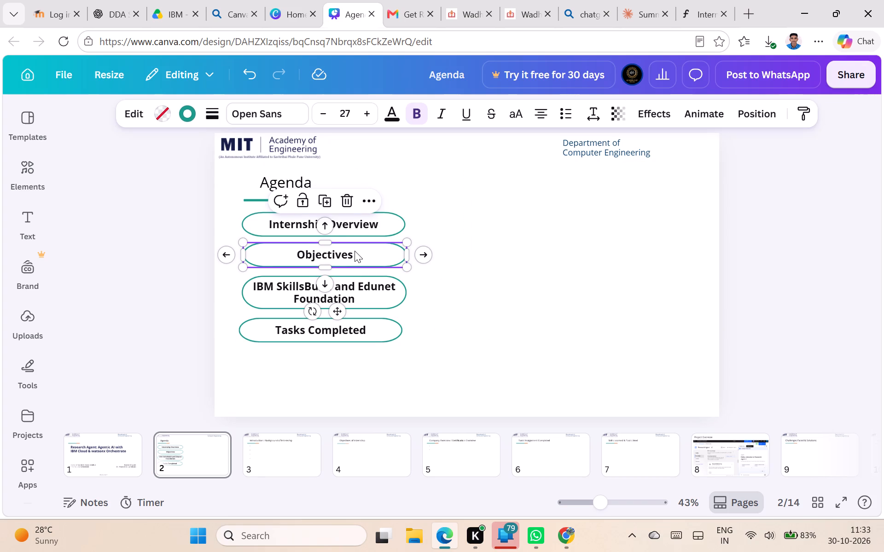
{"action": "left_click", "coordinate": [326, 204]}
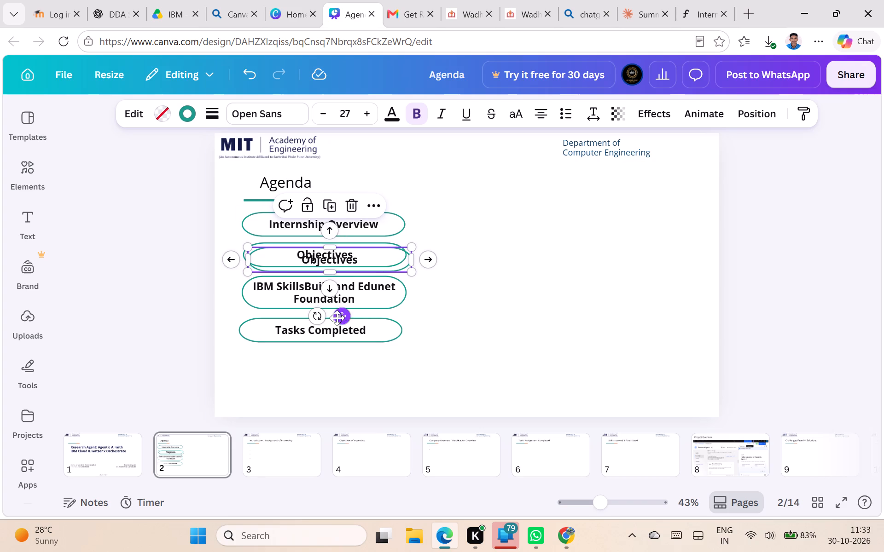
{"action": "left_click_drag", "start_coordinate": [337, 318], "coordinate": [583, 278]}
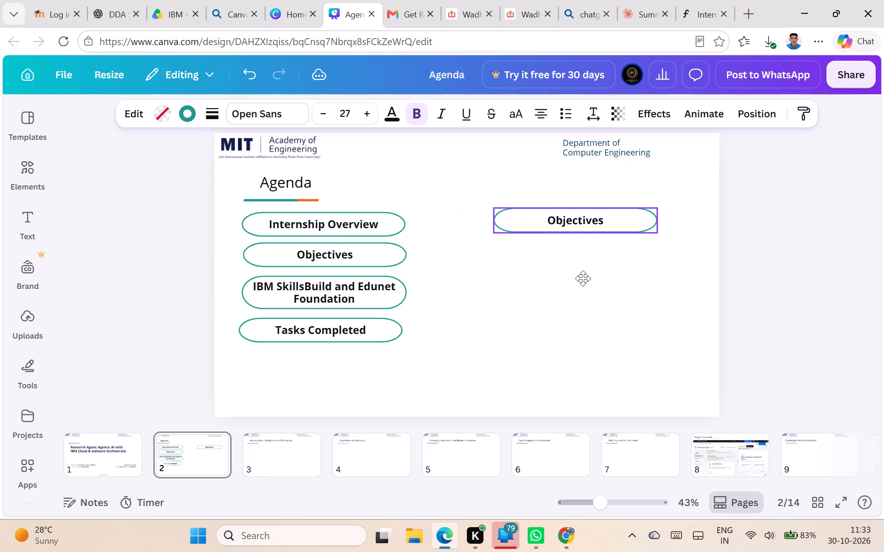
{"action": "left_click_drag", "start_coordinate": [583, 278], "coordinate": [583, 281]}
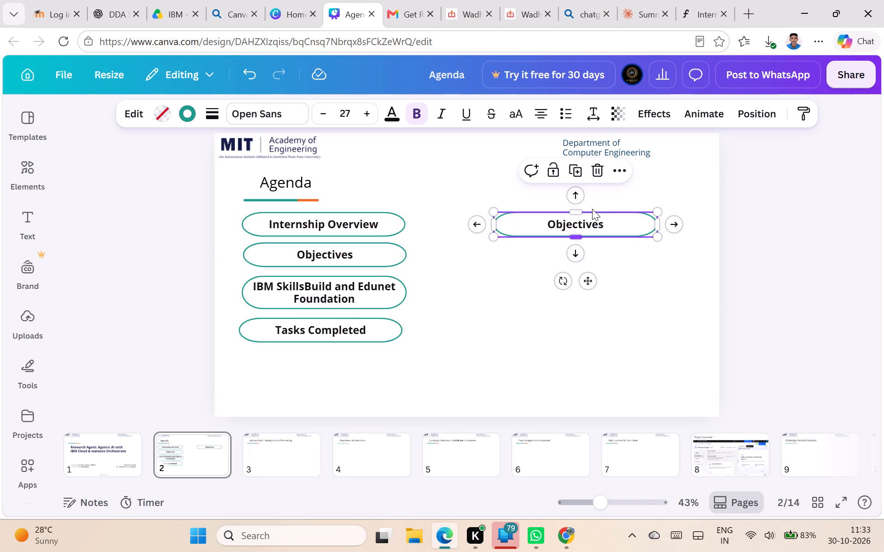
Duplicate the right-hand "Objectives" pill three more times and stack the copies beneath it, the last level with "Tasks Completed".
{"action": "double_click", "coordinate": [575, 169]}
{"action": "left_click", "coordinate": [575, 169]}
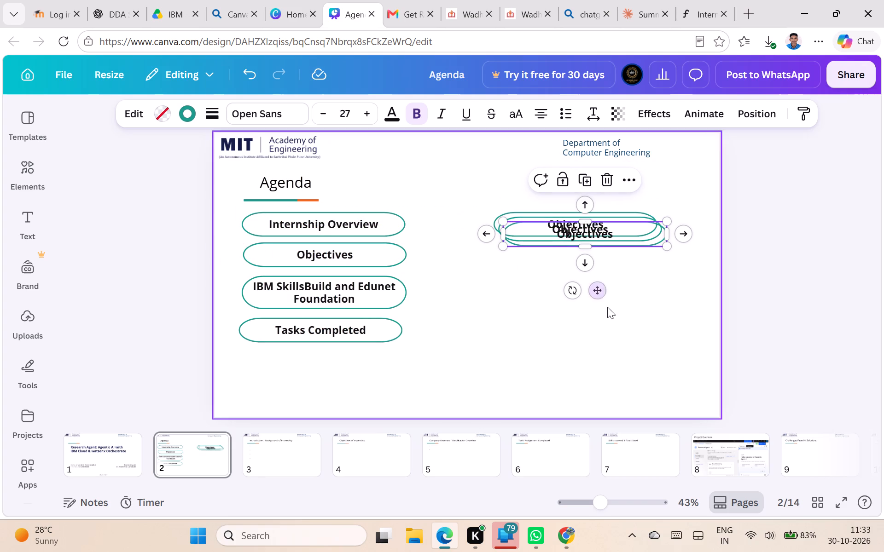
{"action": "left_click_drag", "start_coordinate": [595, 292], "coordinate": [593, 309]}
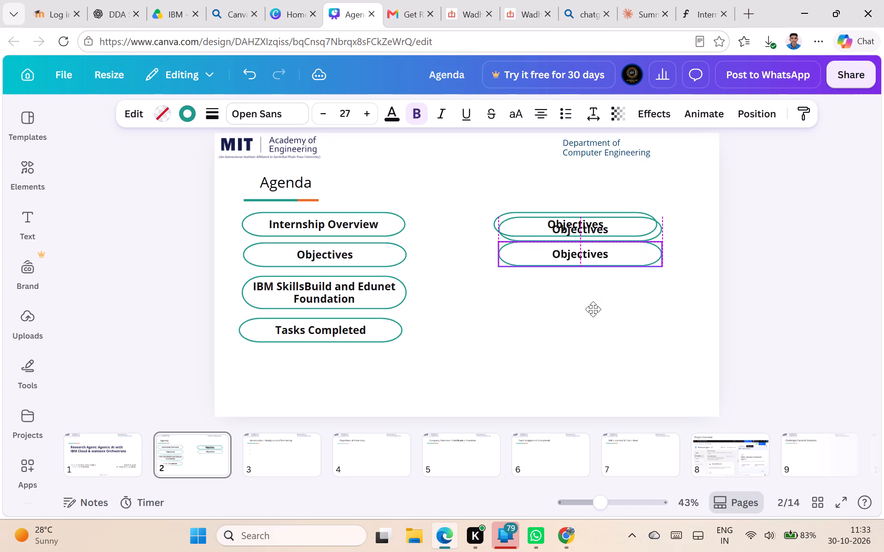
{"action": "left_click_drag", "start_coordinate": [593, 309], "coordinate": [593, 310]}
{"action": "left_click_drag", "start_coordinate": [604, 228], "coordinate": [602, 290]}
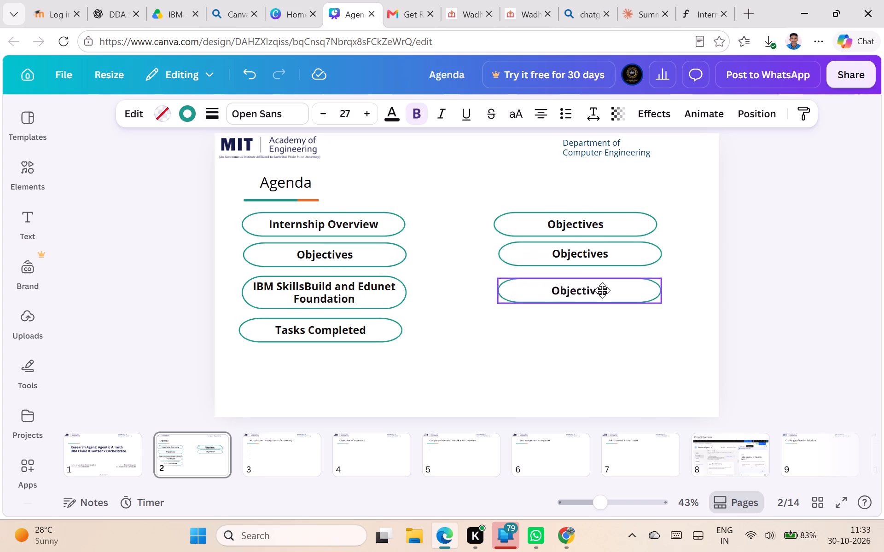
{"action": "left_click_drag", "start_coordinate": [602, 290], "coordinate": [602, 291]}
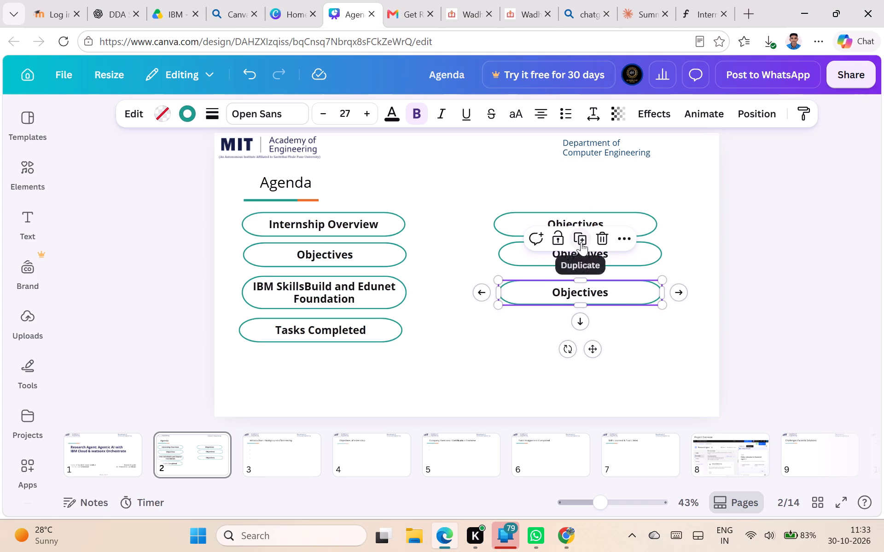
{"action": "left_click", "coordinate": [581, 242]}
{"action": "left_click_drag", "start_coordinate": [598, 351], "coordinate": [598, 379]}
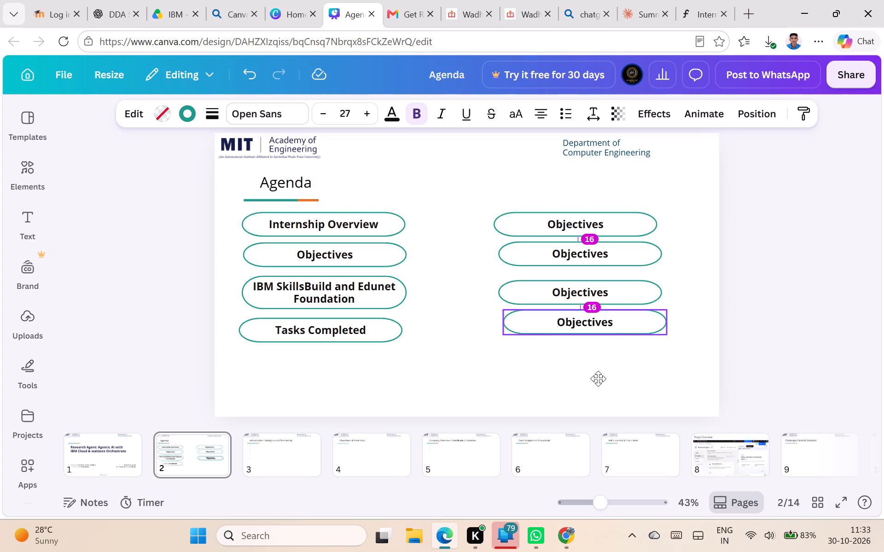
{"action": "left_click_drag", "start_coordinate": [598, 379], "coordinate": [598, 382]}
{"action": "left_click", "coordinate": [487, 394]}
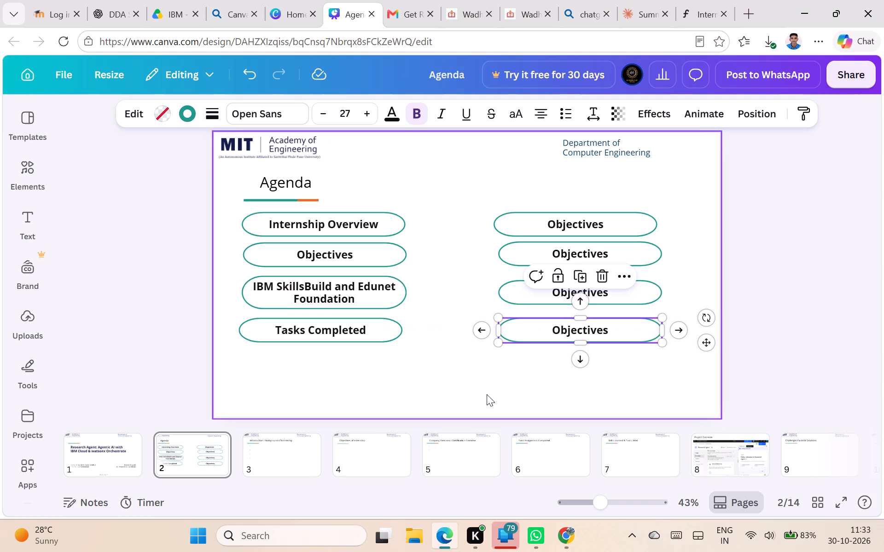
Align the top two pills of the second column with the pills below and level with the first column's rows.
{"action": "left_click_drag", "start_coordinate": [552, 230], "coordinate": [561, 231]}
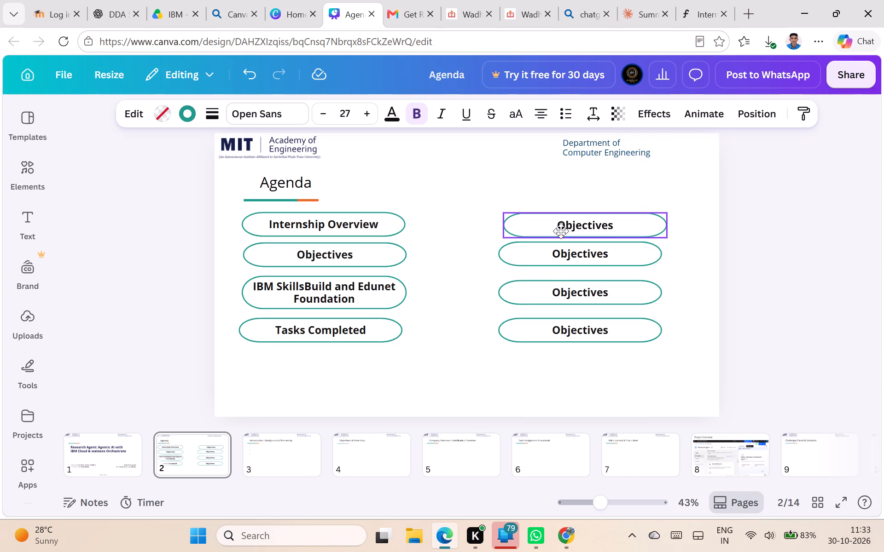
{"action": "left_click_drag", "start_coordinate": [561, 231], "coordinate": [558, 230]}
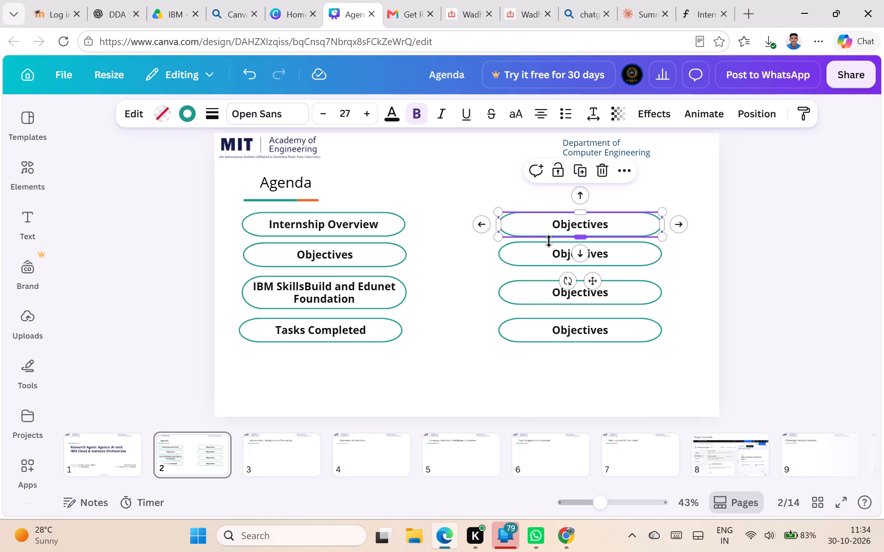
{"action": "left_click", "coordinate": [529, 255]}
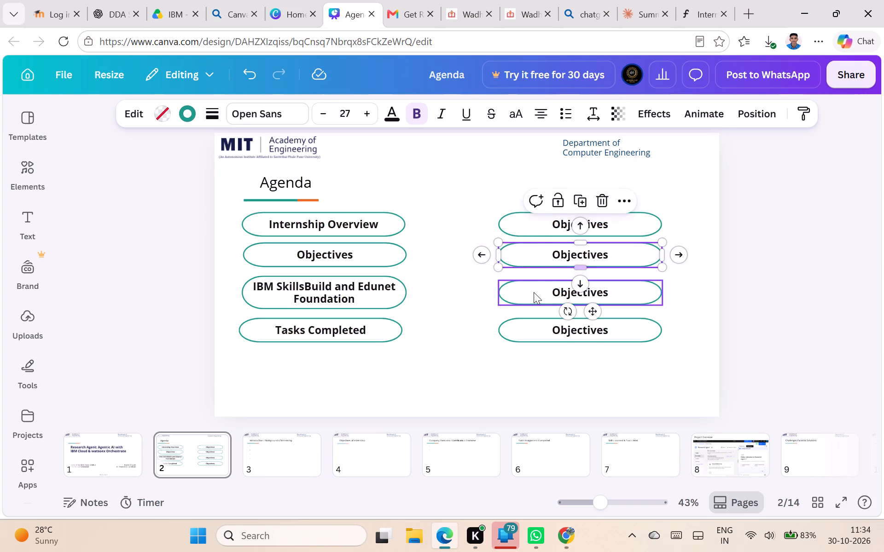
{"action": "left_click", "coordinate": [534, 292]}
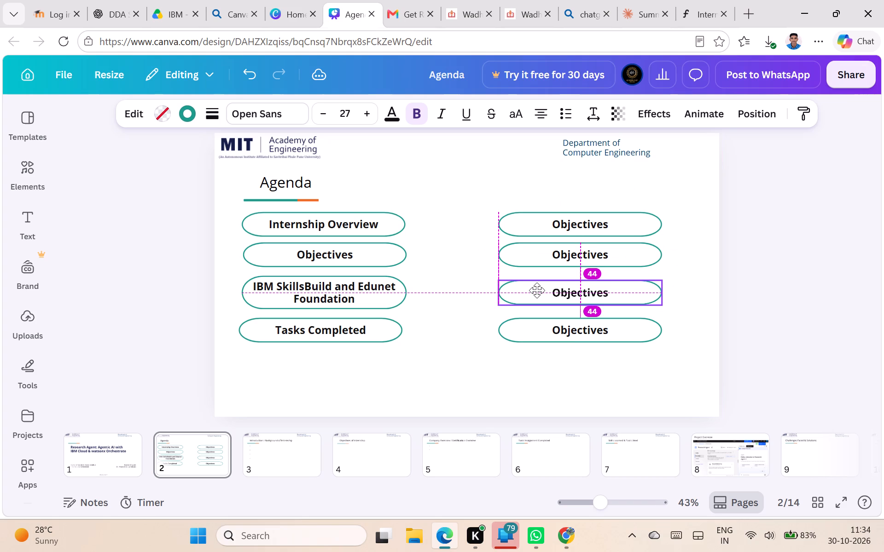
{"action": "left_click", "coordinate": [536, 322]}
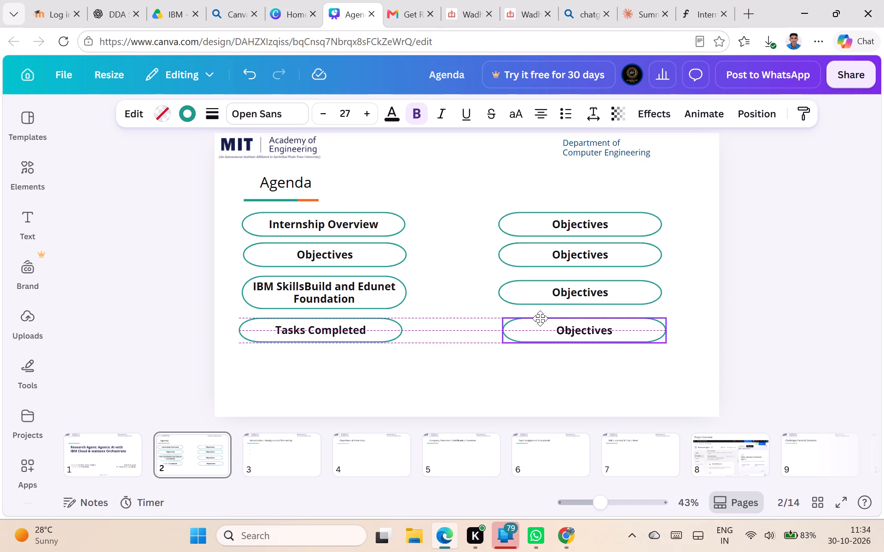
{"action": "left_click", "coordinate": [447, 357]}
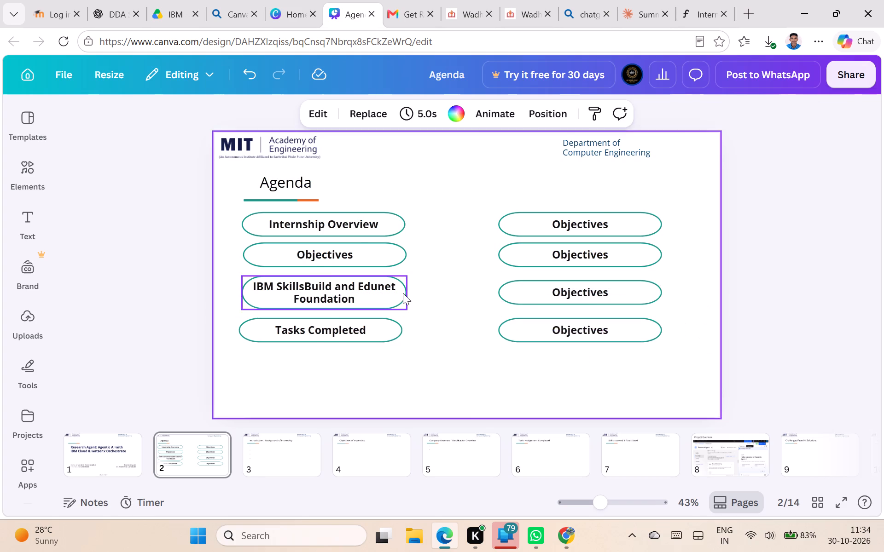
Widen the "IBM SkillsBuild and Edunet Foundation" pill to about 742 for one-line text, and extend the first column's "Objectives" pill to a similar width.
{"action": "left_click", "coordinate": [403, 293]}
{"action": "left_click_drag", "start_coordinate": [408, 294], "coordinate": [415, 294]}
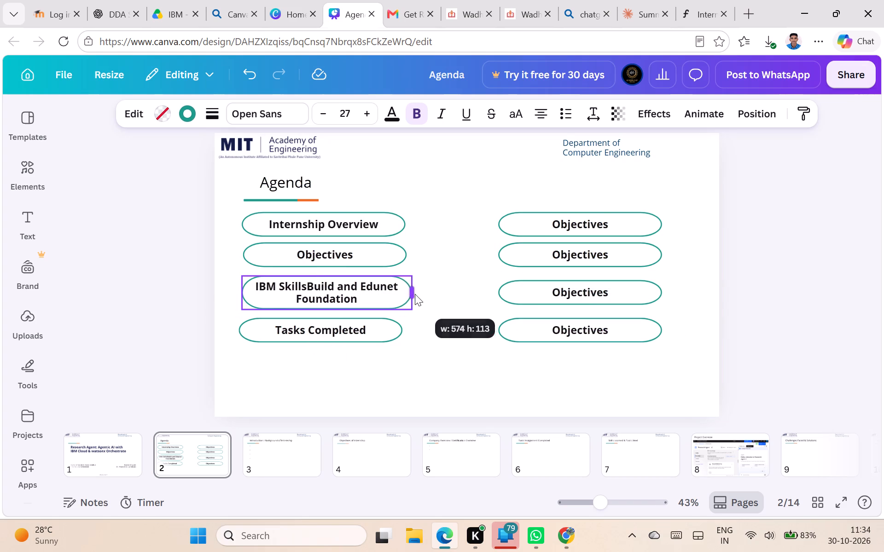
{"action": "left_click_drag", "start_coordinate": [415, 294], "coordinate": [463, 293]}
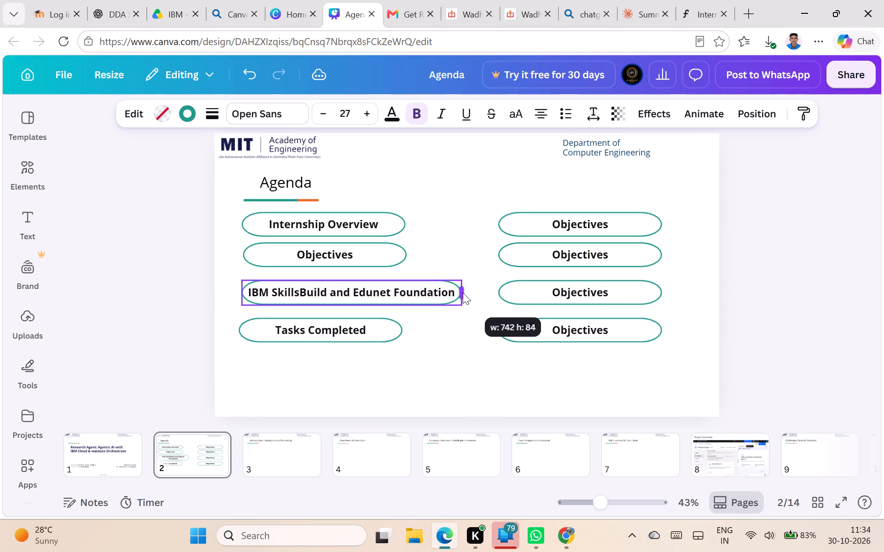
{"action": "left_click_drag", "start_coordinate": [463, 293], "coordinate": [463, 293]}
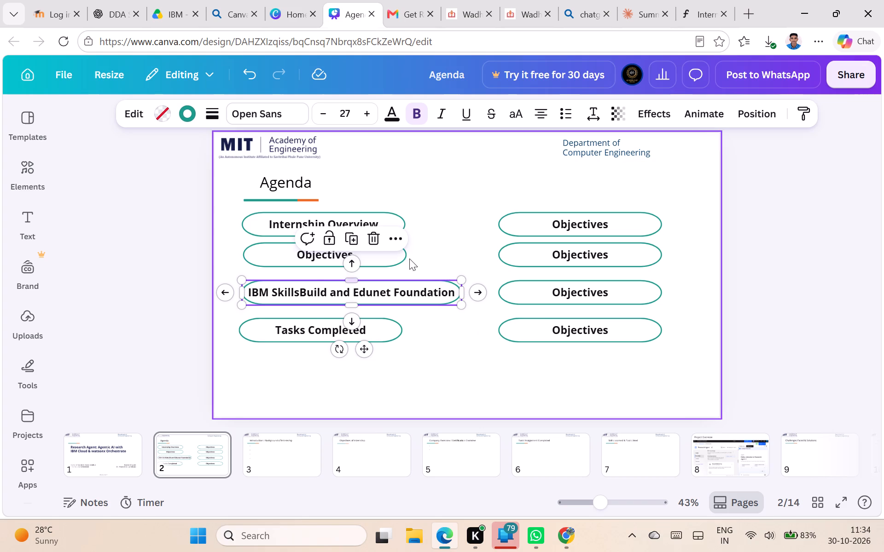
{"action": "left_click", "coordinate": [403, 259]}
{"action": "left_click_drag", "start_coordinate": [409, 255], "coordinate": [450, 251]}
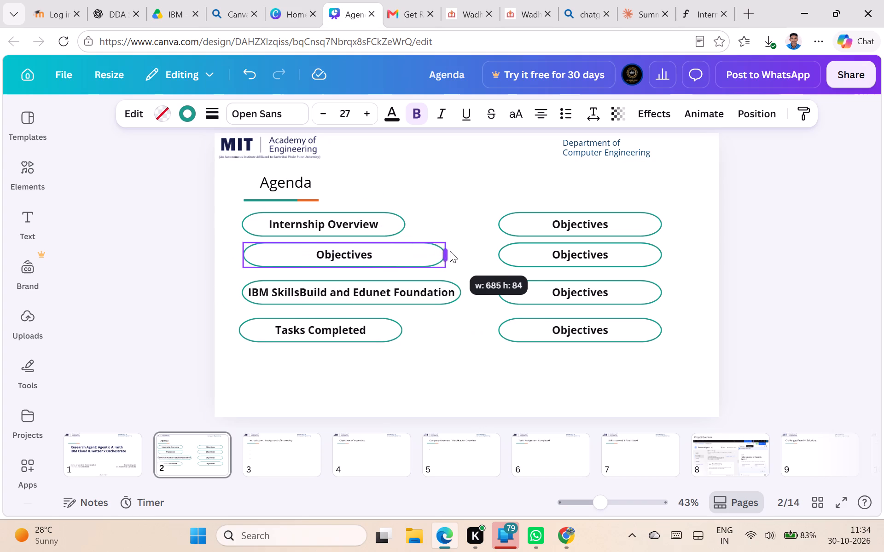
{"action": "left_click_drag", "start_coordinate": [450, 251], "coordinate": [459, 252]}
Narrow the first column's "Objectives" and "IBM SkillsBuild and Edunet Foundation" pills to end level with the "Internship Overview" pill.
{"action": "left_click", "coordinate": [401, 227]}
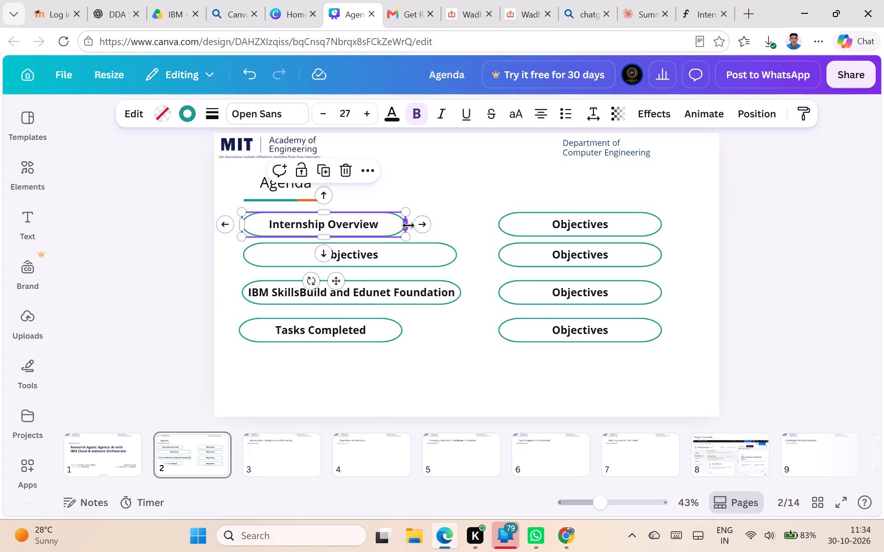
{"action": "left_click", "coordinate": [428, 259]}
{"action": "left_click_drag", "start_coordinate": [457, 256], "coordinate": [436, 258]}
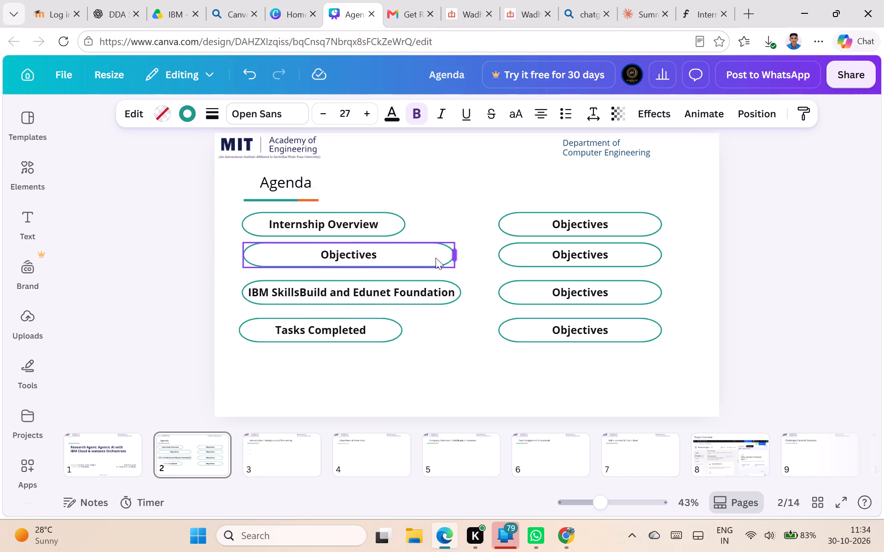
{"action": "left_click_drag", "start_coordinate": [436, 258], "coordinate": [409, 258]}
{"action": "left_click", "coordinate": [399, 294]}
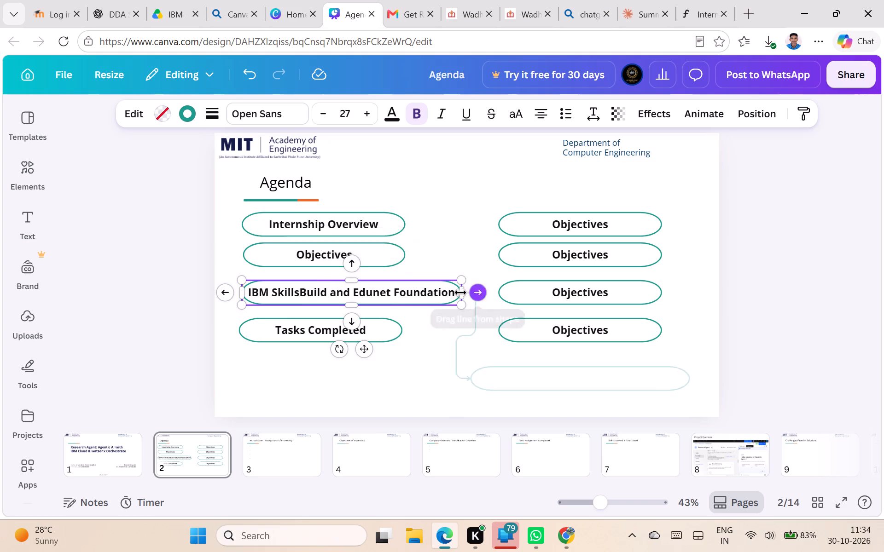
{"action": "left_click_drag", "start_coordinate": [458, 293], "coordinate": [405, 297]}
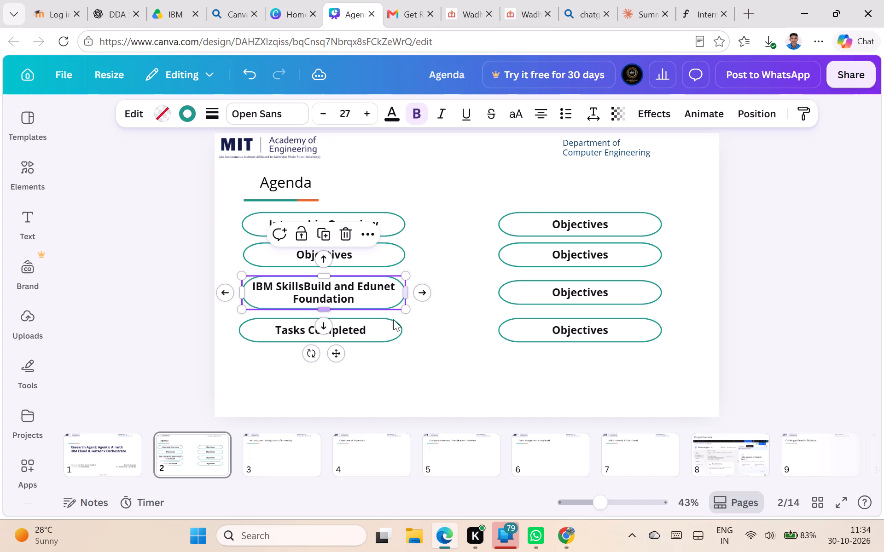
{"action": "left_click", "coordinate": [390, 332]}
{"action": "left_click", "coordinate": [551, 349]}
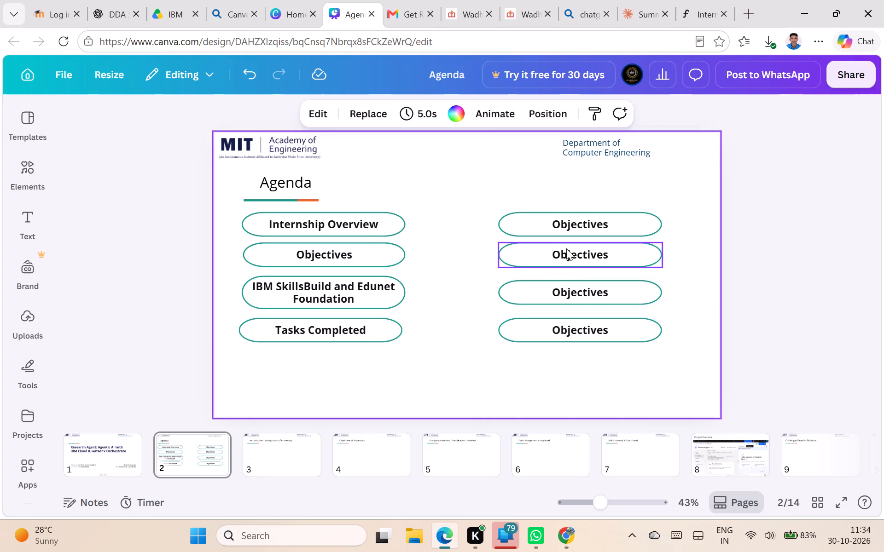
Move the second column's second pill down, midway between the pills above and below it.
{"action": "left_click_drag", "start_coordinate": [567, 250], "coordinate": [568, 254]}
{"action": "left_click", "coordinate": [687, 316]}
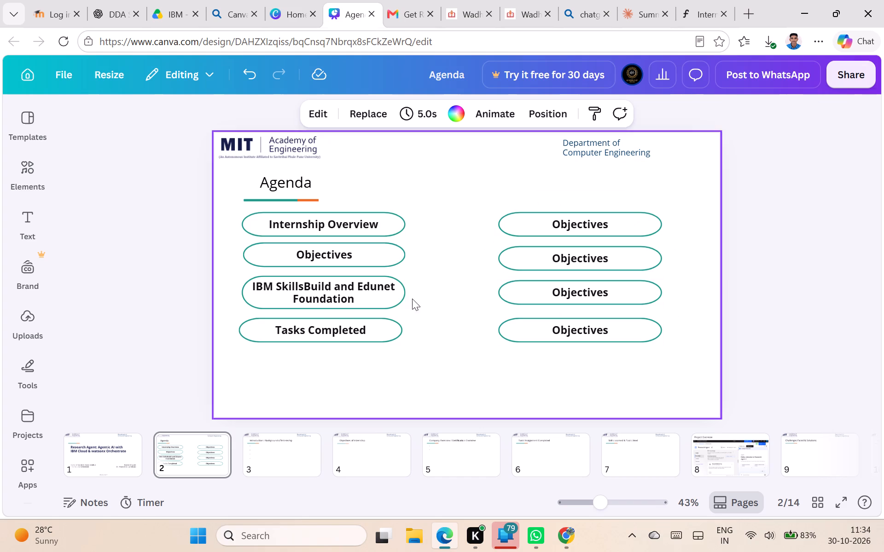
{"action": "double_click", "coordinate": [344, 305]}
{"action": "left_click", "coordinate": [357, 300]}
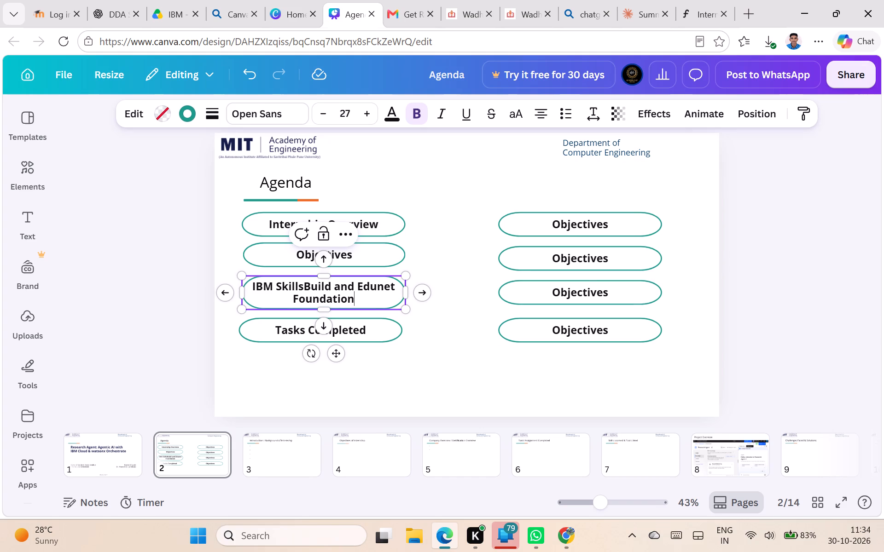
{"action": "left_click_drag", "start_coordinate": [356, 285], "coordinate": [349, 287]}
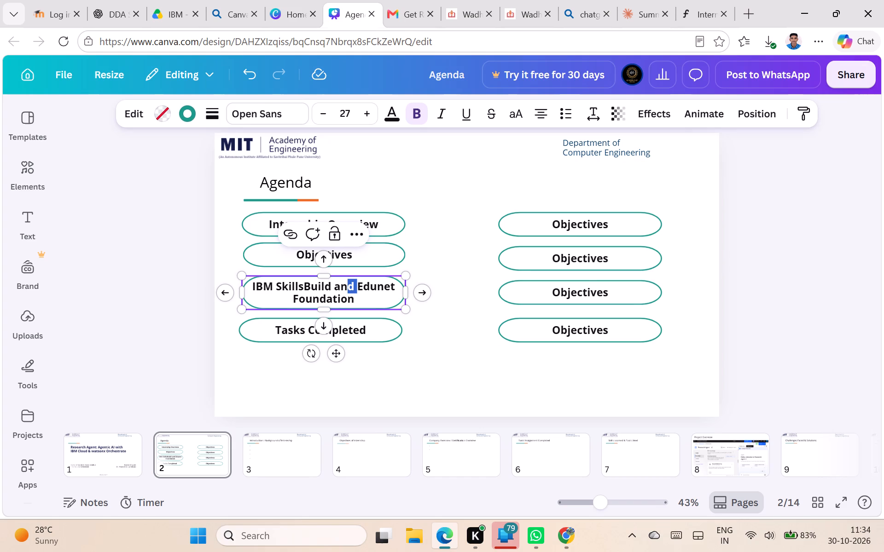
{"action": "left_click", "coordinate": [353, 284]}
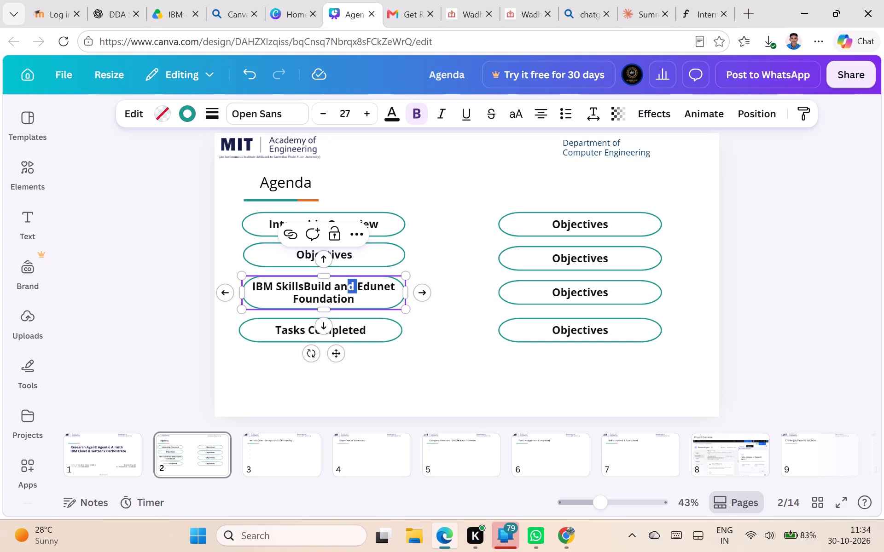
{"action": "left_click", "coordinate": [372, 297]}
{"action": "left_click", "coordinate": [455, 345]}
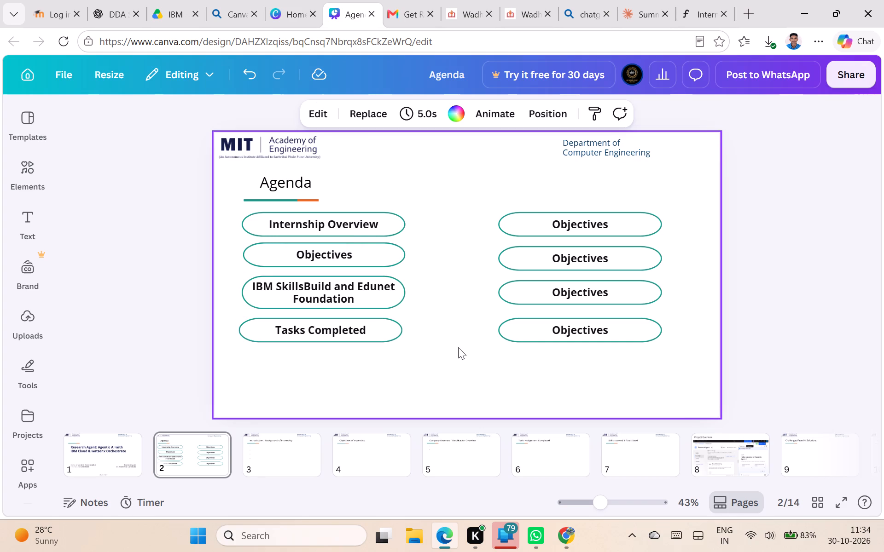
Spread the rows by lowering both bottom-row pills and the first column's "IBM SkillsBuild and Edunet Foundation" and "Objectives" pills.
{"action": "left_click_drag", "start_coordinate": [366, 335], "coordinate": [372, 352]}
{"action": "left_click_drag", "start_coordinate": [567, 331], "coordinate": [572, 341]}
{"action": "left_click_drag", "start_coordinate": [372, 299], "coordinate": [371, 305]}
{"action": "left_click_drag", "start_coordinate": [376, 257], "coordinate": [376, 263]}
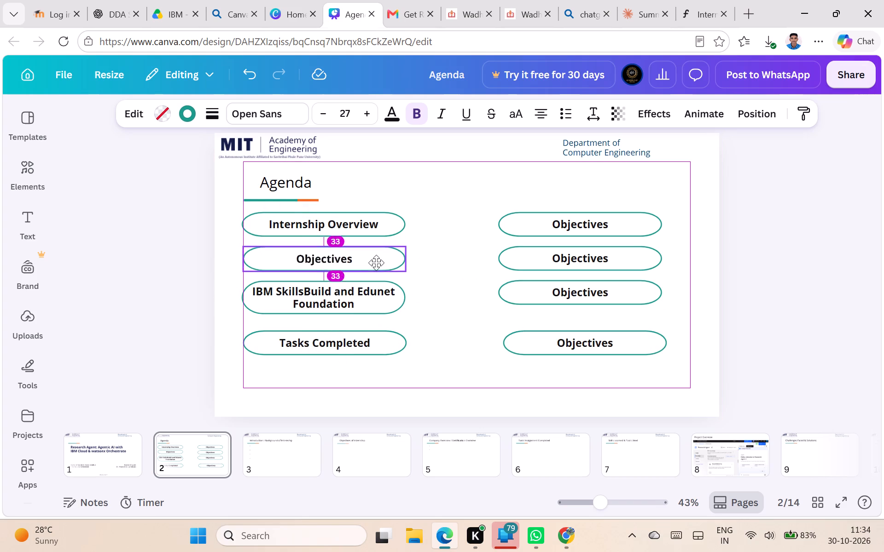
{"action": "left_click_drag", "start_coordinate": [376, 263], "coordinate": [376, 266]}
{"action": "left_click", "coordinate": [607, 223]}
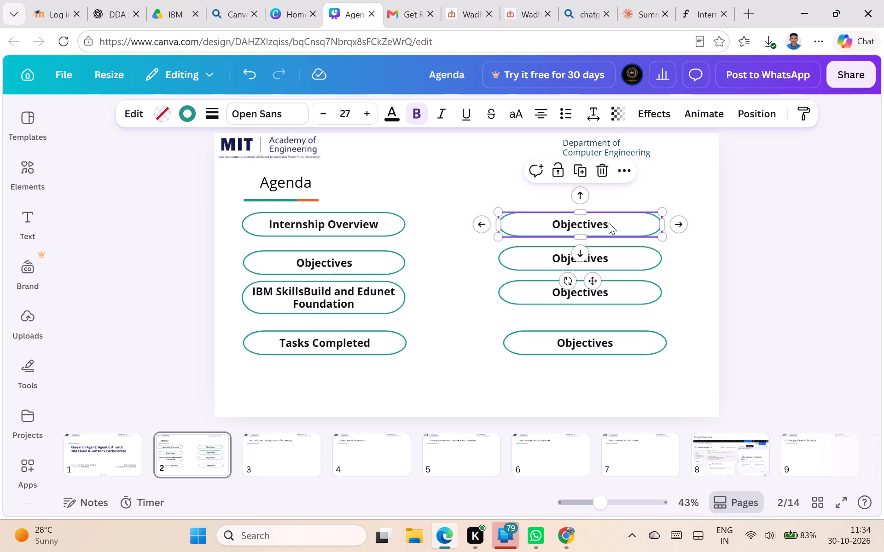
{"action": "left_click", "coordinate": [679, 276]}
Lower the fourth-row and third-row pills further in both columns, keeping each pair level and the second column's pills aligned.
{"action": "left_click_drag", "start_coordinate": [378, 345], "coordinate": [378, 347]}
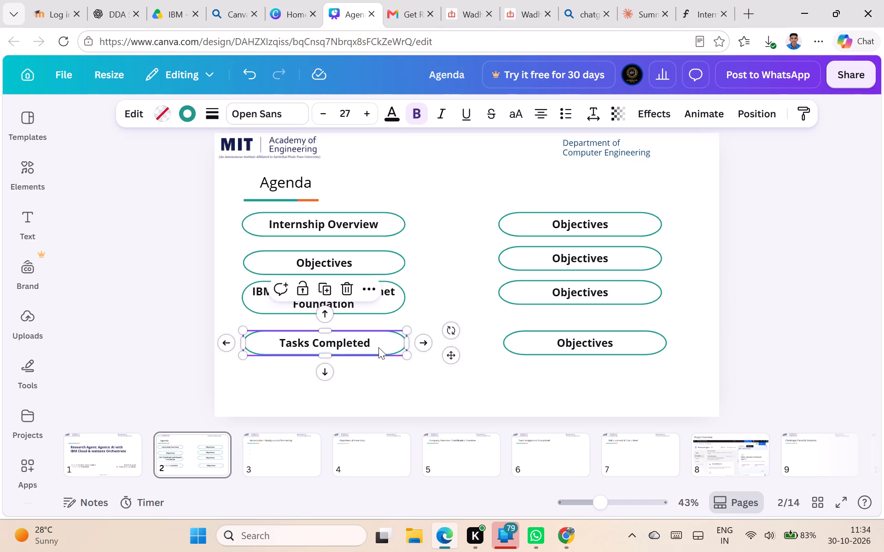
{"action": "left_click_drag", "start_coordinate": [378, 347], "coordinate": [378, 355]}
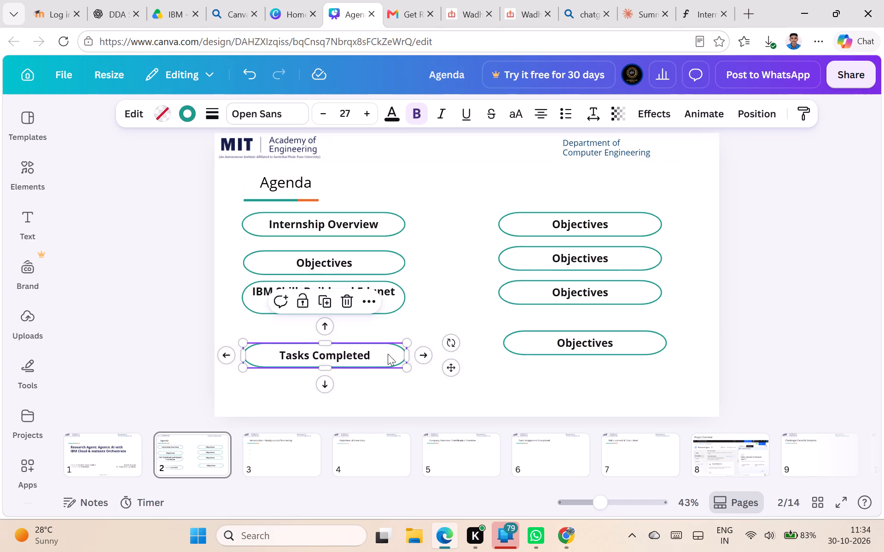
{"action": "left_click_drag", "start_coordinate": [572, 342], "coordinate": [572, 353]}
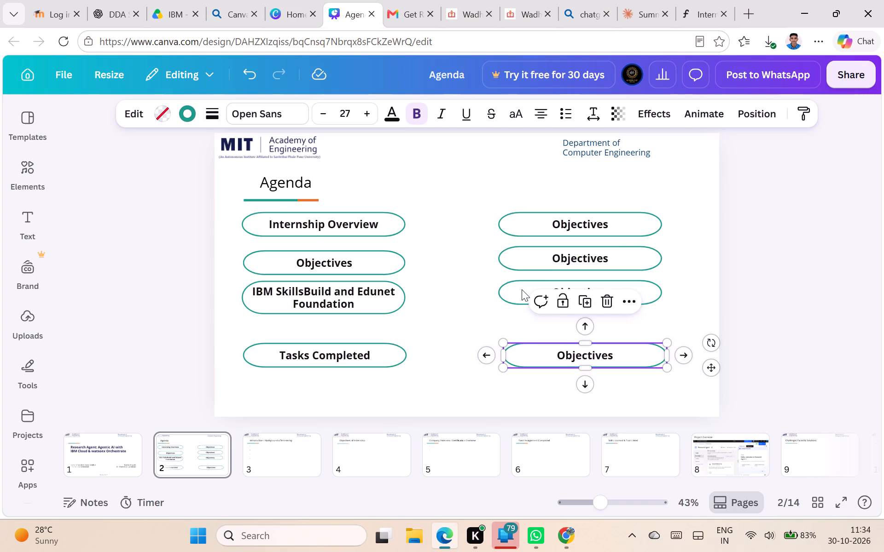
{"action": "left_click_drag", "start_coordinate": [522, 289], "coordinate": [525, 305]}
{"action": "left_click_drag", "start_coordinate": [386, 297], "coordinate": [385, 304]}
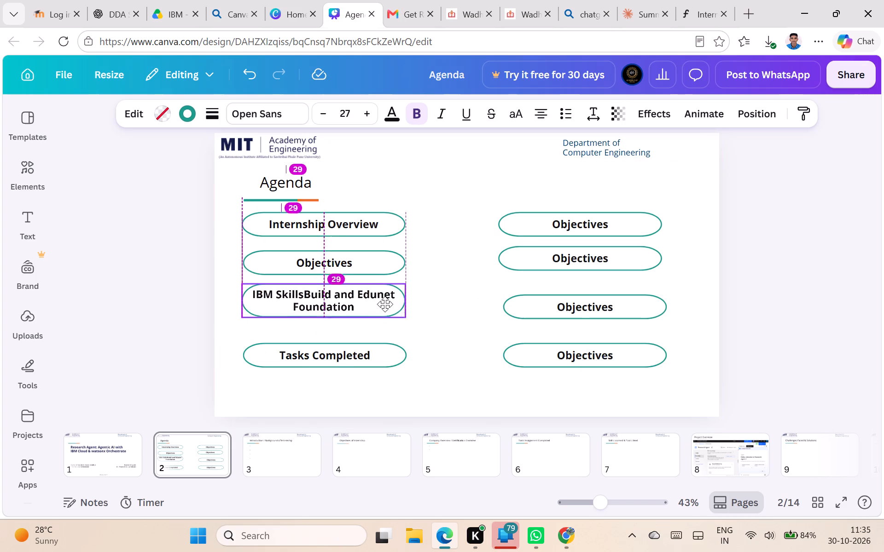
{"action": "left_click_drag", "start_coordinate": [385, 304], "coordinate": [385, 307]}
Adjust the first column's "Objectives" pill and place the second column's second pill level with it, aligned above the lower pills.
{"action": "left_click", "coordinate": [378, 272]}
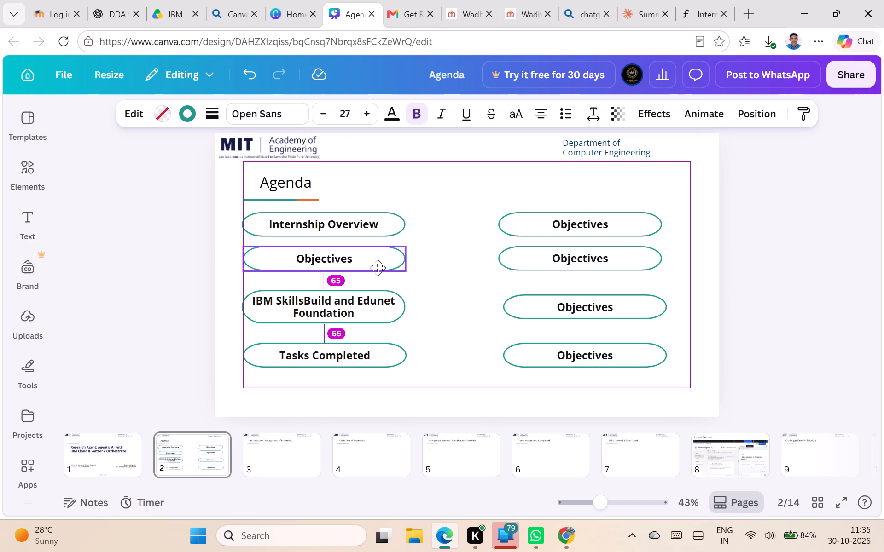
{"action": "left_click_drag", "start_coordinate": [619, 264], "coordinate": [623, 272]}
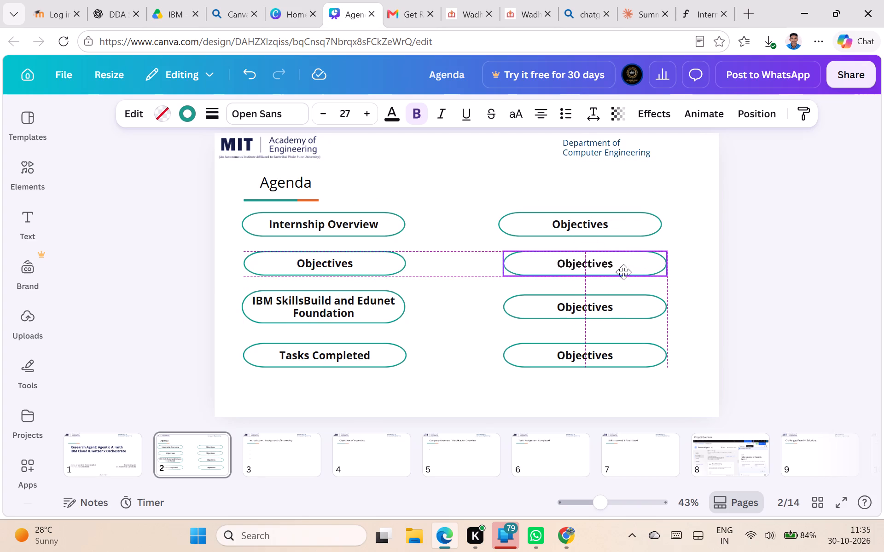
{"action": "left_click_drag", "start_coordinate": [623, 272], "coordinate": [625, 267]}
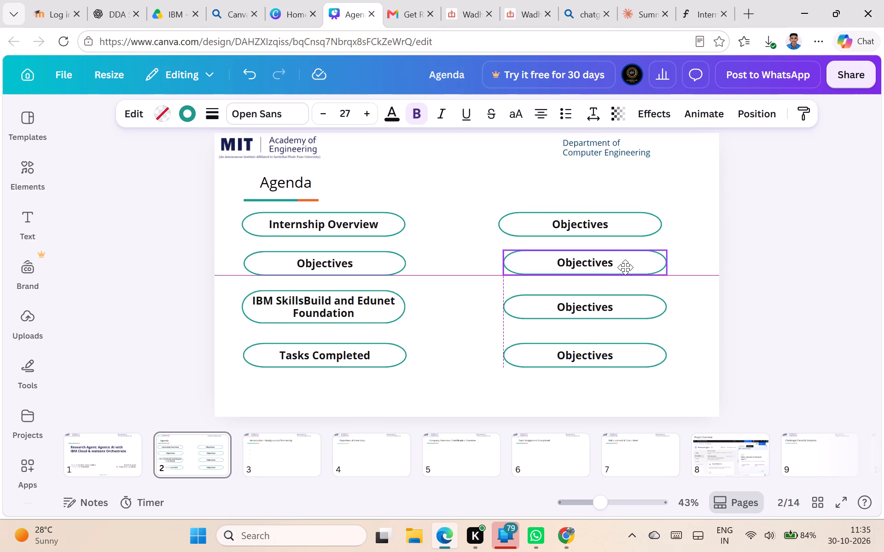
{"action": "left_click_drag", "start_coordinate": [625, 267], "coordinate": [625, 269]}
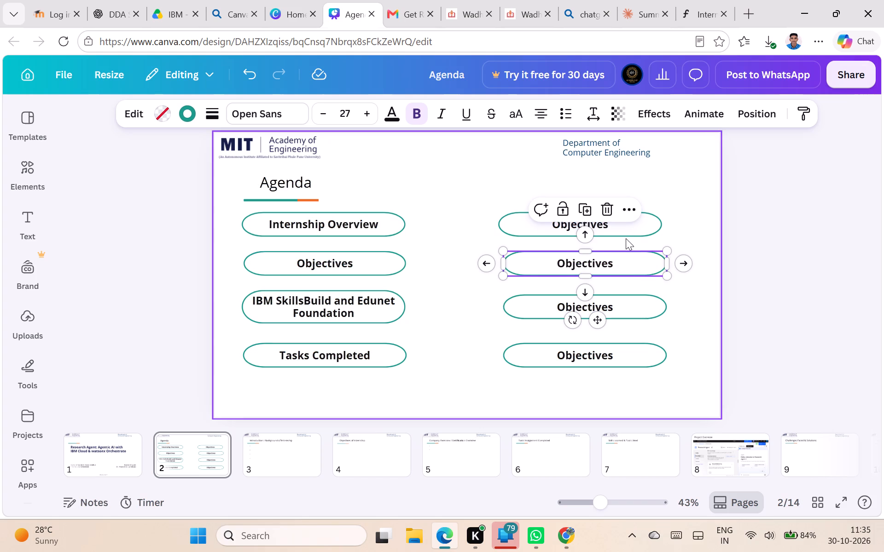
Align the second column's top pill with the pills beneath it, slightly lower than the "Internship Overview" pill.
{"action": "left_click", "coordinate": [626, 238]}
{"action": "left_click_drag", "start_coordinate": [629, 230], "coordinate": [640, 233]}
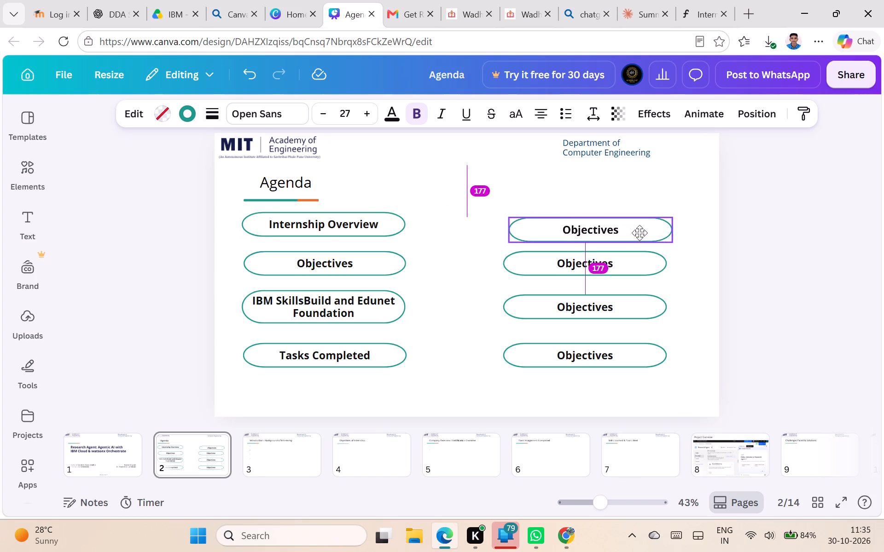
{"action": "left_click_drag", "start_coordinate": [640, 233], "coordinate": [640, 232]}
{"action": "left_click", "coordinate": [761, 280]}
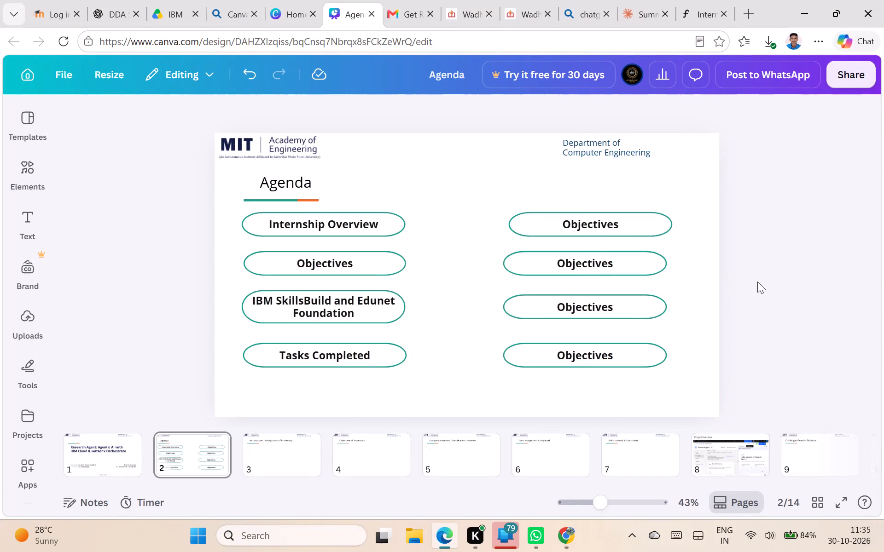
{"action": "left_click_drag", "start_coordinate": [527, 226], "coordinate": [523, 228]}
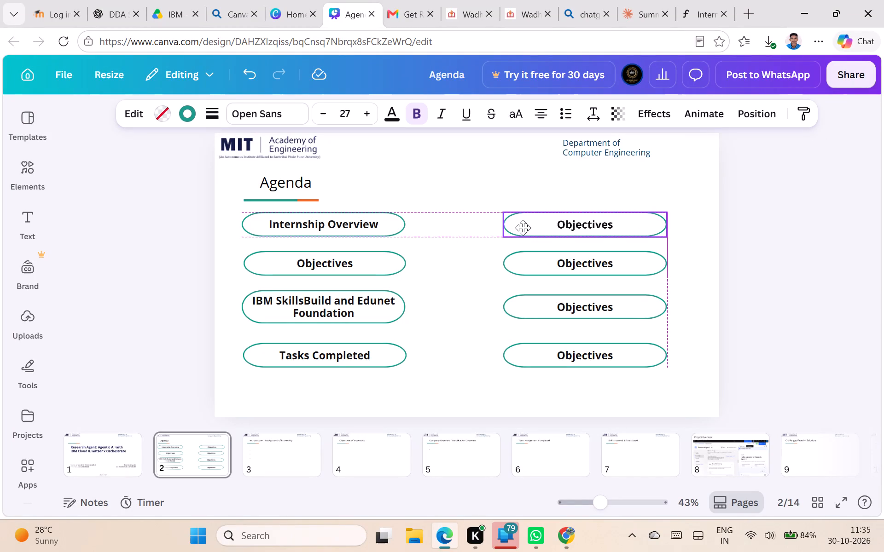
{"action": "left_click_drag", "start_coordinate": [523, 228], "coordinate": [518, 229]}
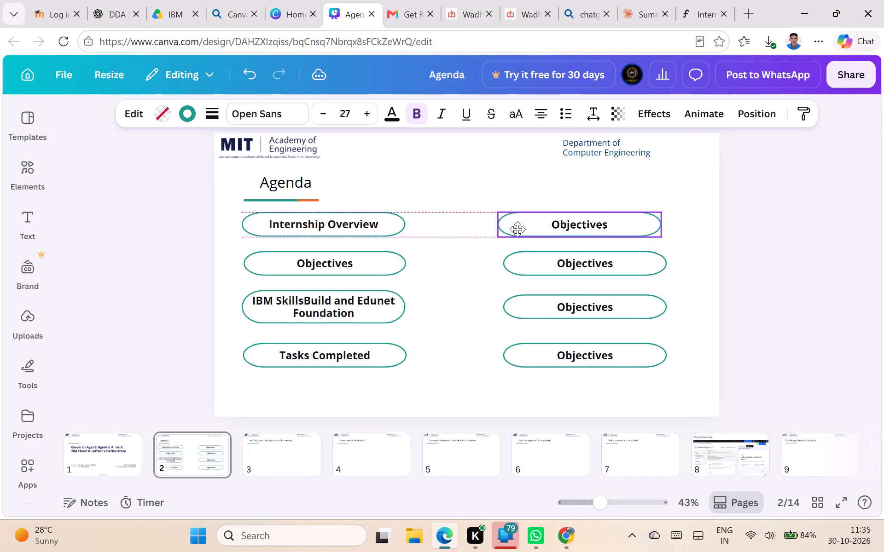
{"action": "left_click_drag", "start_coordinate": [518, 229], "coordinate": [520, 229]}
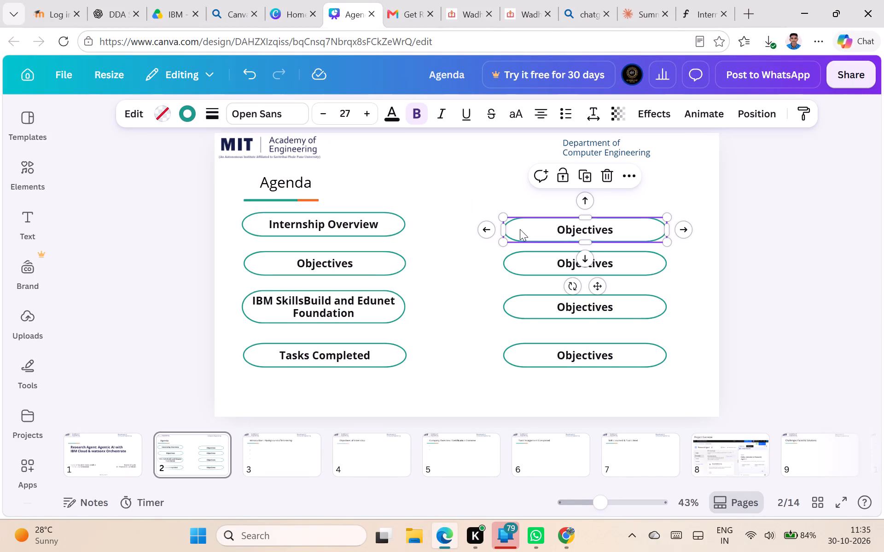
{"action": "left_click", "coordinate": [744, 271]}
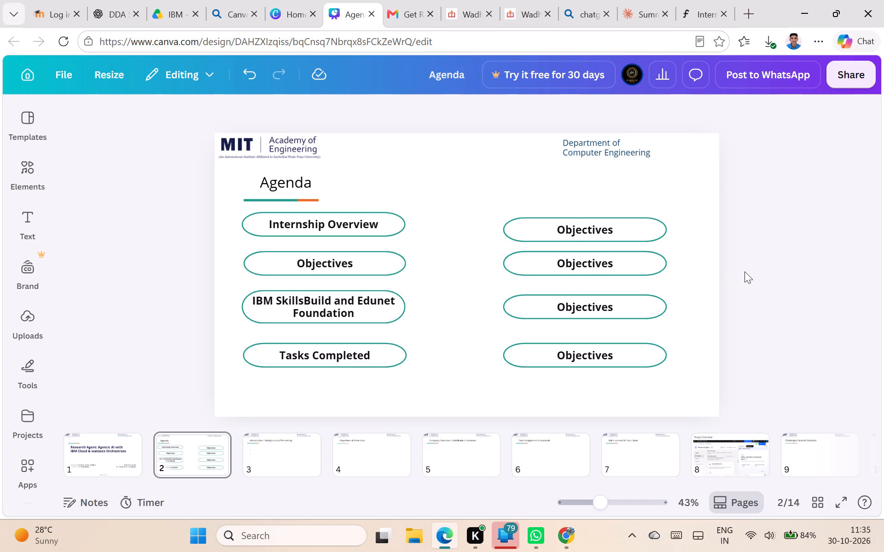
Move the second column's second pill down to sit midway between the first and third pills.
{"action": "left_click", "coordinate": [616, 268]}
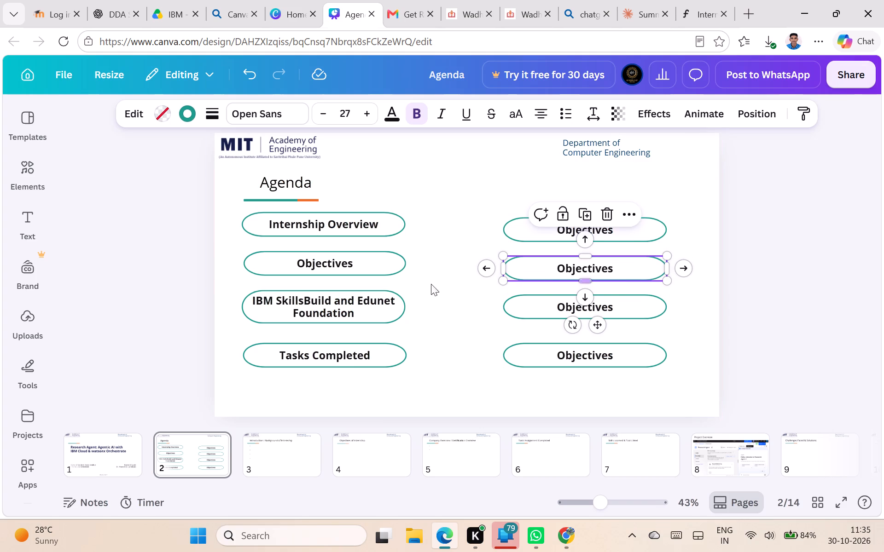
{"action": "left_click", "coordinate": [354, 268]}
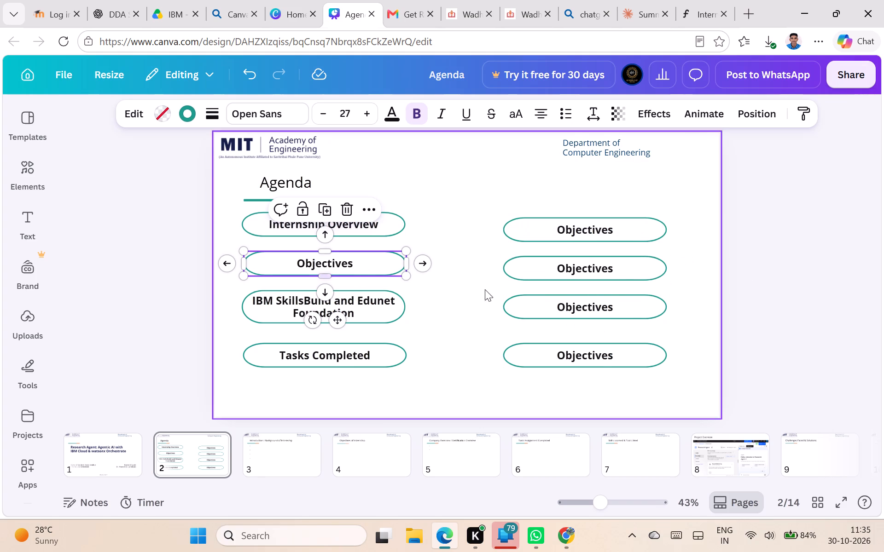
Widen the "IBM SkillsBuild and Edunet Foundation" pill to about 731 and flatten it to about 84 high, fitting its label on one line.
{"action": "left_click", "coordinate": [537, 307]}
{"action": "left_click", "coordinate": [779, 309]}
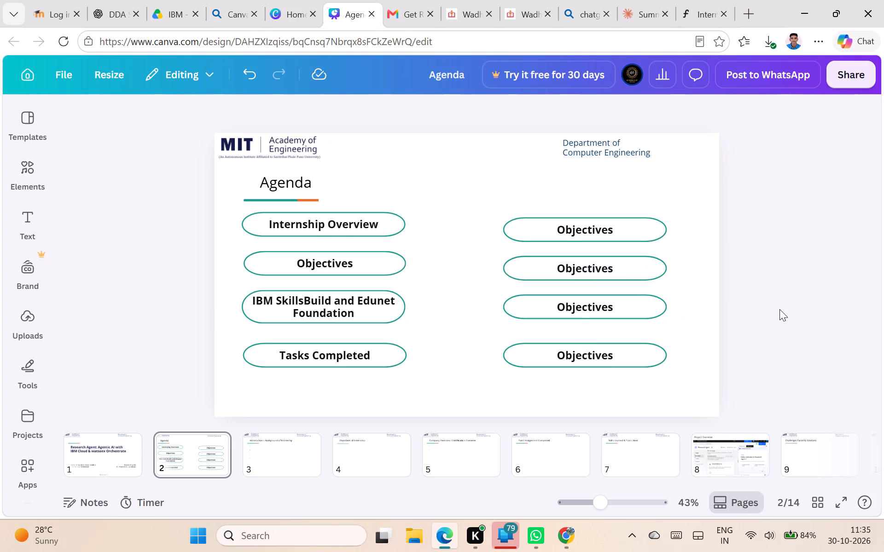
{"action": "left_click", "coordinate": [355, 310]}
{"action": "left_click_drag", "start_coordinate": [326, 289], "coordinate": [325, 297]}
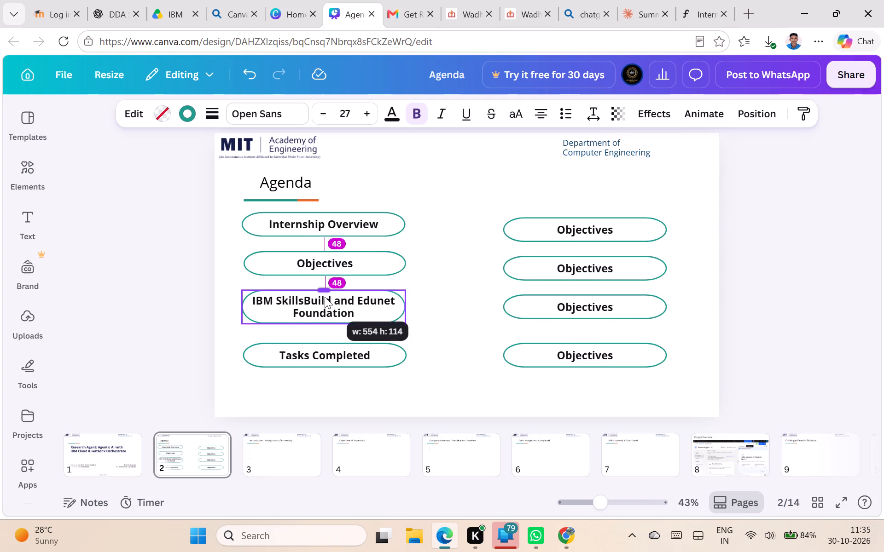
{"action": "left_click_drag", "start_coordinate": [325, 297], "coordinate": [325, 299]}
{"action": "left_click_drag", "start_coordinate": [406, 305], "coordinate": [407, 306]}
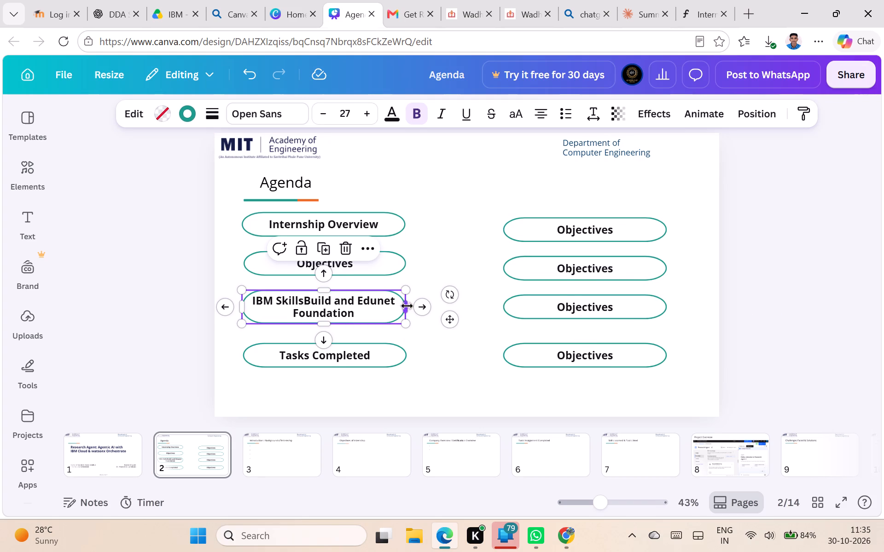
{"action": "left_click_drag", "start_coordinate": [407, 306], "coordinate": [434, 308]}
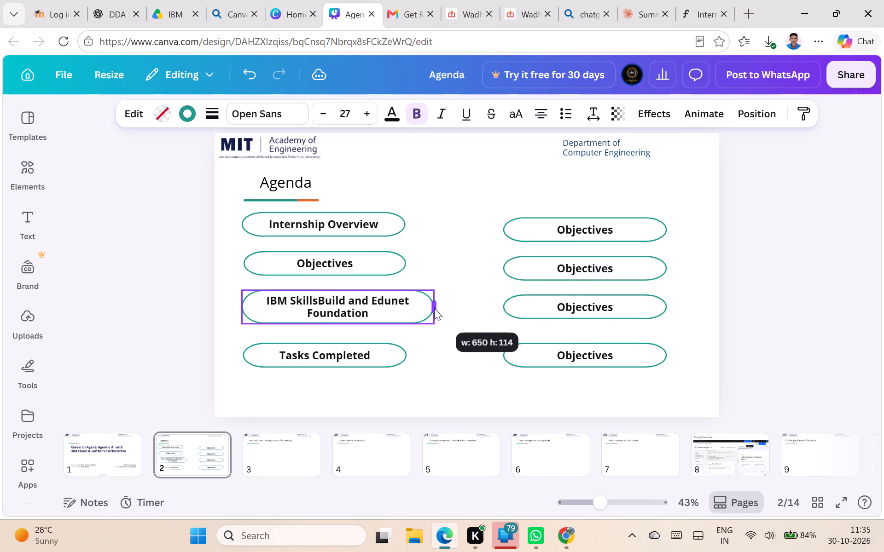
{"action": "left_click_drag", "start_coordinate": [434, 308], "coordinate": [458, 309]}
{"action": "left_click_drag", "start_coordinate": [358, 323], "coordinate": [359, 316]}
{"action": "left_click_drag", "start_coordinate": [355, 292], "coordinate": [355, 300]}
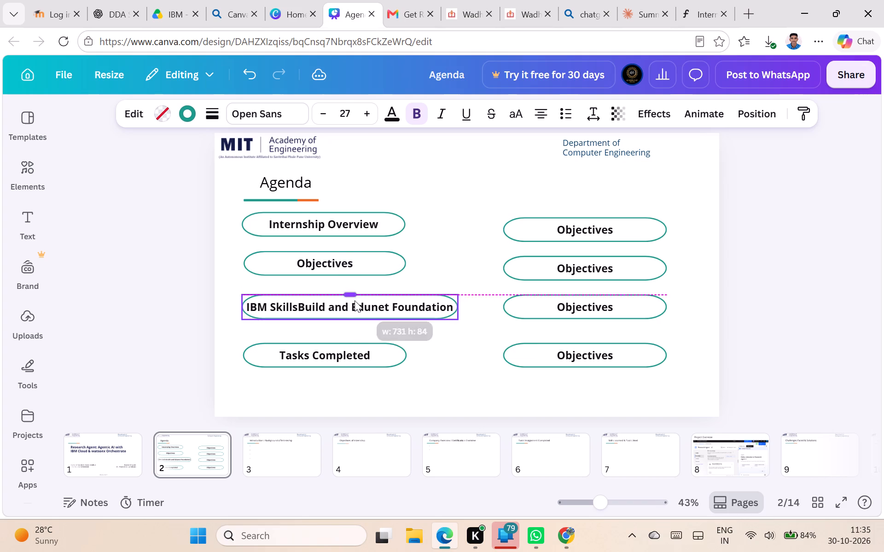
{"action": "left_click_drag", "start_coordinate": [355, 300], "coordinate": [356, 298]}
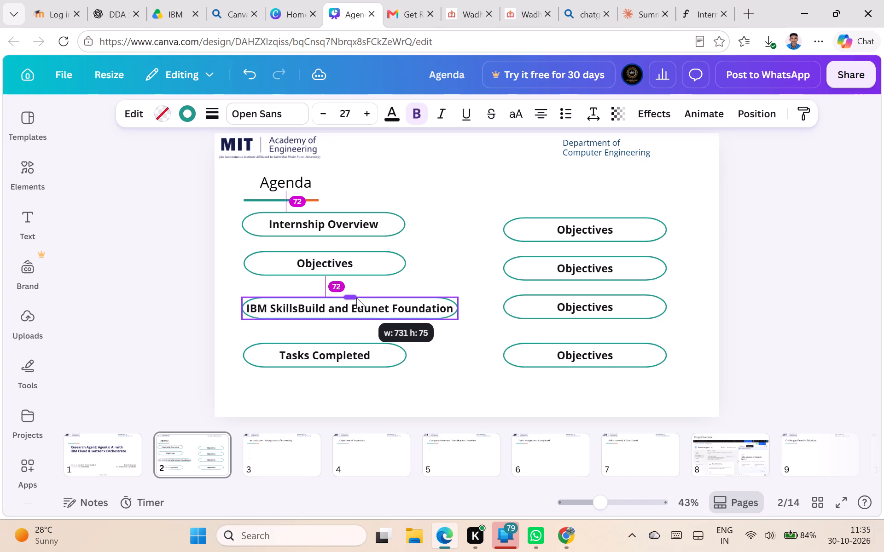
{"action": "left_click_drag", "start_coordinate": [356, 298], "coordinate": [357, 297]}
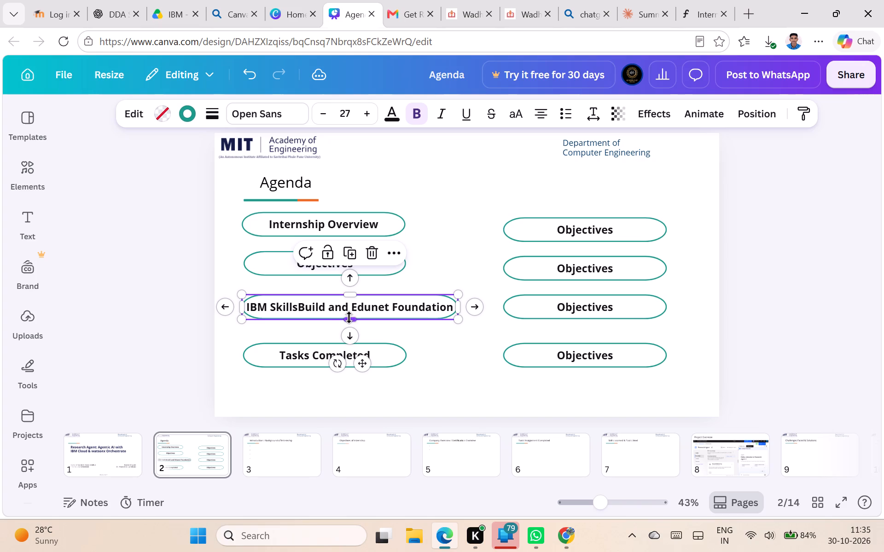
{"action": "left_click_drag", "start_coordinate": [349, 317], "coordinate": [350, 313]}
{"action": "left_click", "coordinate": [474, 337]}
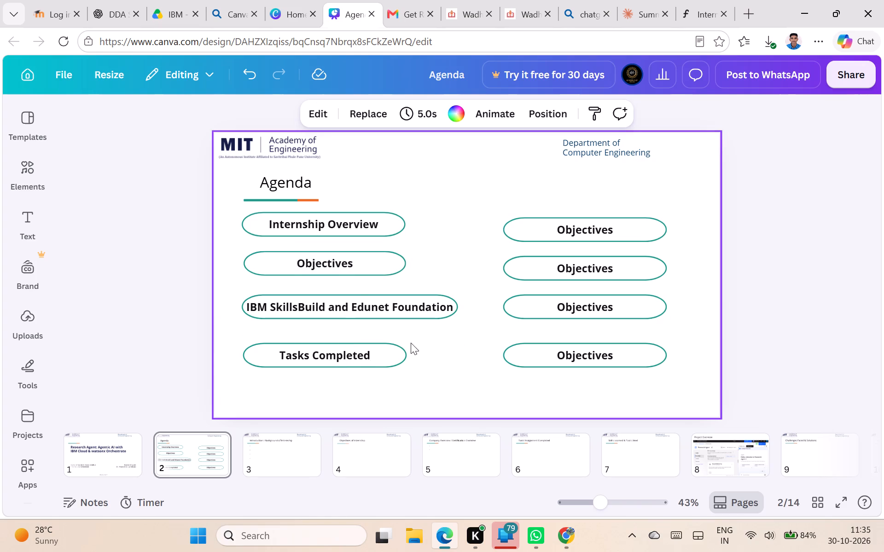
Raise the "Tasks Completed" pill closer to the one above, and raise the second column's bottom pill to match that column's 47 spacing.
{"action": "left_click_drag", "start_coordinate": [359, 355], "coordinate": [359, 340]}
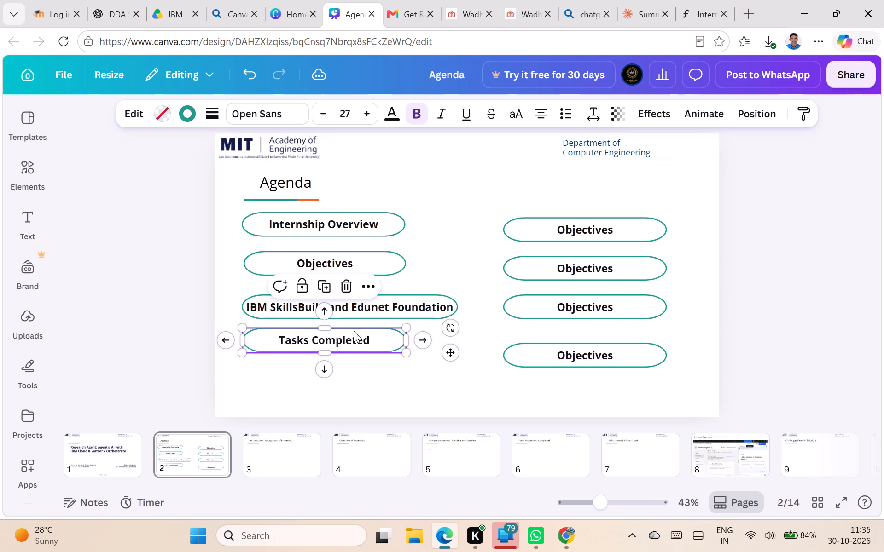
{"action": "left_click", "coordinate": [504, 376]}
{"action": "left_click_drag", "start_coordinate": [567, 353], "coordinate": [569, 346]}
Space the first column's "Objectives", "IBM SkillsBuild and Edunet Foundation" and "Tasks Completed" pills evenly with gaps of 46.
{"action": "left_click", "coordinate": [316, 263]}
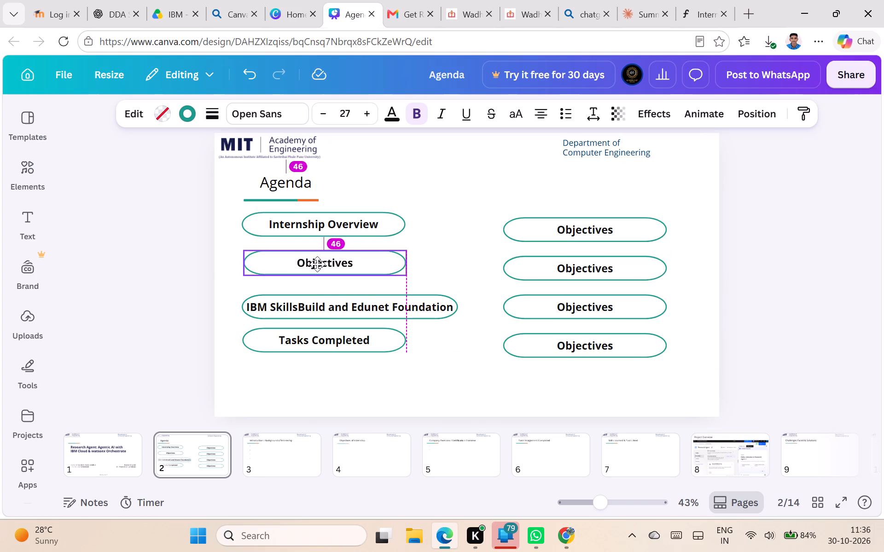
{"action": "left_click", "coordinate": [547, 269]}
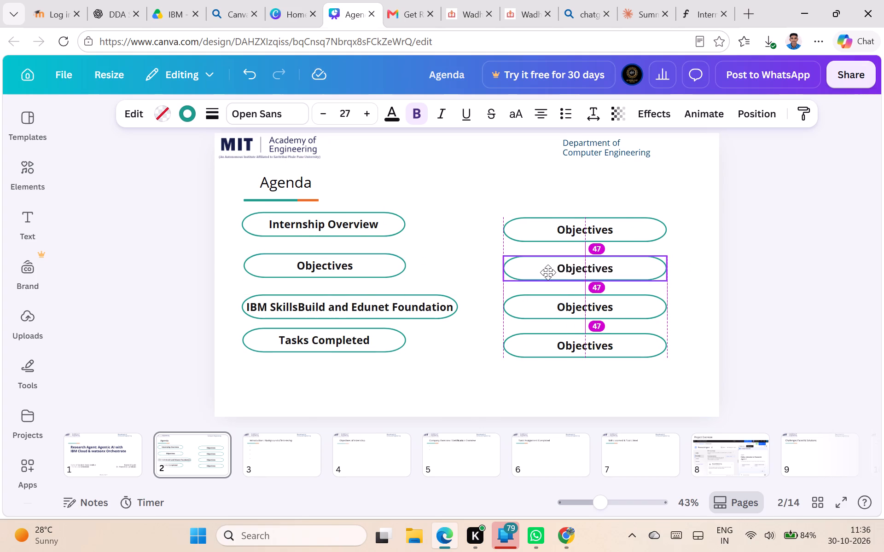
{"action": "left_click", "coordinate": [310, 270]}
{"action": "left_click", "coordinate": [311, 270]}
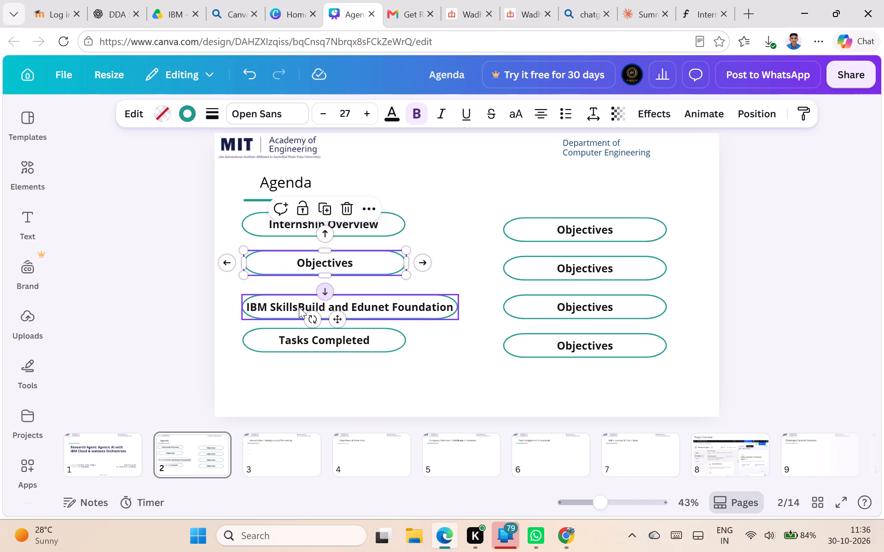
{"action": "left_click_drag", "start_coordinate": [299, 307], "coordinate": [297, 299]}
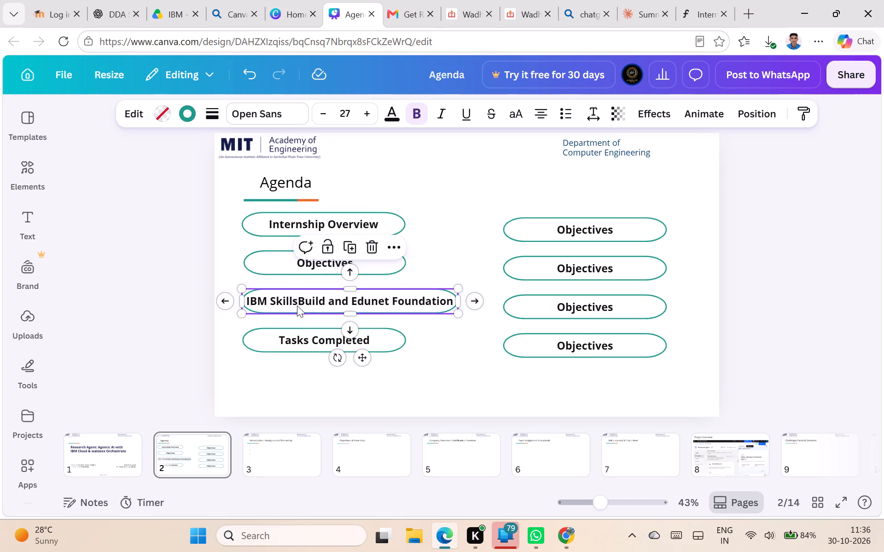
{"action": "left_click_drag", "start_coordinate": [302, 338], "coordinate": [308, 335]}
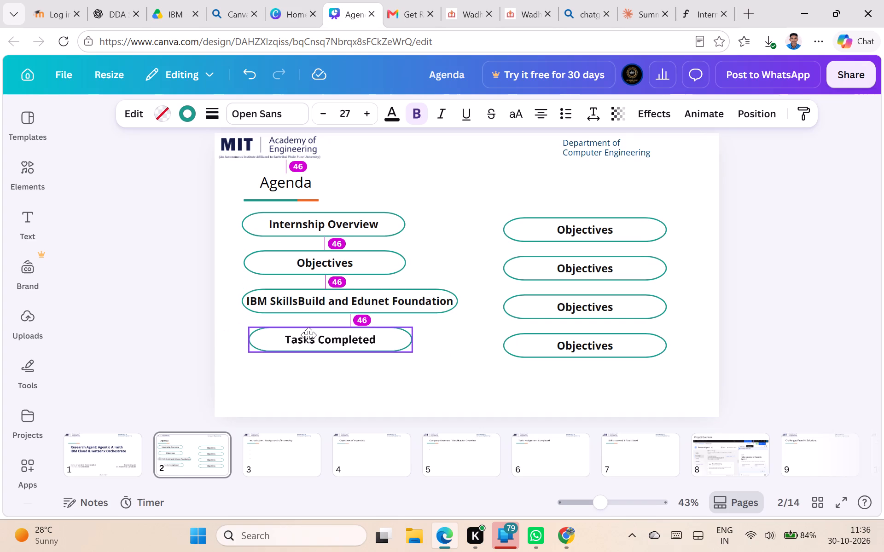
{"action": "left_click_drag", "start_coordinate": [308, 335], "coordinate": [308, 335]}
{"action": "left_click_drag", "start_coordinate": [308, 335], "coordinate": [308, 338]}
{"action": "left_click_drag", "start_coordinate": [308, 338], "coordinate": [308, 338]}
Shift the "IBM SkillsBuild and Edunet Foundation" pill sideways so its starting edge aligns with the "Tasks Completed" pill.
{"action": "left_click", "coordinate": [585, 381]}
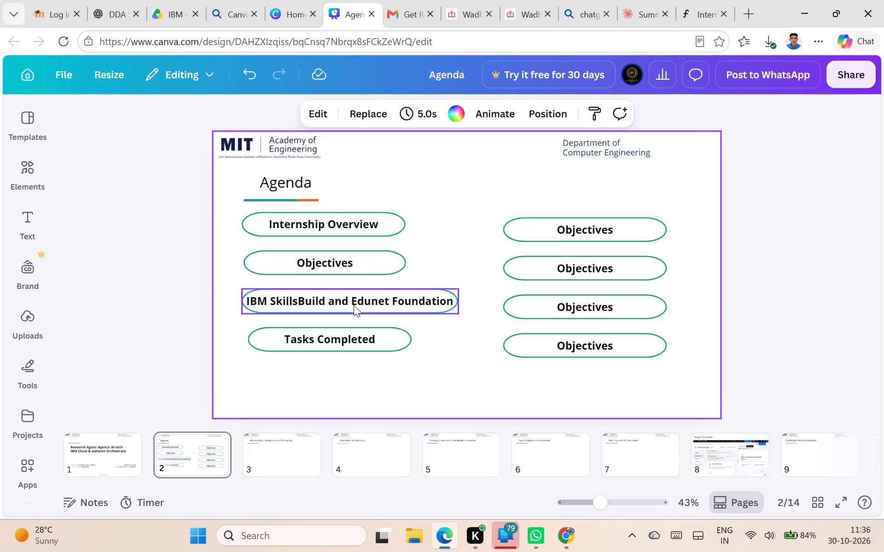
{"action": "left_click_drag", "start_coordinate": [353, 305], "coordinate": [363, 305]}
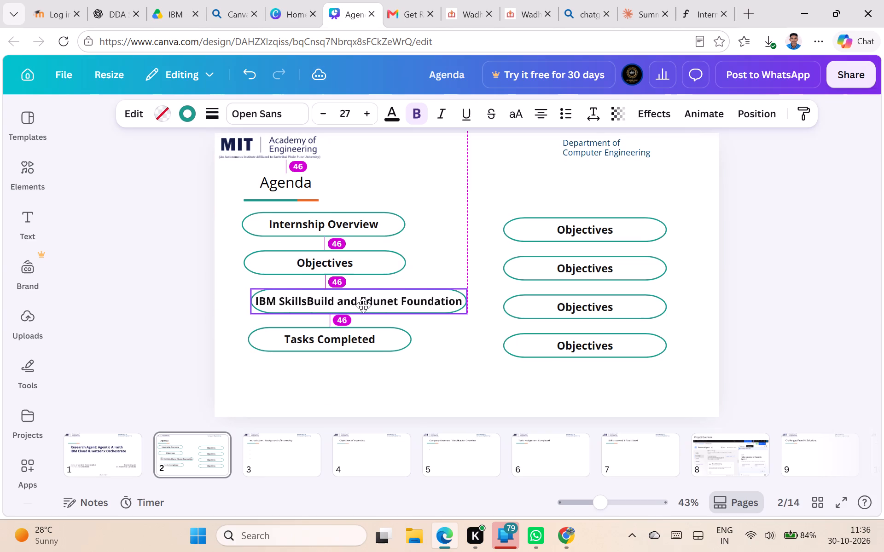
{"action": "left_click_drag", "start_coordinate": [363, 305], "coordinate": [359, 306]}
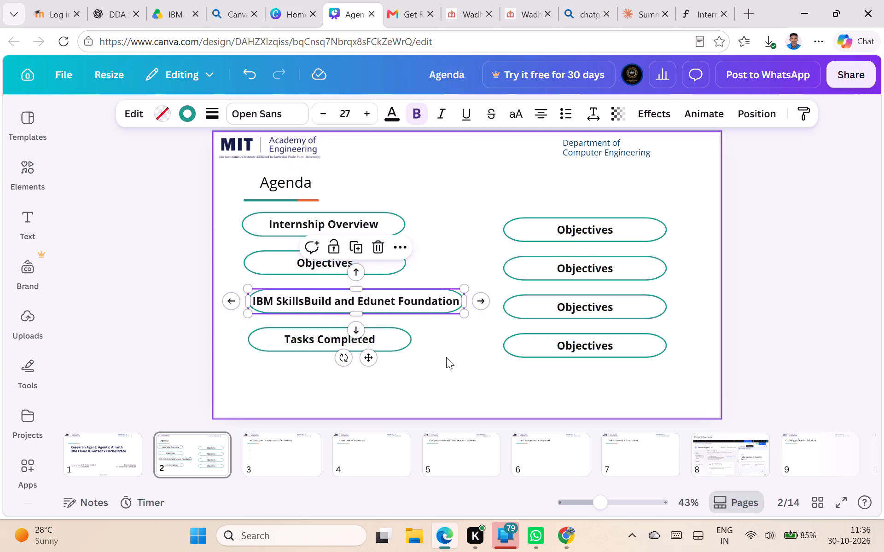
{"action": "left_click", "coordinate": [446, 357]}
{"action": "left_click", "coordinate": [470, 356]}
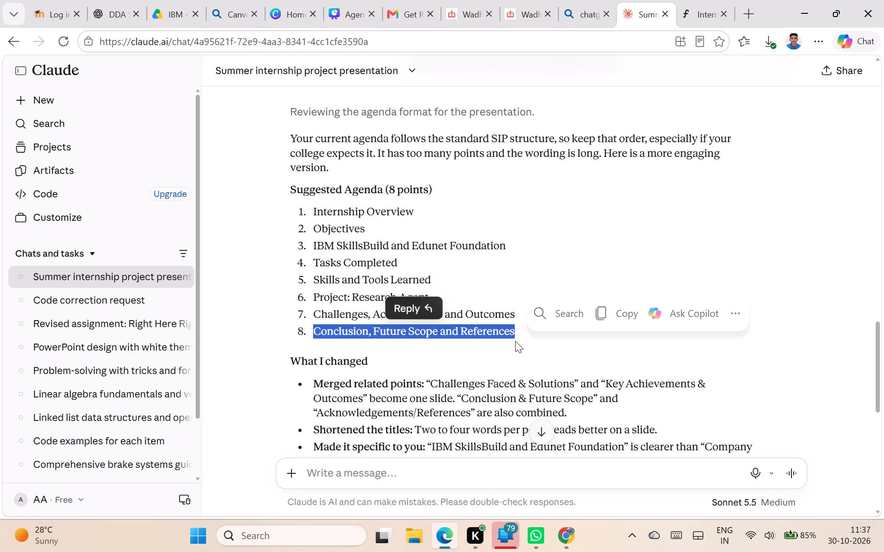
{"action": "left_click", "coordinate": [351, 13]}
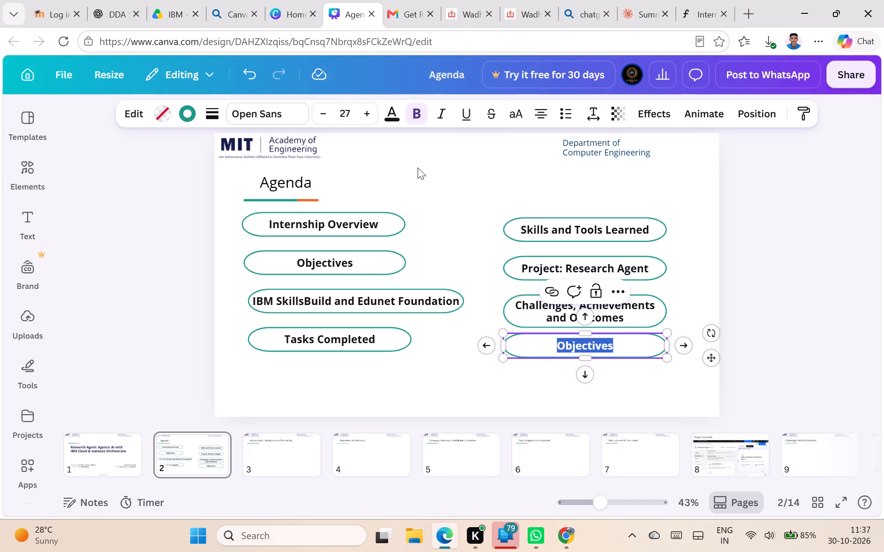
{"action": "key", "text": "ctrl+v"}
{"action": "left_click", "coordinate": [440, 362]}
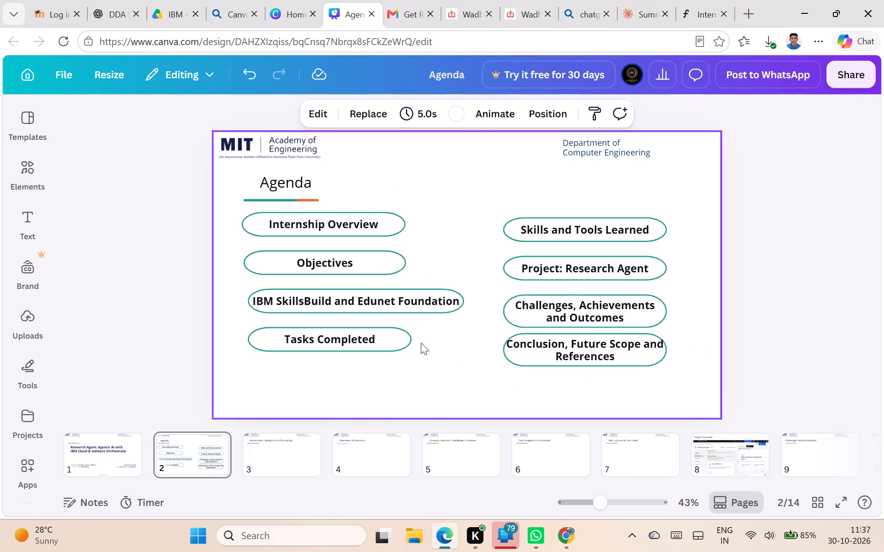
Narrow the "IBM SkillsBuild and Edunet Foundation" pill to about the "Objectives" pill's ending edge, wrapping its label onto two lines.
{"action": "left_click", "coordinate": [384, 301]}
{"action": "left_click_drag", "start_coordinate": [463, 302], "coordinate": [428, 311]}
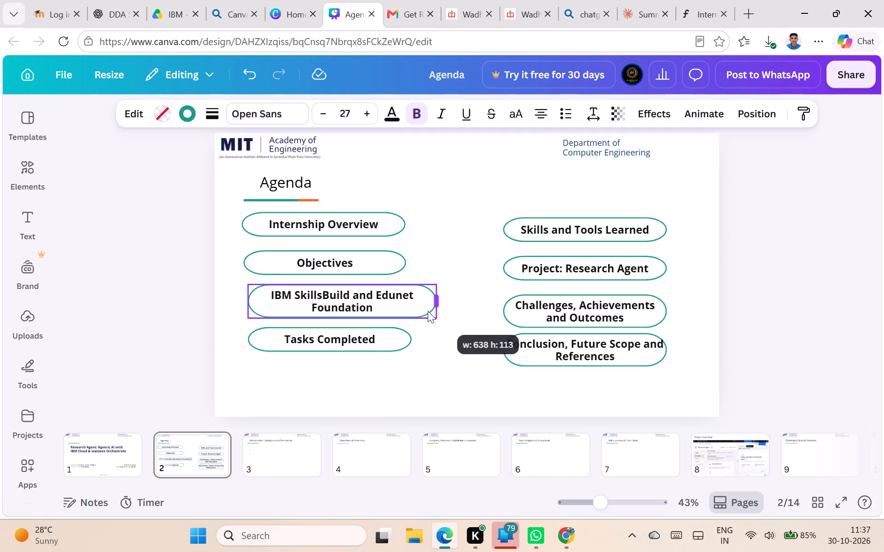
{"action": "left_click_drag", "start_coordinate": [428, 311], "coordinate": [407, 312]}
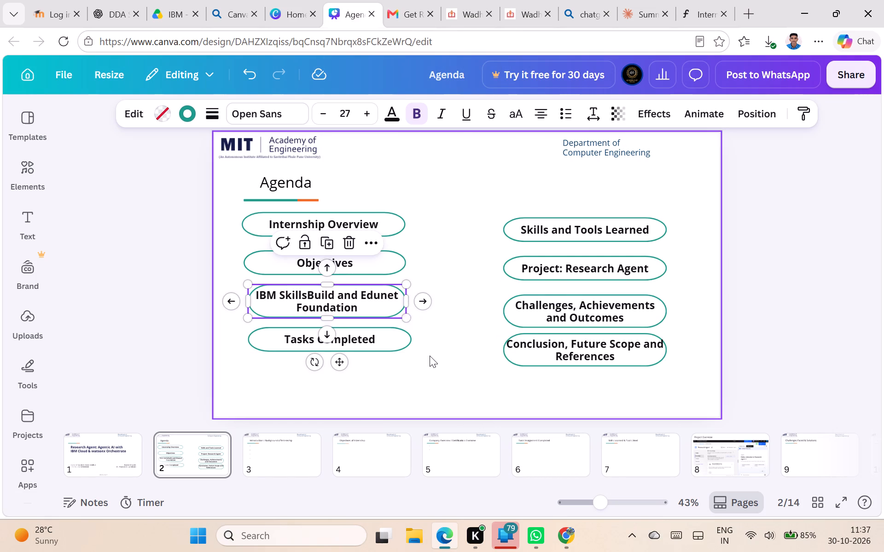
{"action": "left_click", "coordinate": [430, 356]}
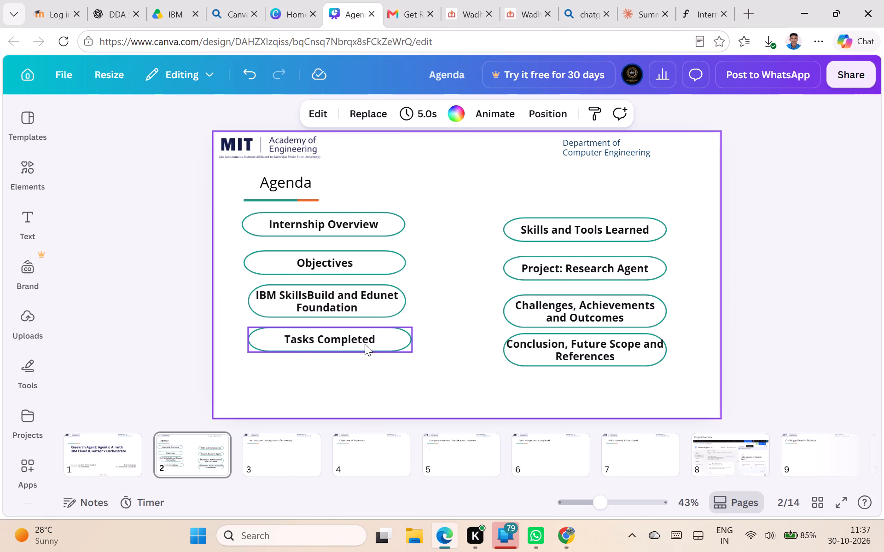
Lower the first column's four pills so each lines up with the matching row of the second column.
{"action": "left_click_drag", "start_coordinate": [365, 344], "coordinate": [365, 352]}
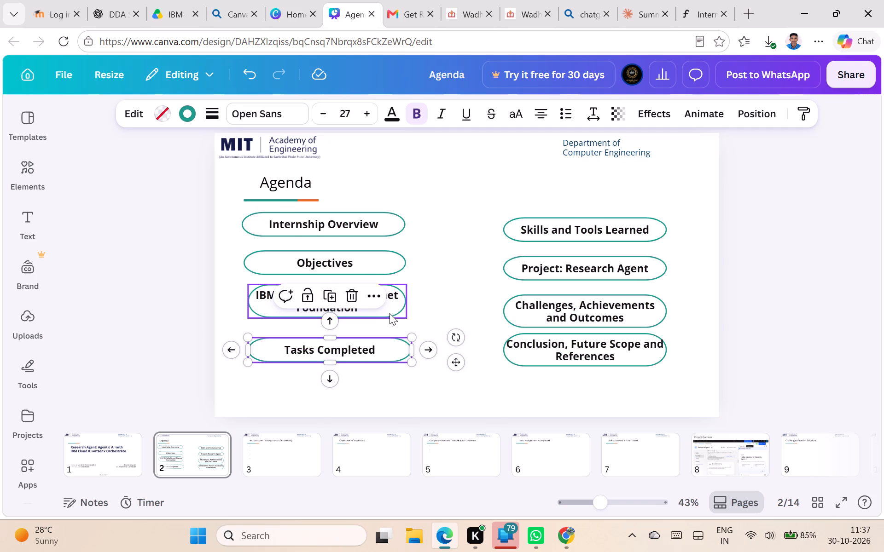
{"action": "left_click_drag", "start_coordinate": [390, 313], "coordinate": [390, 323]}
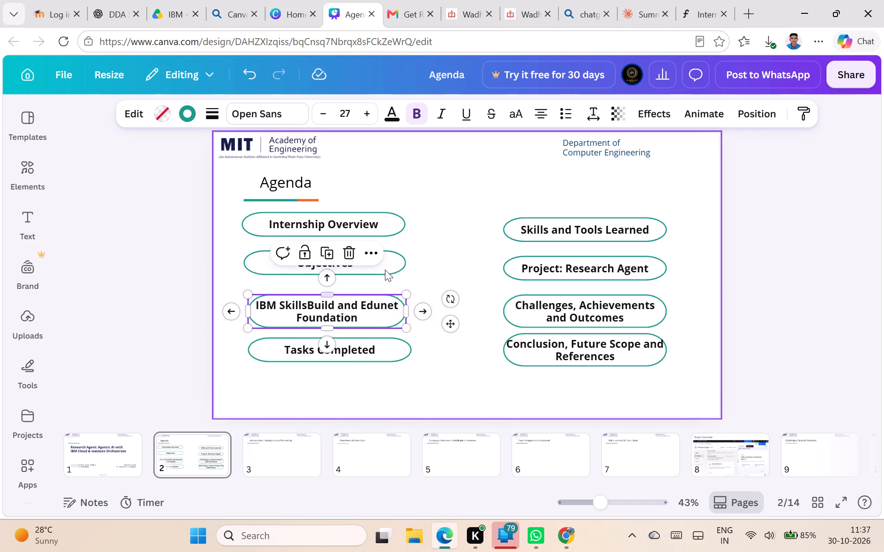
{"action": "left_click_drag", "start_coordinate": [390, 226], "coordinate": [392, 234]}
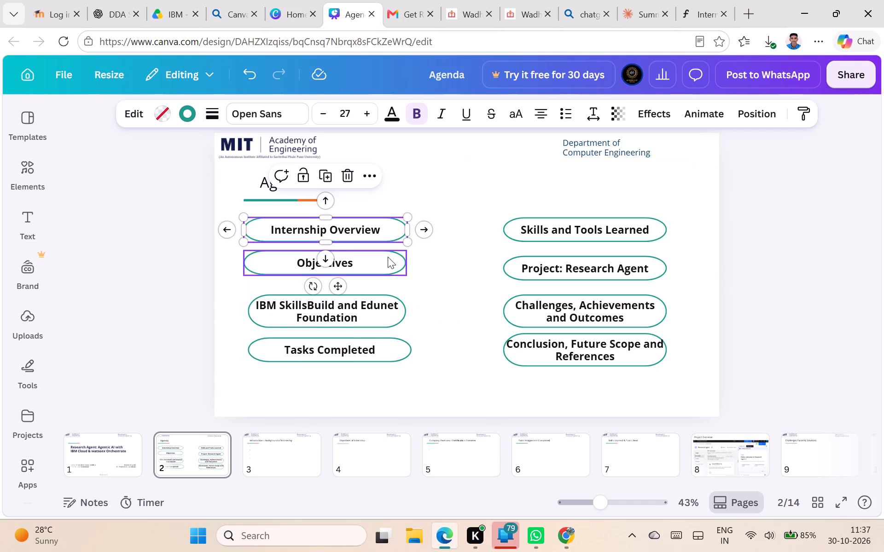
{"action": "left_click_drag", "start_coordinate": [386, 261], "coordinate": [385, 267]}
{"action": "left_click", "coordinate": [540, 265]}
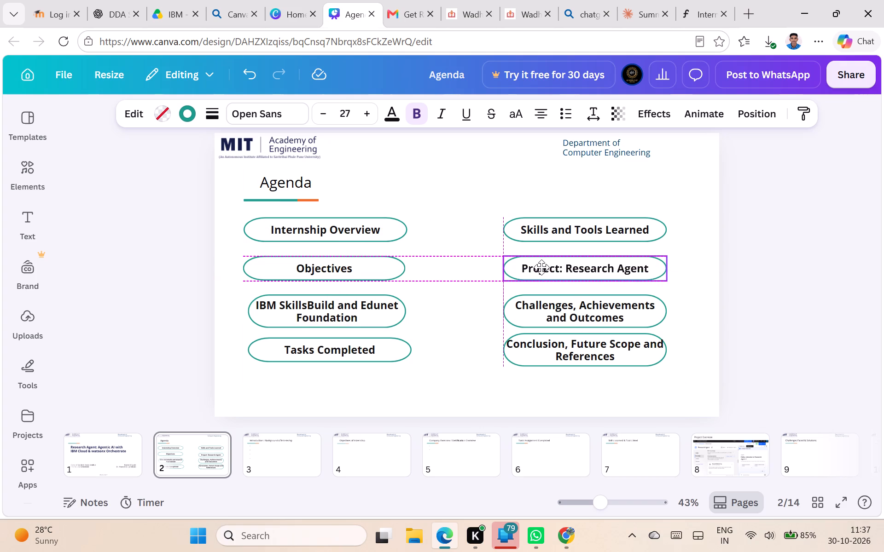
{"action": "left_click", "coordinate": [459, 297]}
Lower the "Tasks Completed" and "Conclusion, Future Scope and References" pills slightly to widen the gap above the bottom row.
{"action": "left_click", "coordinate": [523, 307]}
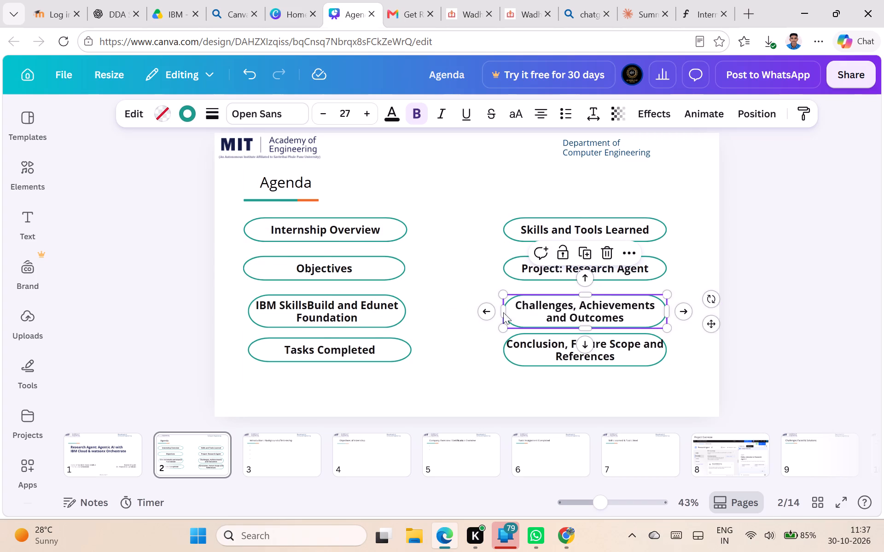
{"action": "left_click", "coordinate": [353, 317]}
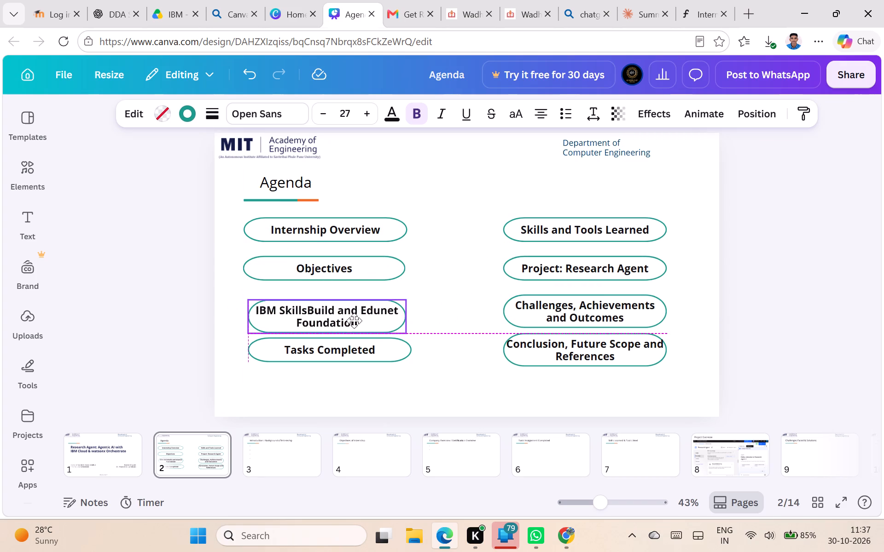
{"action": "left_click_drag", "start_coordinate": [383, 347], "coordinate": [382, 352]}
{"action": "left_click_drag", "start_coordinate": [600, 353], "coordinate": [600, 359]}
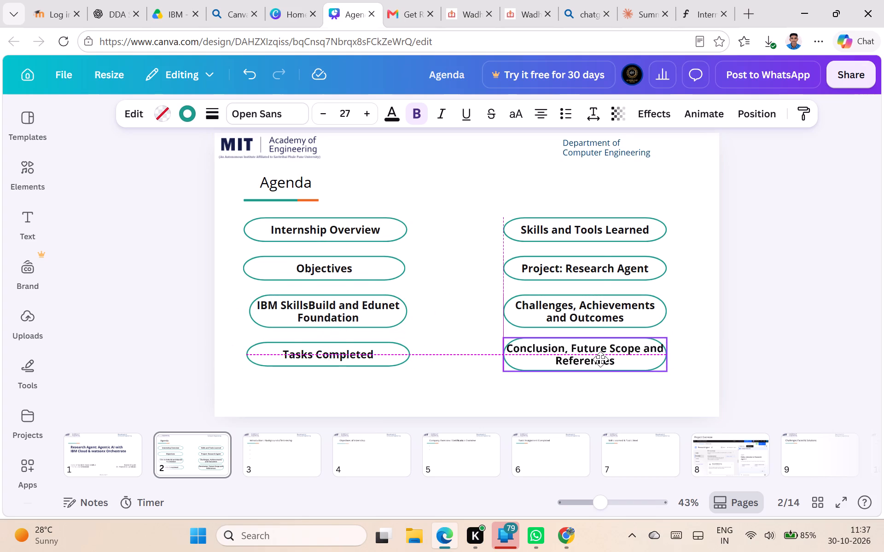
{"action": "left_click_drag", "start_coordinate": [600, 359], "coordinate": [600, 361]}
{"action": "left_click", "coordinate": [442, 384]}
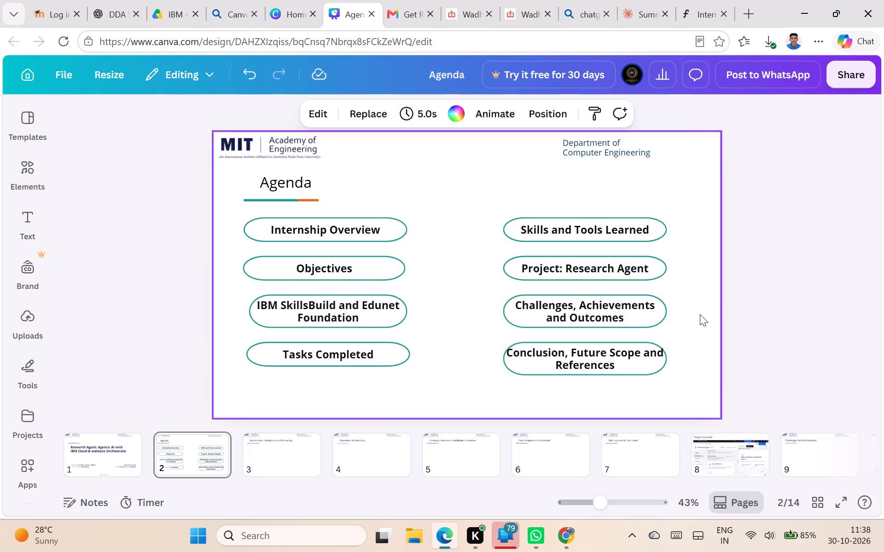
Align the first column's other pills with the starting edge of "Tasks Completed", leaving a gap of 46 above that pill.
{"action": "left_click", "coordinate": [335, 272]}
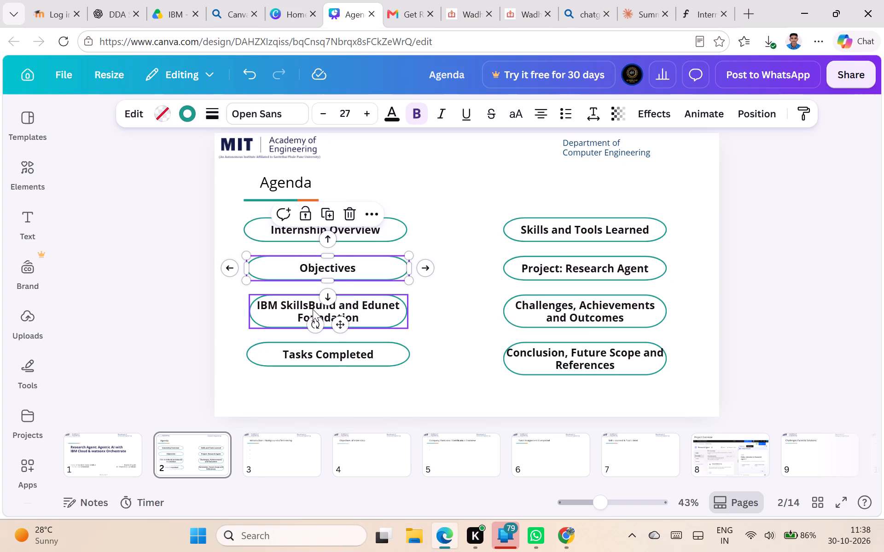
{"action": "left_click", "coordinate": [351, 317]}
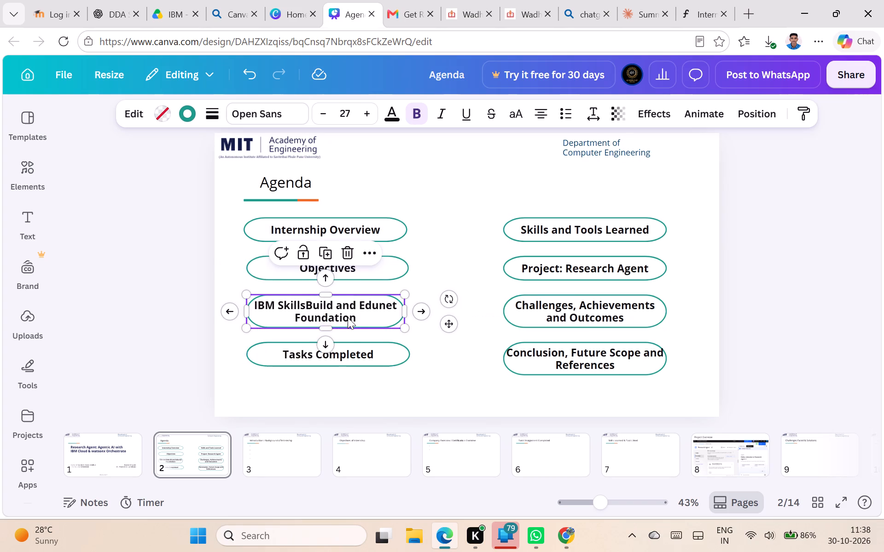
{"action": "left_click", "coordinate": [350, 354]}
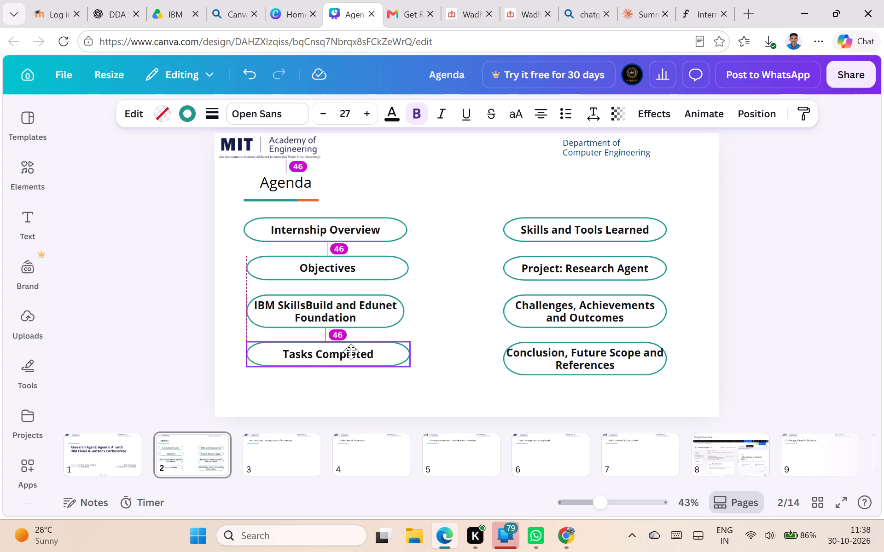
{"action": "left_click", "coordinate": [349, 228]}
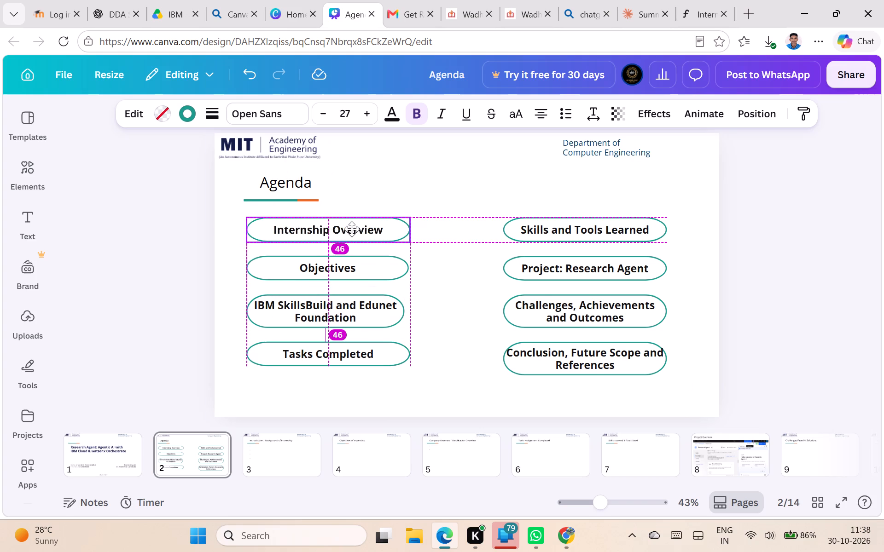
Match the widths of the "IBM SkillsBuild and Edunet Foundation" and "Internship Overview" pills to "Objectives", and slightly narrow the "Tasks Completed" pill.
{"action": "left_click", "coordinate": [380, 310]}
{"action": "left_click", "coordinate": [402, 310]}
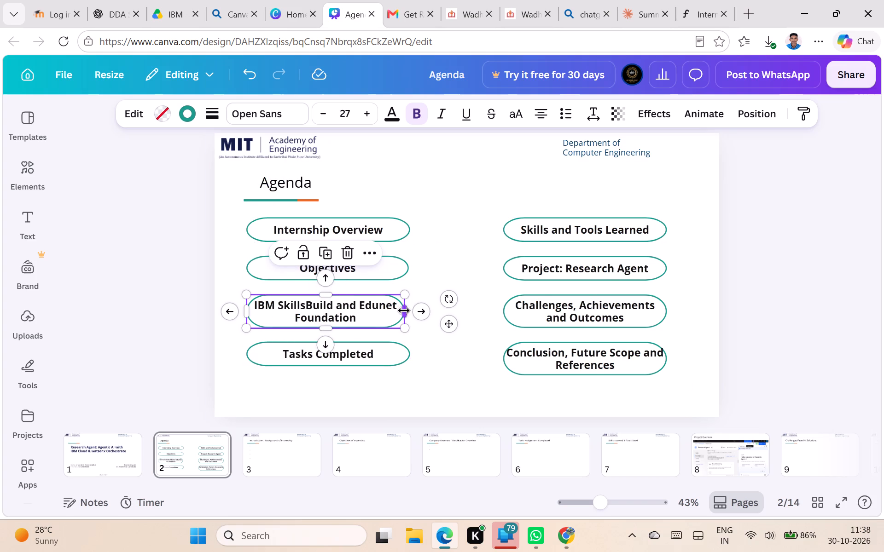
{"action": "left_click", "coordinate": [398, 359]}
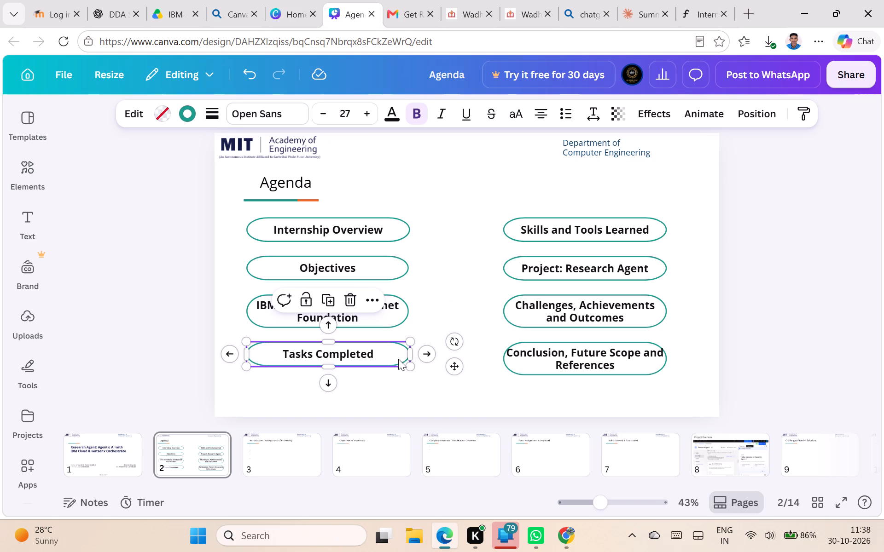
{"action": "left_click_drag", "start_coordinate": [410, 355], "coordinate": [405, 354]}
{"action": "left_click", "coordinate": [392, 231]}
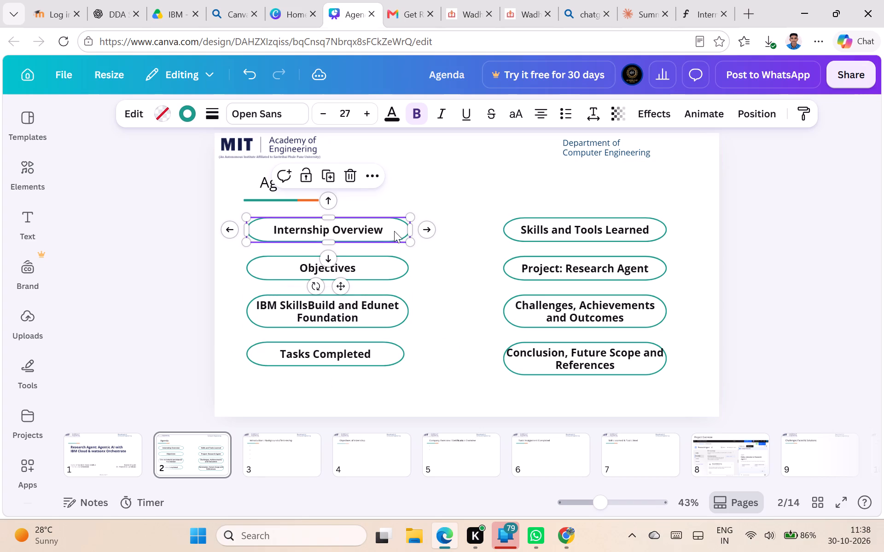
{"action": "left_click", "coordinate": [409, 233]}
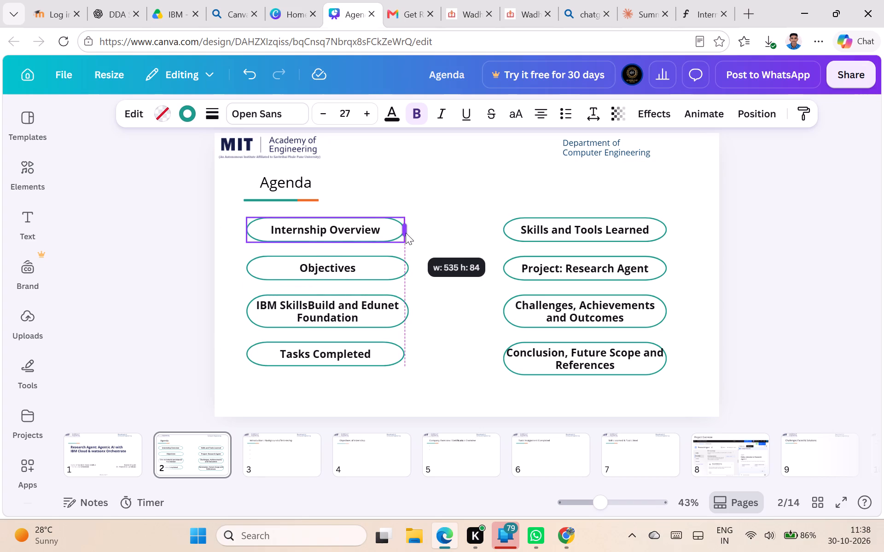
{"action": "left_click", "coordinate": [452, 316]}
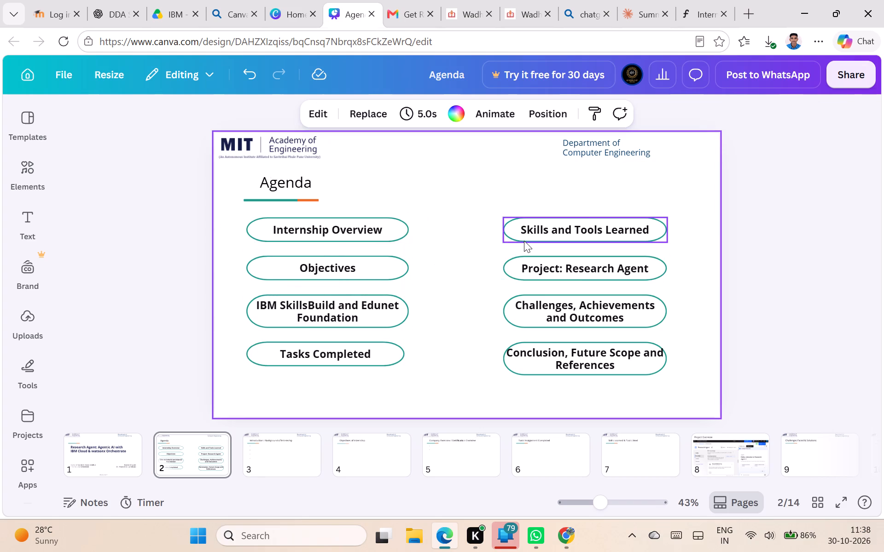
Check the starting edges of the "Skills and Tools Learned" and "Challenges, Achievements and Outcomes" pills against the rest of the second column.
{"action": "left_click", "coordinate": [526, 233]}
{"action": "left_click", "coordinate": [501, 228]}
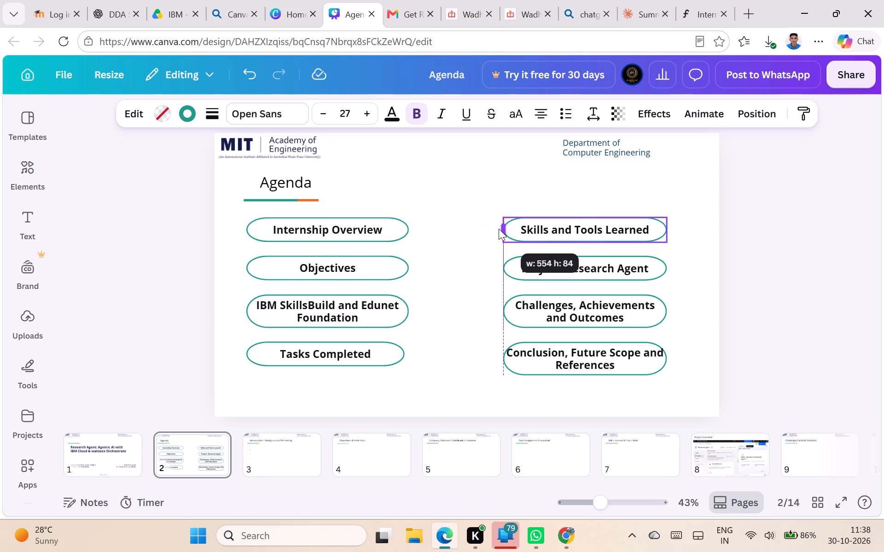
{"action": "left_click", "coordinate": [519, 310]}
{"action": "left_click", "coordinate": [501, 310]}
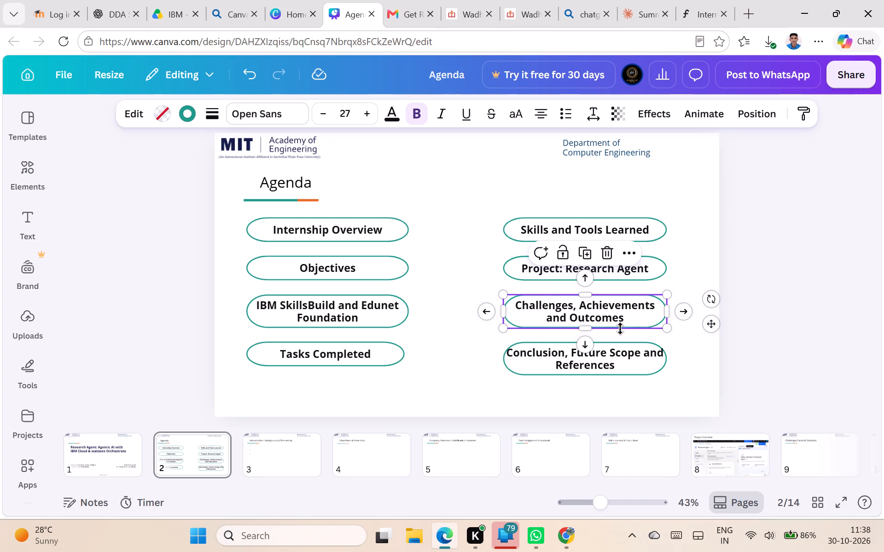
Check the width of the "Project: Research Agent" pill against the other second-column pills.
{"action": "left_click", "coordinate": [651, 269]}
{"action": "left_click_drag", "start_coordinate": [669, 268], "coordinate": [670, 268]}
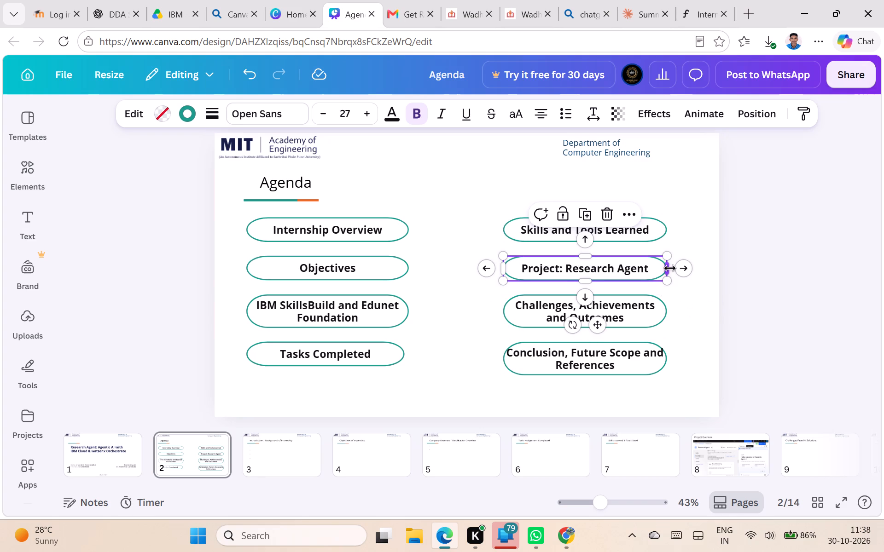
{"action": "left_click_drag", "start_coordinate": [670, 268], "coordinate": [666, 273]}
{"action": "left_click", "coordinate": [738, 267]}
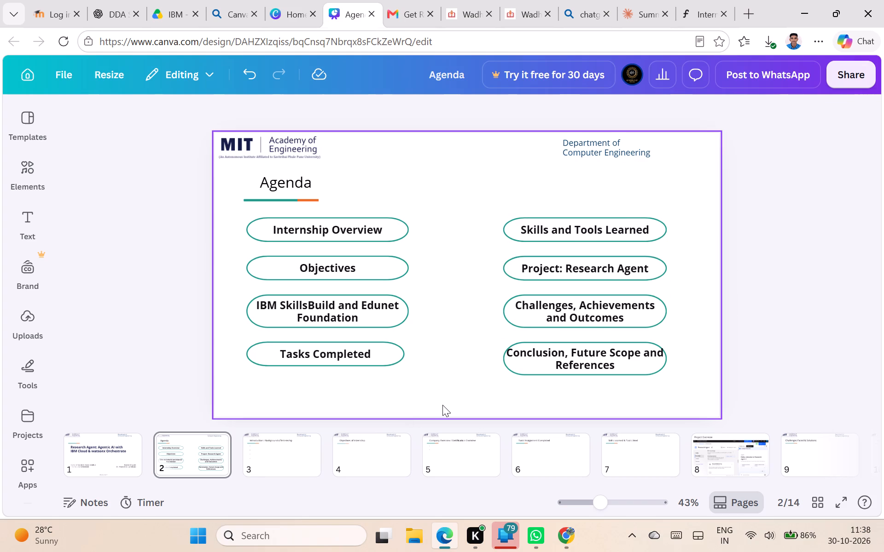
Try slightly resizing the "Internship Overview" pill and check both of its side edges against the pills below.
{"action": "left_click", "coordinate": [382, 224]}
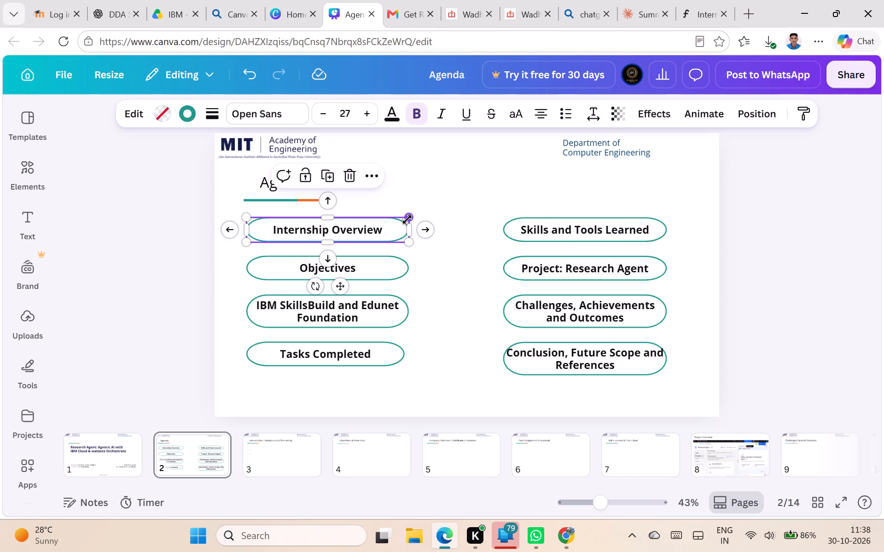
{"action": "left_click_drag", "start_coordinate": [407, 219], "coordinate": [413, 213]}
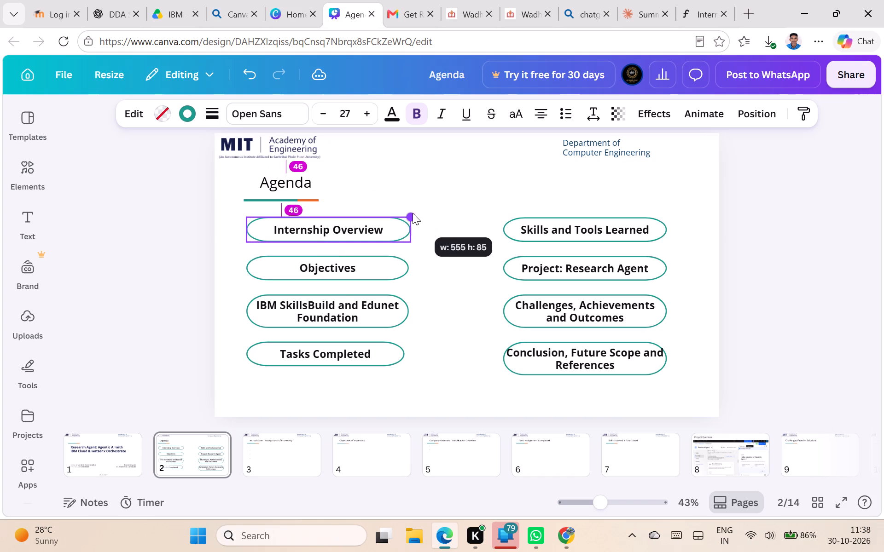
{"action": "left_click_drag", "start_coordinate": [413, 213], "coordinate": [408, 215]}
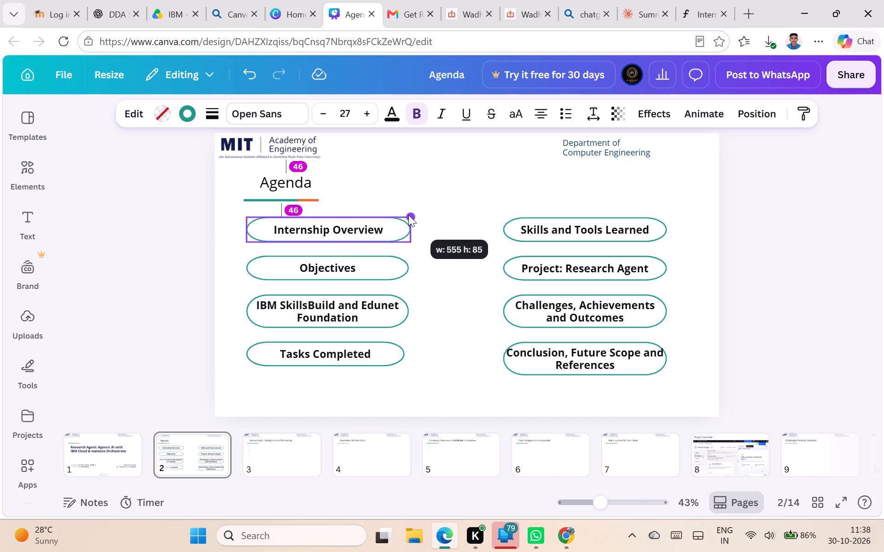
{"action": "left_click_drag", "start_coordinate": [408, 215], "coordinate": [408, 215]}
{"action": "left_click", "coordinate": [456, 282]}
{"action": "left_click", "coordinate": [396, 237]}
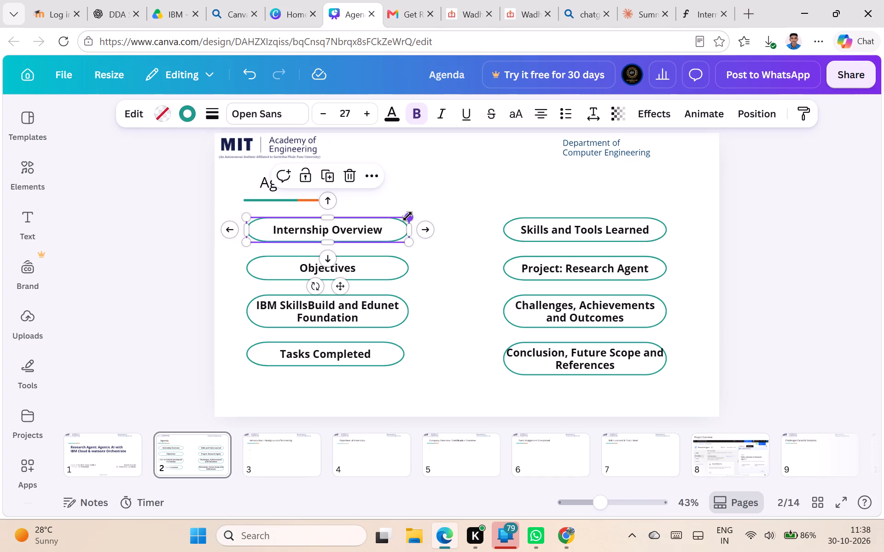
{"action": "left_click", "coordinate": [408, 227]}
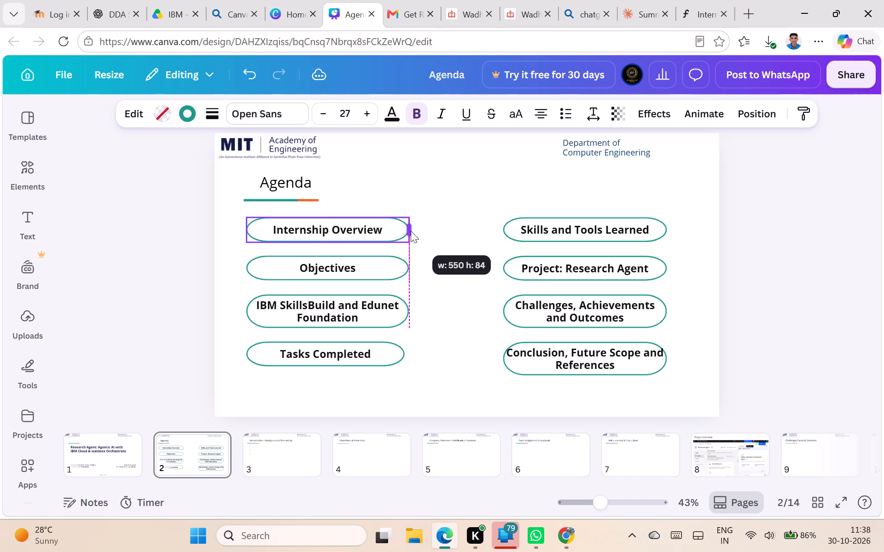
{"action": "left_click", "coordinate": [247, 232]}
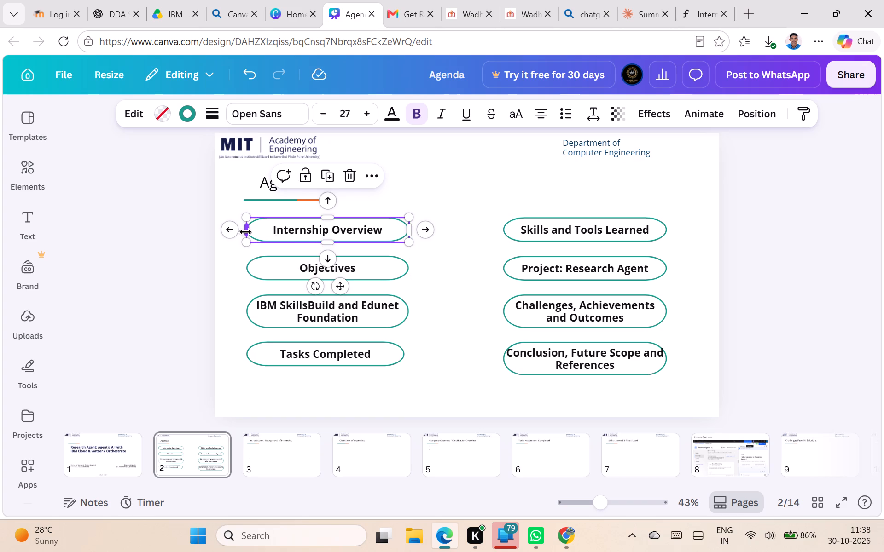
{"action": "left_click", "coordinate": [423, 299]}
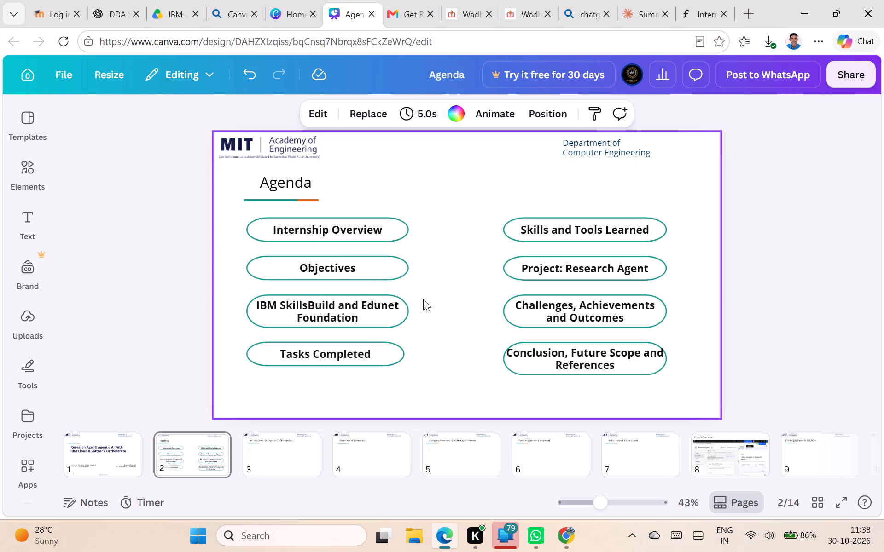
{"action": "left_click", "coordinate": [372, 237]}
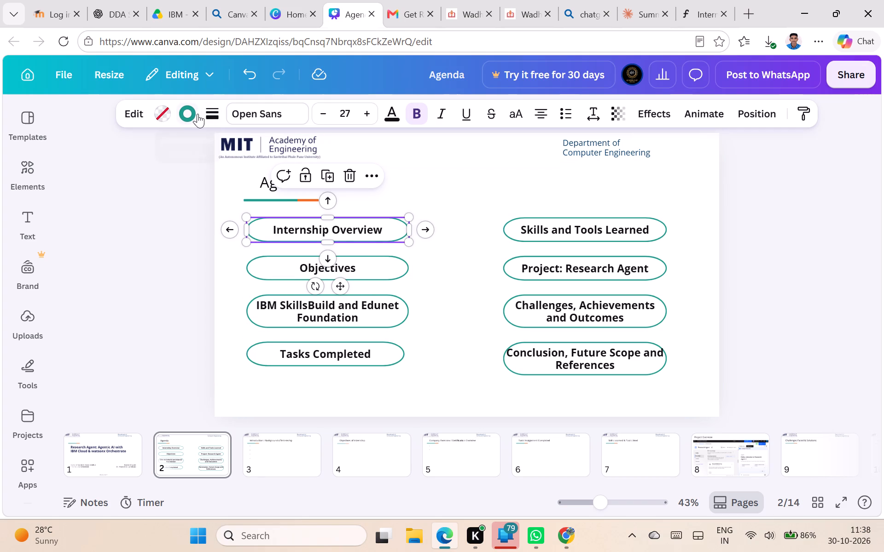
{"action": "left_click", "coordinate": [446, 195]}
Select all eight Agenda pills across both columns together.
{"action": "left_click_drag", "start_coordinate": [238, 211], "coordinate": [273, 369]}
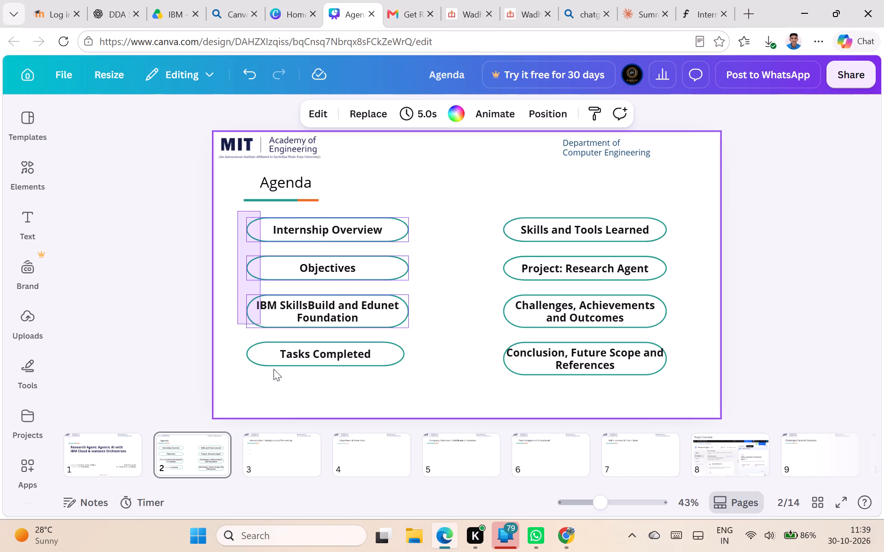
{"action": "left_click_drag", "start_coordinate": [273, 369], "coordinate": [689, 394]}
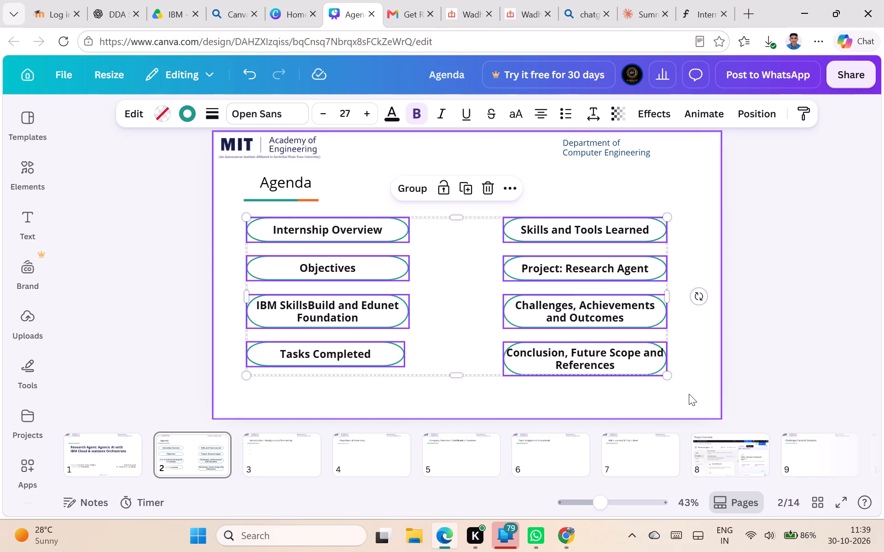
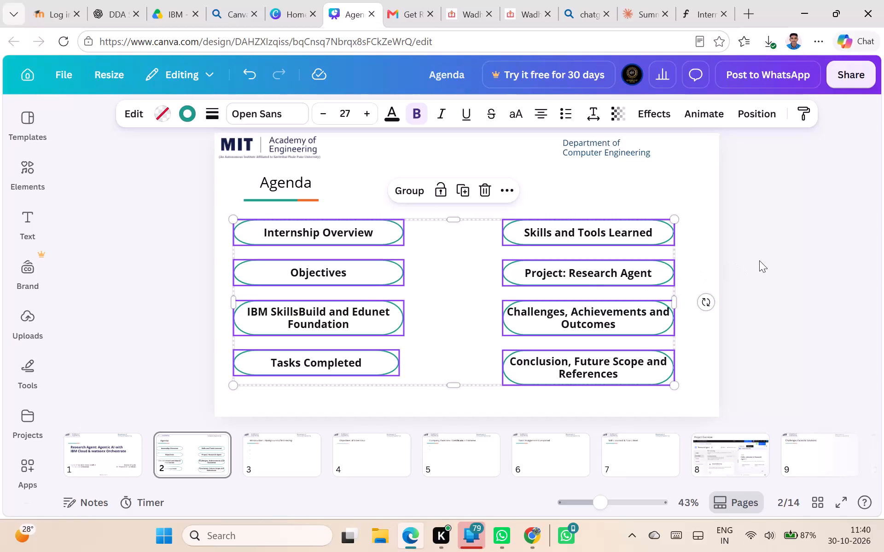
Deselect all eight Agenda pills, leaving their layout as it is.
{"action": "left_click", "coordinate": [756, 261]}
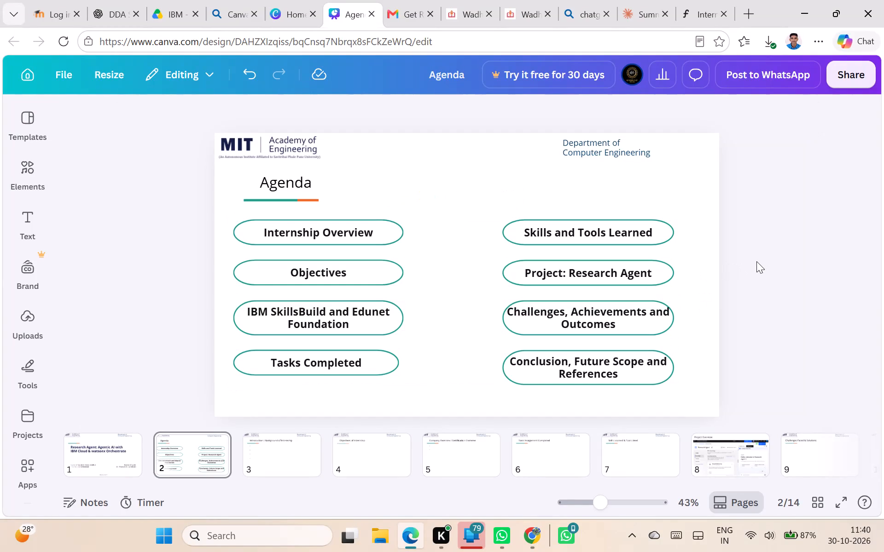
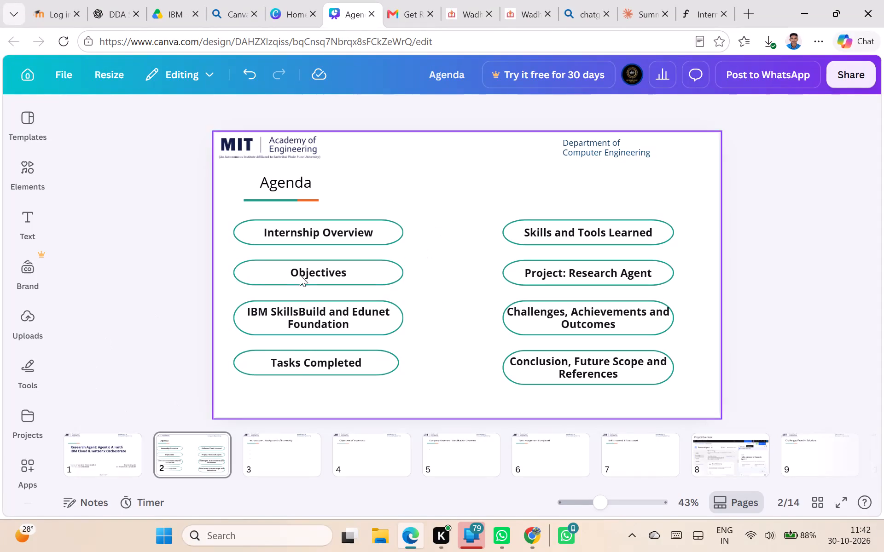
Review the slides following the Agenda, comparing its topics with the Introduction / Background of Internship and Objectives of Internship slides.
{"action": "left_click", "coordinate": [872, 314]}
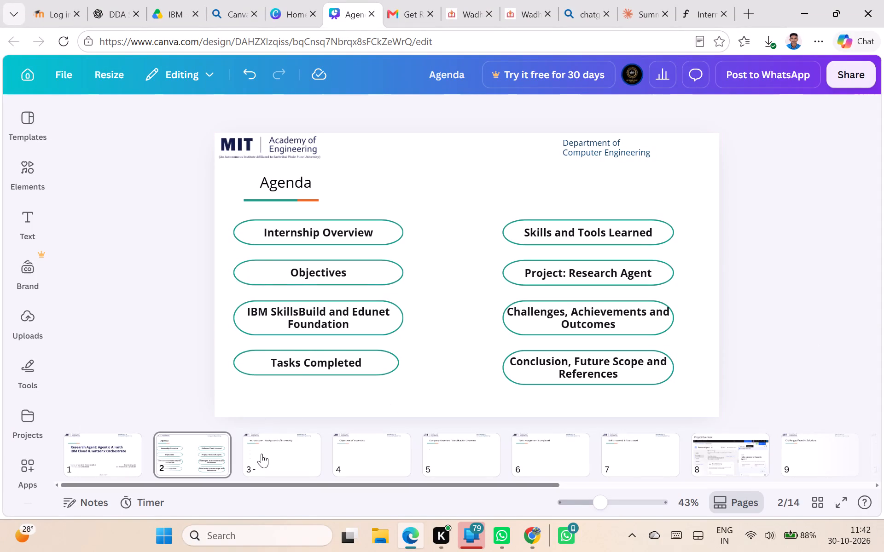
{"action": "left_click", "coordinate": [262, 454]}
{"action": "scroll", "coordinate": [400, 310], "scroll_direction": "down", "scroll_amount": 3}
{"action": "scroll", "coordinate": [501, 312], "scroll_direction": "up", "scroll_amount": 2}
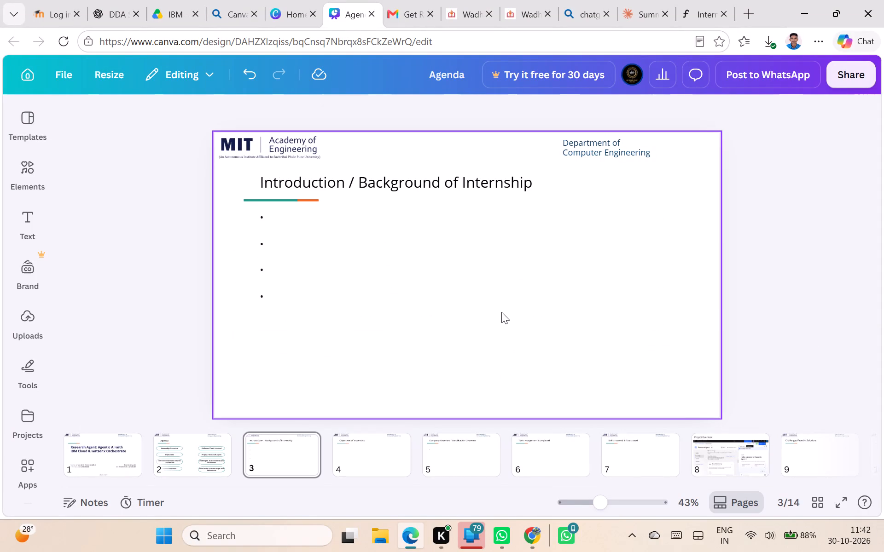
{"action": "scroll", "coordinate": [499, 360], "scroll_direction": "down", "scroll_amount": 3}
{"action": "scroll", "coordinate": [499, 360], "scroll_direction": "up", "scroll_amount": 3}
{"action": "scroll", "coordinate": [499, 360], "scroll_direction": "down", "scroll_amount": 3}
{"action": "scroll", "coordinate": [499, 360], "scroll_direction": "up", "scroll_amount": 3}
{"action": "scroll", "coordinate": [499, 360], "scroll_direction": "down", "scroll_amount": 4}
{"action": "scroll", "coordinate": [499, 360], "scroll_direction": "up", "scroll_amount": 4}
{"action": "scroll", "coordinate": [499, 360], "scroll_direction": "down", "scroll_amount": 3}
{"action": "scroll", "coordinate": [511, 356], "scroll_direction": "up", "scroll_amount": 3}
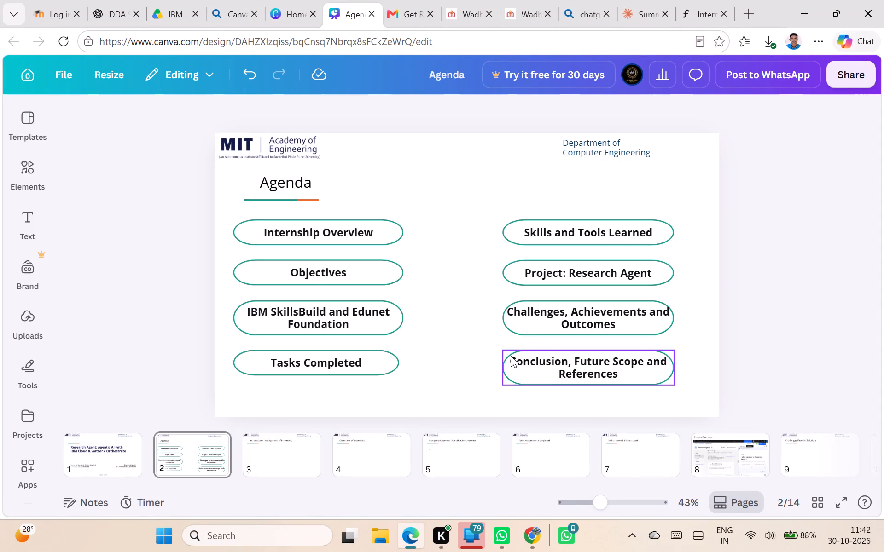
{"action": "scroll", "coordinate": [511, 356], "scroll_direction": "down", "scroll_amount": 12}
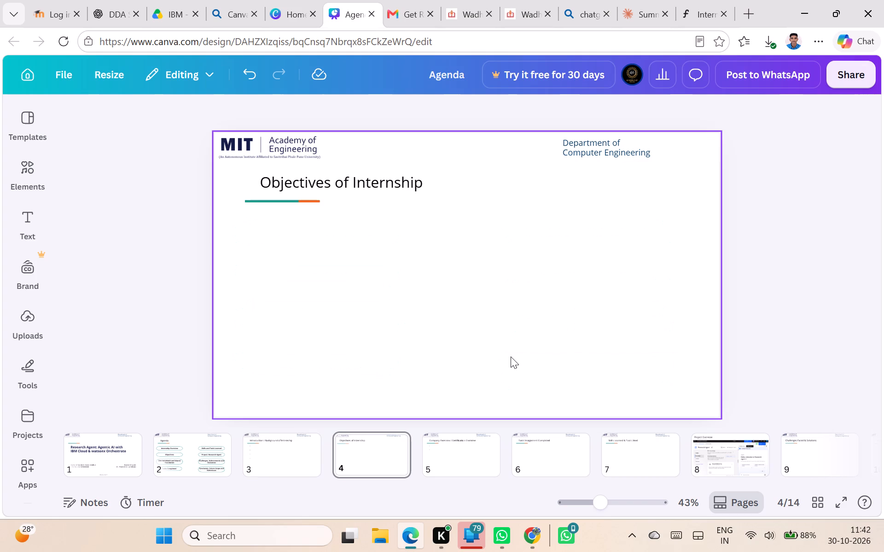
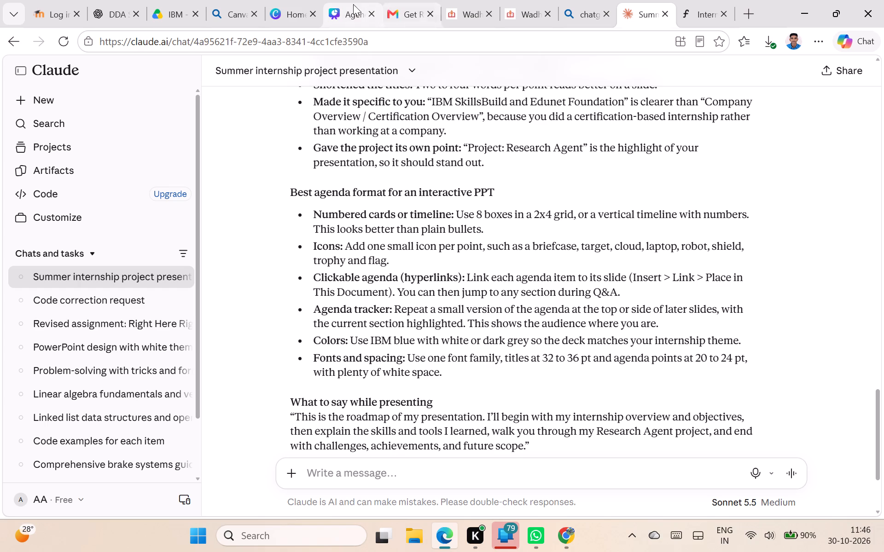
Switch to the Canva internship presentation and open the Agenda slide.
{"action": "left_click", "coordinate": [335, 14]}
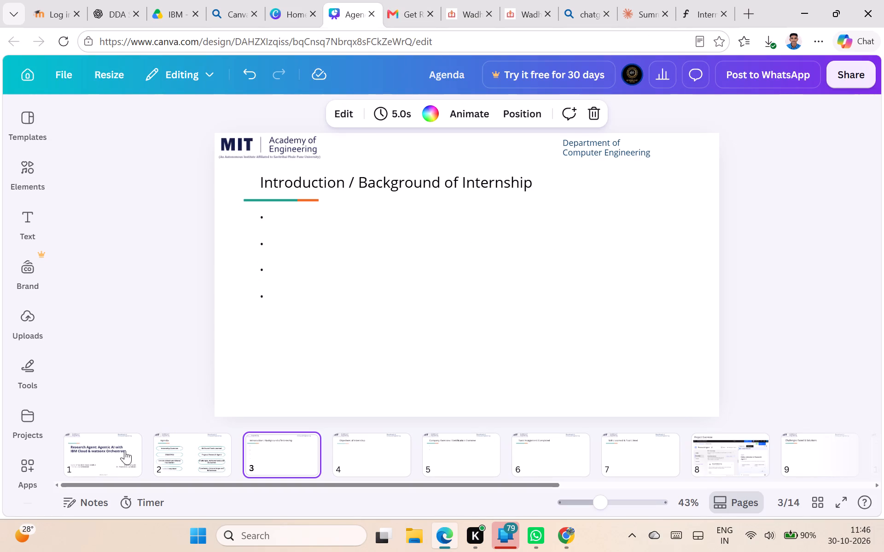
{"action": "left_click", "coordinate": [181, 454]}
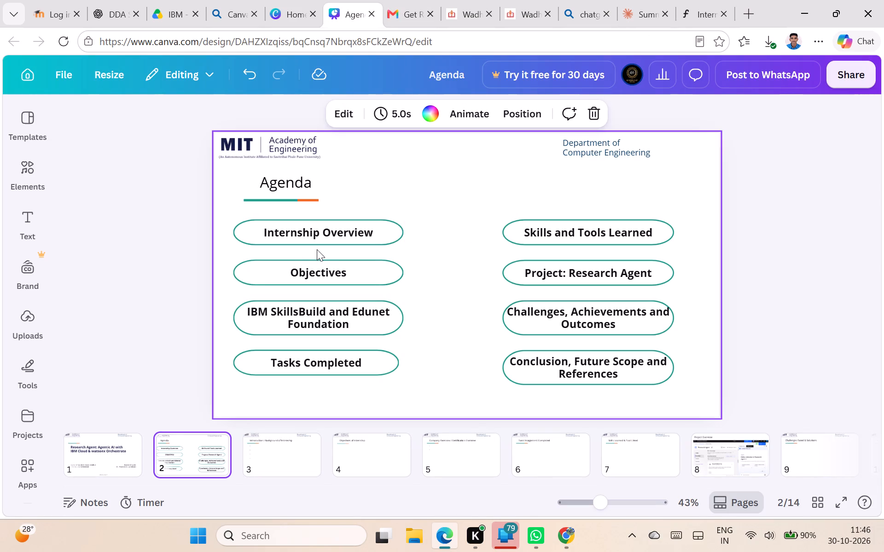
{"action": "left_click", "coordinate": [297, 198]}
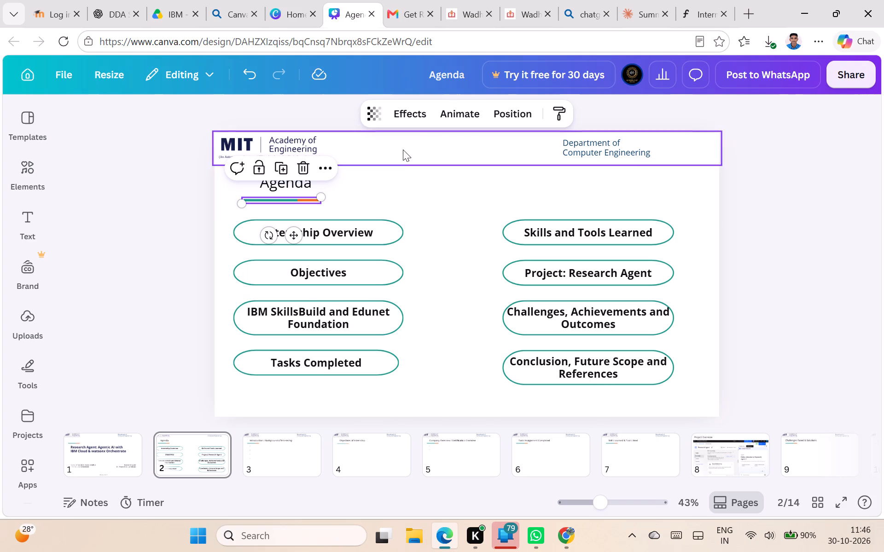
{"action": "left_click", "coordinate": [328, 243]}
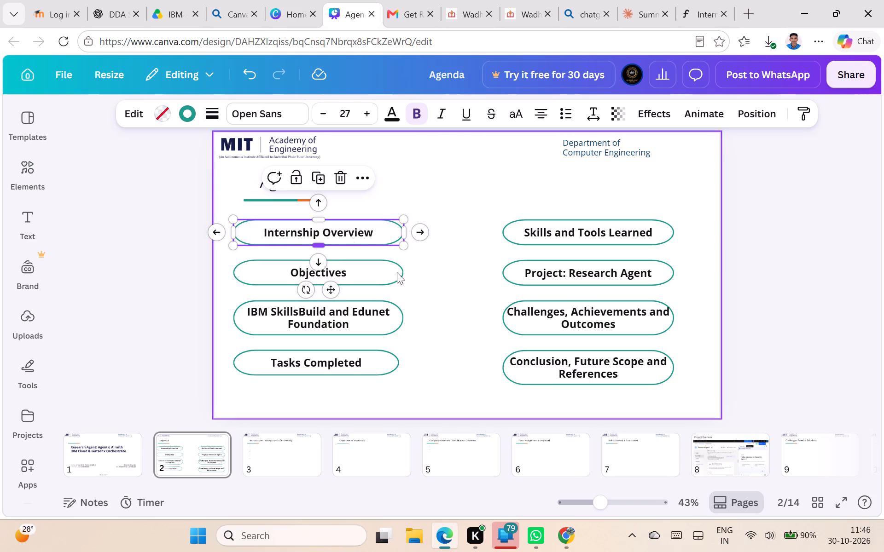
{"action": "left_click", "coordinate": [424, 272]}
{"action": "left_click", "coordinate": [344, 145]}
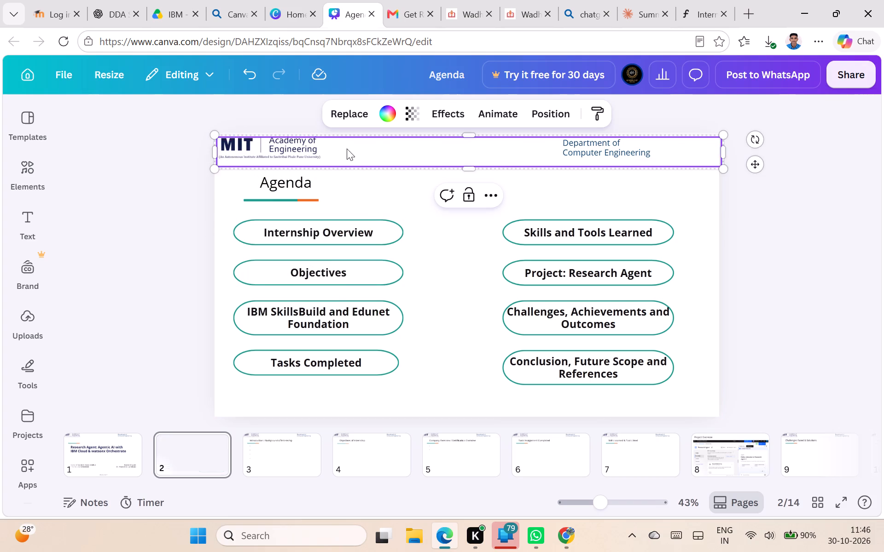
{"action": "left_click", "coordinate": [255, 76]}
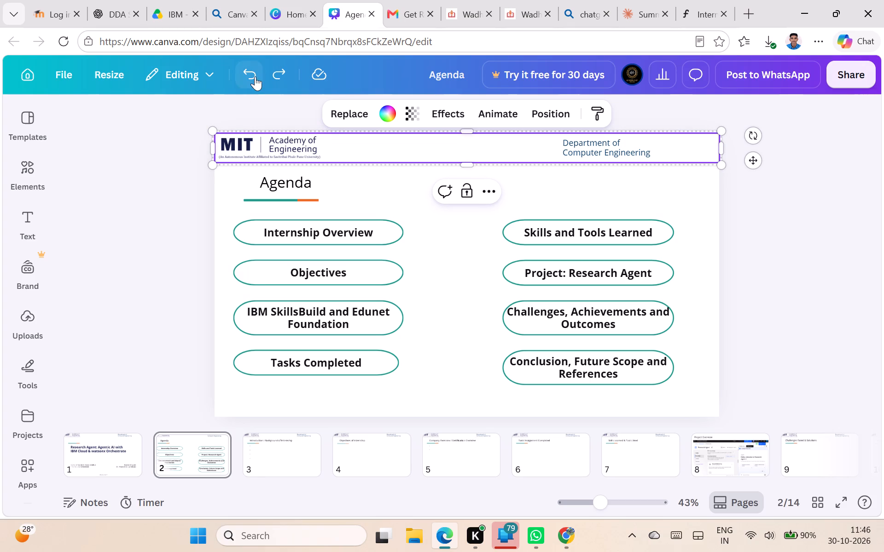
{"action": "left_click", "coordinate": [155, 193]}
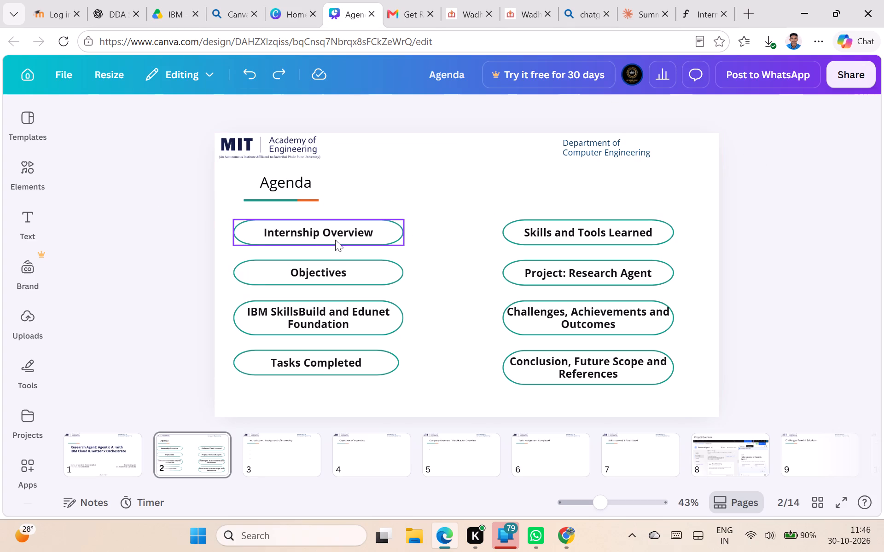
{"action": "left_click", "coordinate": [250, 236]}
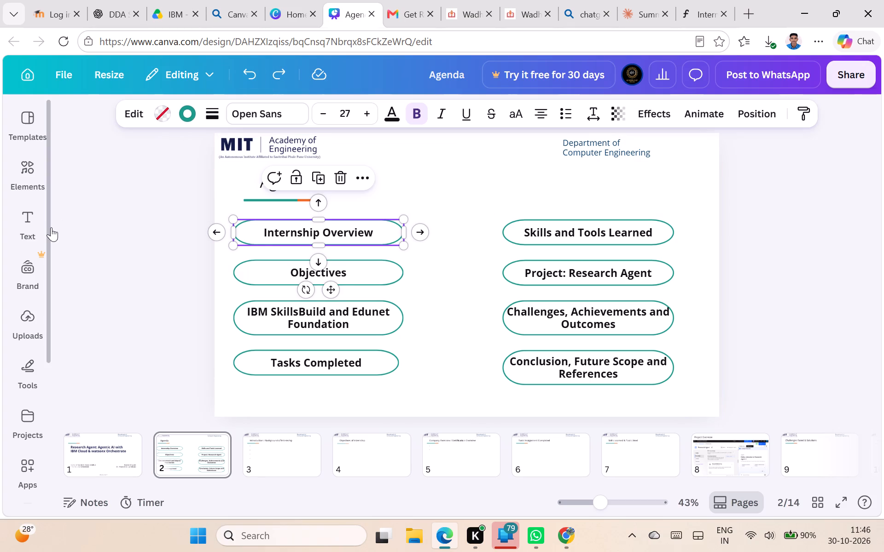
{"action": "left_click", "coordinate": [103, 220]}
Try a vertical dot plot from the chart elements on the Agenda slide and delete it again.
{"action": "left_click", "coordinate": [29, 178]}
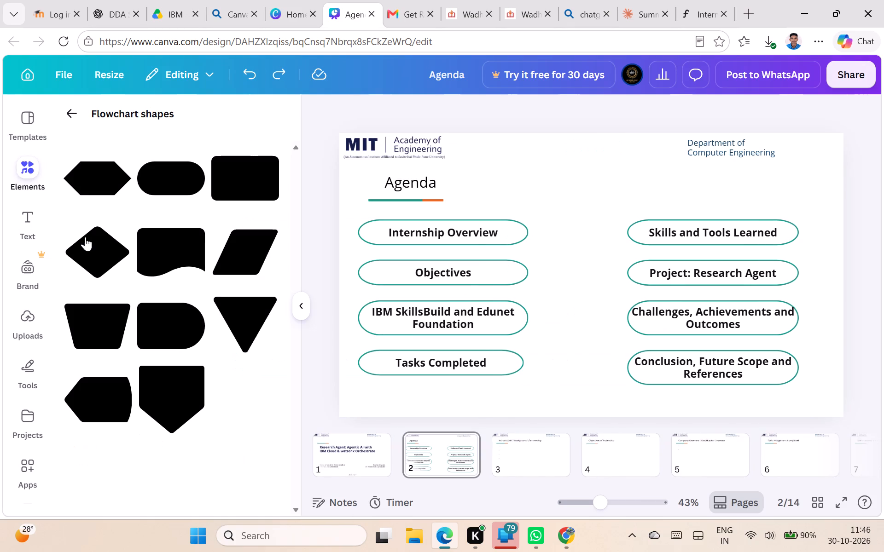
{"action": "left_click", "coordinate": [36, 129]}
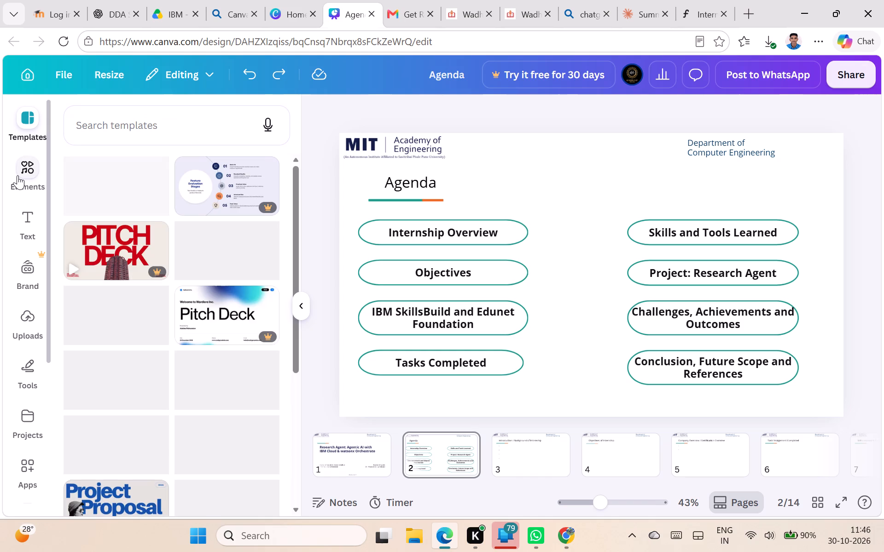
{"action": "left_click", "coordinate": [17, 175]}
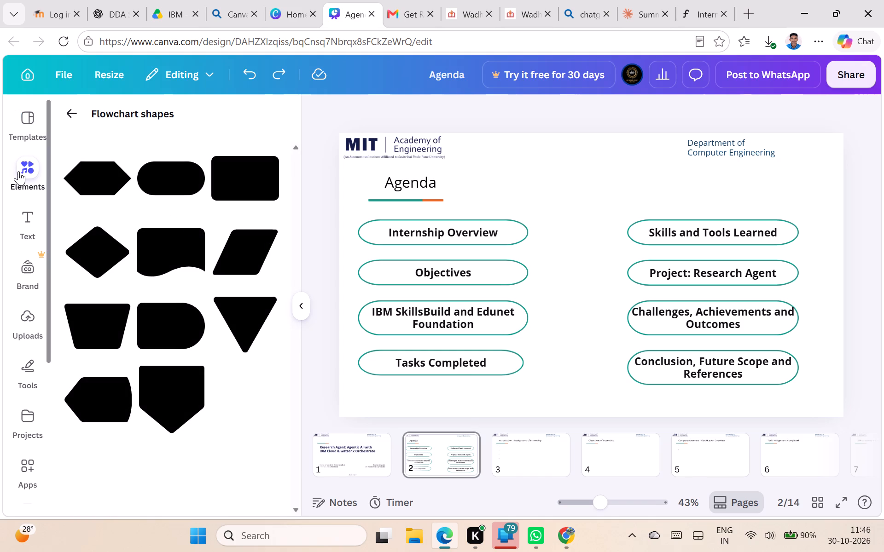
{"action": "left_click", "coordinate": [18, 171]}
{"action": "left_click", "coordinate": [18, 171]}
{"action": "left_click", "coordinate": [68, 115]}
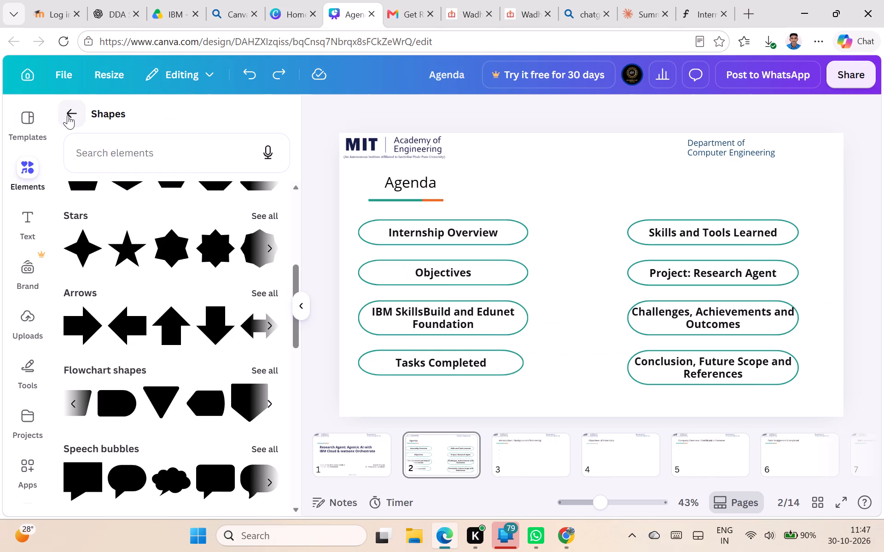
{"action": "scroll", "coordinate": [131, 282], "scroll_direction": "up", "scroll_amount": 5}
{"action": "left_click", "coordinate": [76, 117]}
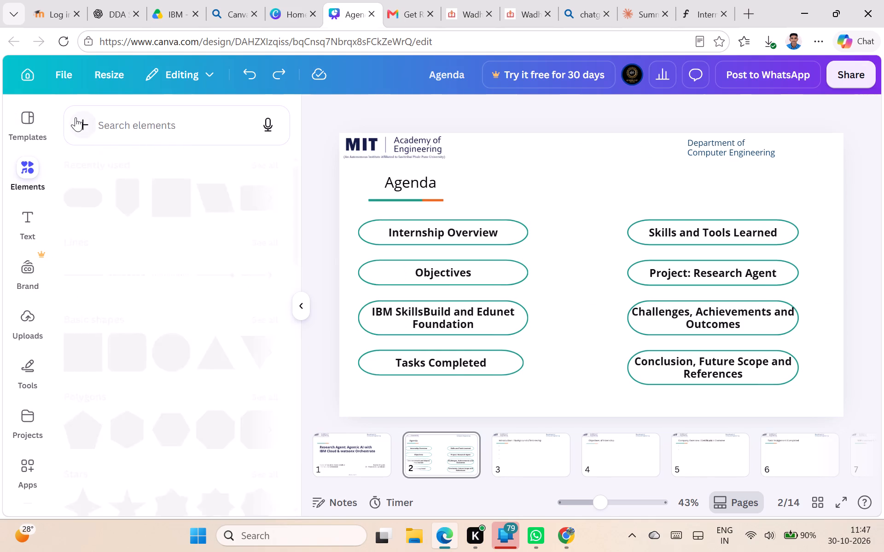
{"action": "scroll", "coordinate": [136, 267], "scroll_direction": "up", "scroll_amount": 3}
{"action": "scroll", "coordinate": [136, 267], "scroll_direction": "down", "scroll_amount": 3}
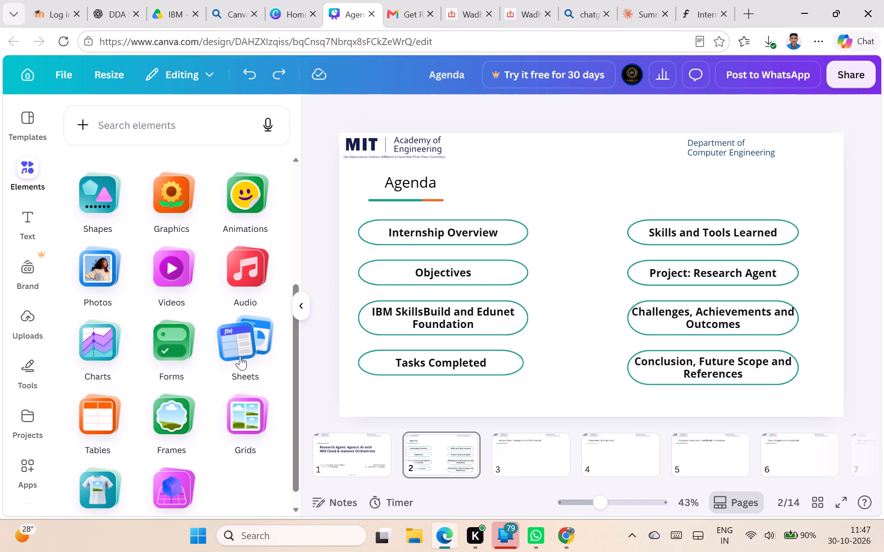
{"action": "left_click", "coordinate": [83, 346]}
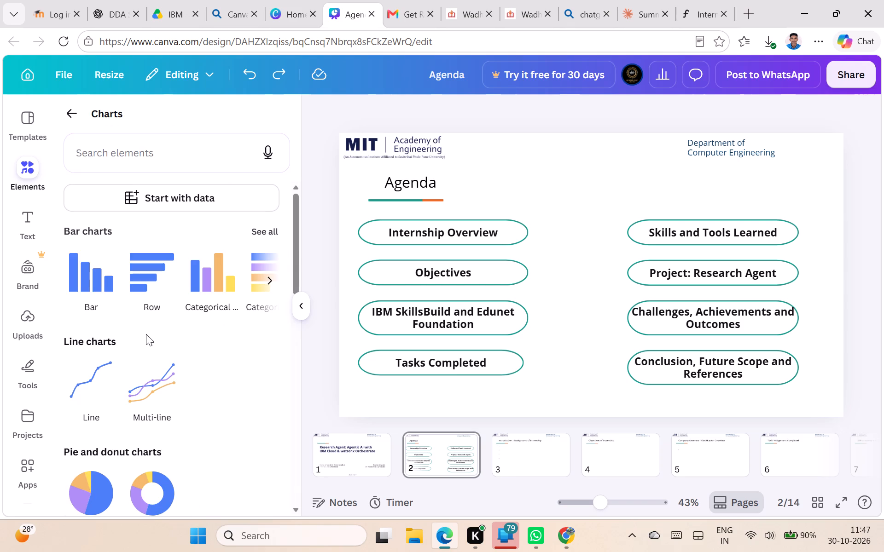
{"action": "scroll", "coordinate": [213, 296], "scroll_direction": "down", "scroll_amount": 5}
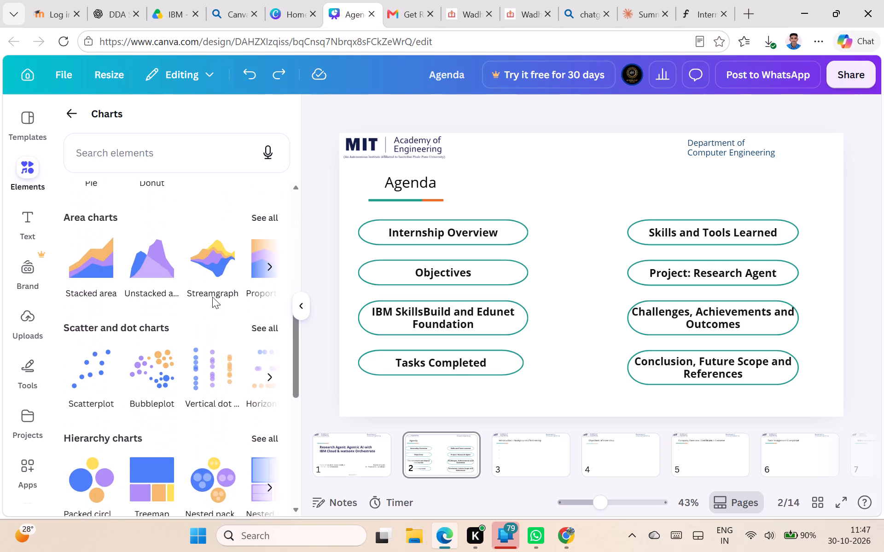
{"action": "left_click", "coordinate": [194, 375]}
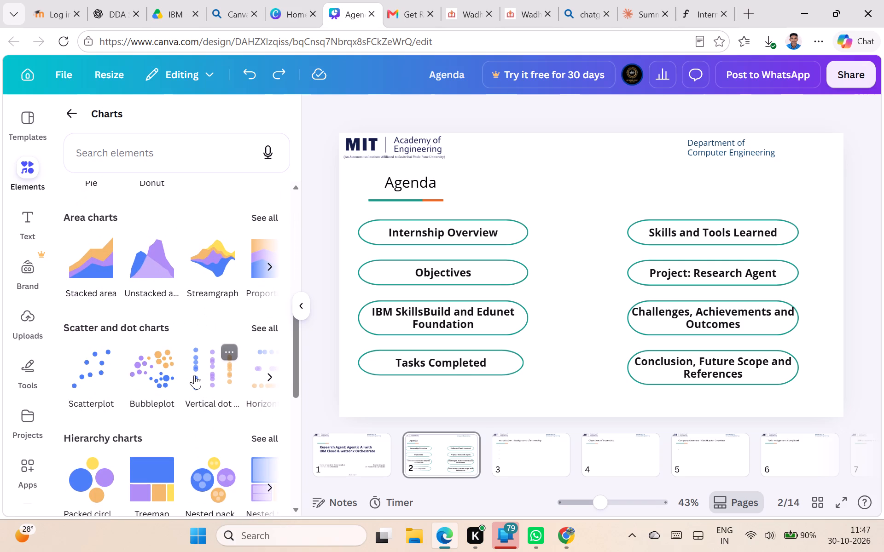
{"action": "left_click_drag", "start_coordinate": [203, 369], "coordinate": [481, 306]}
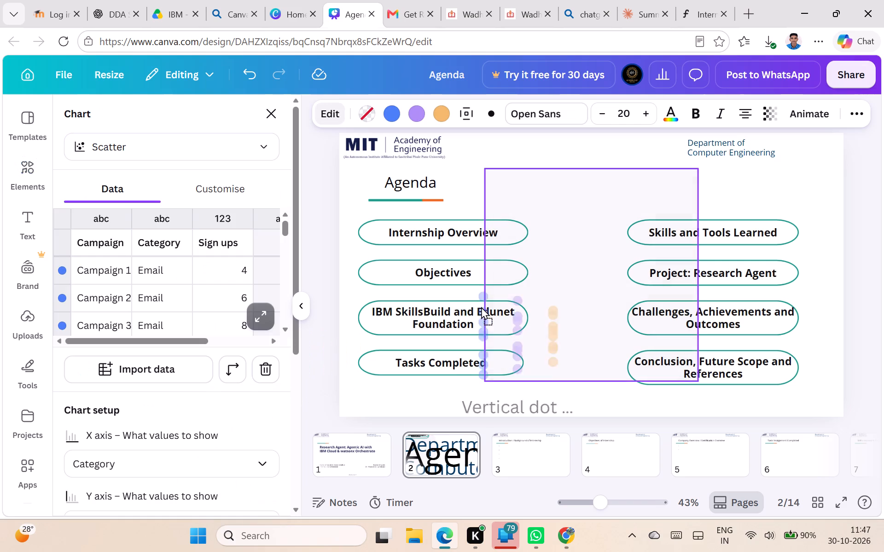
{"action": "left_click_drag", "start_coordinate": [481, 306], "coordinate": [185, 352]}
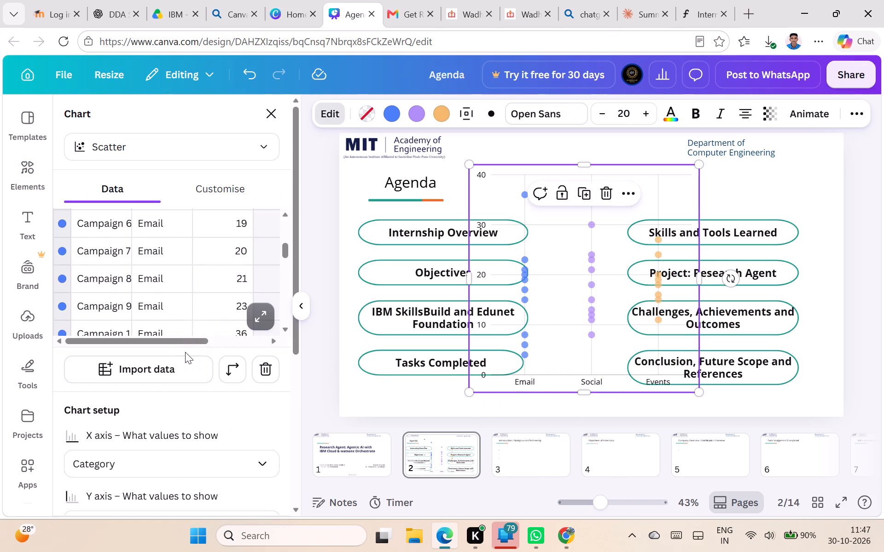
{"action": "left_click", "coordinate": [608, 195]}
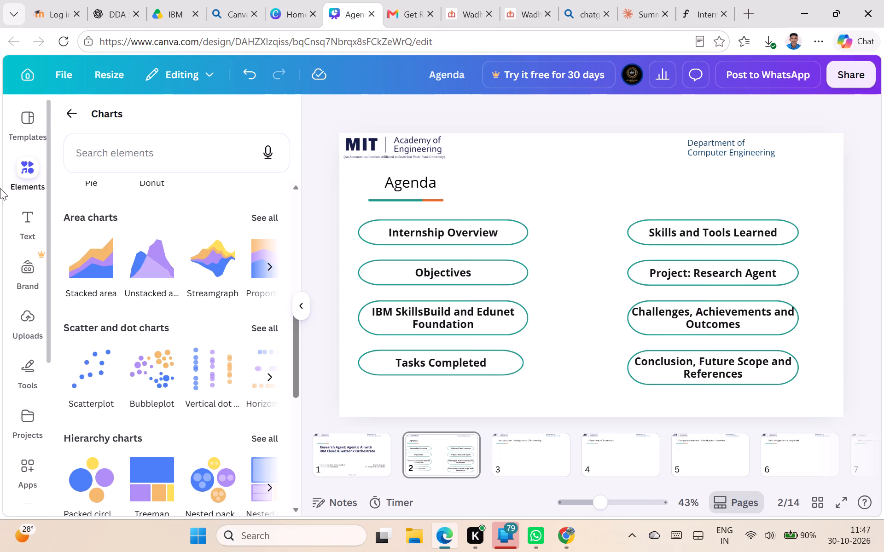
Add a circle from the basic shapes to the Agenda slide and shrink it to a small marker.
{"action": "scroll", "coordinate": [186, 356], "scroll_direction": "up", "scroll_amount": 4}
{"action": "left_click", "coordinate": [71, 113]}
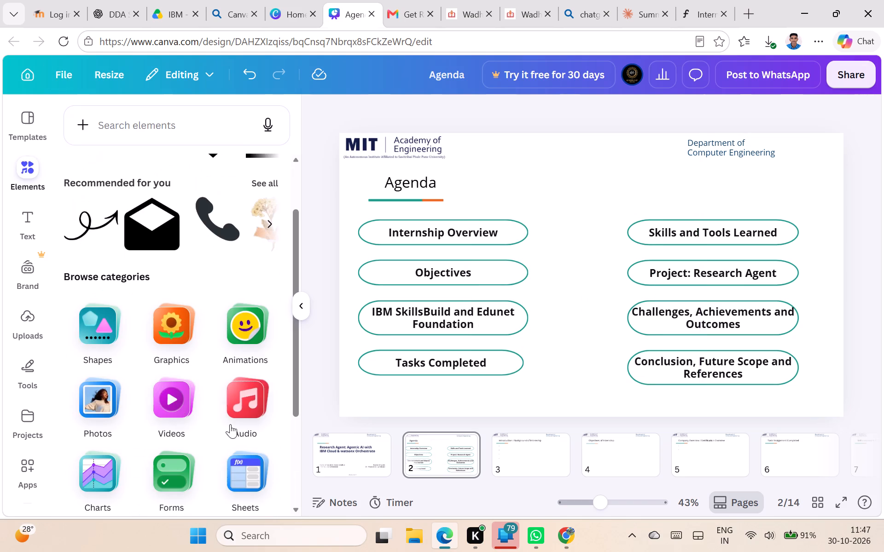
{"action": "scroll", "coordinate": [222, 418], "scroll_direction": "down", "scroll_amount": 3}
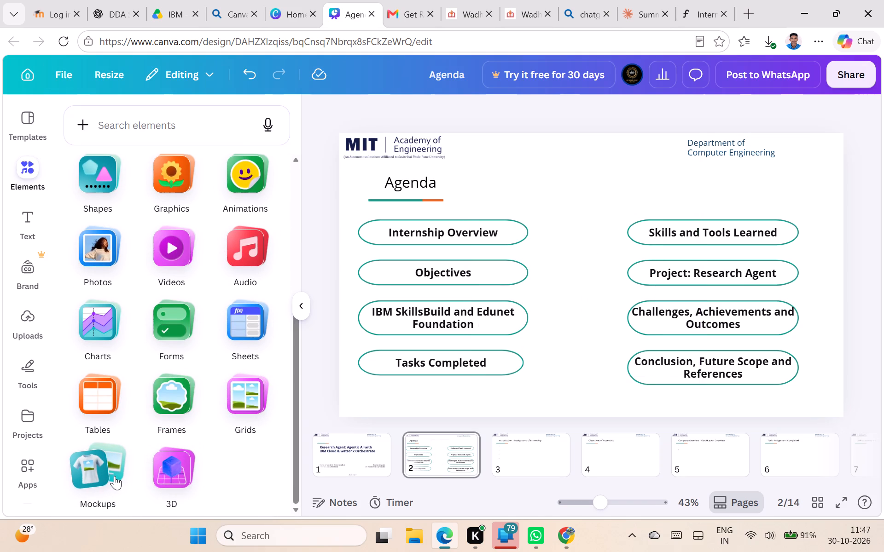
{"action": "left_click", "coordinate": [99, 209]}
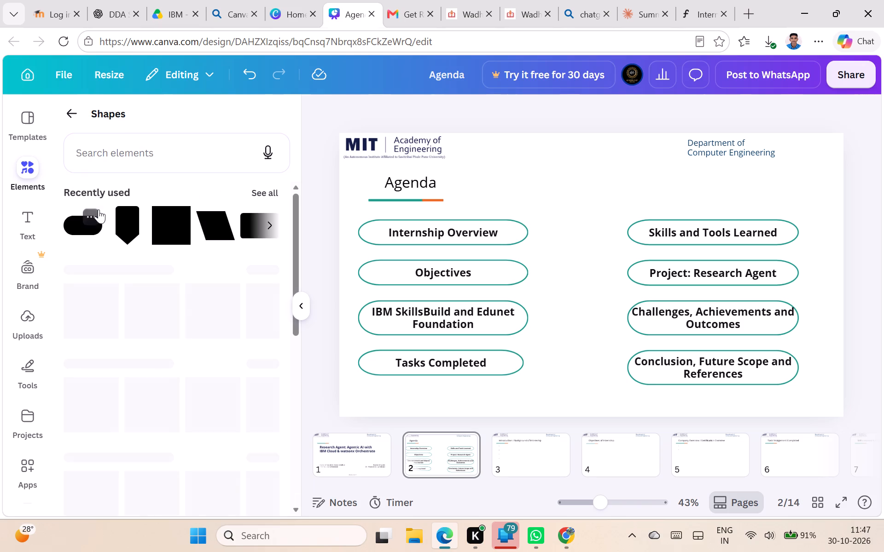
{"action": "left_click", "coordinate": [169, 371]}
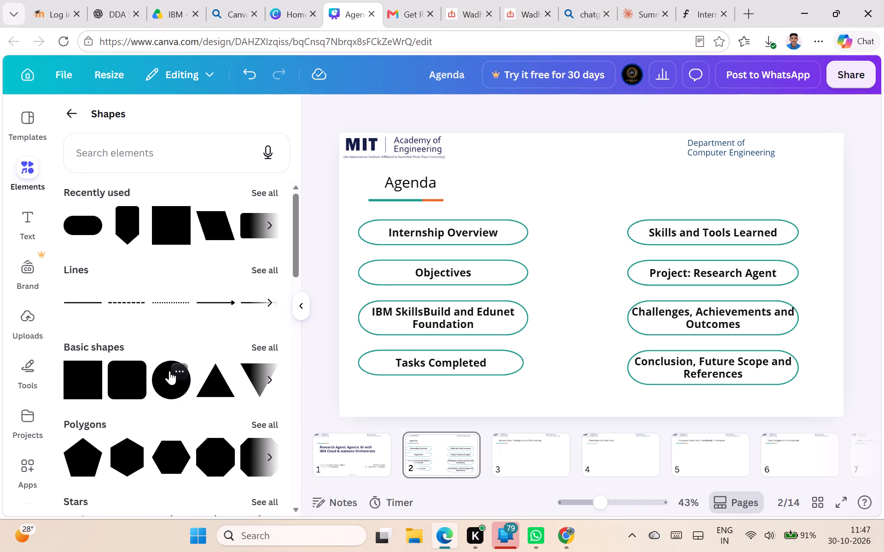
{"action": "left_click", "coordinate": [302, 303]}
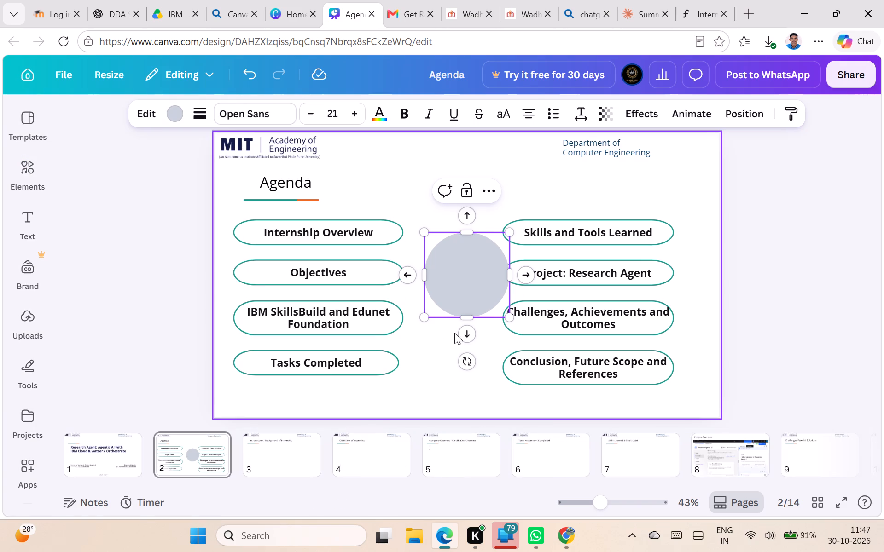
{"action": "left_click_drag", "start_coordinate": [508, 318], "coordinate": [456, 247]}
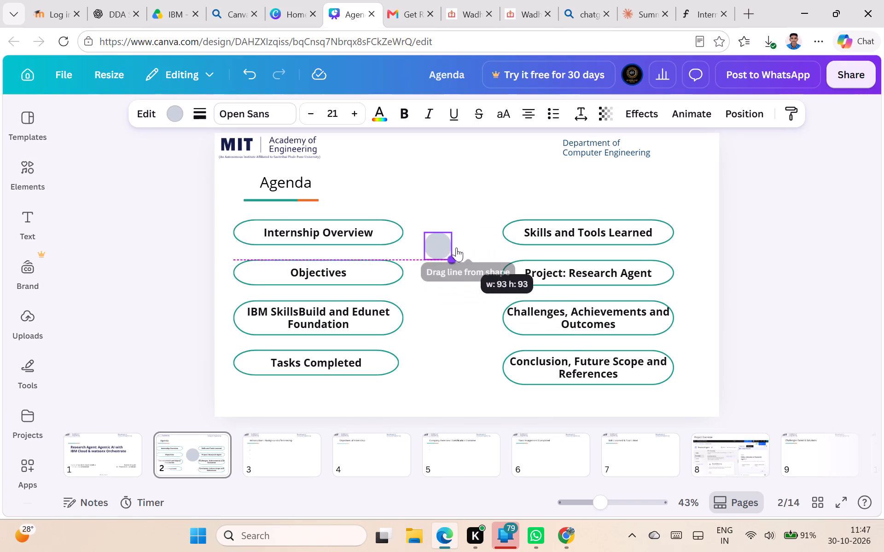
{"action": "left_click_drag", "start_coordinate": [456, 247], "coordinate": [453, 247]}
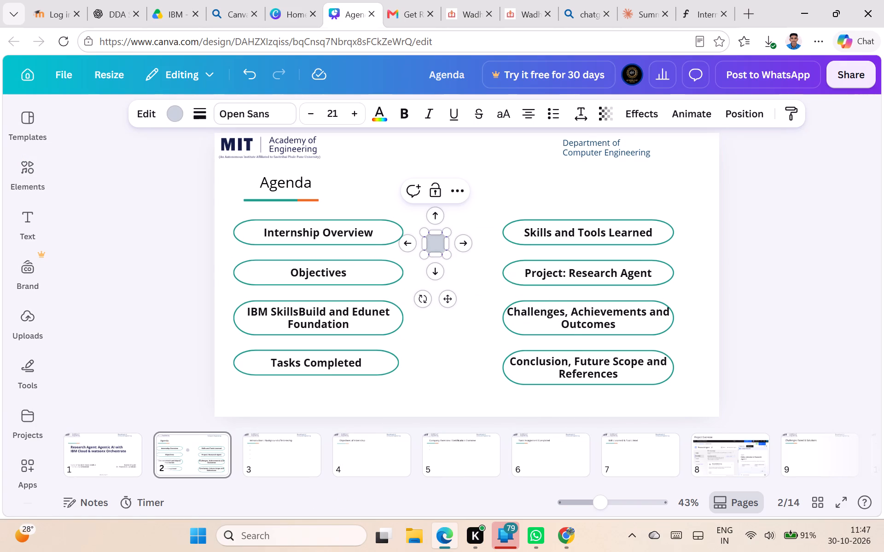
Place the small circle between the agenda columns, level with Internship Overview and Skills and Tools Learned, and enlarge it slightly.
{"action": "left_click_drag", "start_coordinate": [448, 304], "coordinate": [493, 291]}
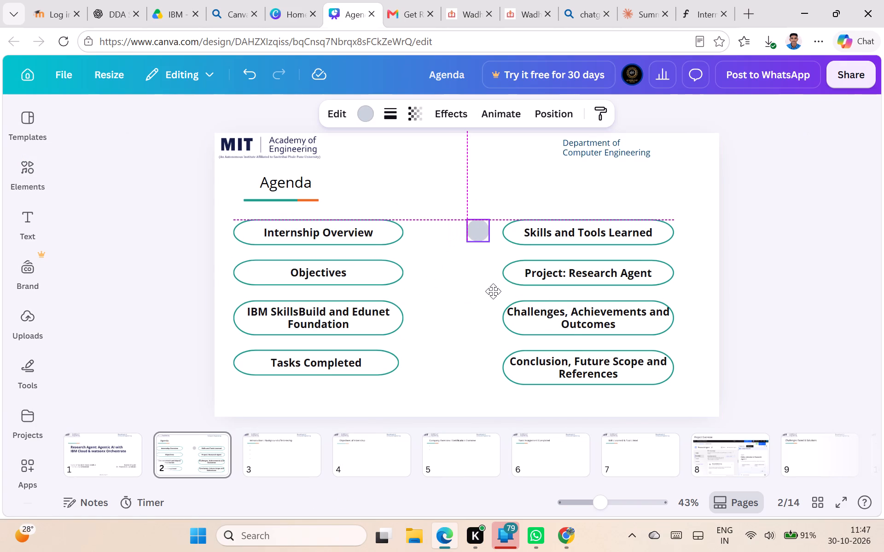
{"action": "left_click_drag", "start_coordinate": [493, 291], "coordinate": [493, 293]}
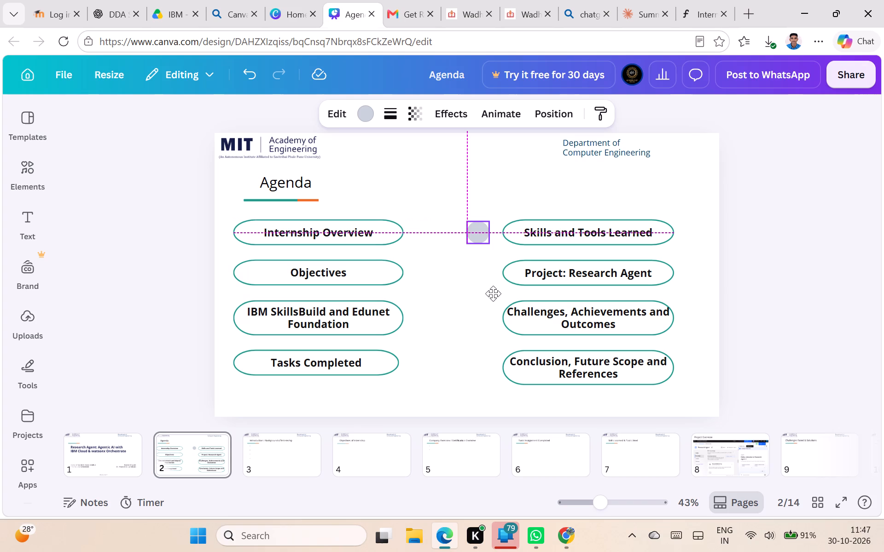
{"action": "left_click_drag", "start_coordinate": [493, 293], "coordinate": [493, 290]}
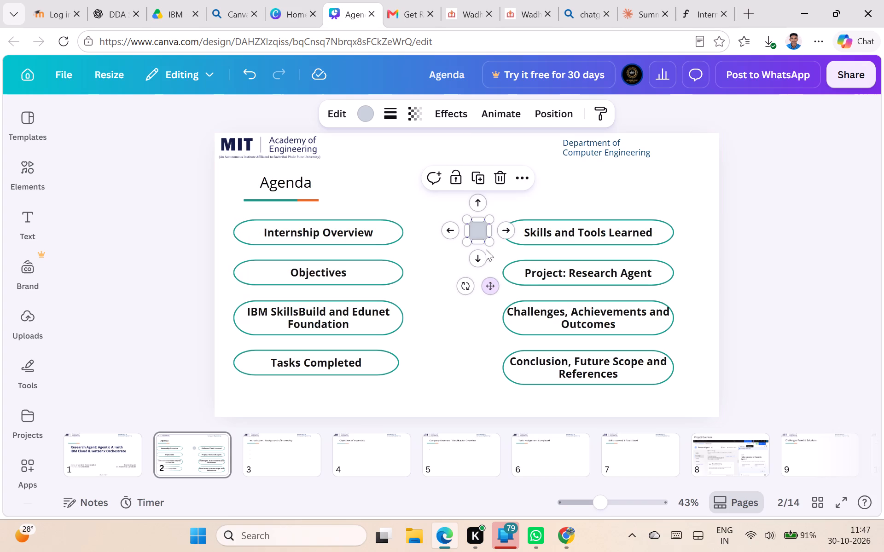
{"action": "left_click_drag", "start_coordinate": [486, 244], "coordinate": [487, 248]}
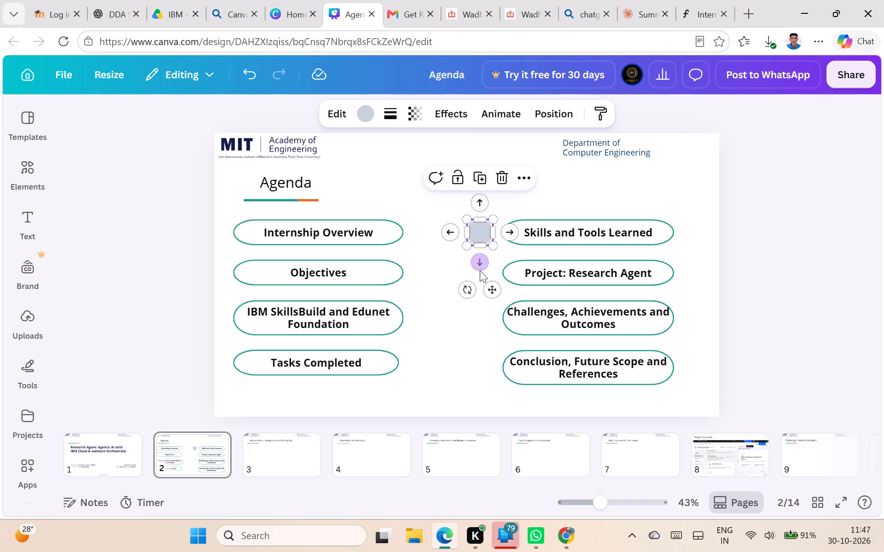
{"action": "left_click", "coordinate": [439, 262]}
{"action": "left_click", "coordinate": [476, 233]}
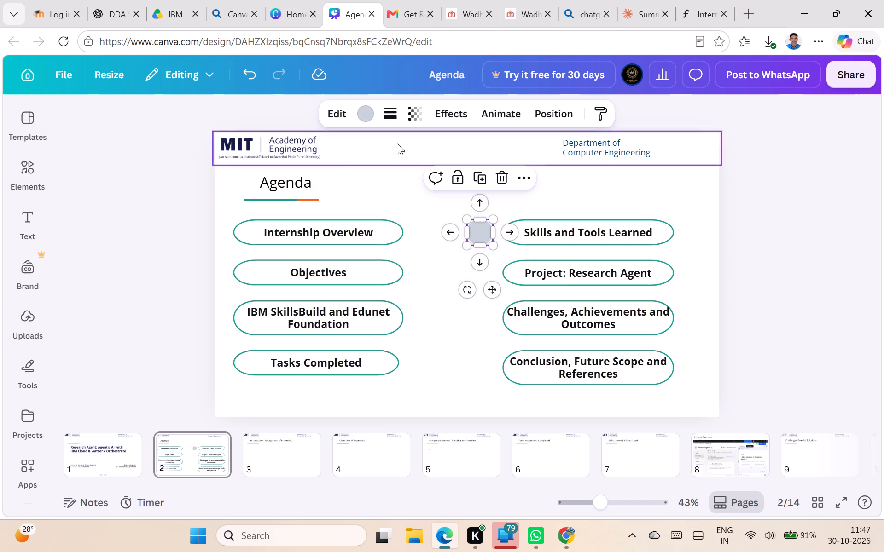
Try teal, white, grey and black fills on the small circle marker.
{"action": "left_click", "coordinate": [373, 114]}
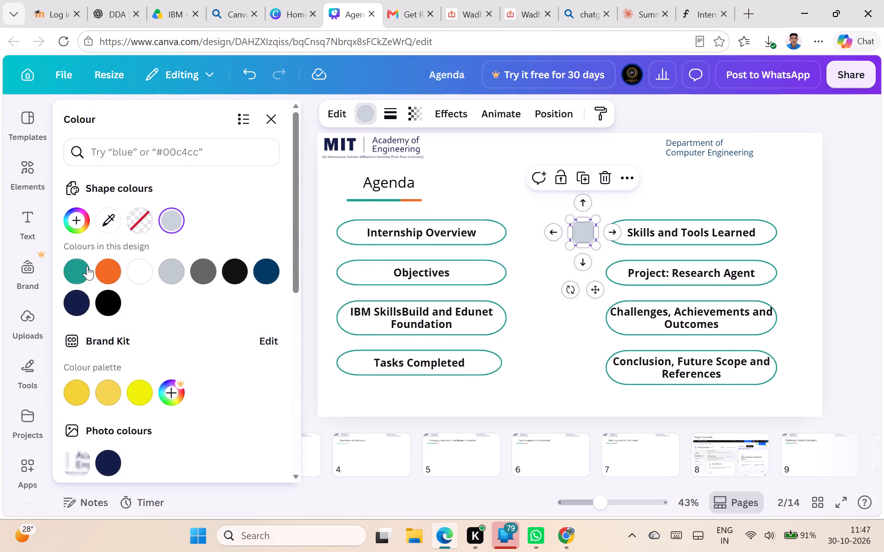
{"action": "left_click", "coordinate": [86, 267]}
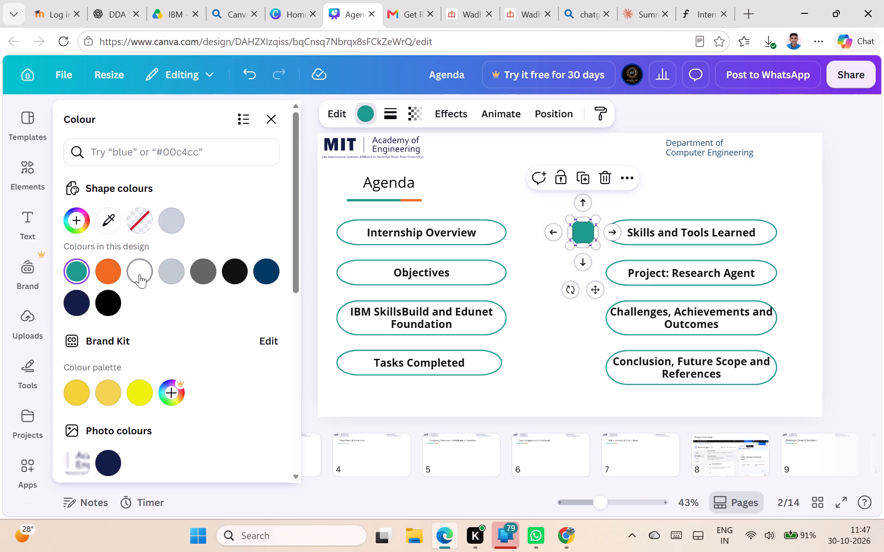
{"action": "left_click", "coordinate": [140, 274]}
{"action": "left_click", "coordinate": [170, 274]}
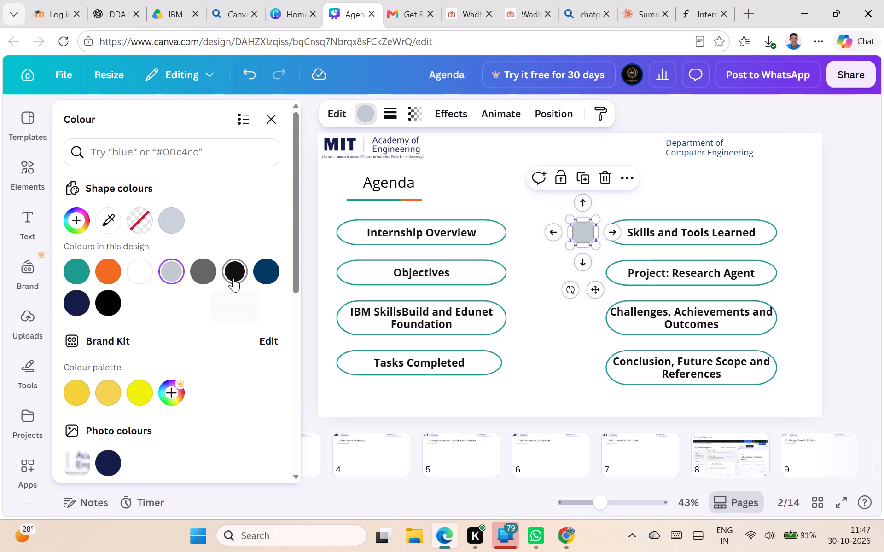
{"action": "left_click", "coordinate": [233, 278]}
Style the circle marker with a solid orange border and a white fill, after trying teal, black and orange.
{"action": "left_click", "coordinate": [384, 115]}
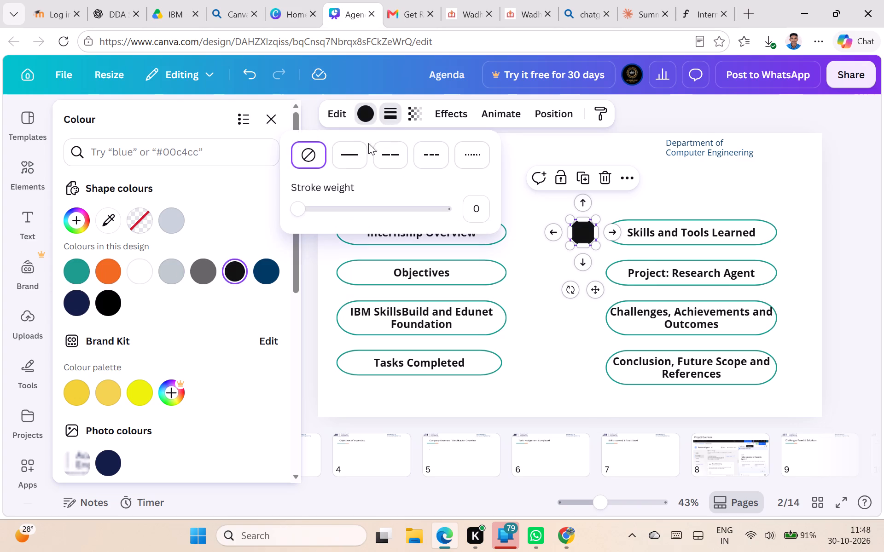
{"action": "left_click", "coordinate": [355, 147]}
{"action": "left_click", "coordinate": [80, 274]}
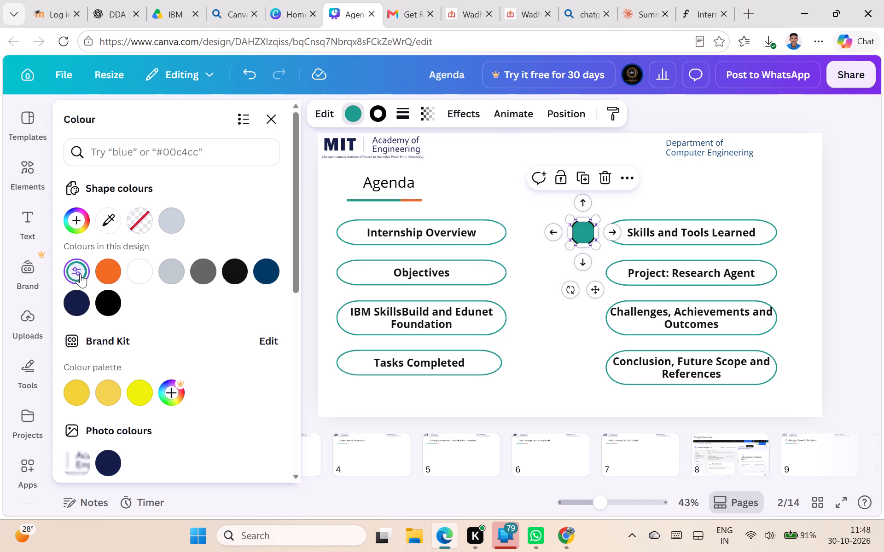
{"action": "left_click", "coordinate": [233, 266]}
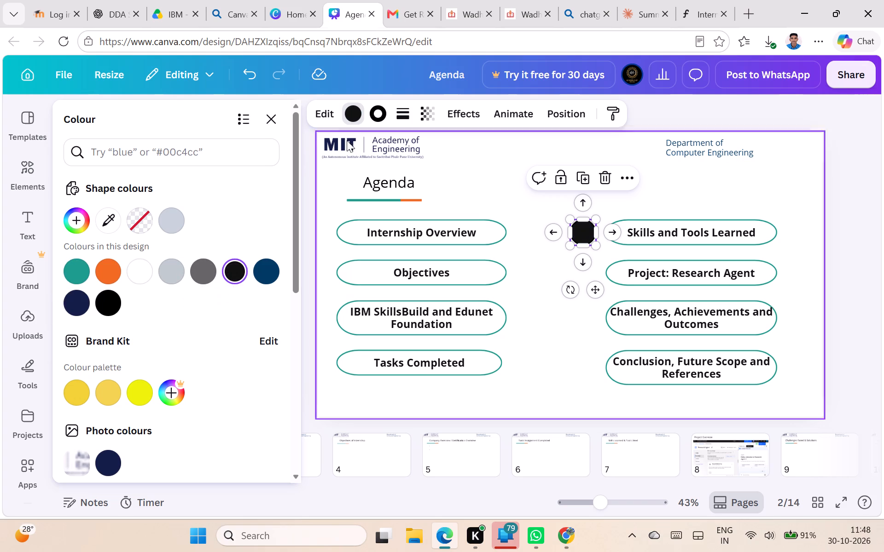
{"action": "left_click", "coordinate": [376, 115]}
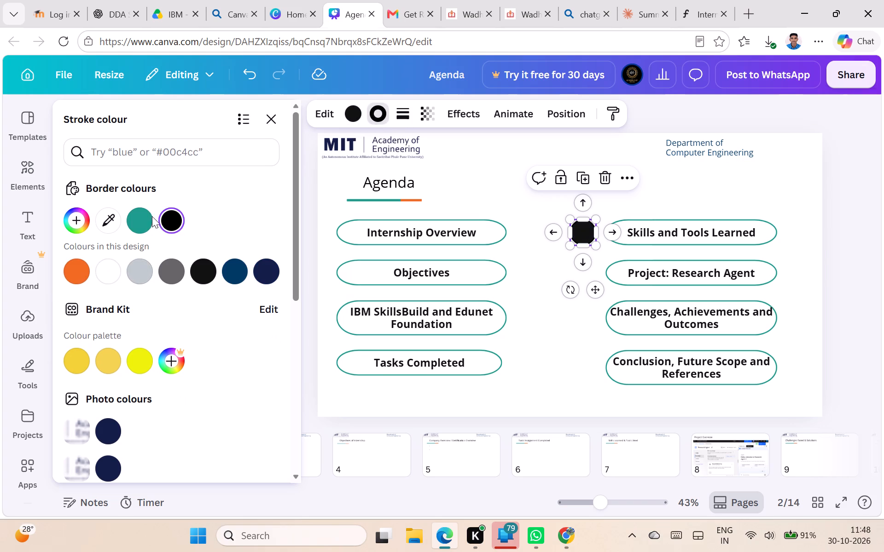
{"action": "left_click", "coordinate": [146, 219]}
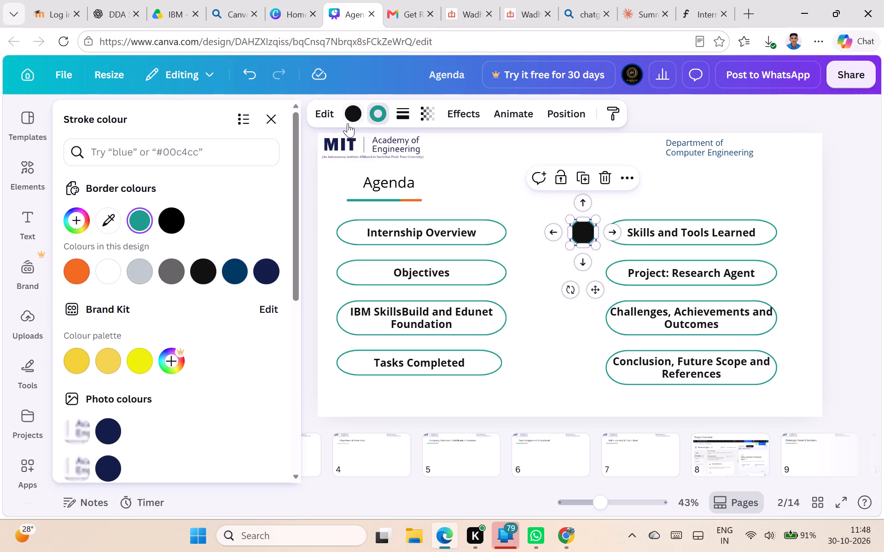
{"action": "left_click", "coordinate": [349, 120]}
{"action": "left_click", "coordinate": [109, 266]}
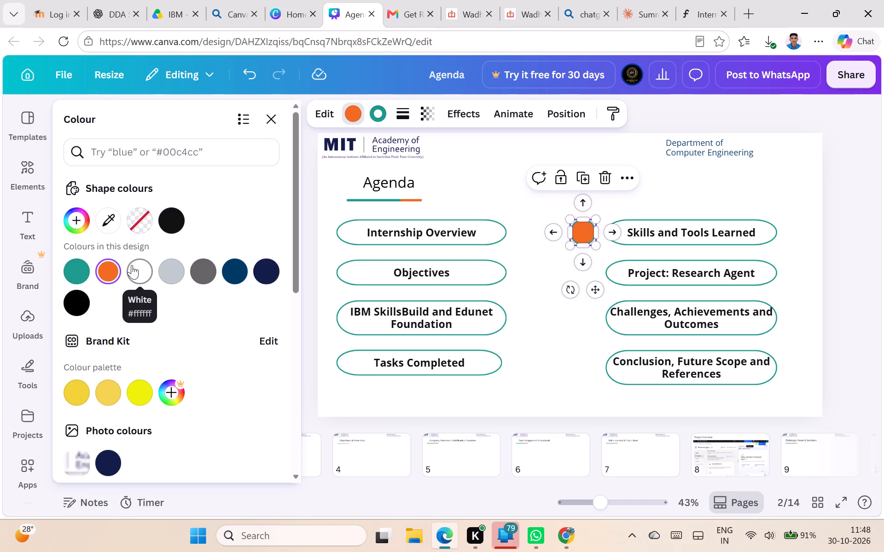
{"action": "left_click", "coordinate": [132, 265]}
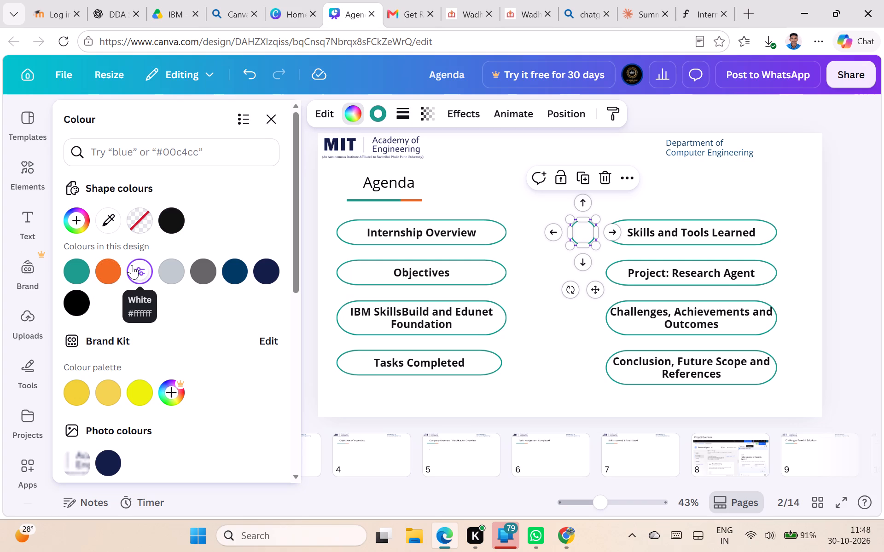
{"action": "left_click", "coordinate": [383, 115]}
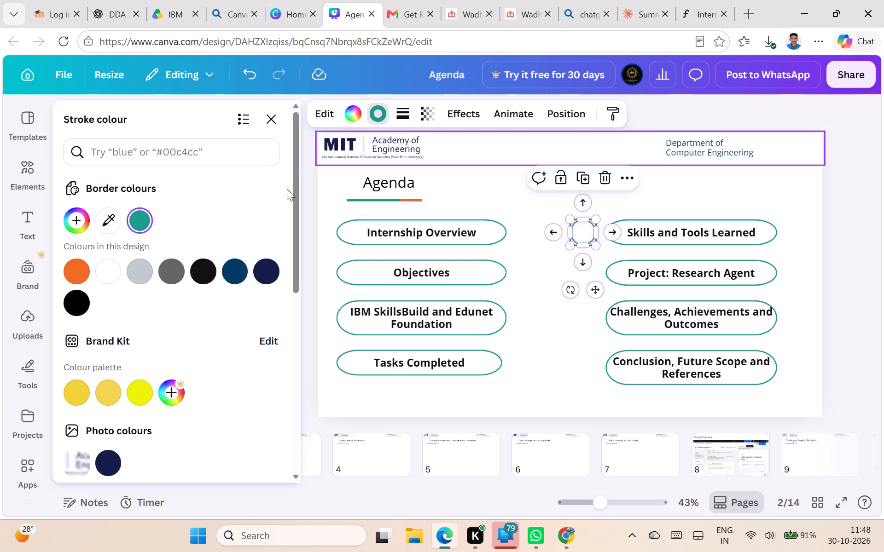
{"action": "left_click", "coordinate": [75, 270]}
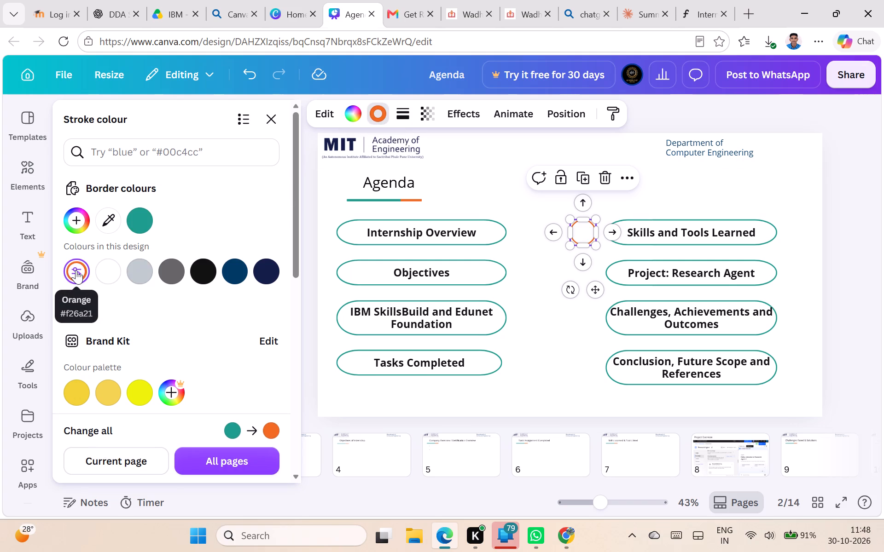
Label the circle marker with the number 1 at font size 27, matching the Internship Overview text.
{"action": "left_click", "coordinate": [586, 234]}
{"action": "key", "text": "1"}
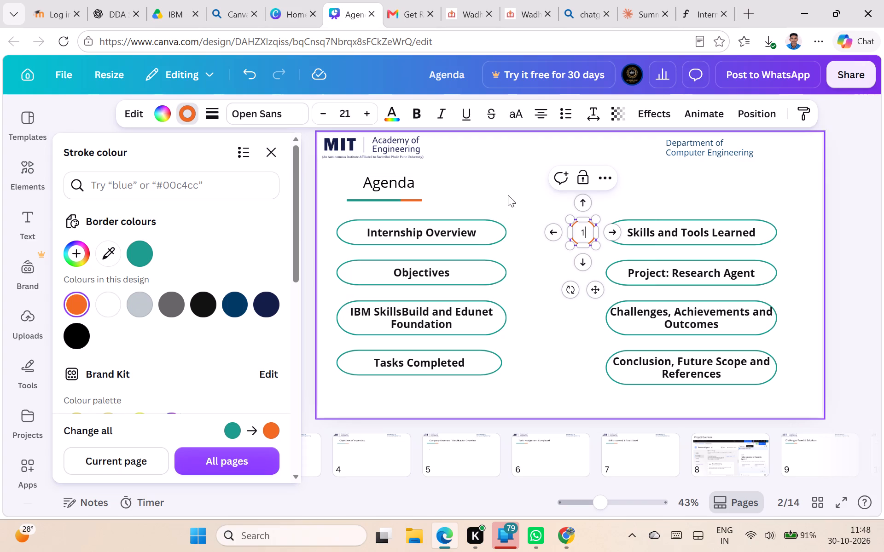
{"action": "left_click", "coordinate": [363, 113]}
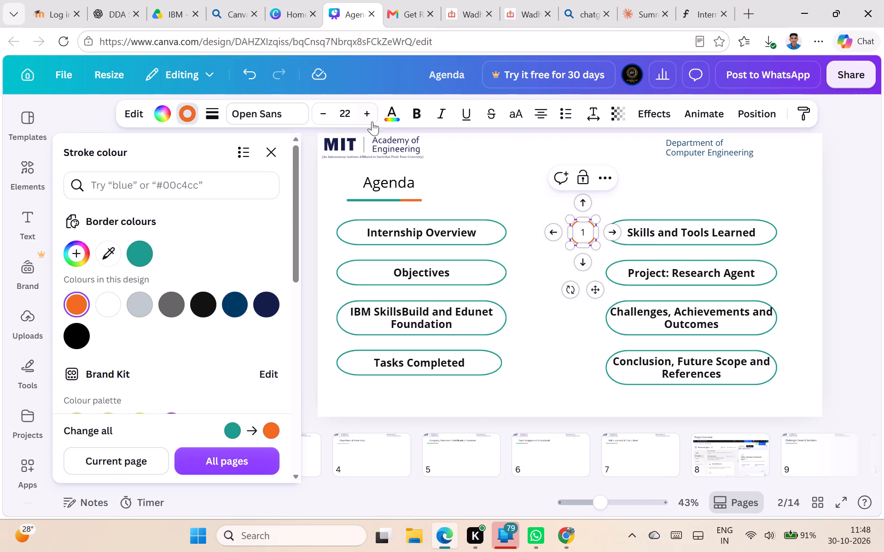
{"action": "double_click", "coordinate": [361, 114]}
{"action": "left_click", "coordinate": [429, 224]}
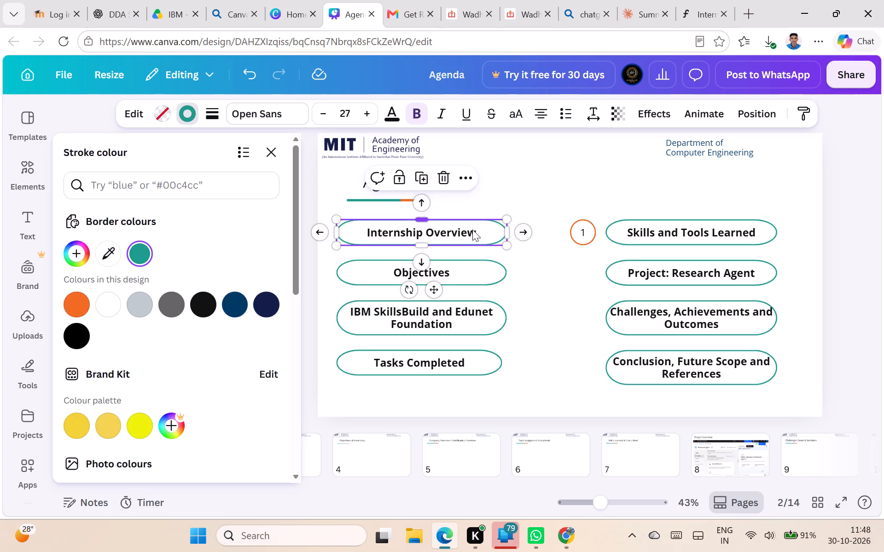
{"action": "left_click", "coordinate": [579, 230]}
{"action": "triple_click", "coordinate": [372, 113]}
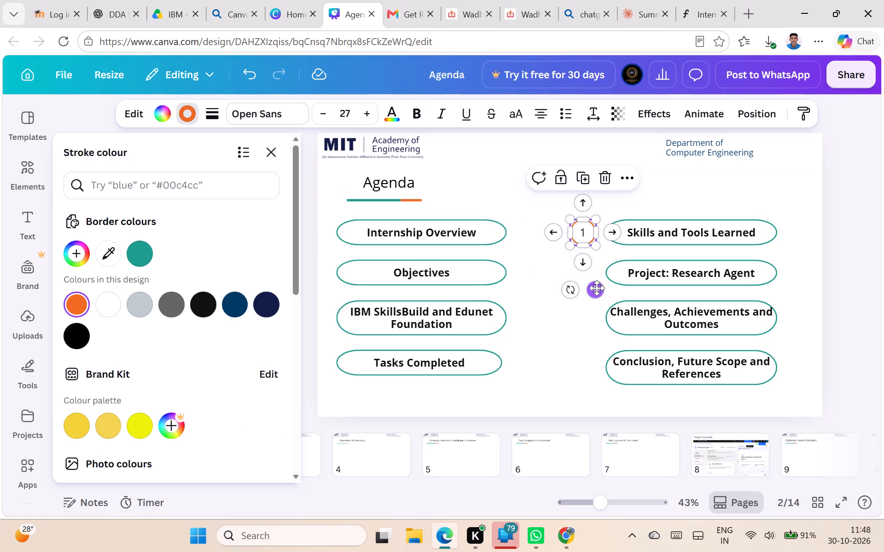
Move the numbered circle onto the left end of the Internship Overview box.
{"action": "left_click_drag", "start_coordinate": [597, 288], "coordinate": [354, 287]}
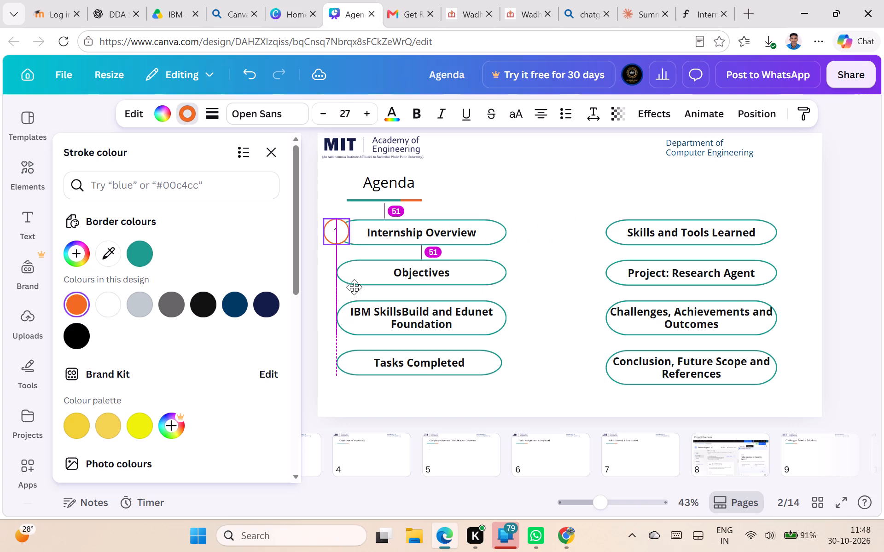
{"action": "left_click_drag", "start_coordinate": [354, 287], "coordinate": [361, 287]}
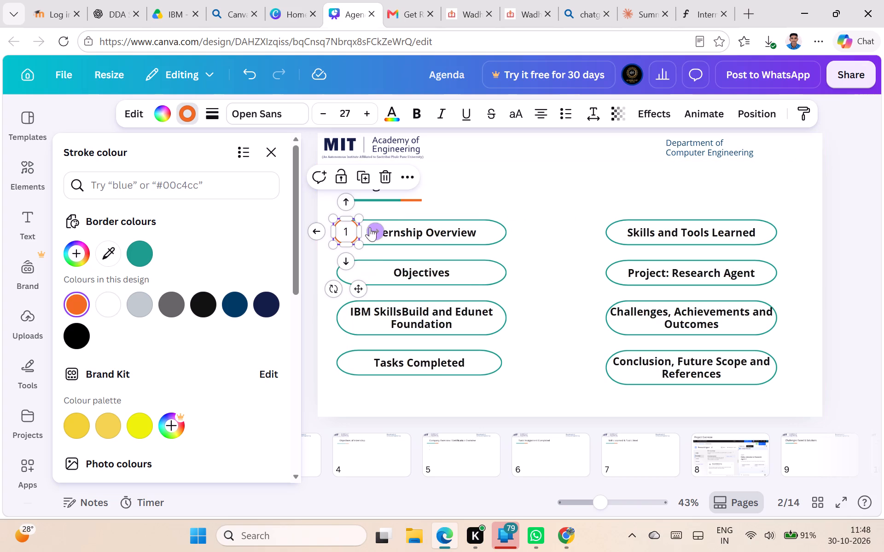
Duplicate the numbered circle seven times so there is one for each agenda item.
{"action": "left_click", "coordinate": [362, 178]}
{"action": "left_click", "coordinate": [362, 178]}
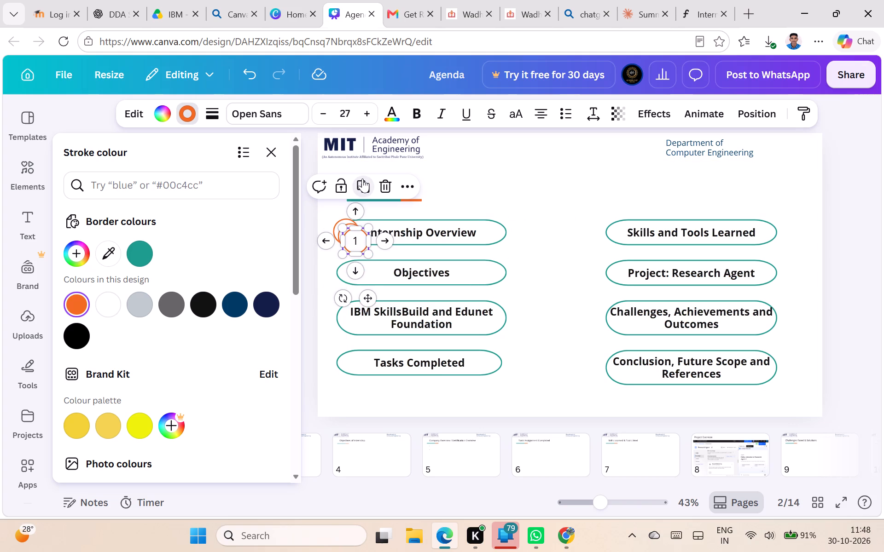
{"action": "left_click", "coordinate": [362, 178]}
{"action": "left_click", "coordinate": [362, 178]}
{"action": "left_click", "coordinate": [367, 189]}
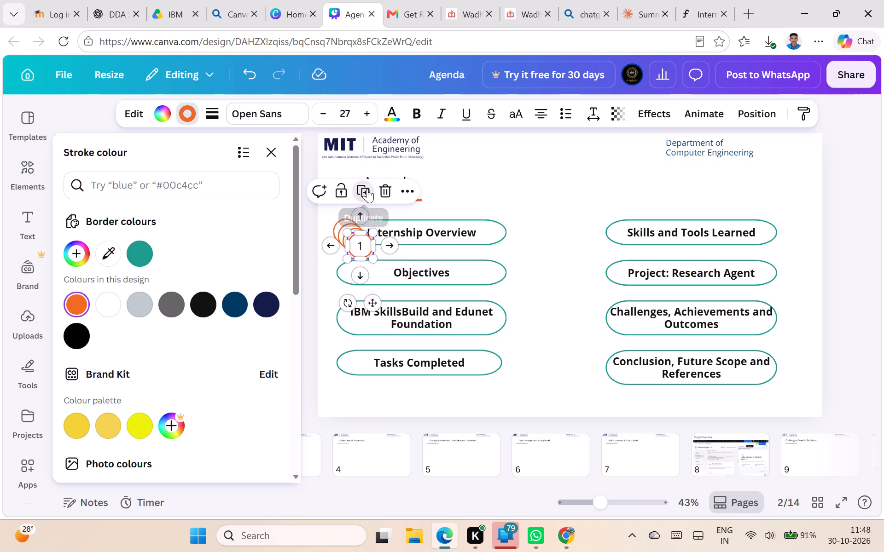
{"action": "left_click", "coordinate": [367, 189]}
{"action": "left_click", "coordinate": [369, 200]}
{"action": "left_click", "coordinate": [376, 207]}
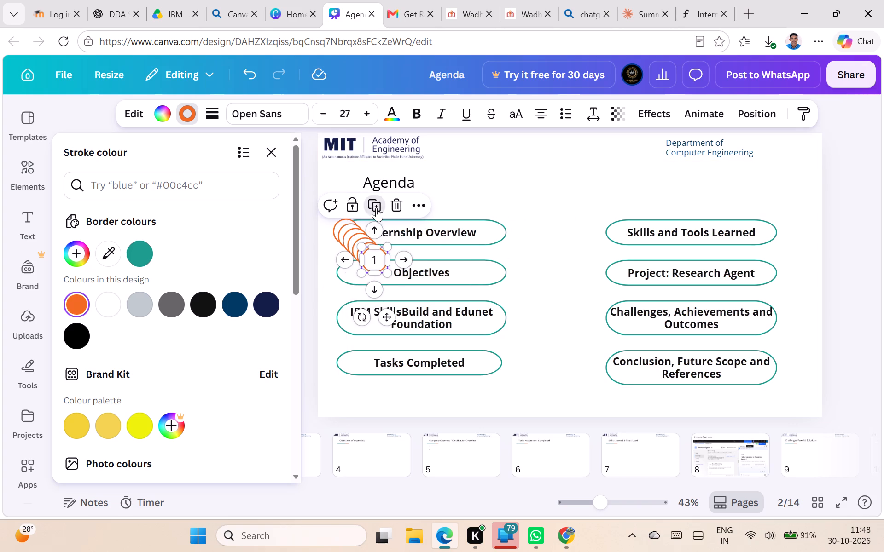
Place circle copies at the left ends of the Tasks Completed and IBM SkillsBuild and Edunet Foundation boxes.
{"action": "left_click_drag", "start_coordinate": [390, 324], "coordinate": [344, 403]}
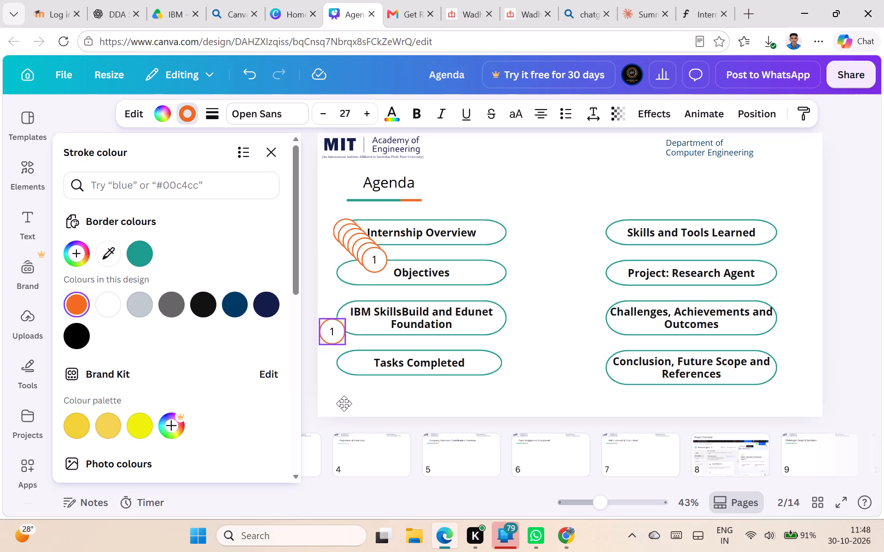
{"action": "left_click_drag", "start_coordinate": [344, 403], "coordinate": [356, 421]}
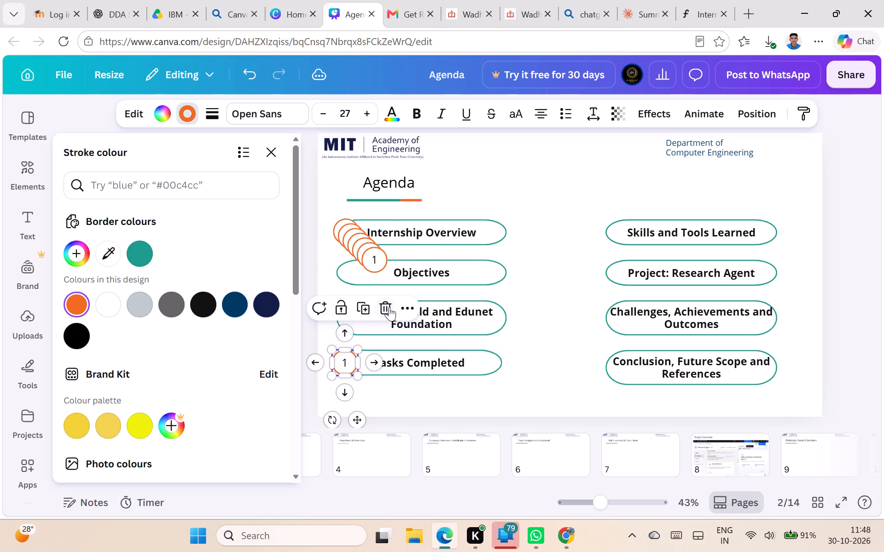
{"action": "left_click", "coordinate": [375, 266]}
{"action": "left_click_drag", "start_coordinate": [384, 325], "coordinate": [352, 364]}
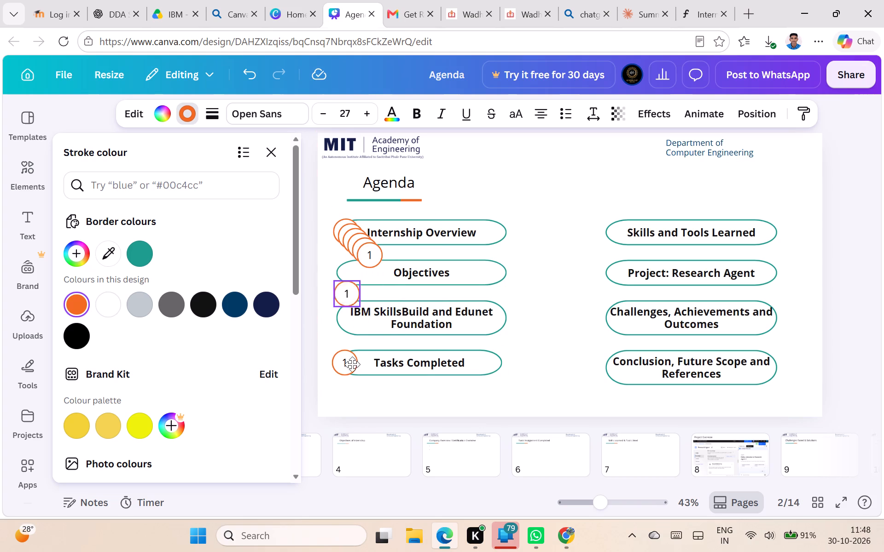
{"action": "left_click_drag", "start_coordinate": [352, 364], "coordinate": [344, 383]}
Place a circle copy at the left end of the Skills and Tools Learned box and delete the stray connector arrow.
{"action": "left_click_drag", "start_coordinate": [373, 246], "coordinate": [508, 284]}
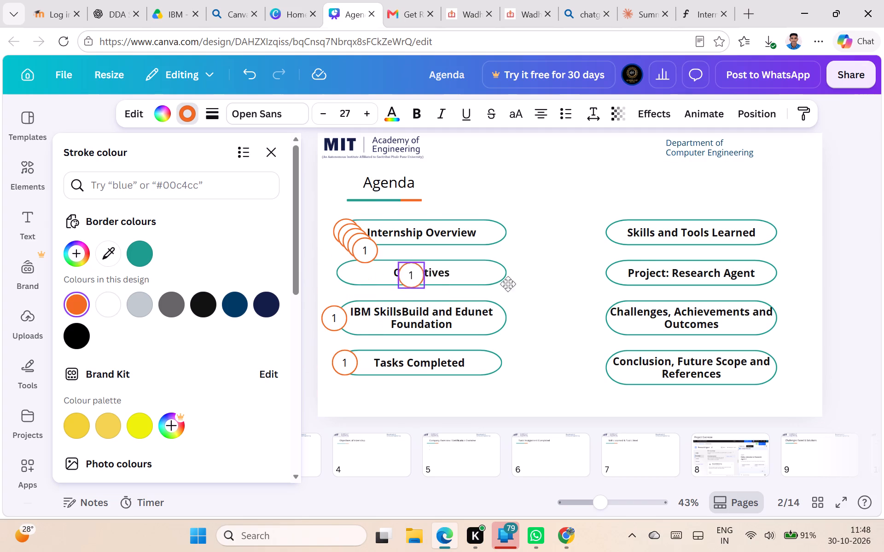
{"action": "left_click_drag", "start_coordinate": [508, 284], "coordinate": [602, 304]}
{"action": "left_click_drag", "start_coordinate": [631, 312], "coordinate": [611, 313]}
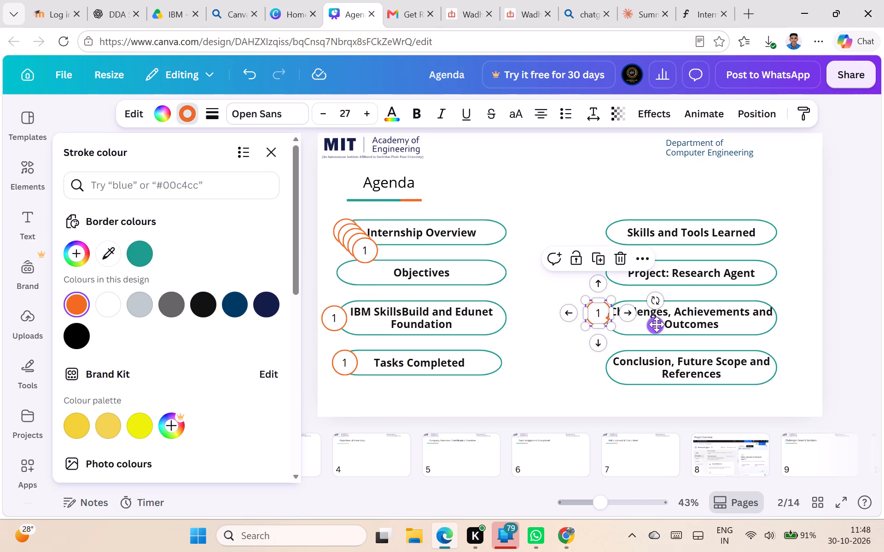
{"action": "left_click_drag", "start_coordinate": [657, 324], "coordinate": [667, 256]}
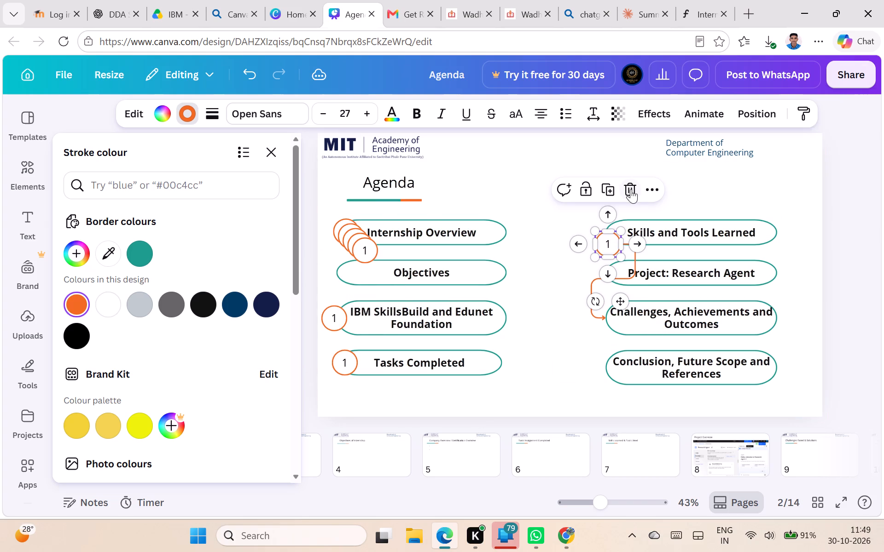
{"action": "left_click", "coordinate": [633, 276]}
{"action": "left_click", "coordinate": [632, 208]}
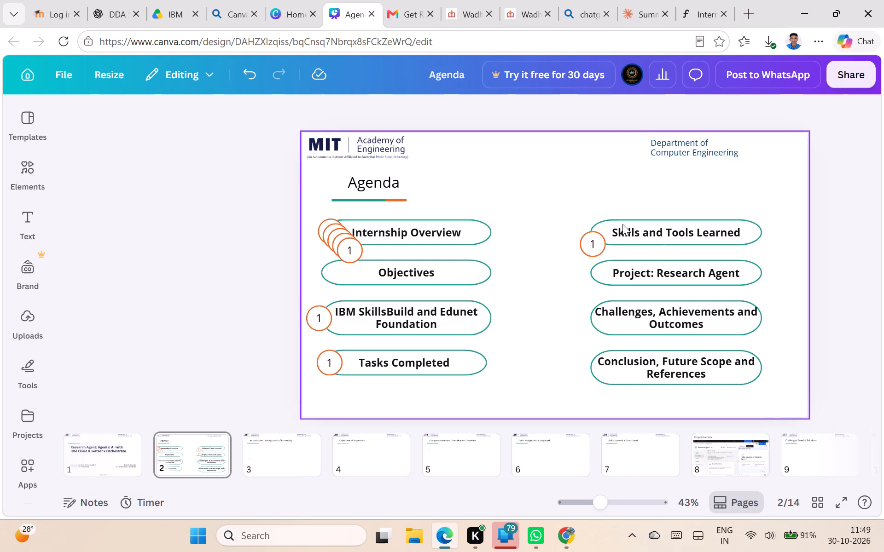
{"action": "left_click_drag", "start_coordinate": [516, 254], "coordinate": [517, 243]}
Place the remaining circle copies at the left ends of the Project, Objectives, Conclusion and Challenges boxes.
{"action": "left_click_drag", "start_coordinate": [266, 253], "coordinate": [509, 275]}
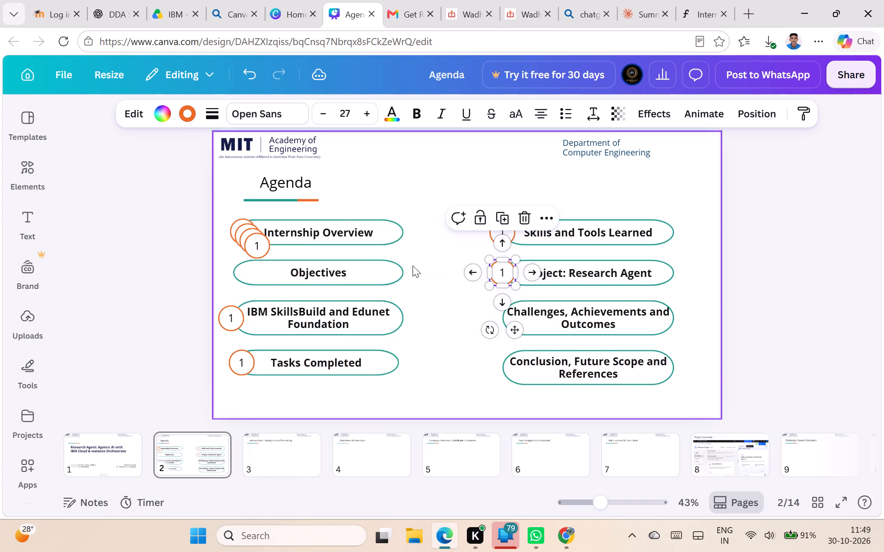
{"action": "left_click_drag", "start_coordinate": [258, 249], "coordinate": [243, 274]}
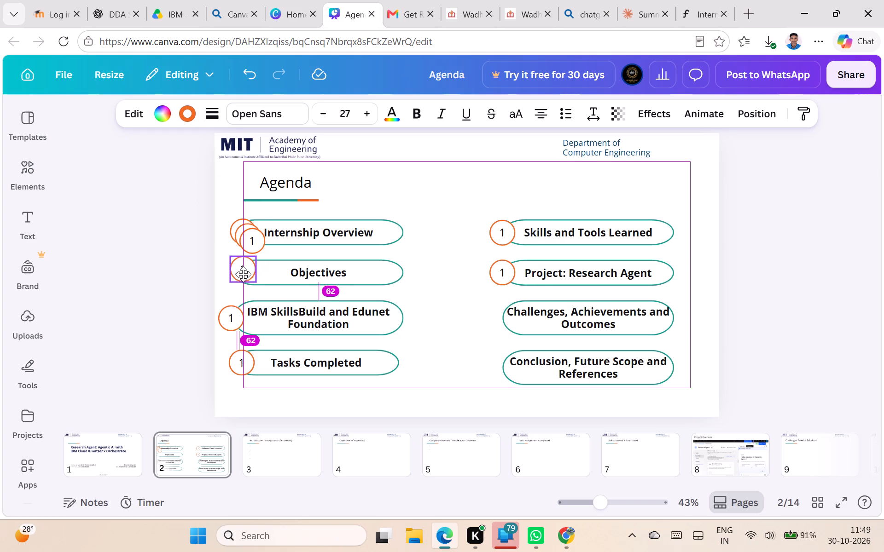
{"action": "left_click_drag", "start_coordinate": [243, 274], "coordinate": [242, 277]}
{"action": "left_click_drag", "start_coordinate": [254, 242], "coordinate": [498, 358]}
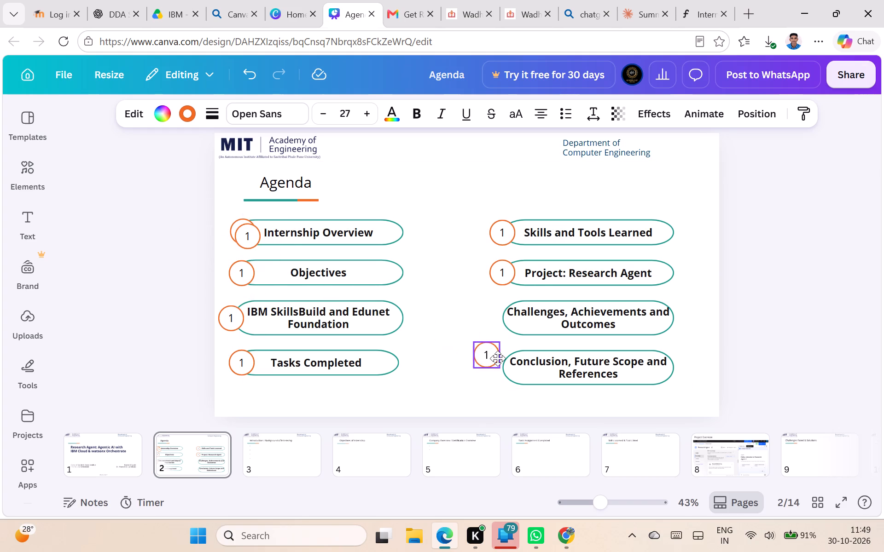
{"action": "left_click_drag", "start_coordinate": [498, 358], "coordinate": [506, 372]}
{"action": "left_click_drag", "start_coordinate": [248, 237], "coordinate": [431, 290]}
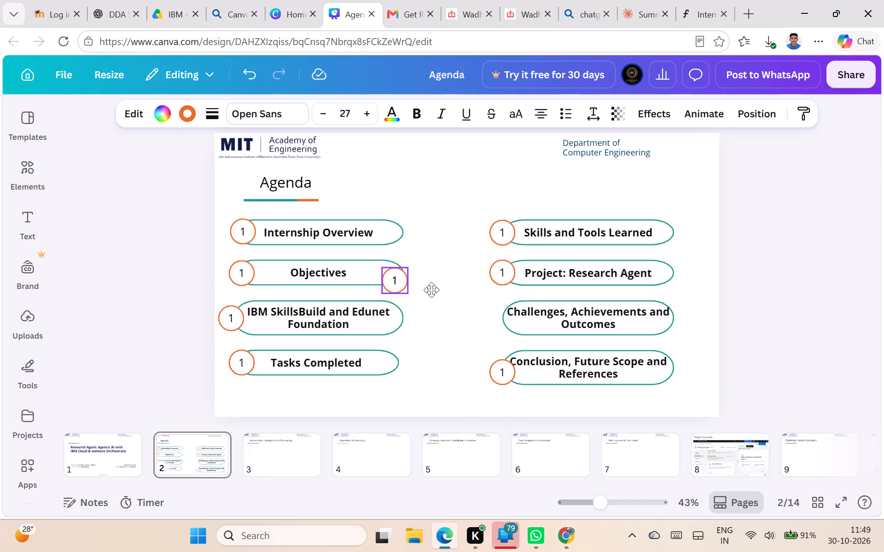
{"action": "left_click_drag", "start_coordinate": [431, 290], "coordinate": [500, 319]}
{"action": "left_click", "coordinate": [797, 276]}
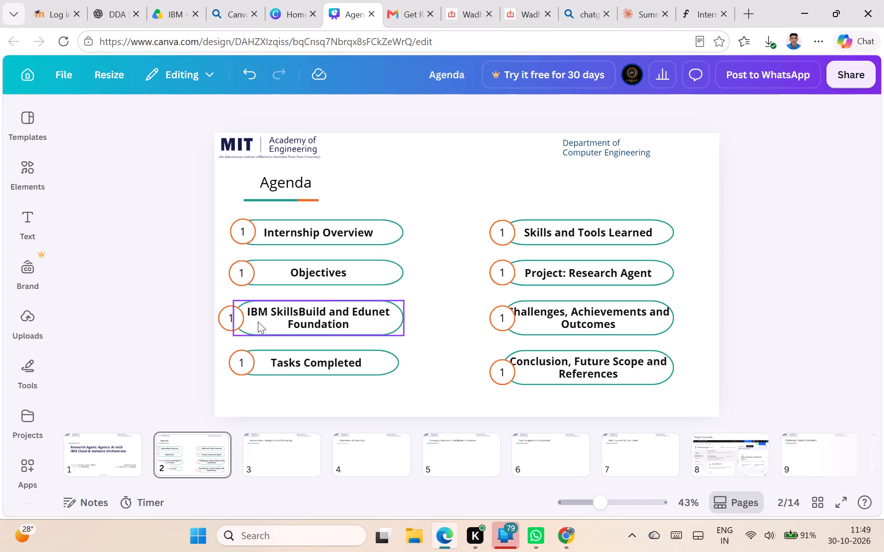
Break the IBM SkillsBuild and Edunet Foundation label before "Edunet" so that "Edunet Foundation" forms the second line.
{"action": "left_click", "coordinate": [287, 320]}
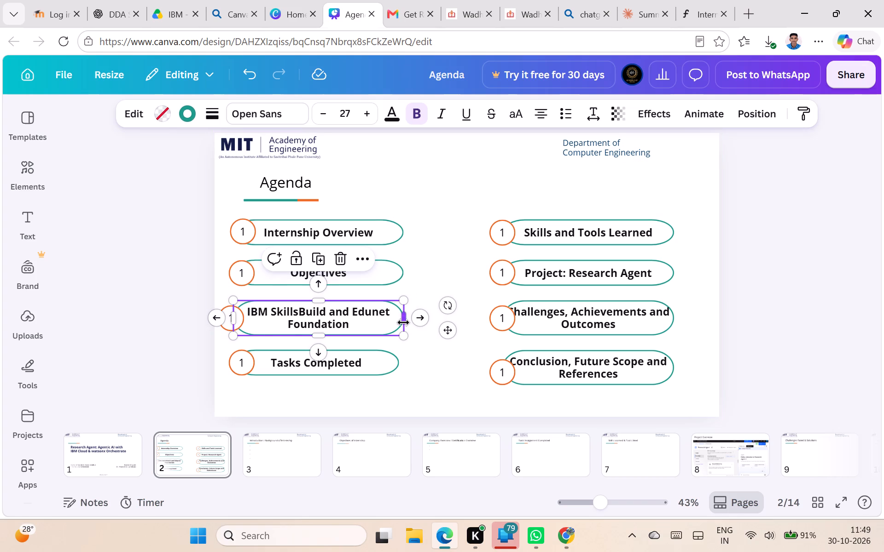
{"action": "left_click", "coordinate": [332, 310]}
{"action": "left_click", "coordinate": [351, 310]}
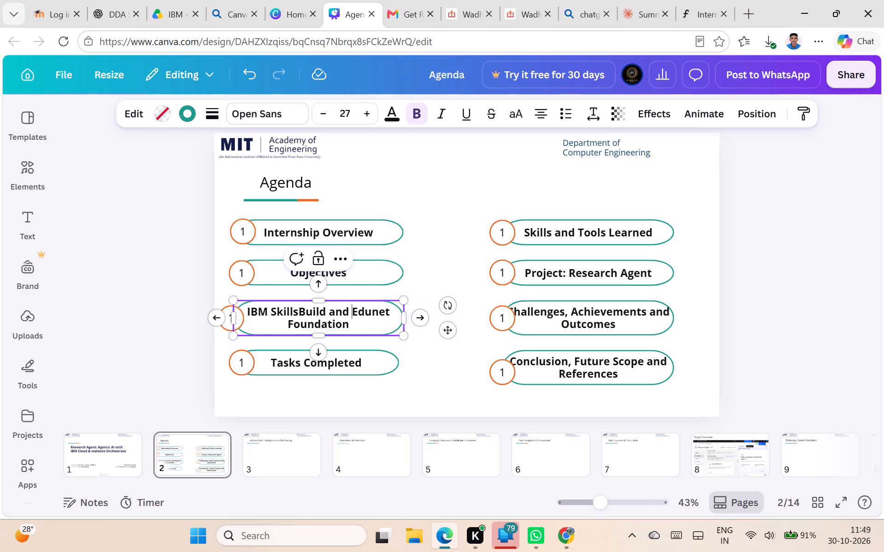
{"action": "key", "text": "Return"}
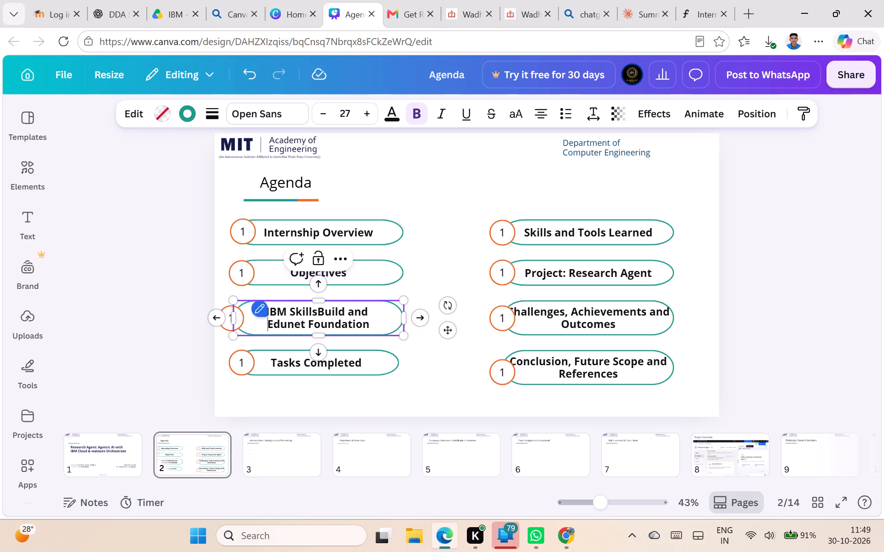
{"action": "left_click", "coordinate": [403, 351]}
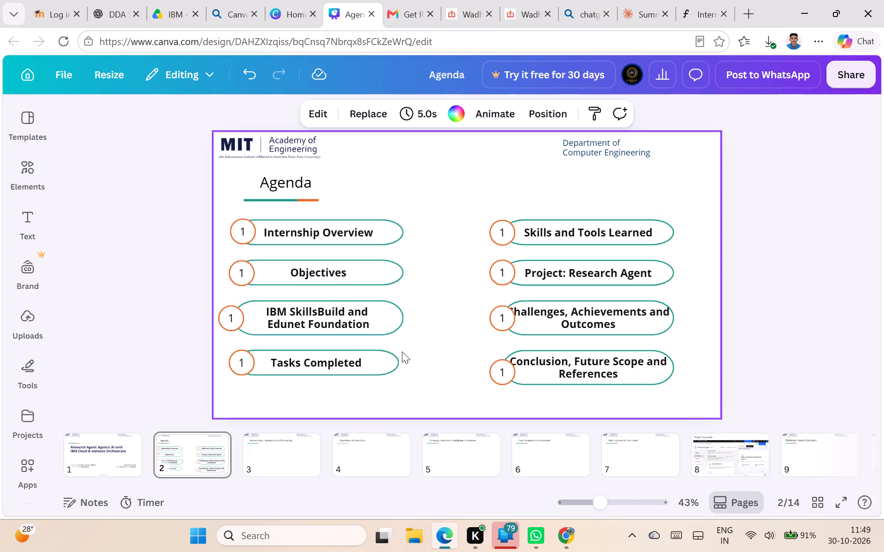
Align the circles beside IBM SkillsBuild and Edunet Foundation and Internship Overview with the other circles in their column.
{"action": "left_click_drag", "start_coordinate": [228, 319], "coordinate": [236, 318]}
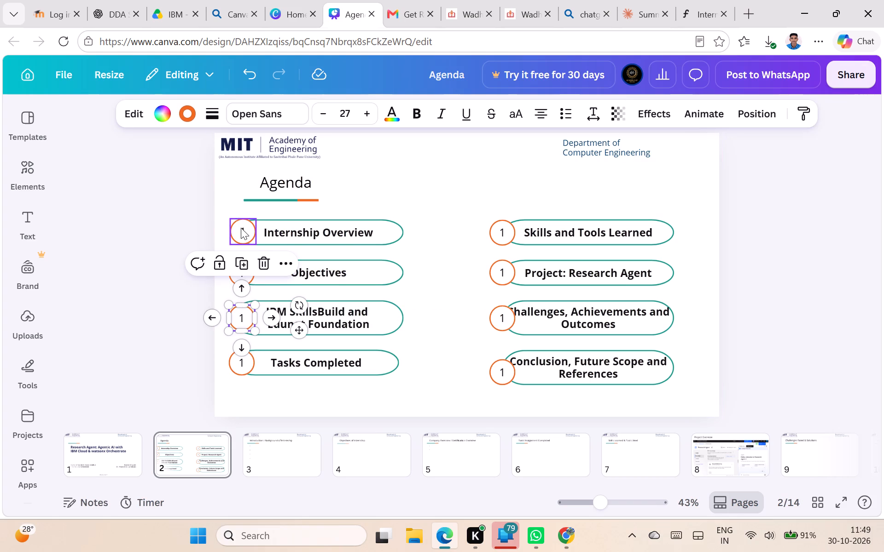
{"action": "left_click", "coordinate": [241, 228]}
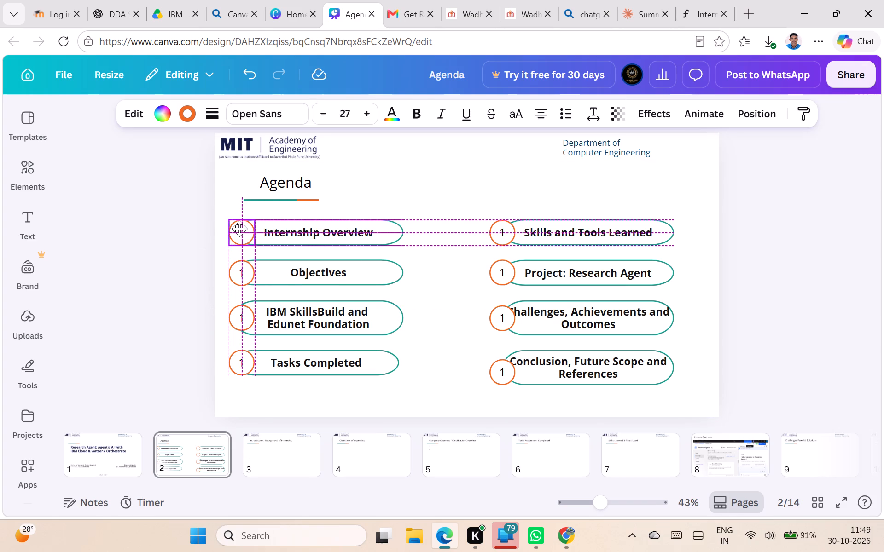
{"action": "left_click", "coordinate": [358, 198]}
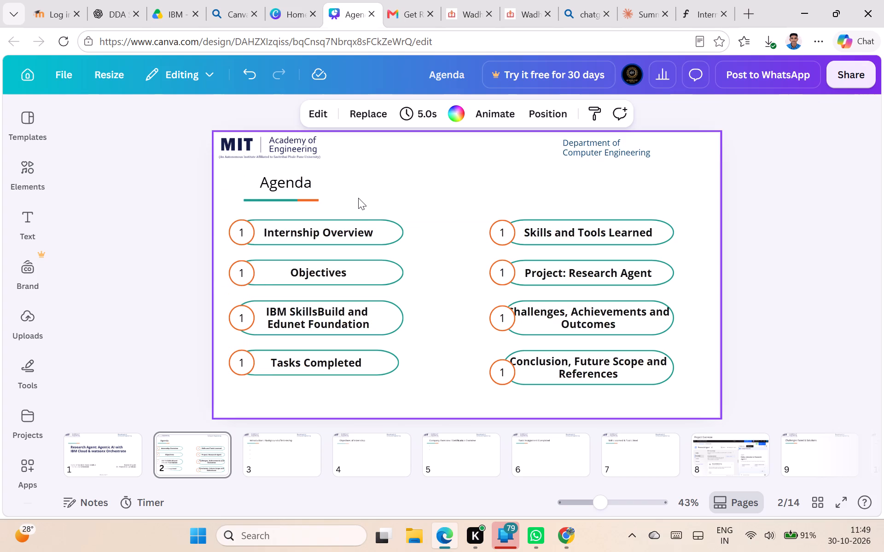
Break the Challenges, Achievements and Outcomes label before "and Outcomes" and remove the trailing space from its first line.
{"action": "left_click", "coordinate": [538, 310]}
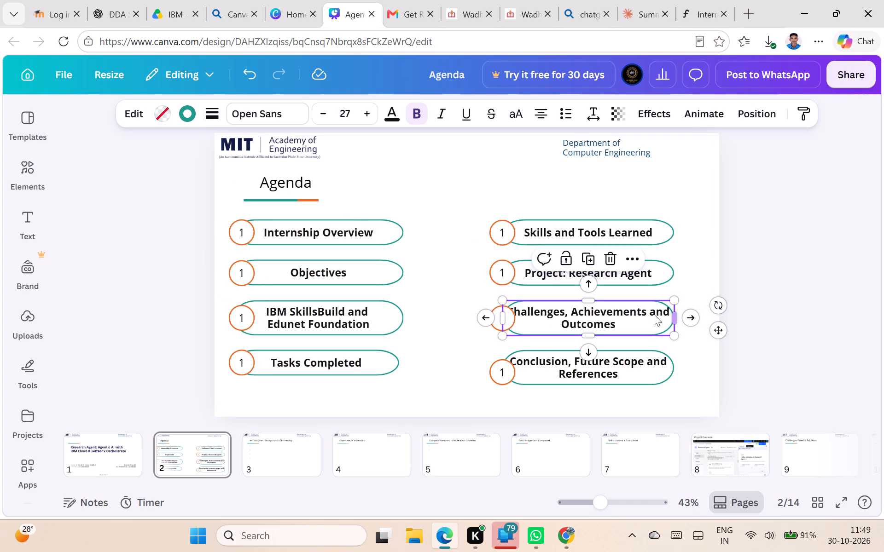
{"action": "left_click", "coordinate": [650, 313]}
{"action": "key", "text": "Return"}
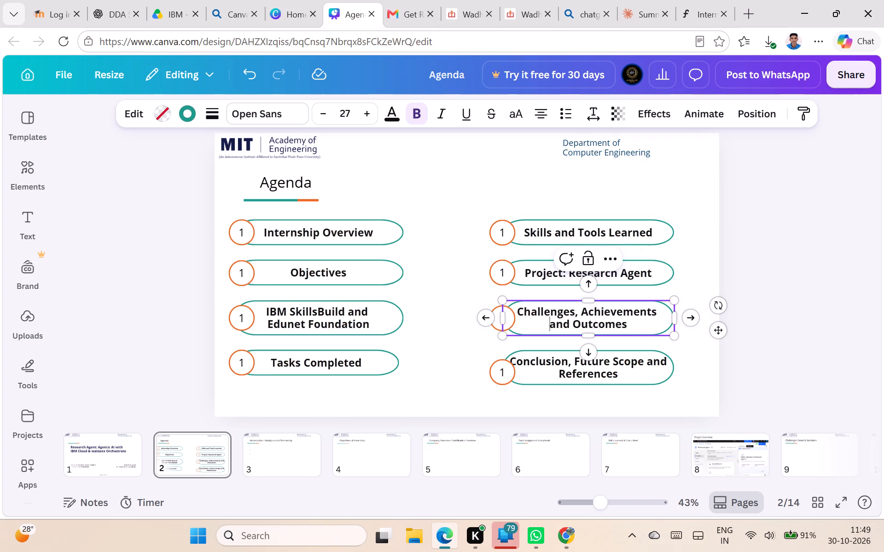
{"action": "left_click", "coordinate": [660, 313]}
{"action": "key", "text": "BackSpace"}
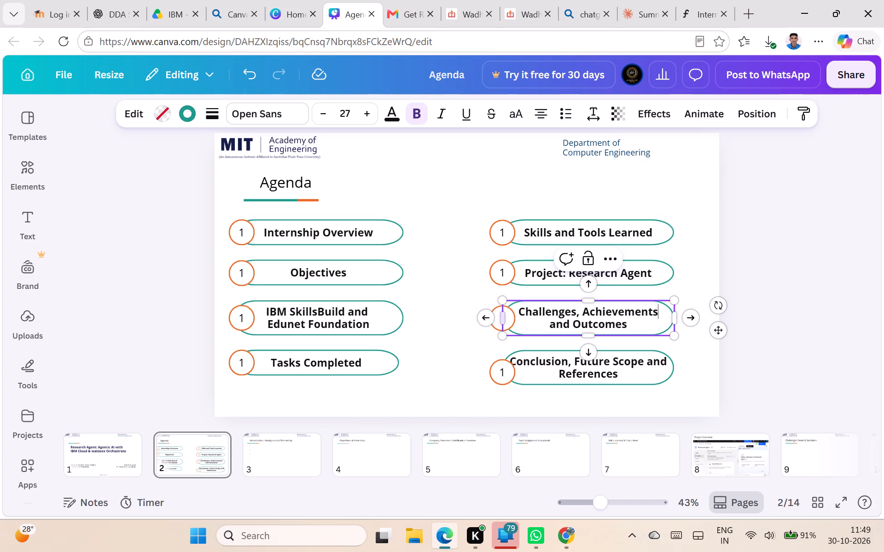
{"action": "left_click", "coordinate": [474, 370]}
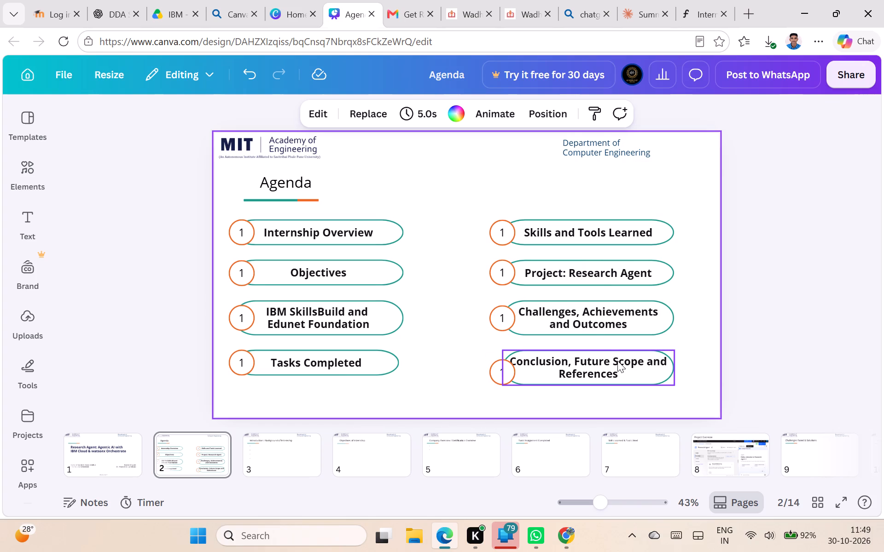
Break the Conclusion, Future Scope and References label before "and References", removing the extra space at the break.
{"action": "left_click", "coordinate": [611, 354]}
{"action": "left_click", "coordinate": [614, 362]}
{"action": "left_click", "coordinate": [649, 361]}
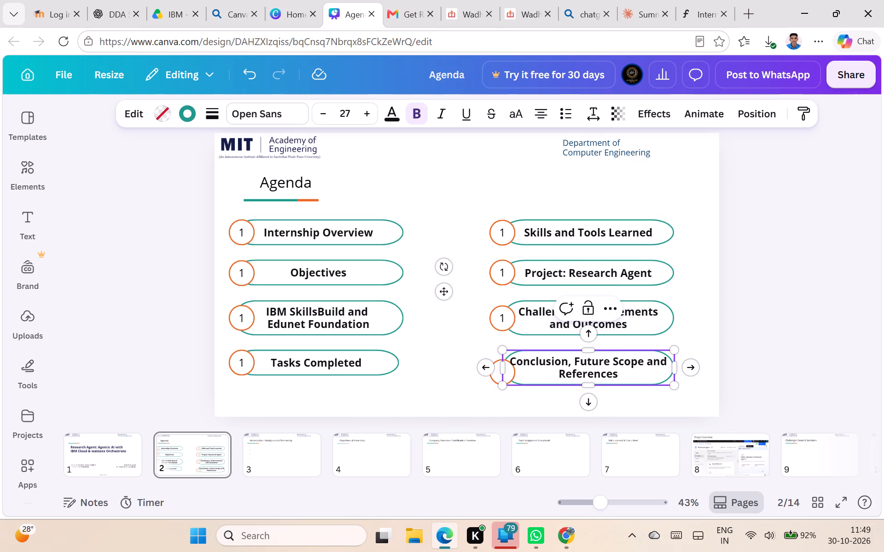
{"action": "key", "text": "BackSpace"}
{"action": "key", "text": "Return"}
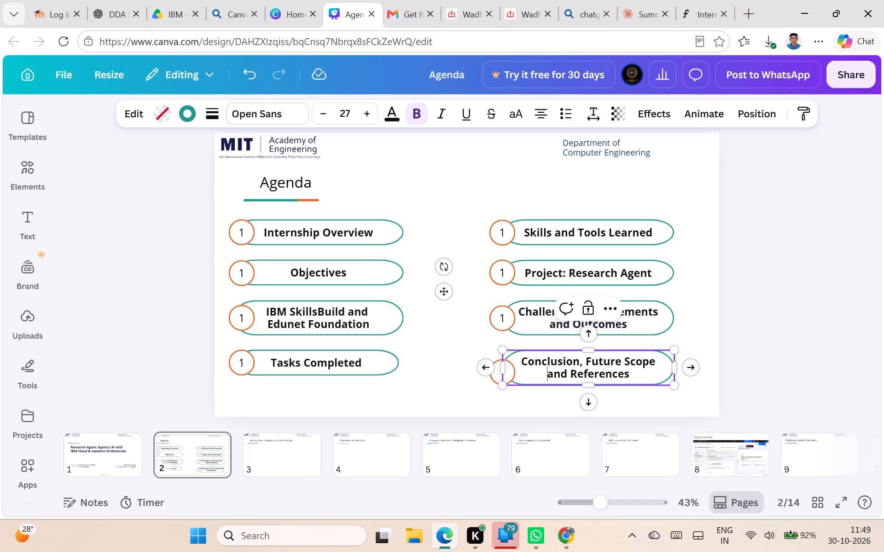
{"action": "left_click", "coordinate": [524, 402]}
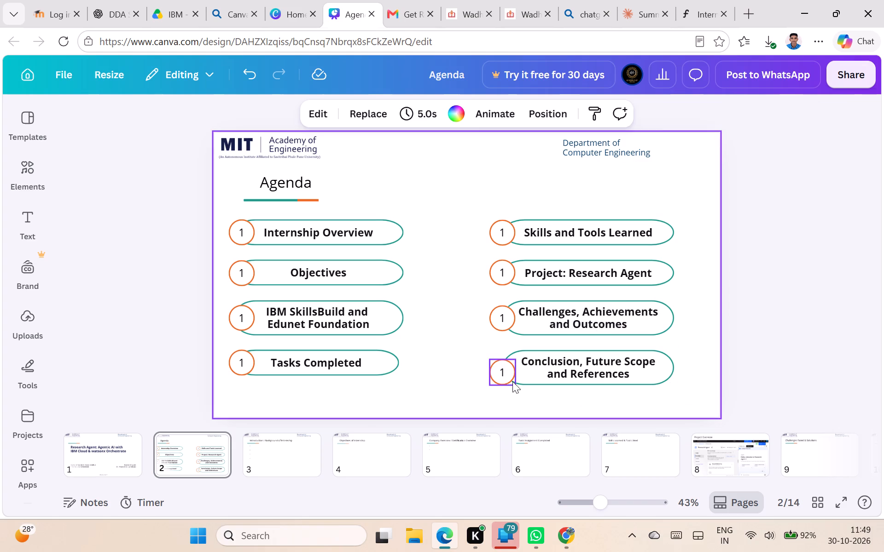
Centre the circle beside Conclusion, Future Scope and References vertically on its box.
{"action": "left_click_drag", "start_coordinate": [505, 376], "coordinate": [505, 370]}
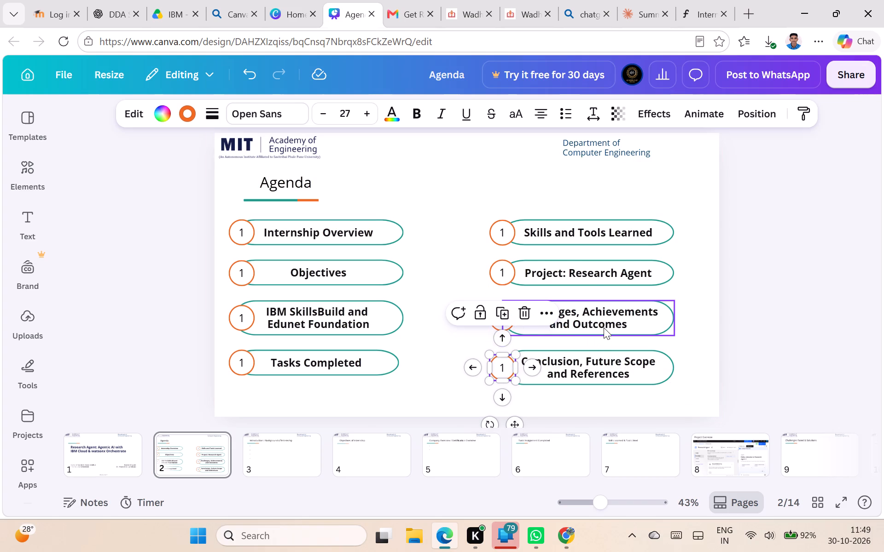
{"action": "left_click", "coordinate": [604, 327]}
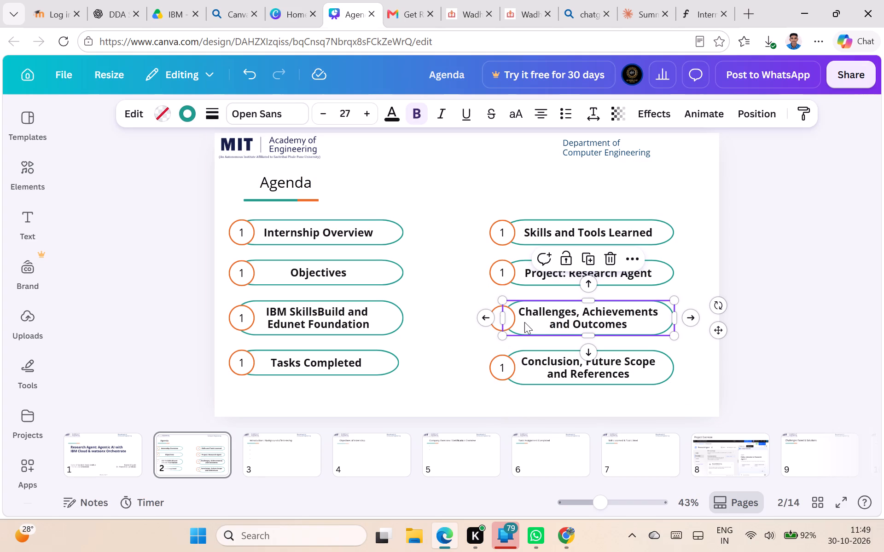
{"action": "left_click", "coordinate": [469, 284]}
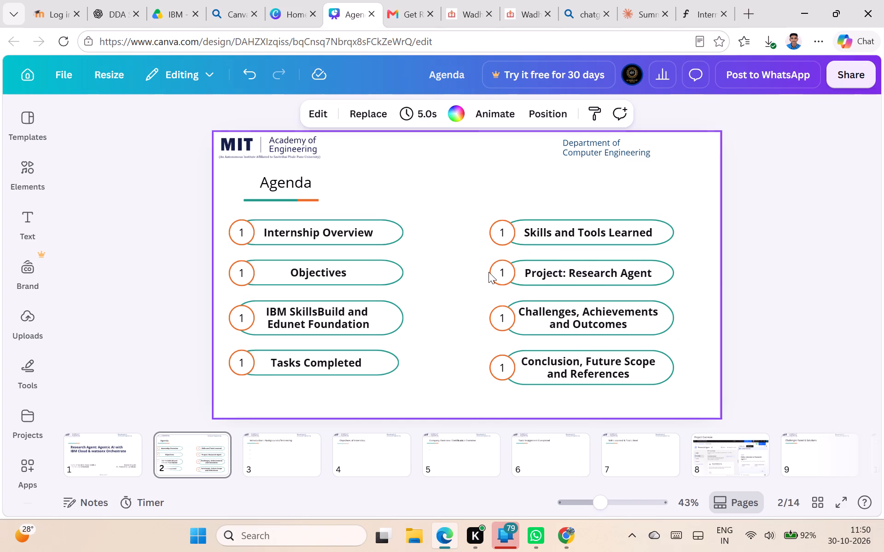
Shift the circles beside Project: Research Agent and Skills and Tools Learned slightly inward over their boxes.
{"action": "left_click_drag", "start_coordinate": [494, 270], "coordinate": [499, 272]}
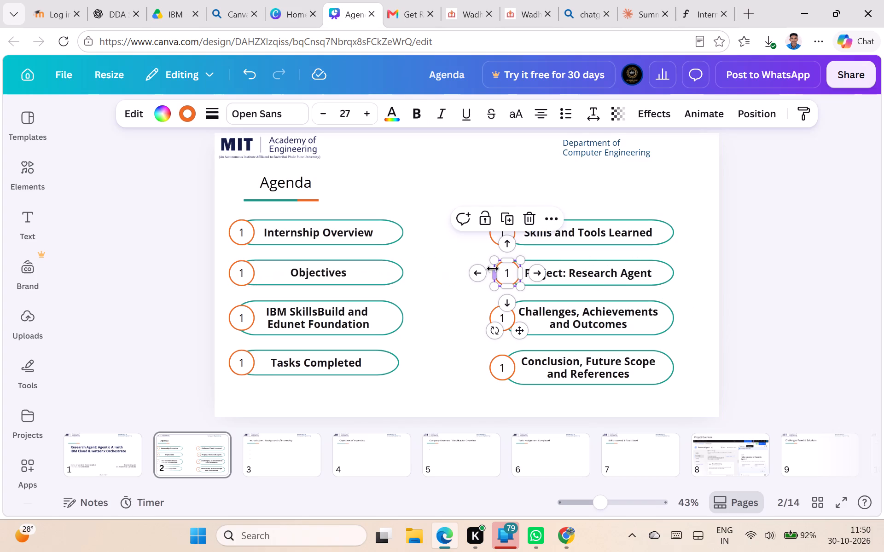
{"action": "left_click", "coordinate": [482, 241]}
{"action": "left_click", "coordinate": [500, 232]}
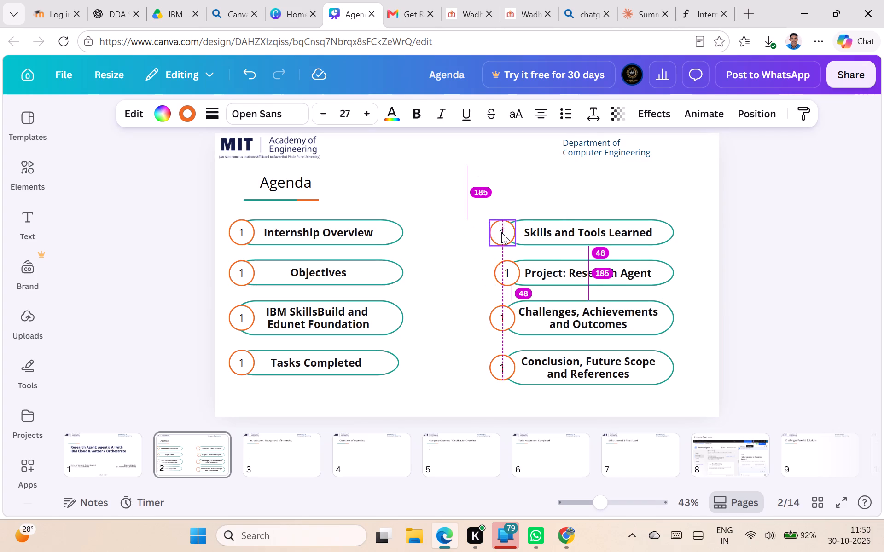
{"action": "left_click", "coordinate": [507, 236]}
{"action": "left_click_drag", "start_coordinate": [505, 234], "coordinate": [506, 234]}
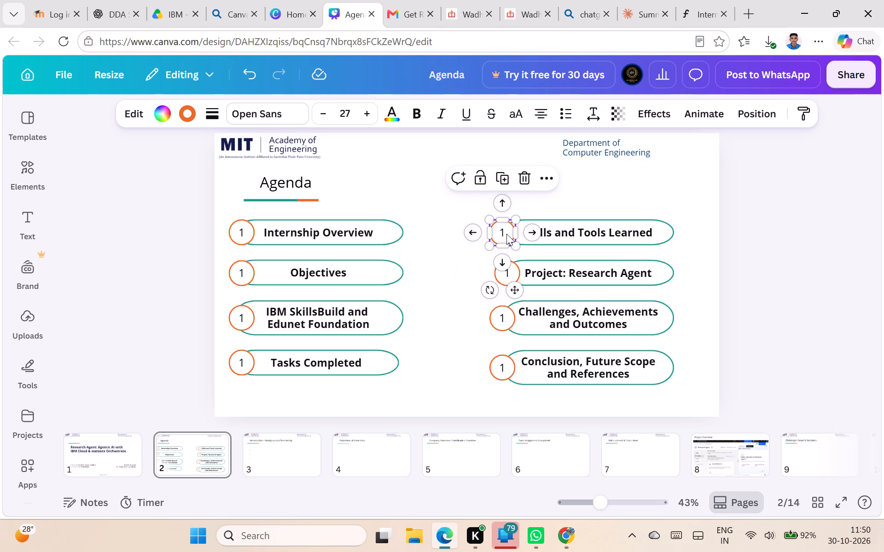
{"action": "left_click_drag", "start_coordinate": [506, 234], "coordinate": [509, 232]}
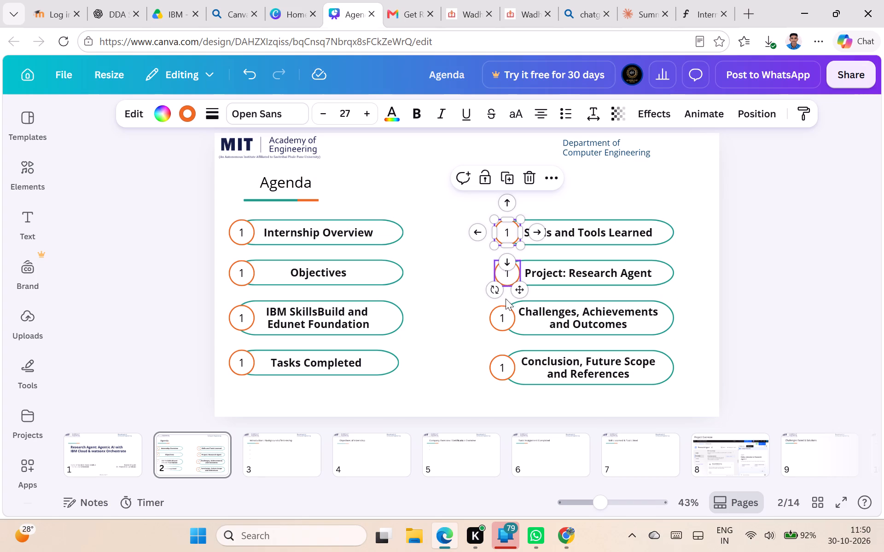
Move the circles beside the Challenges and Conclusion boxes slightly upward.
{"action": "left_click", "coordinate": [503, 317]}
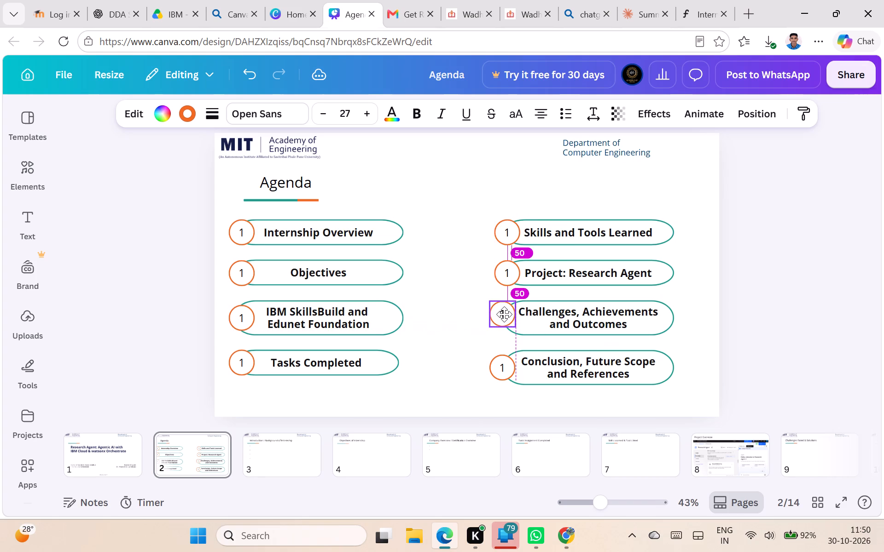
{"action": "left_click", "coordinate": [503, 368]}
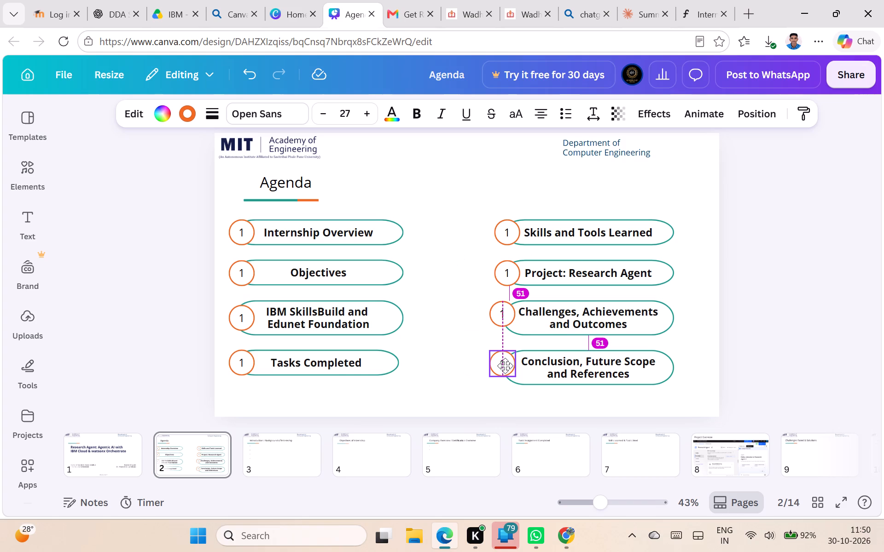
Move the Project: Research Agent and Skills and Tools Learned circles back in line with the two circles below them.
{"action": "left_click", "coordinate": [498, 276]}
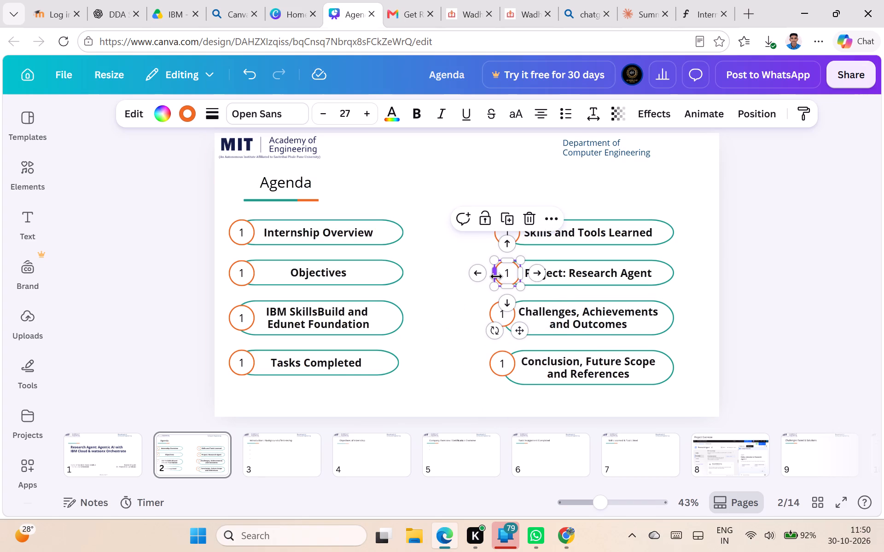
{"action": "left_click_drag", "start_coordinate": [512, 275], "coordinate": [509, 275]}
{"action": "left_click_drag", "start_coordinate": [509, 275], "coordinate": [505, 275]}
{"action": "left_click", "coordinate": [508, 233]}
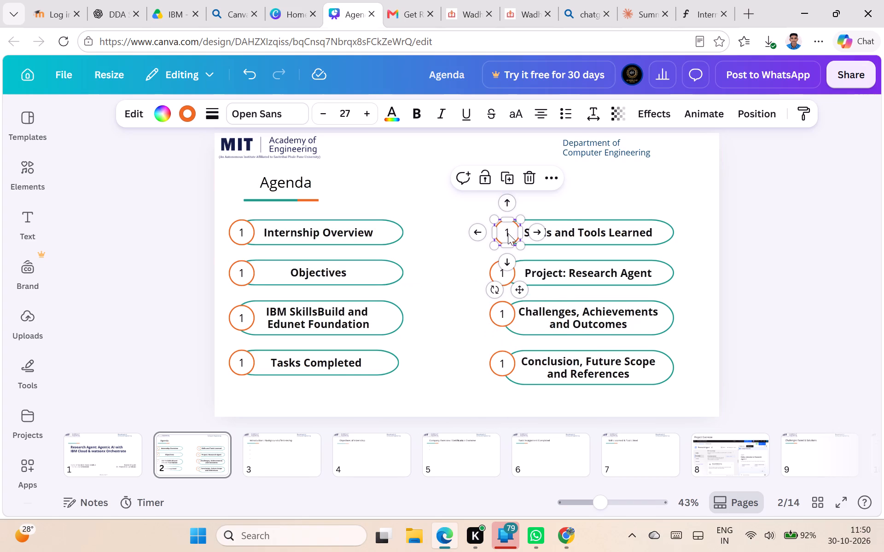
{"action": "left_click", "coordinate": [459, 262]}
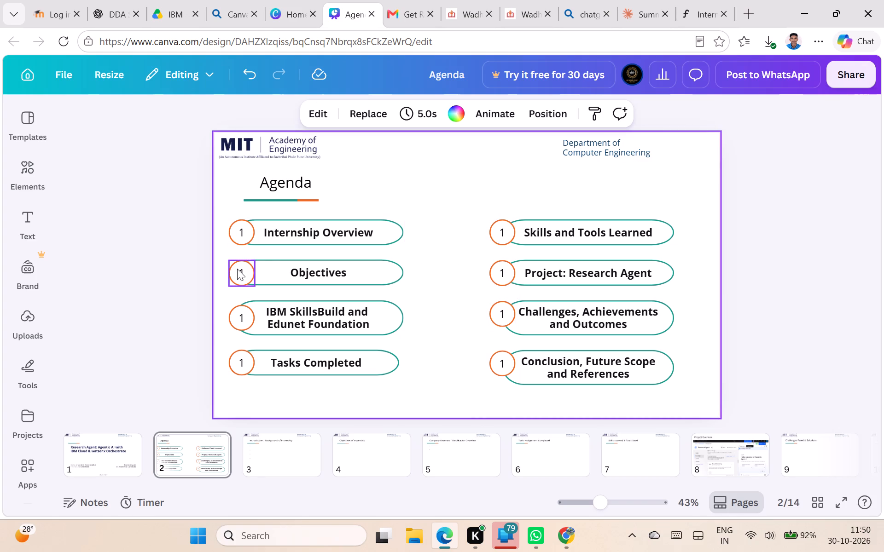
Number the circles beside Objectives, IBM SkillsBuild and Edunet Foundation, and Tasks Completed as 2, 3 and 4.
{"action": "left_click", "coordinate": [238, 269]}
{"action": "left_click", "coordinate": [238, 269]}
{"action": "double_click", "coordinate": [238, 270]}
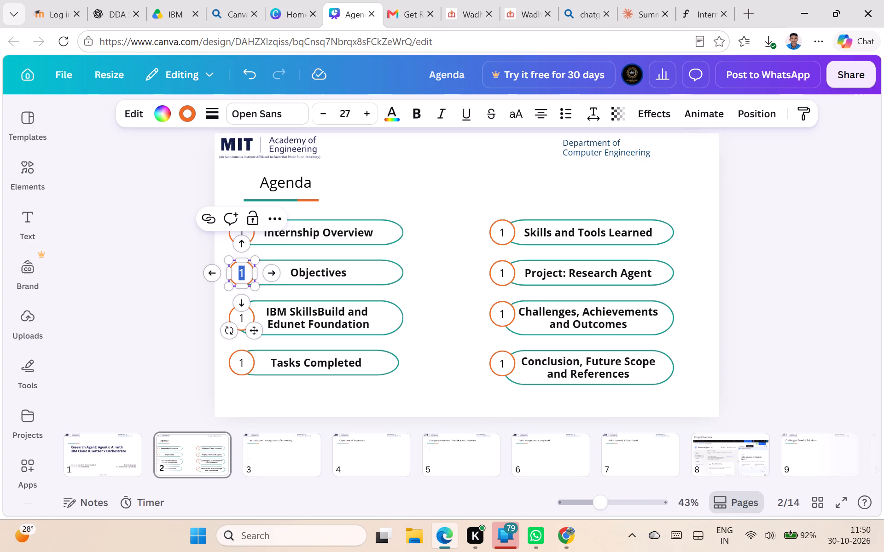
{"action": "key", "text": "2"}
{"action": "triple_click", "coordinate": [241, 315]}
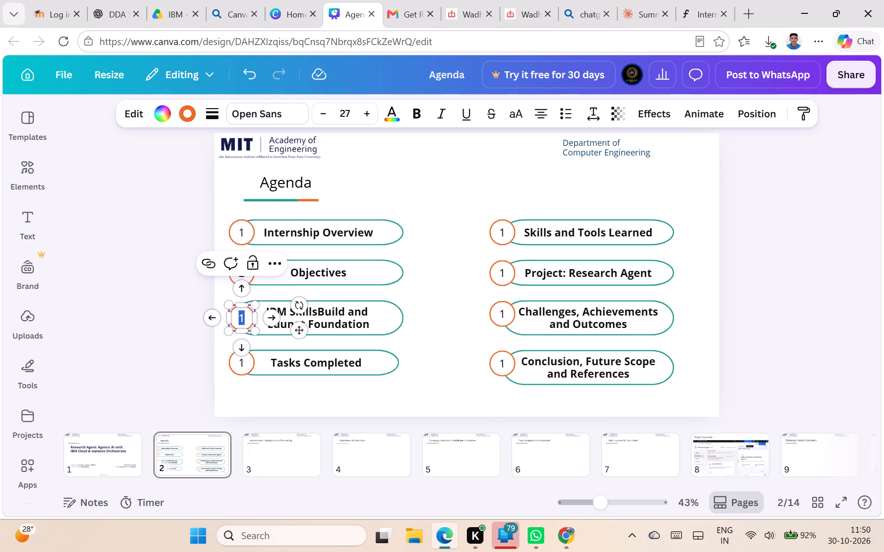
{"action": "key", "text": "3"}
{"action": "double_click", "coordinate": [244, 359]}
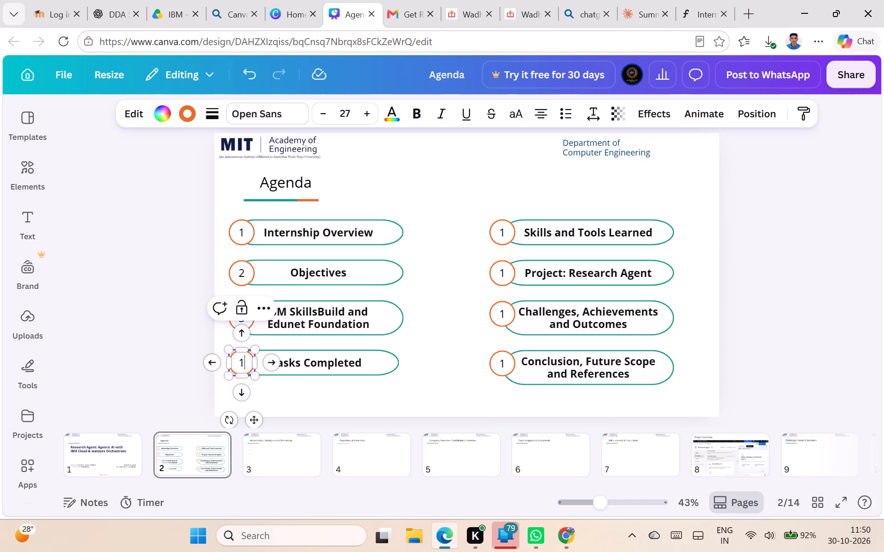
{"action": "double_click", "coordinate": [244, 359]}
{"action": "key", "text": "4"}
Number the Skills and Tools Learned circle 5 and the Project: Research Agent circle 6.
{"action": "triple_click", "coordinate": [505, 236]}
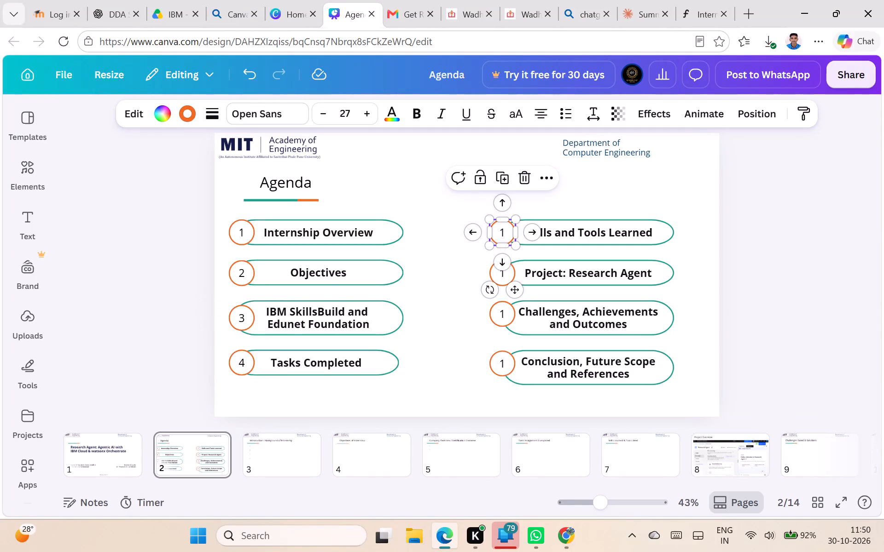
{"action": "key", "text": "5"}
{"action": "triple_click", "coordinate": [505, 270]}
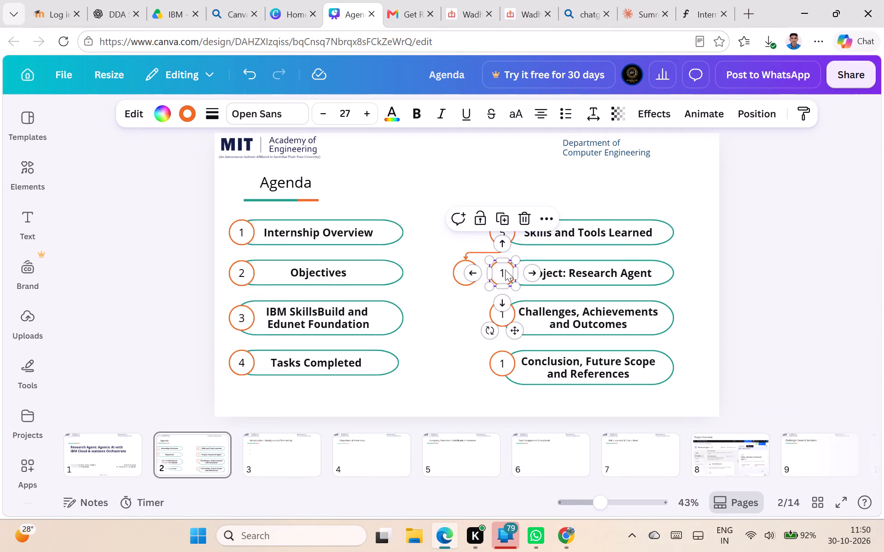
{"action": "double_click", "coordinate": [505, 270]}
{"action": "key", "text": "5"}
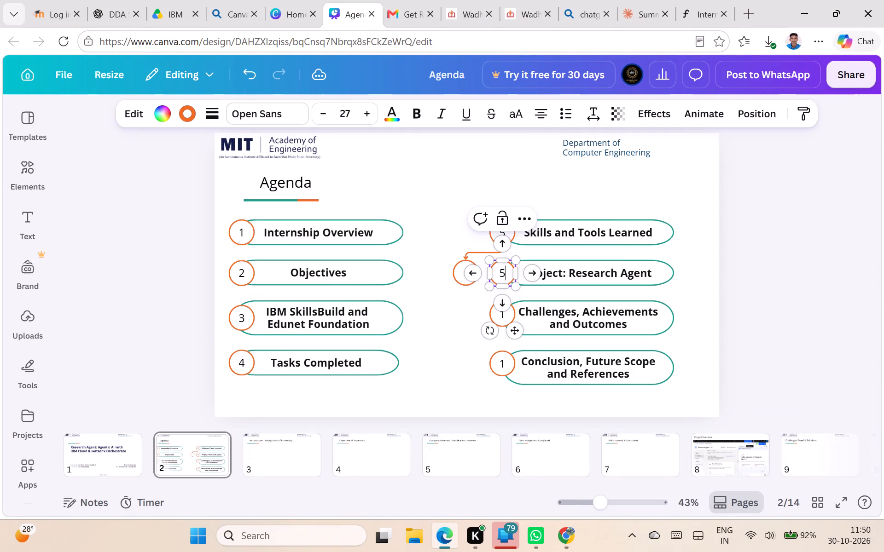
{"action": "key", "text": "BackSpace"}
{"action": "key", "text": "6"}
Number the Challenges, Achievements and Outcomes circle 7 and the Conclusion, Future Scope and References circle 8.
{"action": "left_click", "coordinate": [504, 319]}
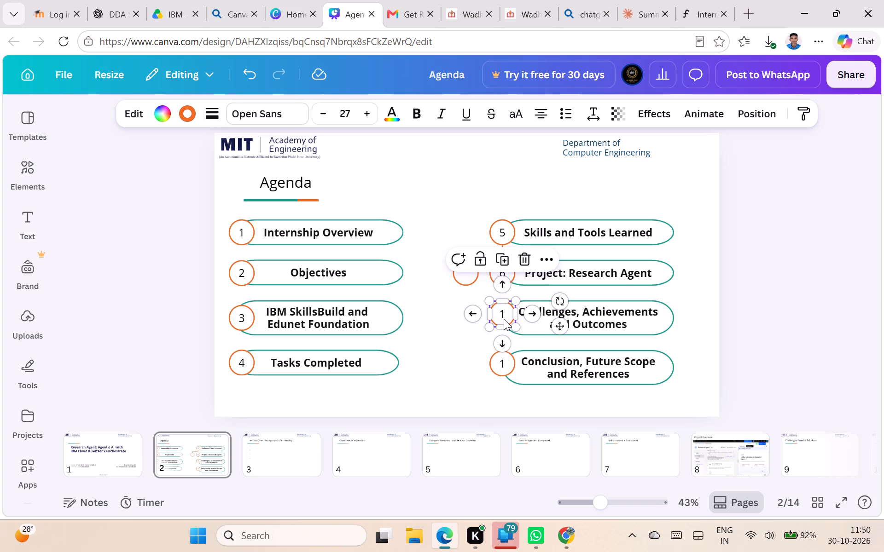
{"action": "key", "text": "7"}
{"action": "left_click", "coordinate": [504, 306]}
{"action": "double_click", "coordinate": [504, 310]}
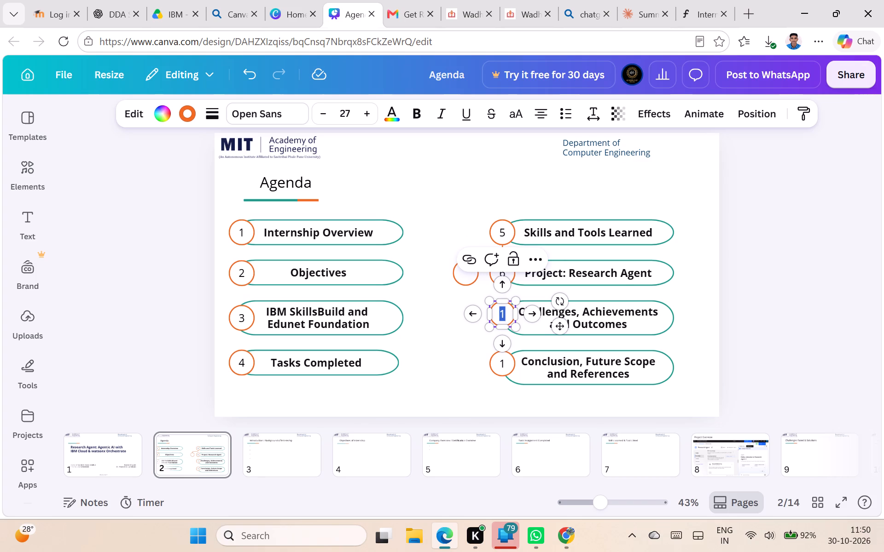
{"action": "key", "text": "7"}
{"action": "double_click", "coordinate": [498, 362]}
{"action": "left_click", "coordinate": [498, 362]}
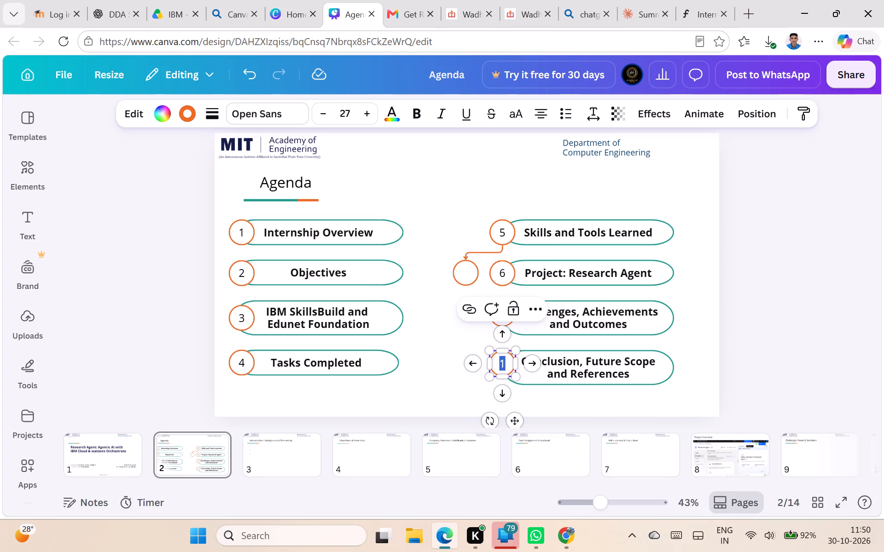
{"action": "key", "text": "8"}
Delete the stray empty circle beside Project: Research Agent together with its connector arrow.
{"action": "left_click", "coordinate": [470, 265]}
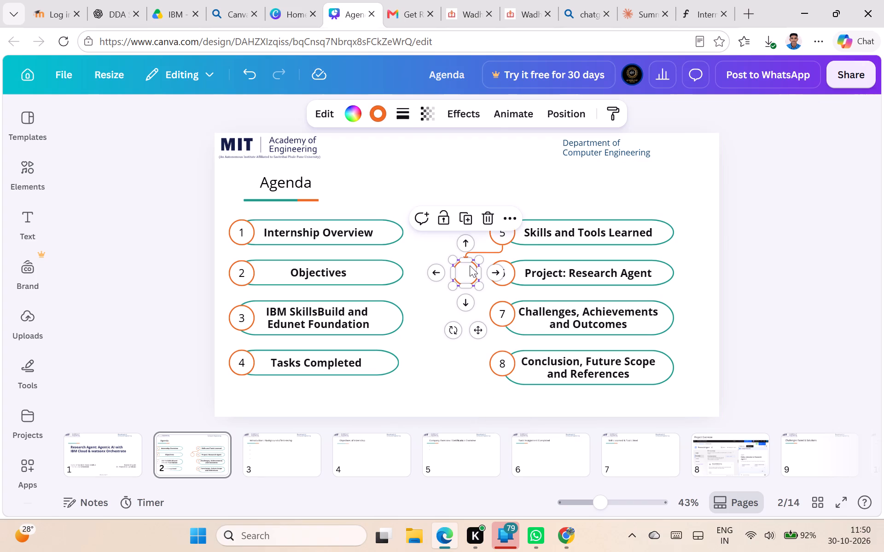
{"action": "left_click", "coordinate": [481, 218]}
{"action": "left_click", "coordinate": [484, 257]}
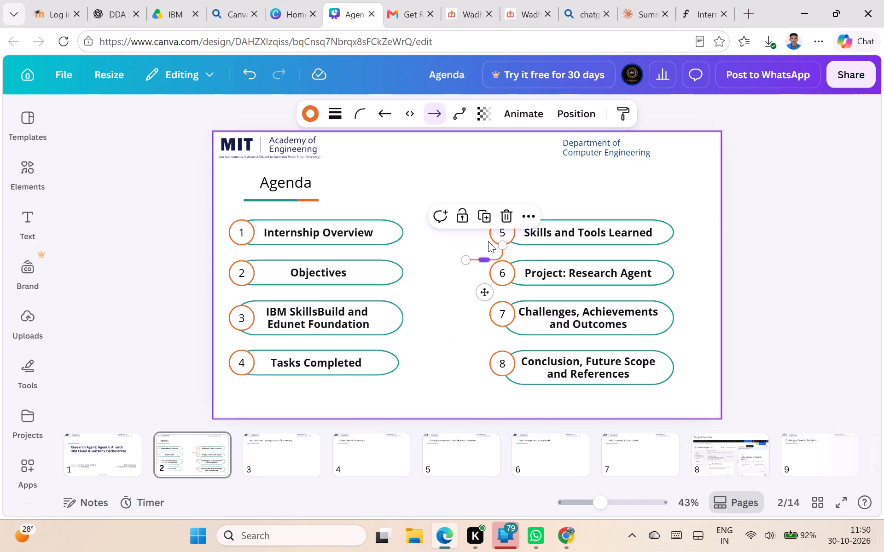
{"action": "left_click", "coordinate": [501, 220]}
{"action": "left_click", "coordinate": [464, 250]}
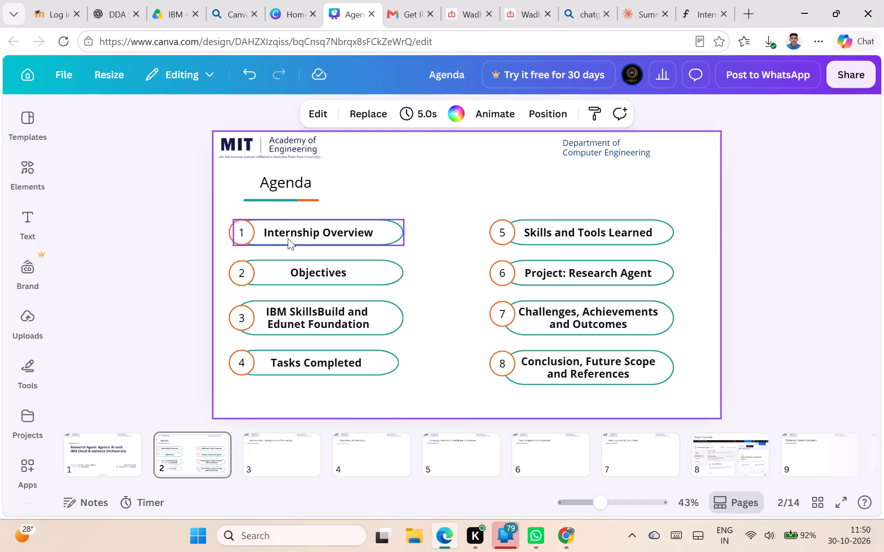
Make the number in the Internship Overview circle bold.
{"action": "left_click", "coordinate": [240, 232]}
{"action": "left_click", "coordinate": [420, 115]}
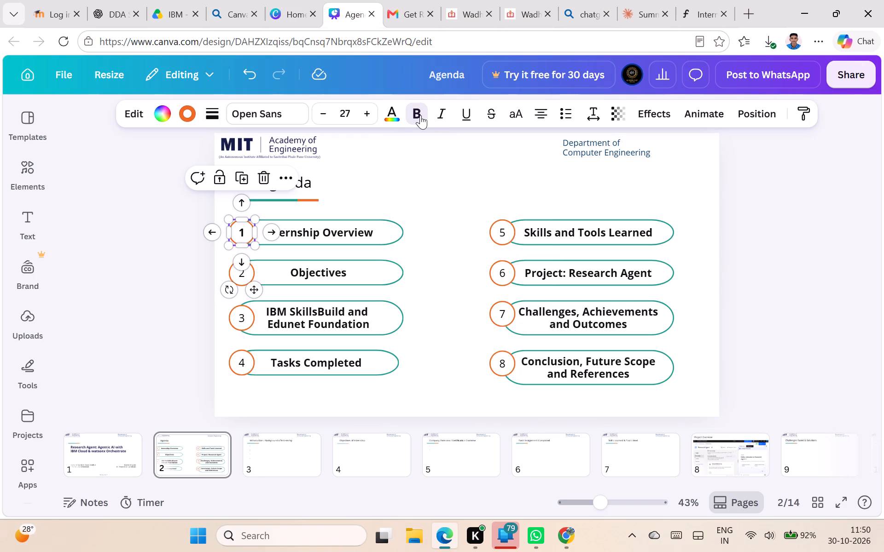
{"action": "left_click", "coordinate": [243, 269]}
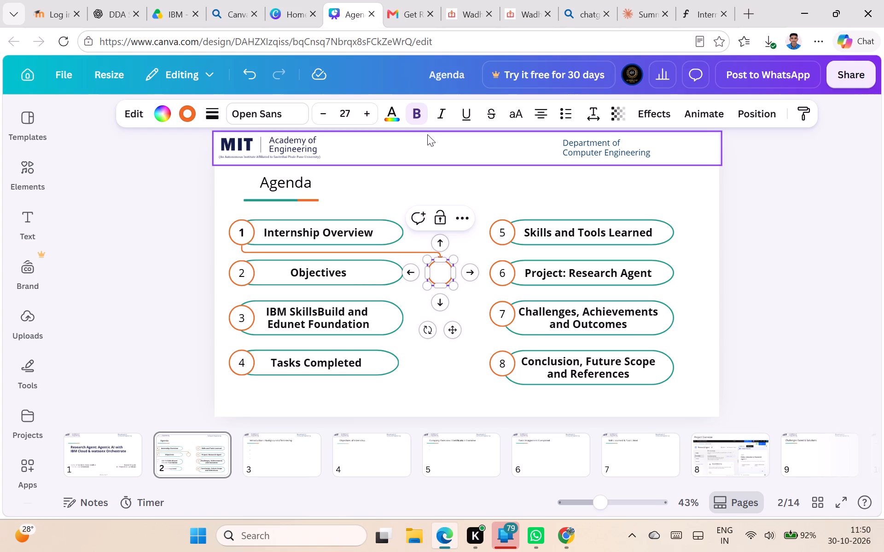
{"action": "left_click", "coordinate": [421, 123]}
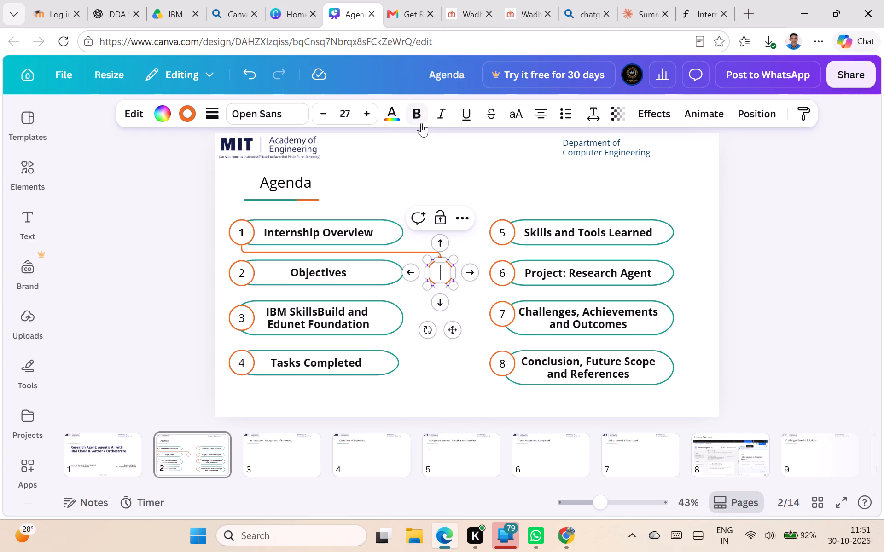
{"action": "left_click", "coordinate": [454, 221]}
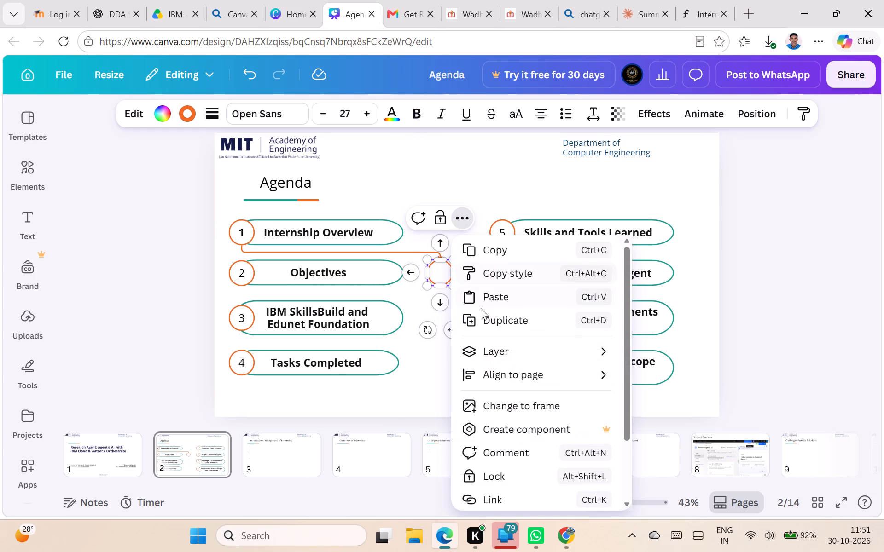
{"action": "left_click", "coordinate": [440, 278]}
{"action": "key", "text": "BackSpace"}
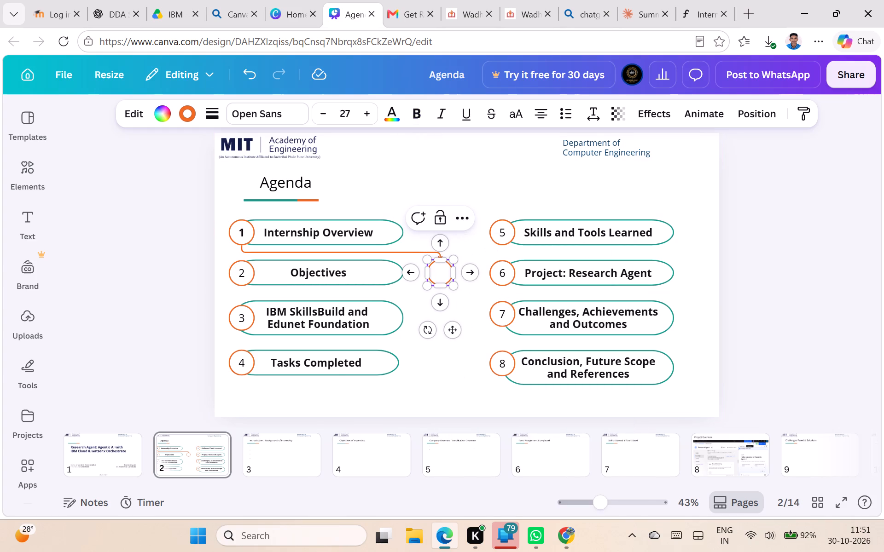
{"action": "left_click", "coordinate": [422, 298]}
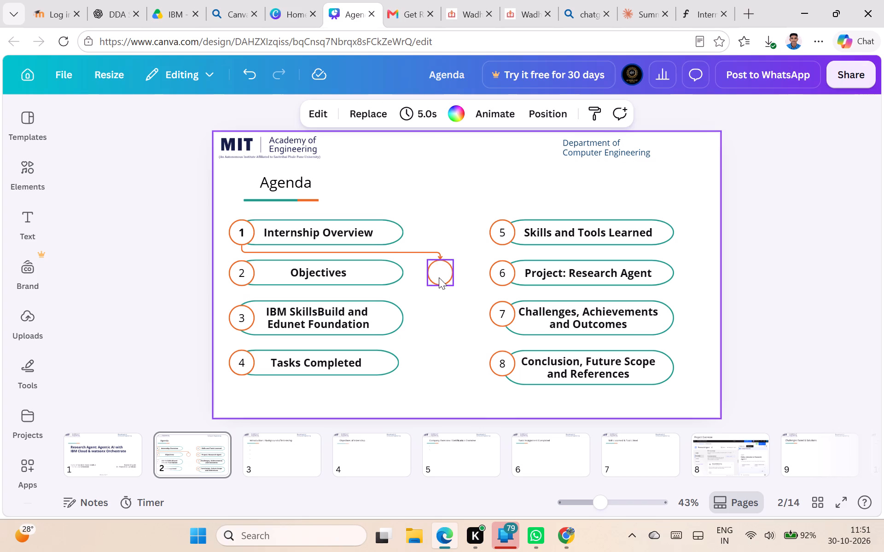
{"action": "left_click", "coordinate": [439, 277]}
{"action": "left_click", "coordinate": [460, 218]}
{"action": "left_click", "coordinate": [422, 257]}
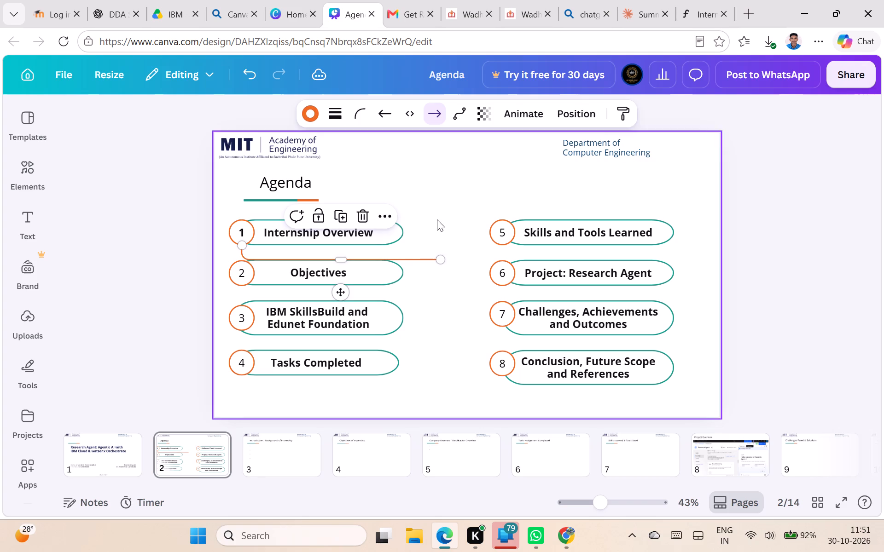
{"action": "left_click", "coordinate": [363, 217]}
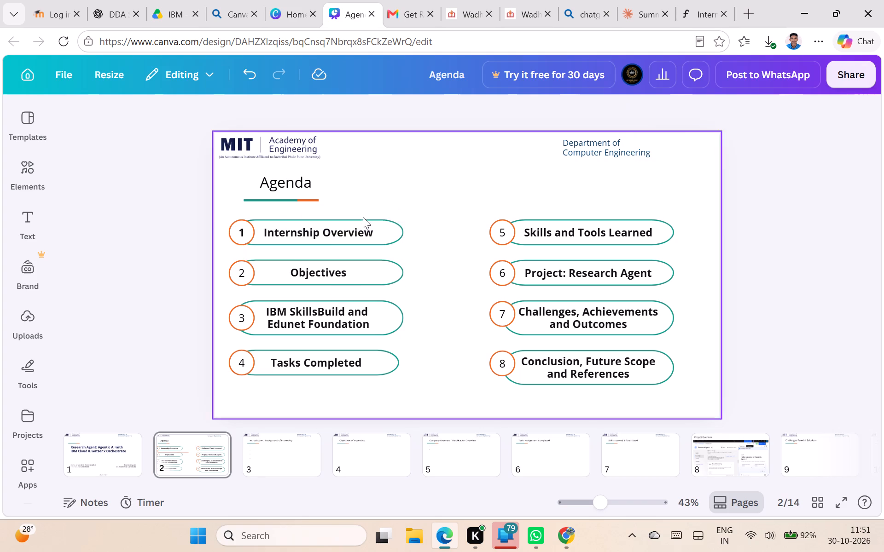
Make the numbers 2, 3, 5 and 6 in the agenda circles bold.
{"action": "left_click", "coordinate": [247, 271]}
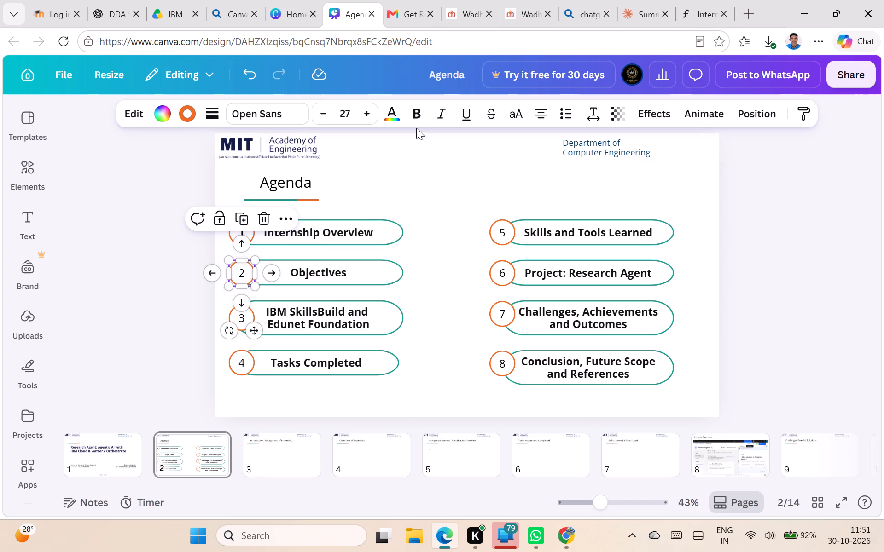
{"action": "left_click", "coordinate": [418, 120]}
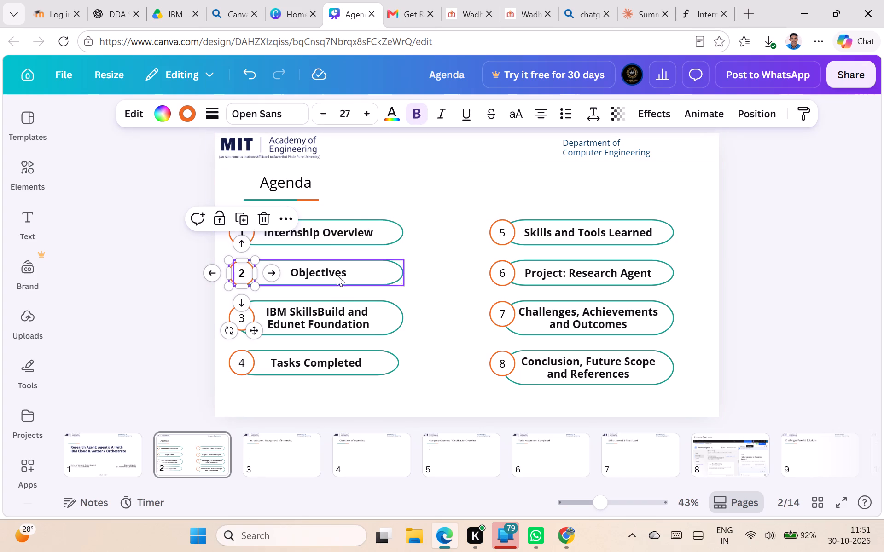
{"action": "left_click", "coordinate": [239, 273]}
{"action": "left_click", "coordinate": [244, 317]}
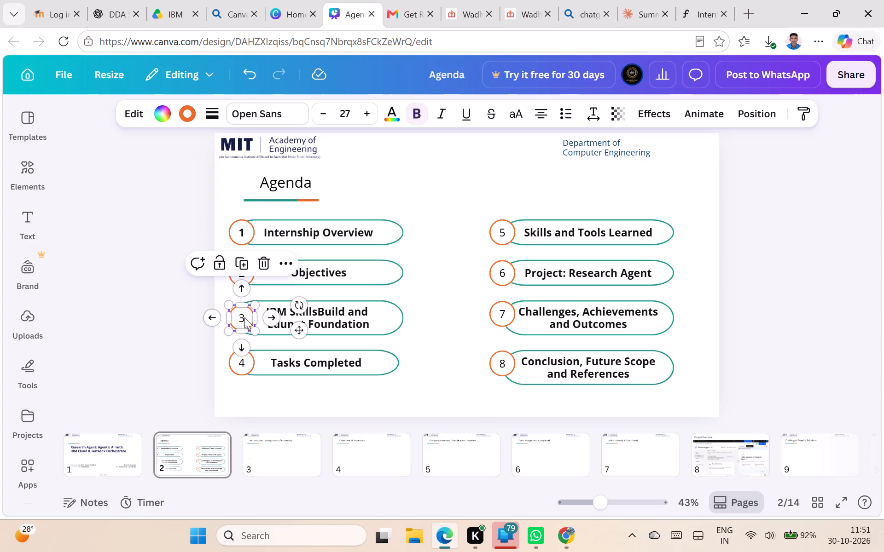
{"action": "left_click", "coordinate": [415, 107]}
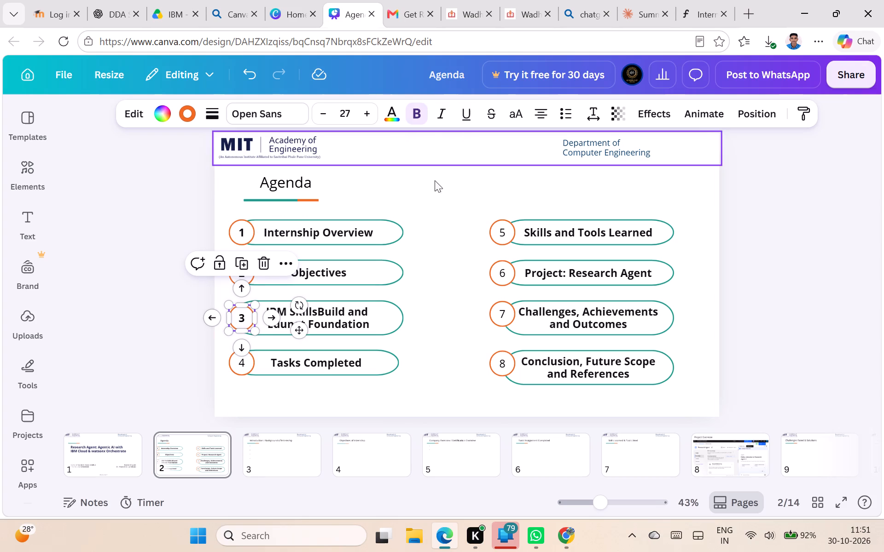
{"action": "left_click", "coordinate": [497, 230]}
{"action": "left_click", "coordinate": [418, 117]}
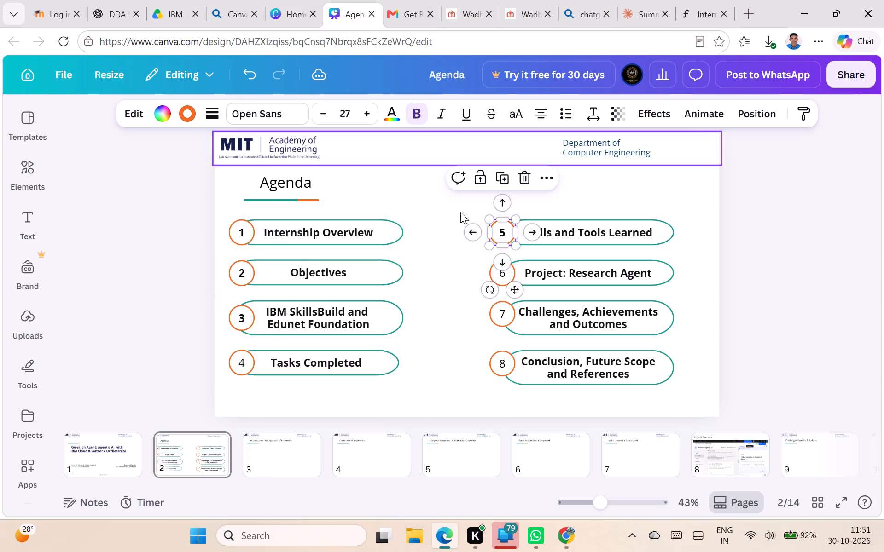
{"action": "left_click", "coordinate": [504, 273]}
{"action": "left_click", "coordinate": [412, 115]}
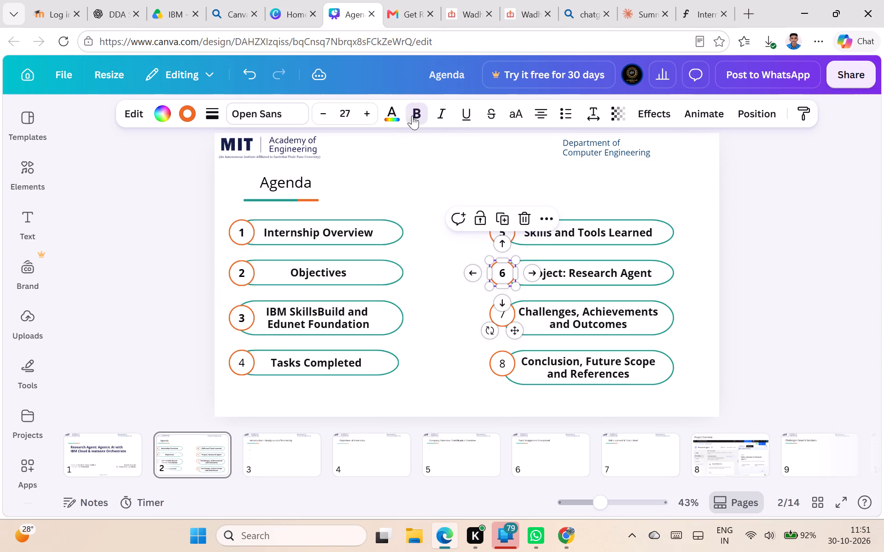
Make the remaining agenda circle numbers 4, 8 and 7 bold.
{"action": "left_click", "coordinate": [244, 356]}
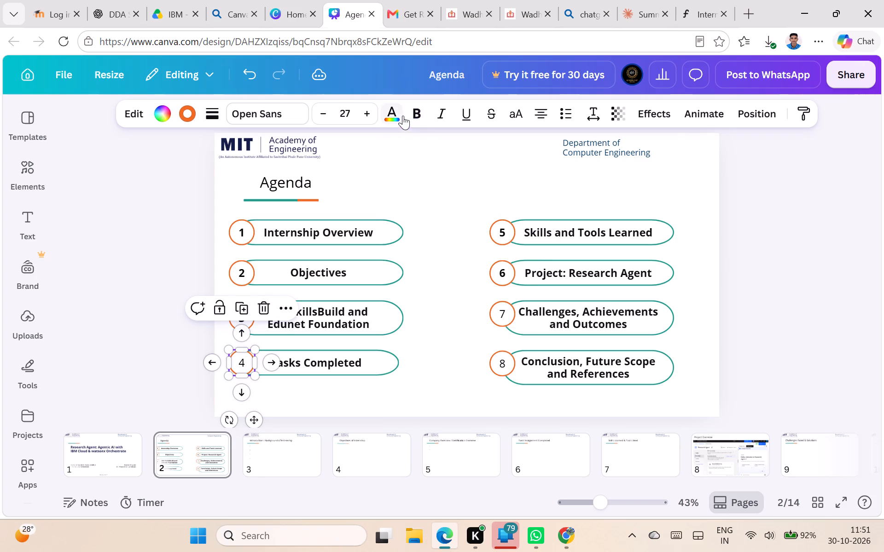
{"action": "left_click", "coordinate": [408, 114]}
{"action": "left_click", "coordinate": [497, 355]}
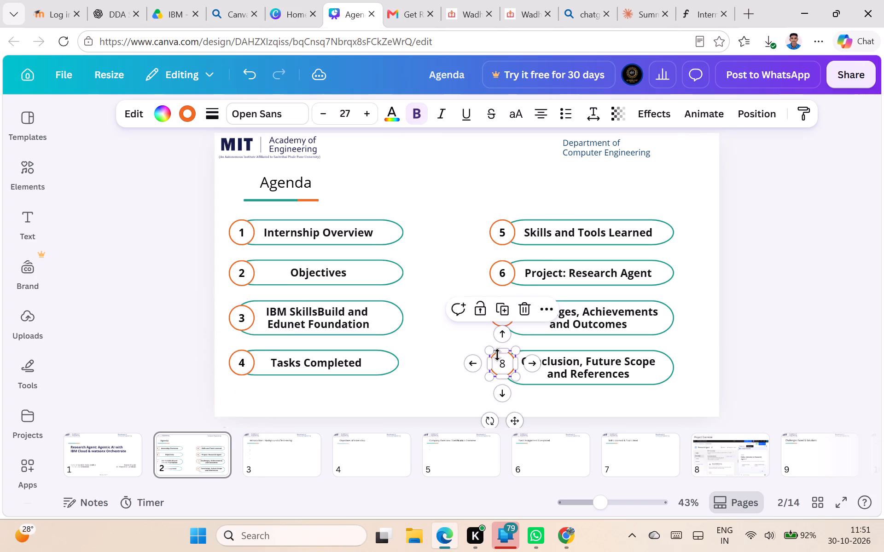
{"action": "left_click", "coordinate": [417, 115]}
{"action": "left_click", "coordinate": [416, 306]}
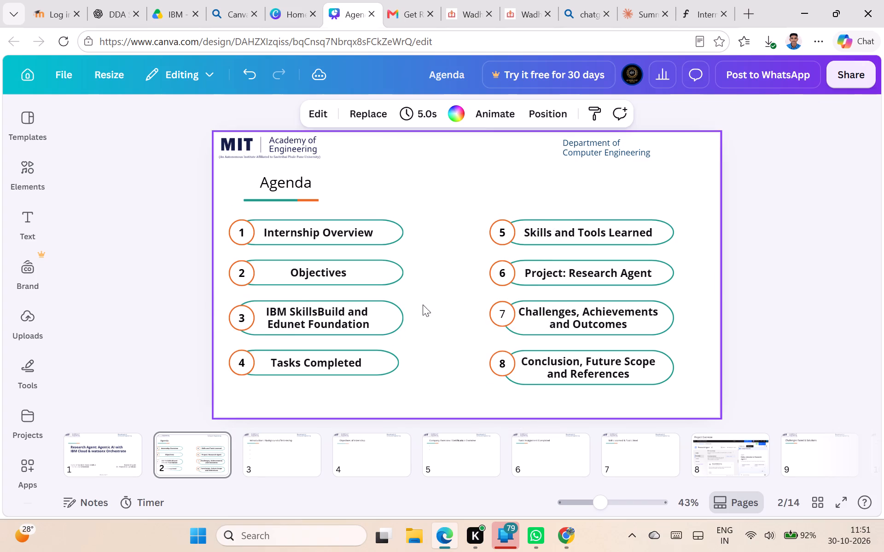
{"action": "left_click", "coordinate": [494, 311]}
{"action": "left_click", "coordinate": [418, 120]}
{"action": "left_click", "coordinate": [454, 208]}
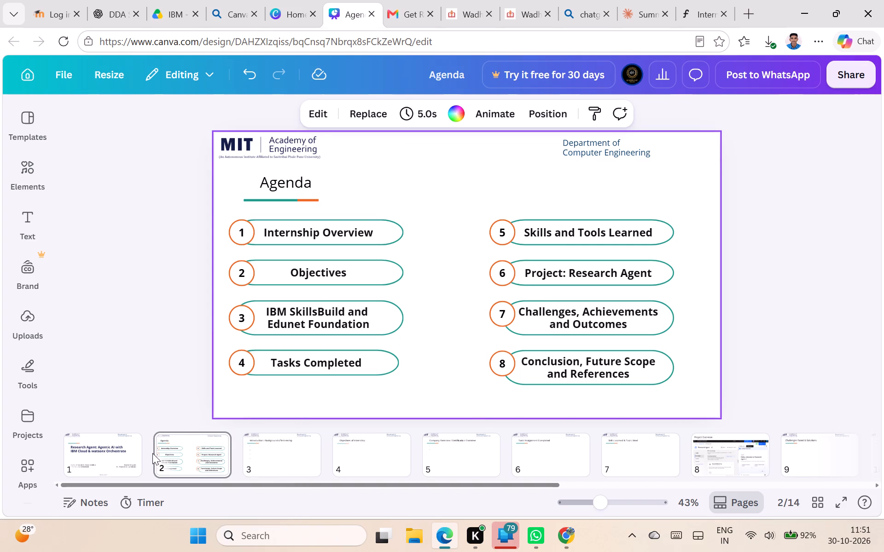
Open the academic year text on the title slide for editing.
{"action": "left_click", "coordinate": [134, 459]}
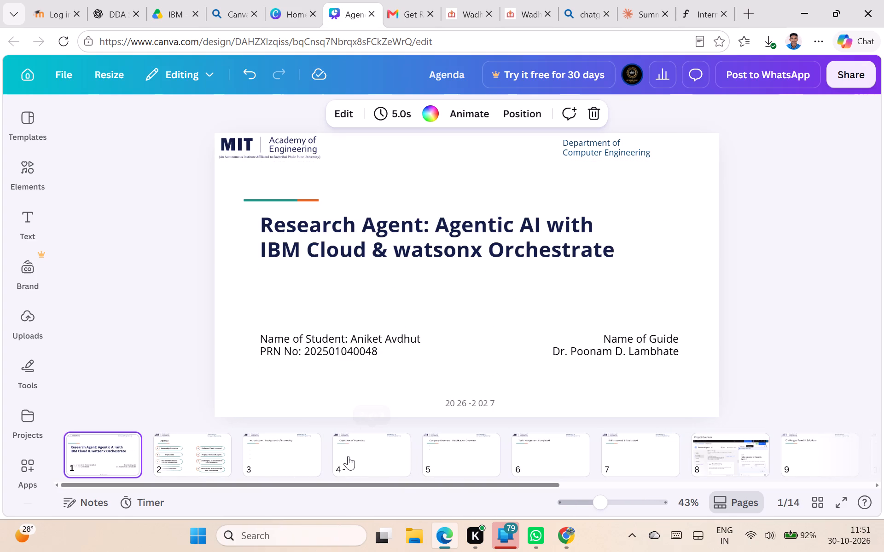
{"action": "left_click", "coordinate": [479, 403]}
{"action": "left_click", "coordinate": [479, 403]}
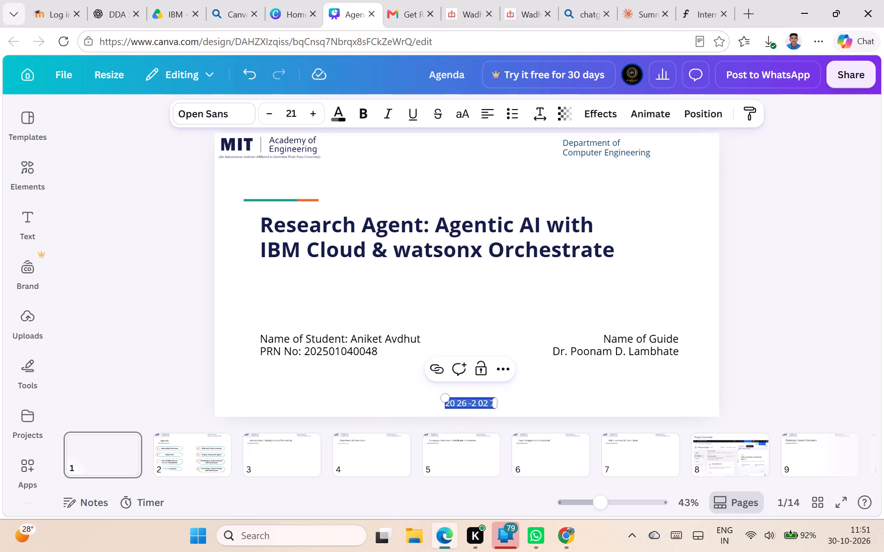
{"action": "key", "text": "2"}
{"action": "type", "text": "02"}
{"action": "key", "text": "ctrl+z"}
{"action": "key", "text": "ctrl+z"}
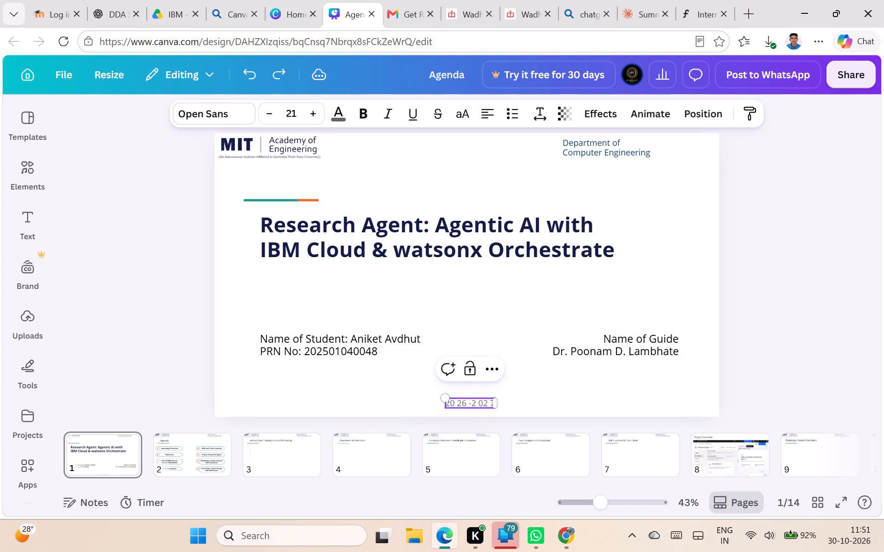
Retype the academic year on the title slide as 2026-2027 without stray spaces.
{"action": "key", "text": "BackSpace"}
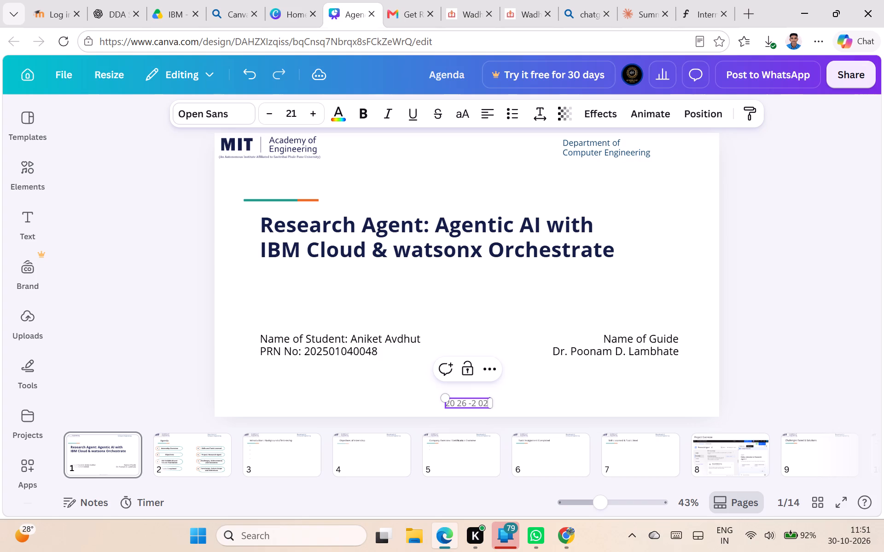
{"action": "key", "text": "BackSpace"}
{"action": "key", "text": "BackSpace"}
{"action": "key", "text": "BackSpace"}
{"action": "key", "text": "BackSpace"}
{"action": "key", "text": "BackSpace"}
{"action": "key", "text": "BackSpace"}
{"action": "key", "text": "BackSpace"}
{"action": "key", "text": "BackSpace"}
{"action": "key", "text": "BackSpace"}
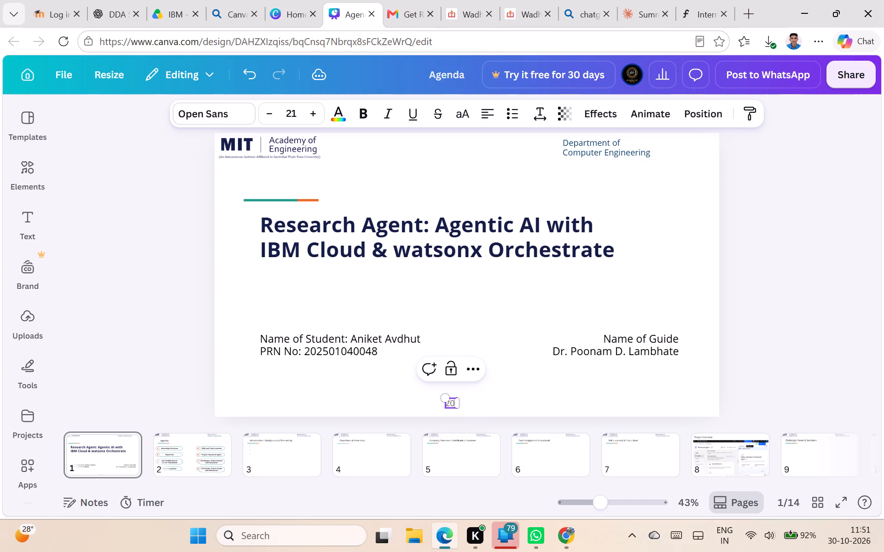
{"action": "type", "text": "26"}
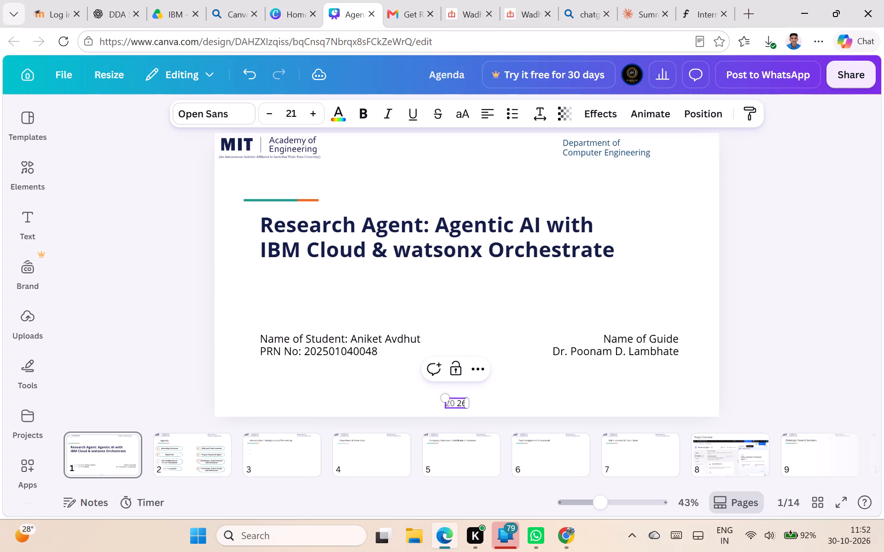
{"action": "key", "text": "BackSpace"}
{"action": "key", "text": "BackSpace"}
{"action": "key", "text": "BackSpace"}
{"action": "key", "text": "BackSpace"}
{"action": "key", "text": "BackSpace"}
{"action": "key", "text": "BackSpace"}
{"action": "type", "text": "202"}
{"action": "key", "text": "6"}
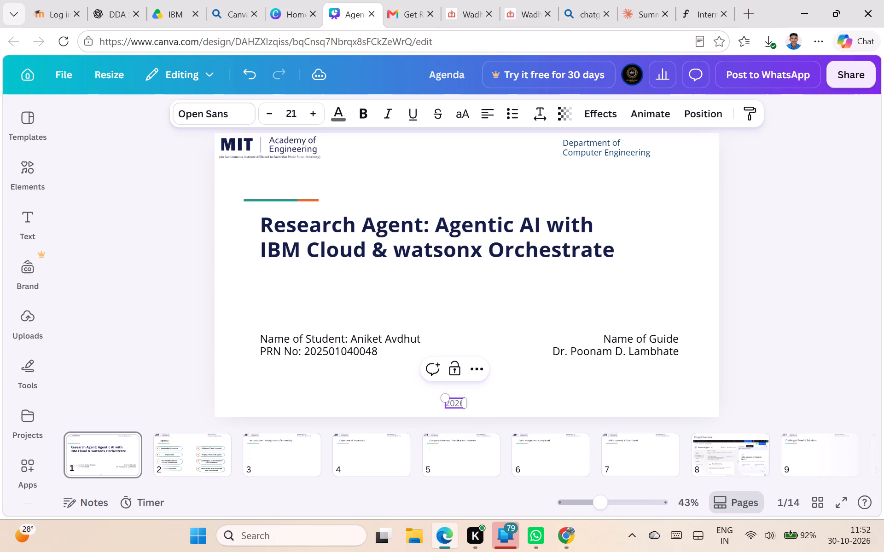
{"action": "key", "text": "minus"}
{"action": "type", "text": "20"}
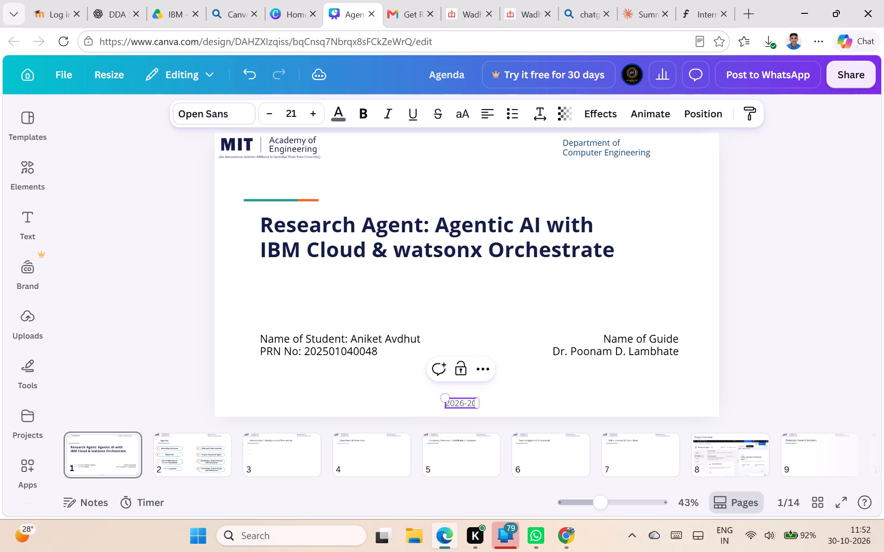
{"action": "type", "text": "27"}
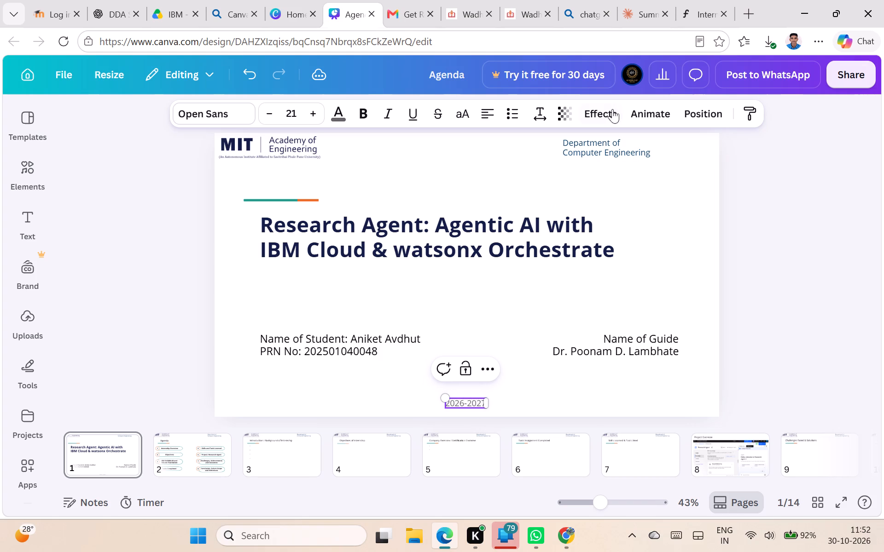
Change the text colour of the academic year to dark grey #111111.
{"action": "left_click", "coordinate": [340, 114]}
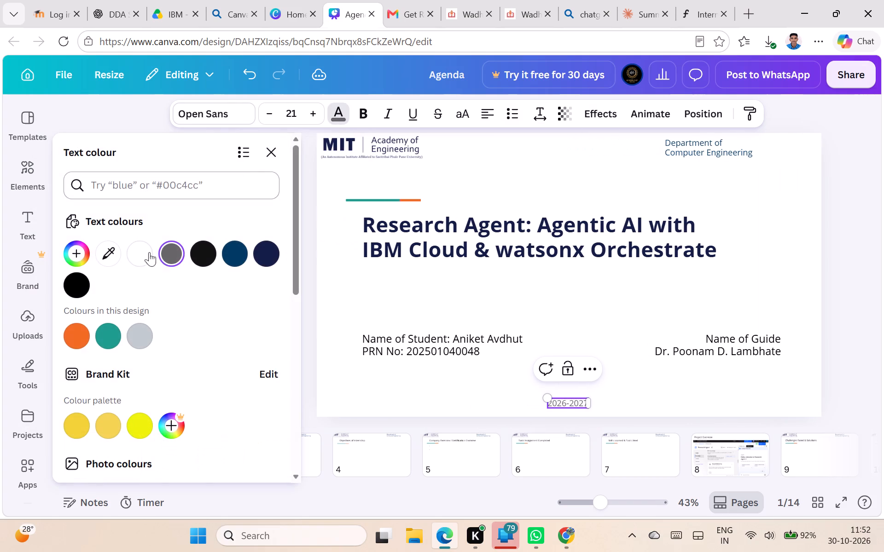
{"action": "left_click", "coordinate": [200, 254]}
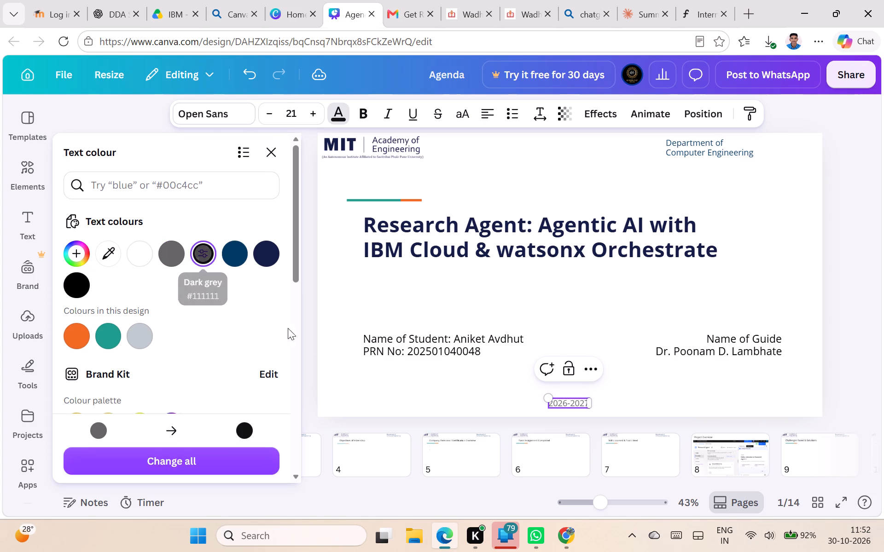
Apply dark grey #111111 to the 2026-2027 academic year text on the title slide.
{"action": "left_click", "coordinate": [573, 402]}
{"action": "left_click", "coordinate": [609, 403]}
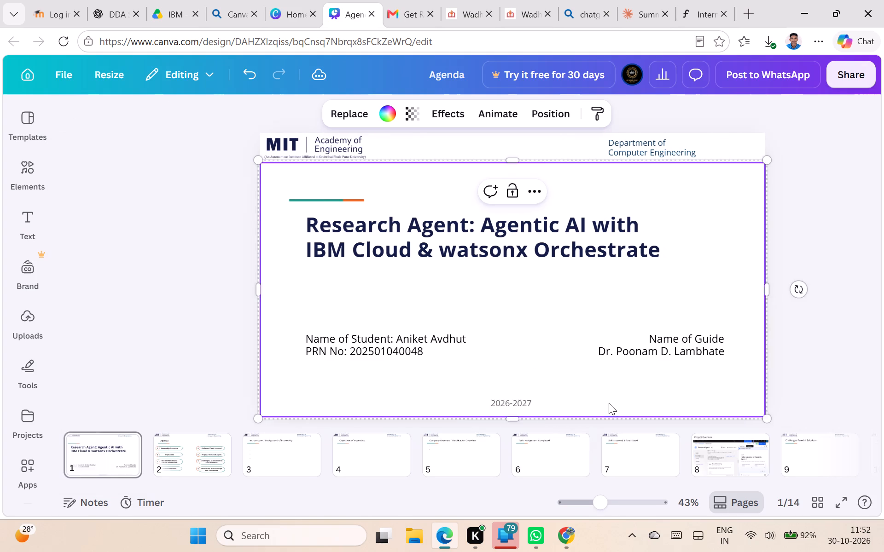
{"action": "left_click", "coordinate": [468, 403]}
{"action": "left_click", "coordinate": [349, 114]}
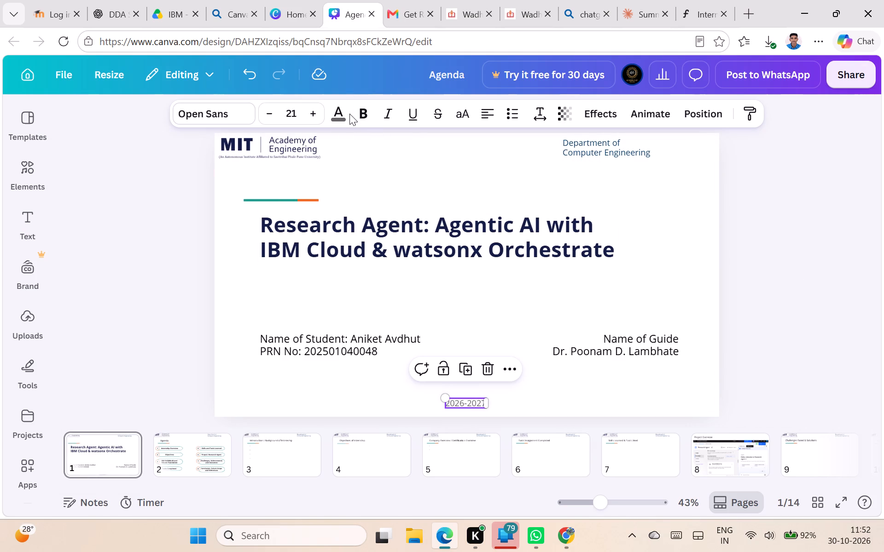
{"action": "left_click", "coordinate": [342, 117]}
{"action": "left_click", "coordinate": [204, 262]}
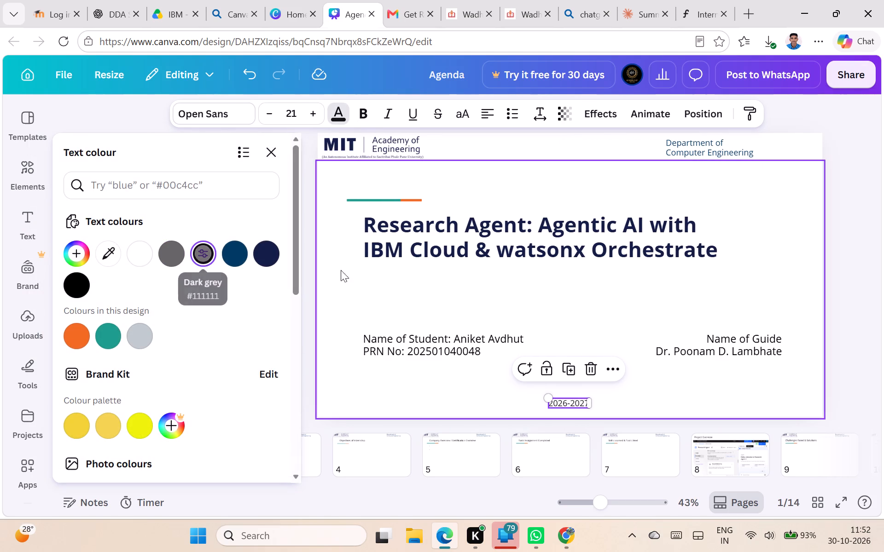
{"action": "left_click", "coordinate": [362, 334]}
{"action": "left_click", "coordinate": [754, 355]}
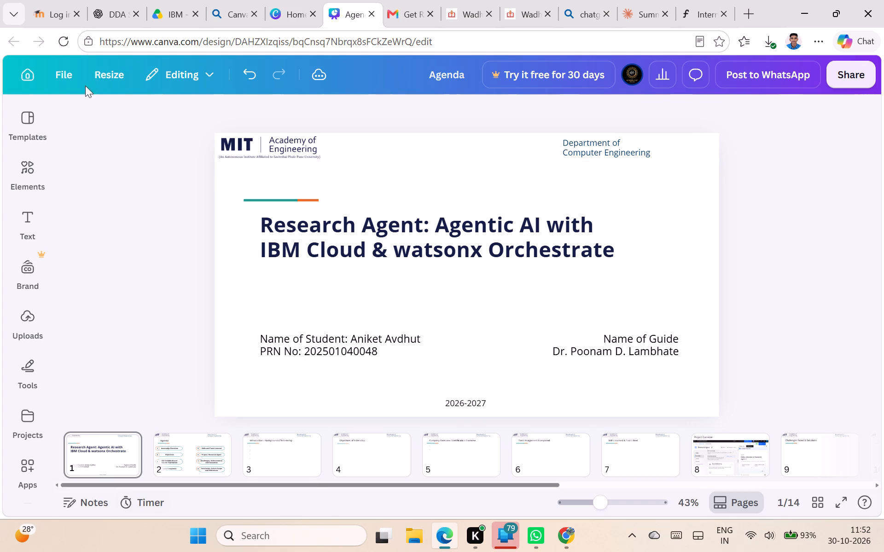
Delete the four empty bullet points from the Introduction / Background of Internship slide.
{"action": "left_click", "coordinate": [396, 446]}
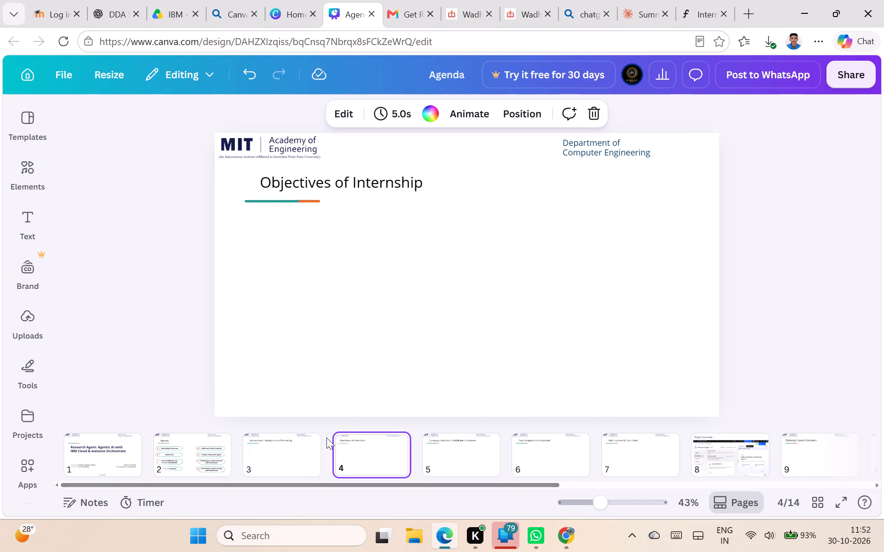
{"action": "left_click", "coordinate": [297, 448]}
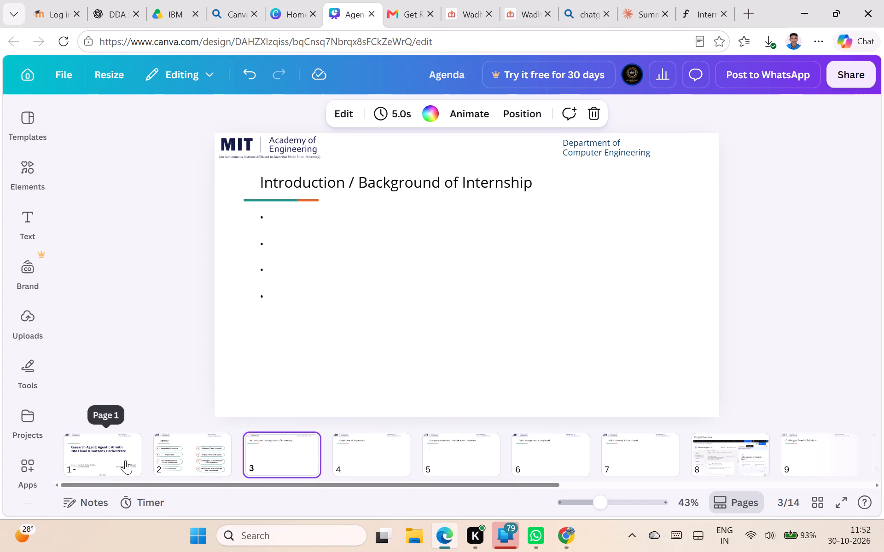
{"action": "left_click", "coordinate": [125, 460]}
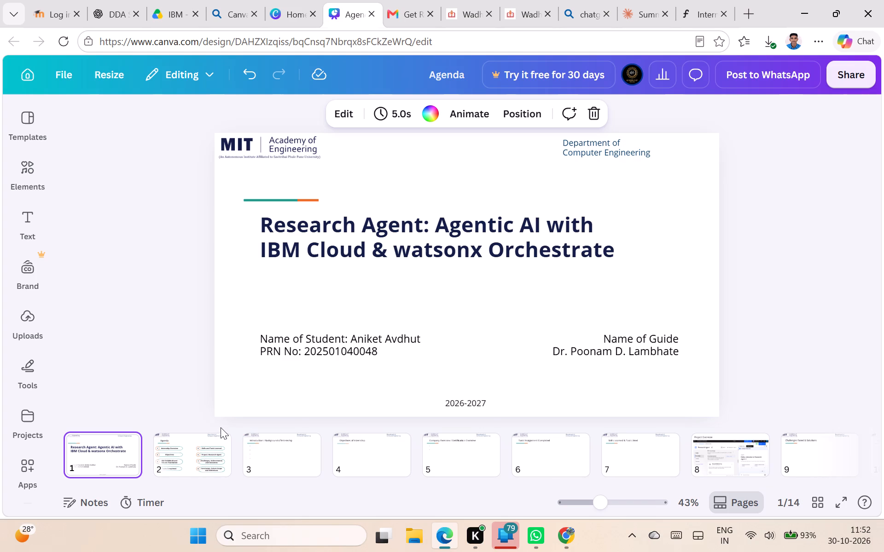
{"action": "left_click", "coordinate": [177, 453]}
{"action": "left_click", "coordinate": [295, 454]}
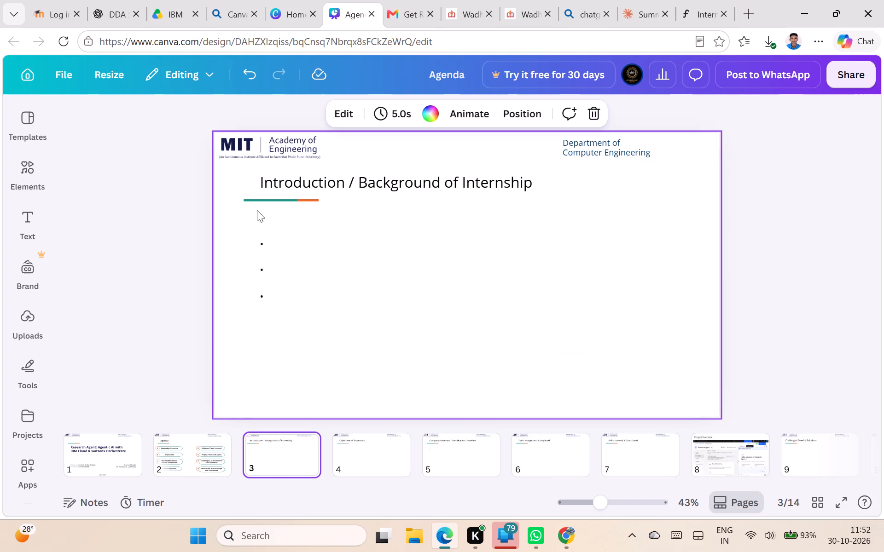
{"action": "left_click_drag", "start_coordinate": [252, 212], "coordinate": [311, 330]}
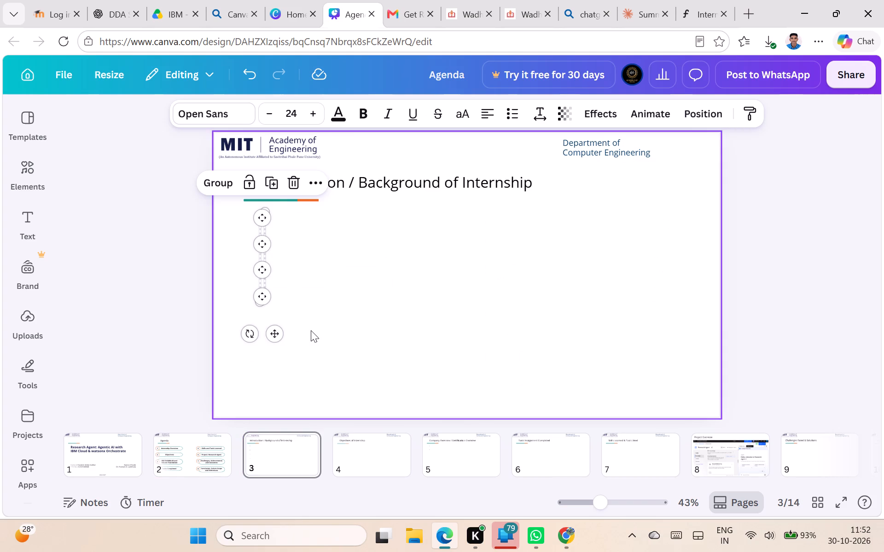
{"action": "key", "text": "BackSpace"}
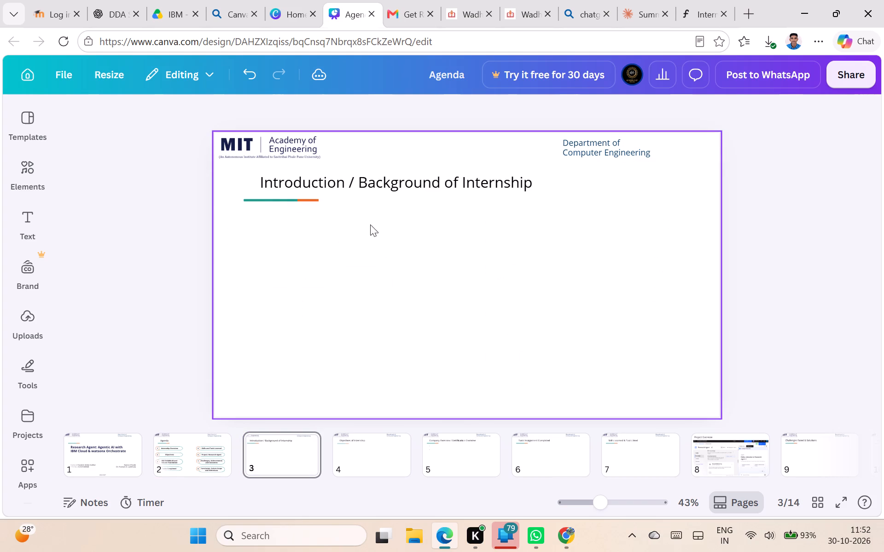
Delete the Introduction / Background of Internship heading from slide 3.
{"action": "left_click", "coordinate": [207, 455]}
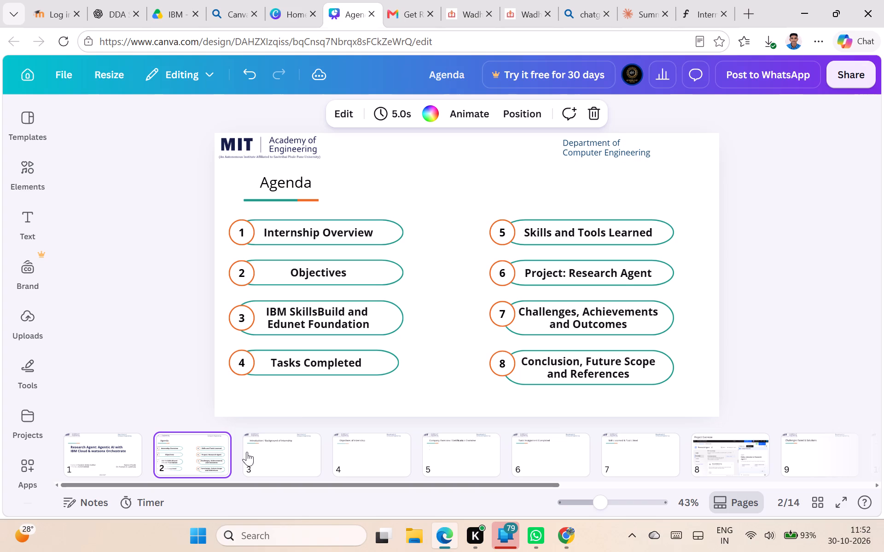
{"action": "left_click", "coordinate": [276, 454]}
{"action": "left_click", "coordinate": [355, 184]}
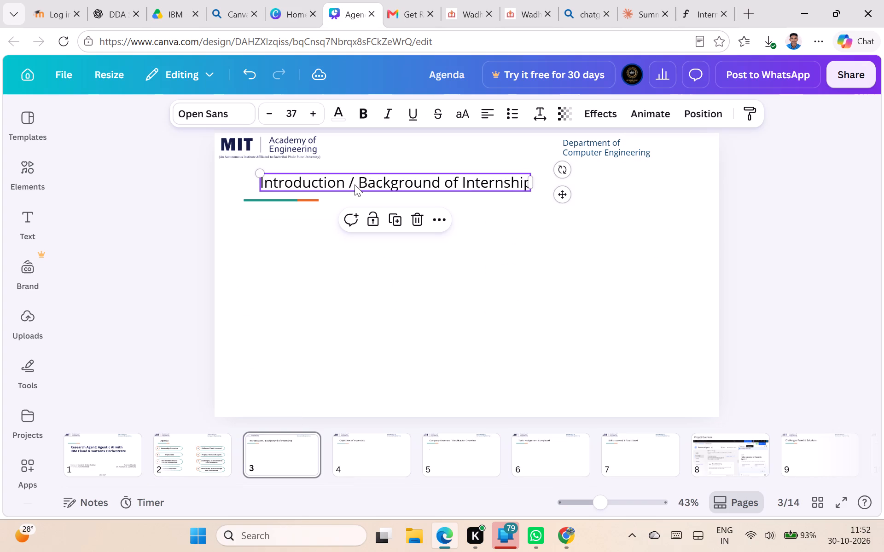
{"action": "key", "text": "BackSpace"}
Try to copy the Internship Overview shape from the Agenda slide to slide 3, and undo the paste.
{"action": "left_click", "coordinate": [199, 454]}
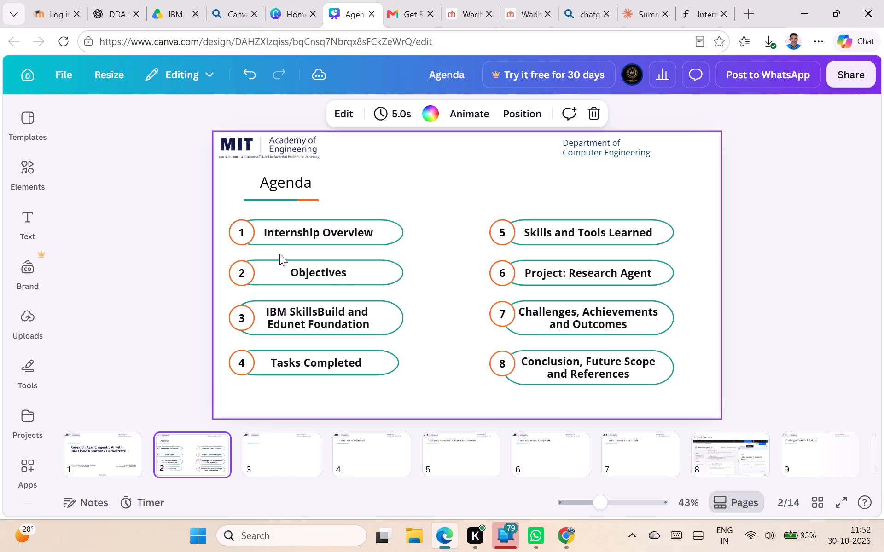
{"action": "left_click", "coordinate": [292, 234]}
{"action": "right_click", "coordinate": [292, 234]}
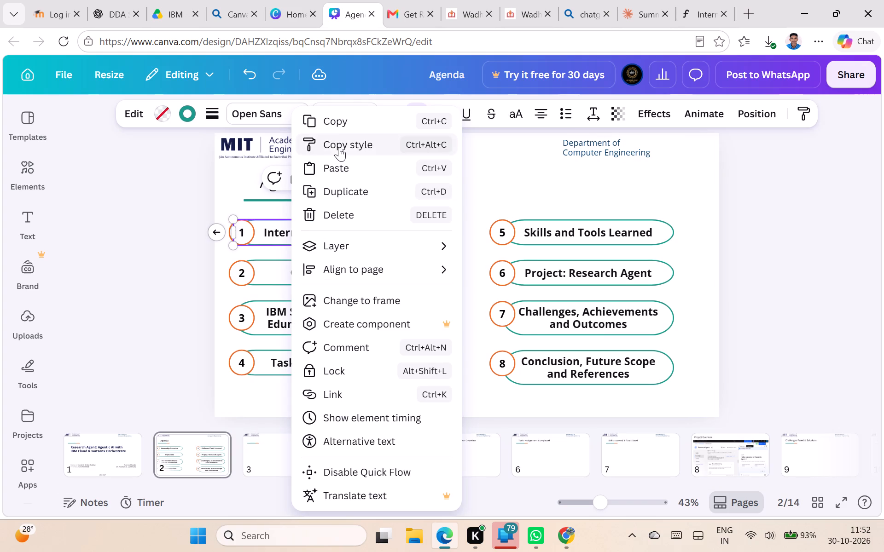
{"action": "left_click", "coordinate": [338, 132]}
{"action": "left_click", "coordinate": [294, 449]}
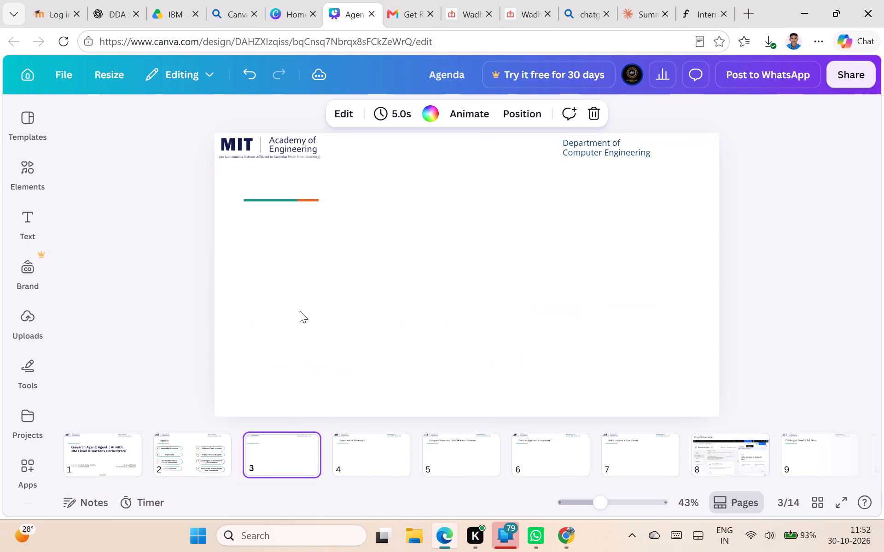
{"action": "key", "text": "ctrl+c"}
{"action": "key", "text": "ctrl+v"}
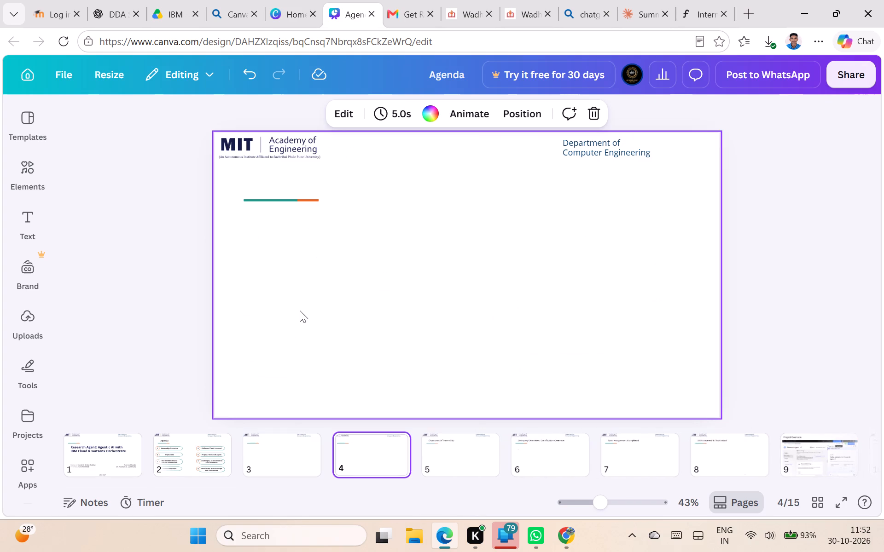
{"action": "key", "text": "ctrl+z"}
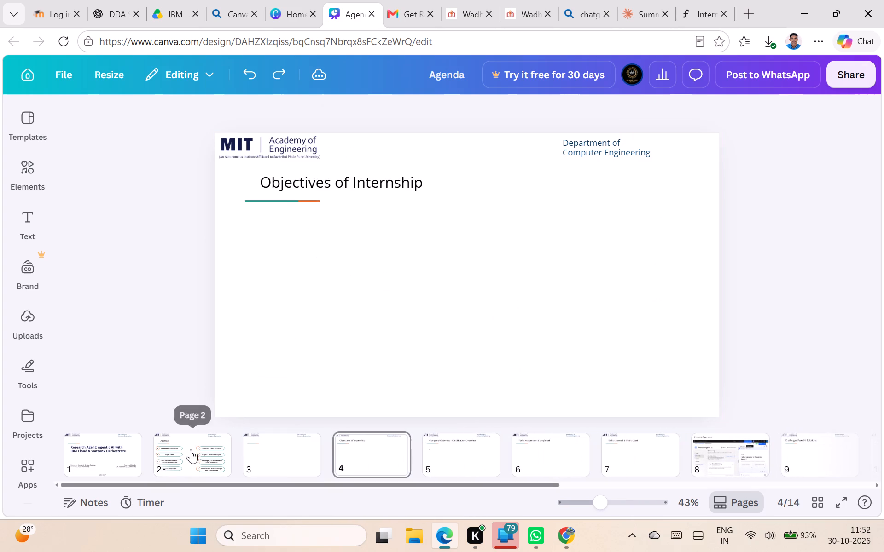
Copy the Internship Overview shape from the Agenda slide onto slide 3 and place it just above the green-orange line.
{"action": "left_click", "coordinate": [191, 449]}
{"action": "left_click", "coordinate": [291, 234]}
{"action": "key", "text": "ctrl+c"}
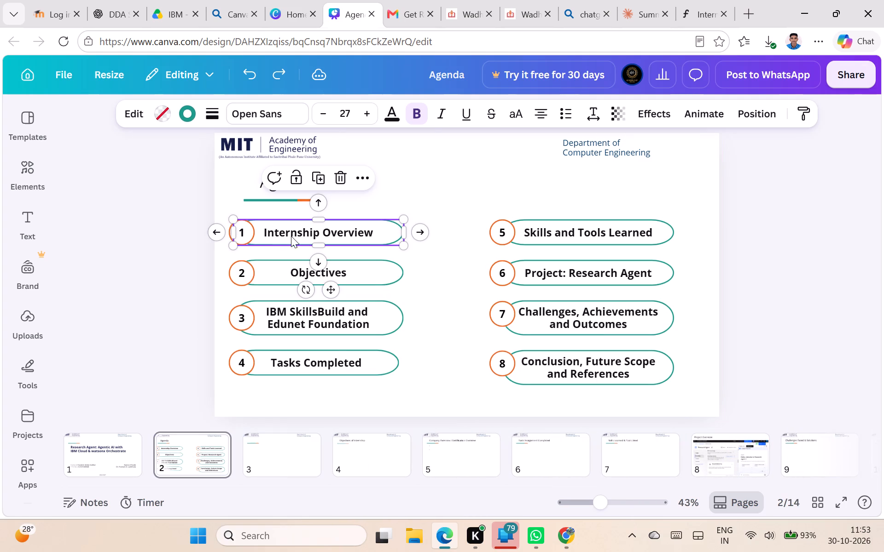
{"action": "left_click", "coordinate": [289, 459]}
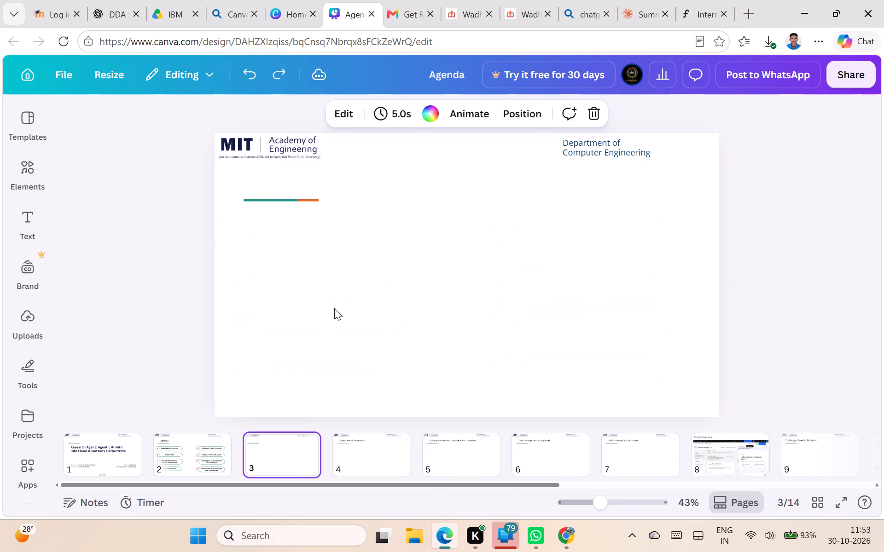
{"action": "key", "text": "ctrl+v"}
{"action": "left_click_drag", "start_coordinate": [334, 292], "coordinate": [333, 253]}
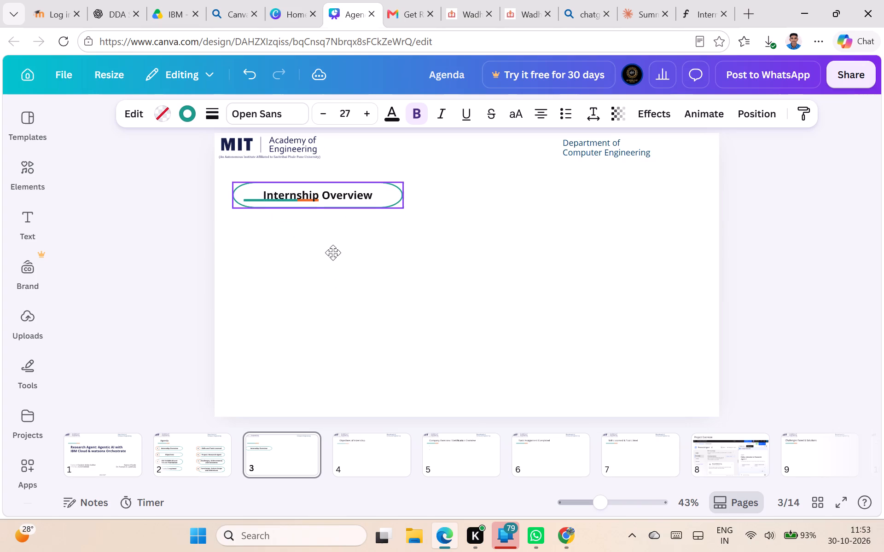
{"action": "left_click_drag", "start_coordinate": [333, 253], "coordinate": [332, 242]}
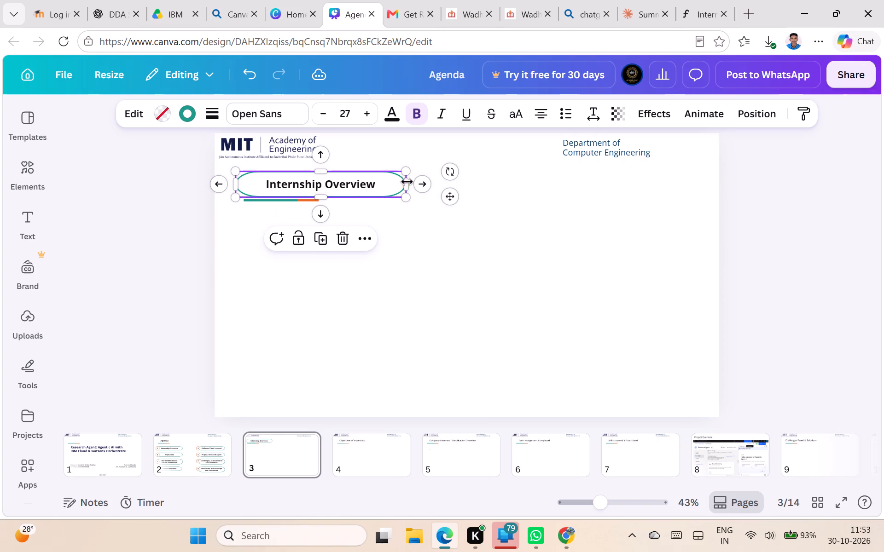
Replace the oval shape on slide 3 with a separate text box holding its copied Internship Overview text.
{"action": "triple_click", "coordinate": [362, 185]}
{"action": "key", "text": "ctrl+c"}
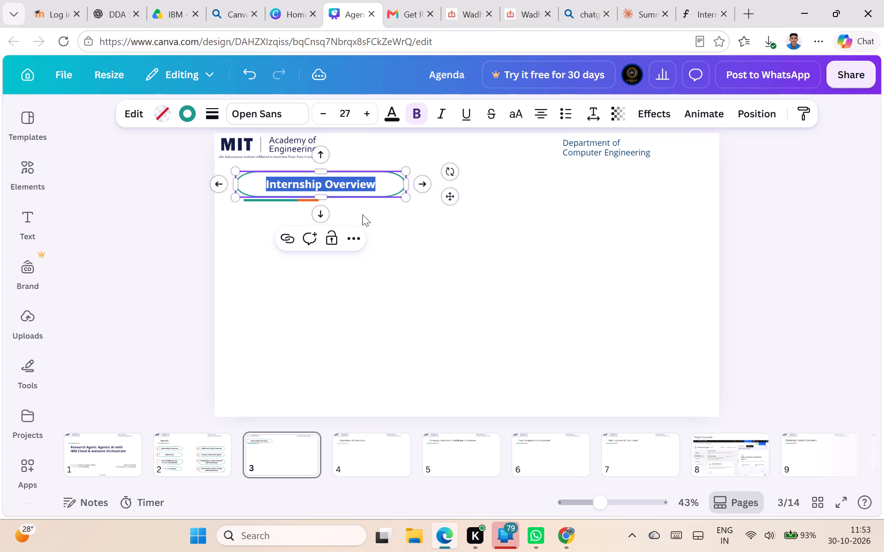
{"action": "left_click", "coordinate": [375, 239]}
{"action": "key", "text": "ctrl+v"}
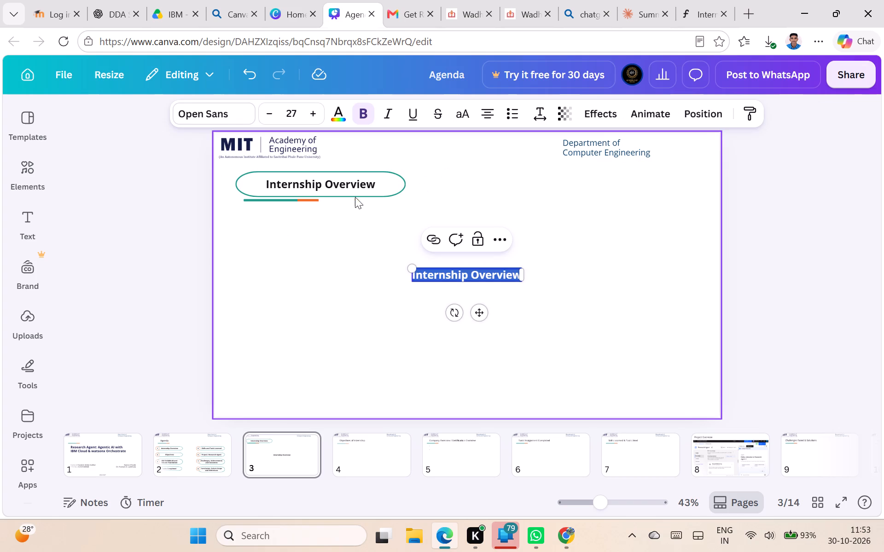
{"action": "left_click", "coordinate": [351, 185]}
{"action": "key", "text": "BackSpace"}
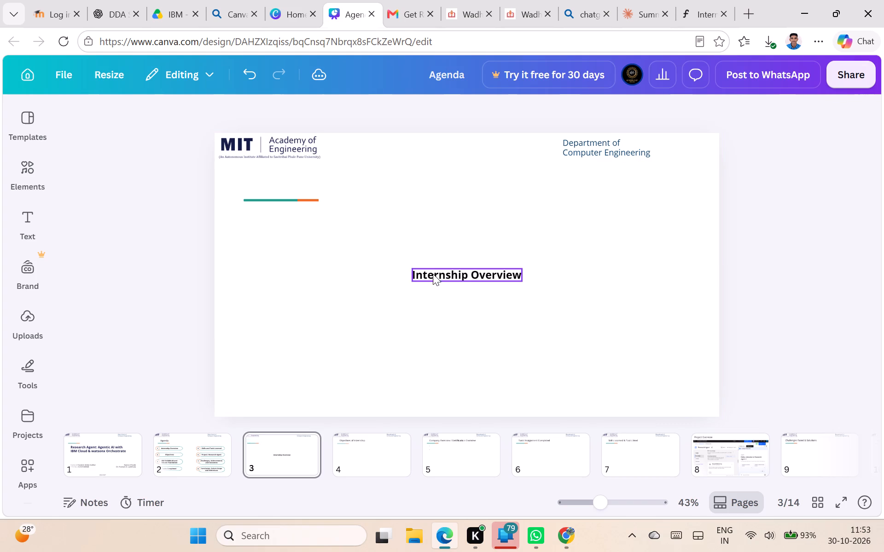
Move the Internship Overview text above the green-orange line as the slide heading, aligned with the line's start.
{"action": "left_click_drag", "start_coordinate": [433, 274], "coordinate": [265, 184]}
{"action": "left_click", "coordinate": [342, 244]}
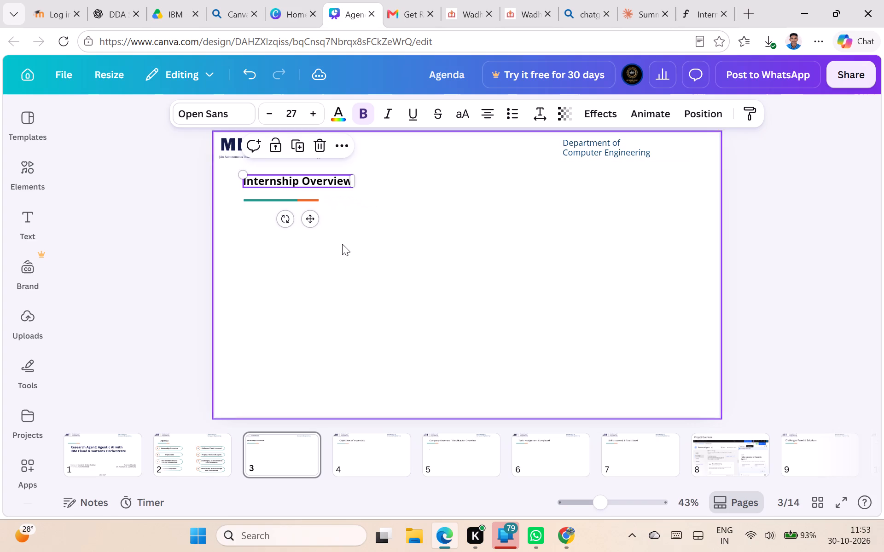
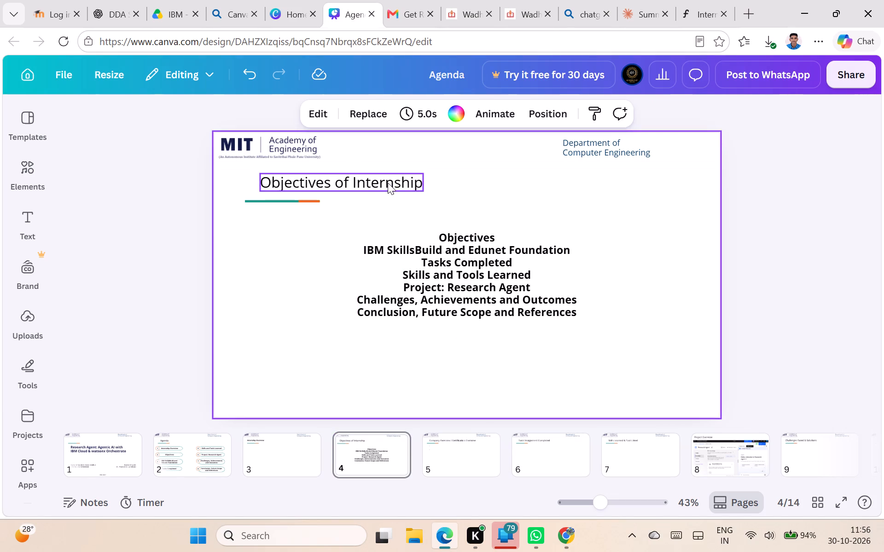
Shorten the title of slide 4 to "Objectives" by deleting the words "of Internship".
{"action": "left_click", "coordinate": [400, 179]}
{"action": "left_click", "coordinate": [413, 180]}
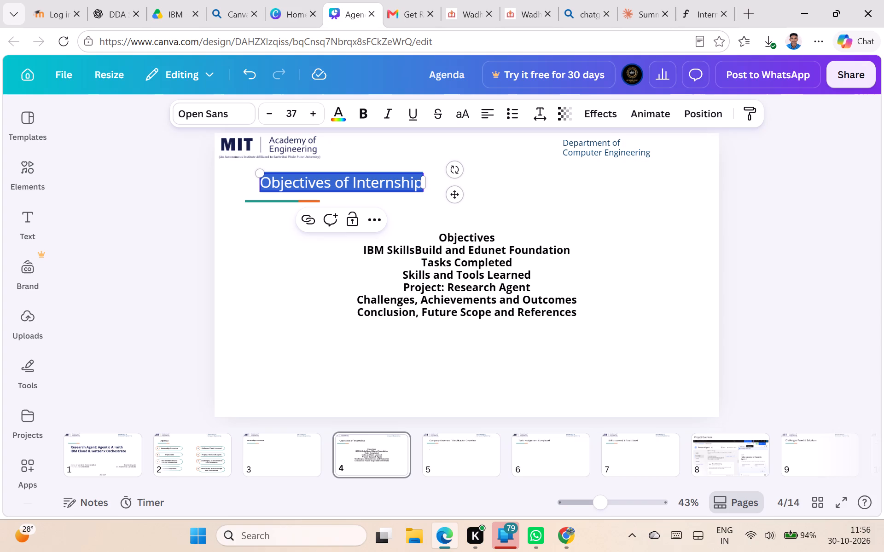
{"action": "left_click_drag", "start_coordinate": [337, 180], "coordinate": [421, 183]}
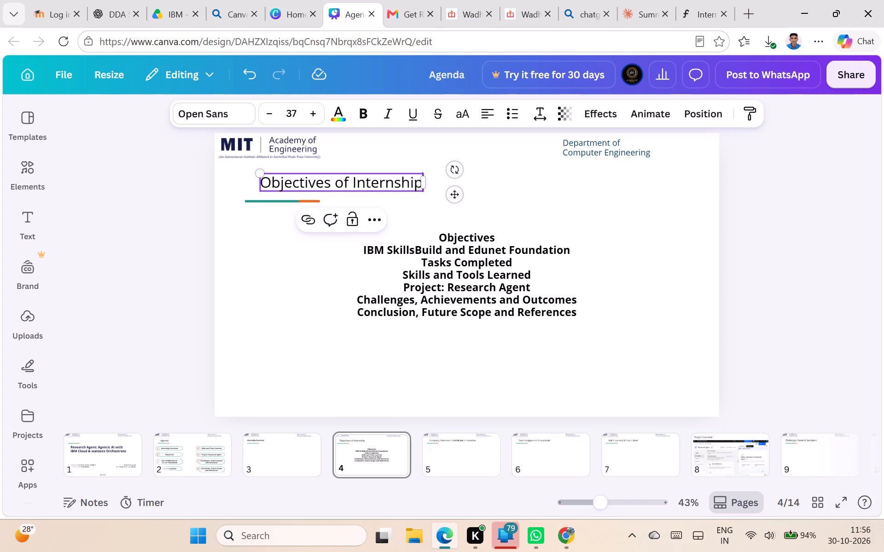
{"action": "left_click_drag", "start_coordinate": [421, 183], "coordinate": [392, 186]}
{"action": "double_click", "coordinate": [361, 184]}
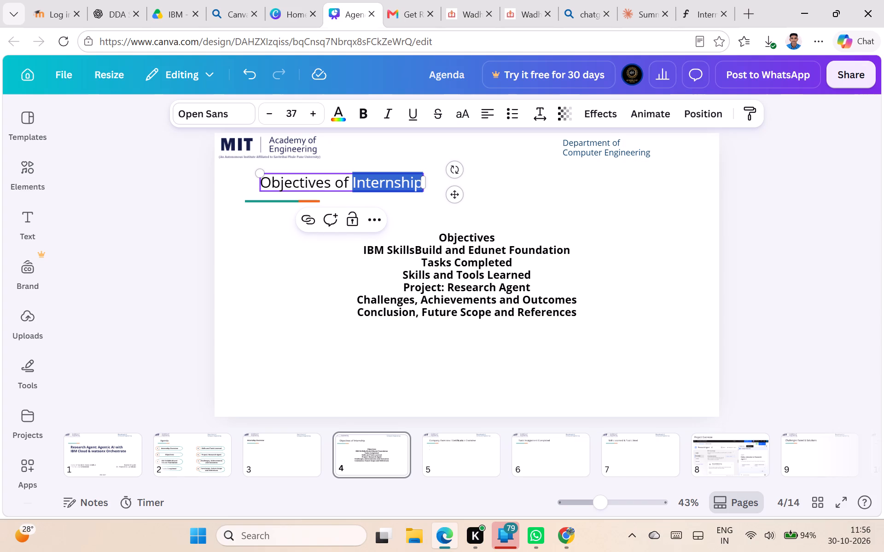
{"action": "key", "text": "BackSpace"}
{"action": "key", "text": "BackSpace"}
{"action": "key", "text": "BackSpace"}
{"action": "key", "text": "BackSpace"}
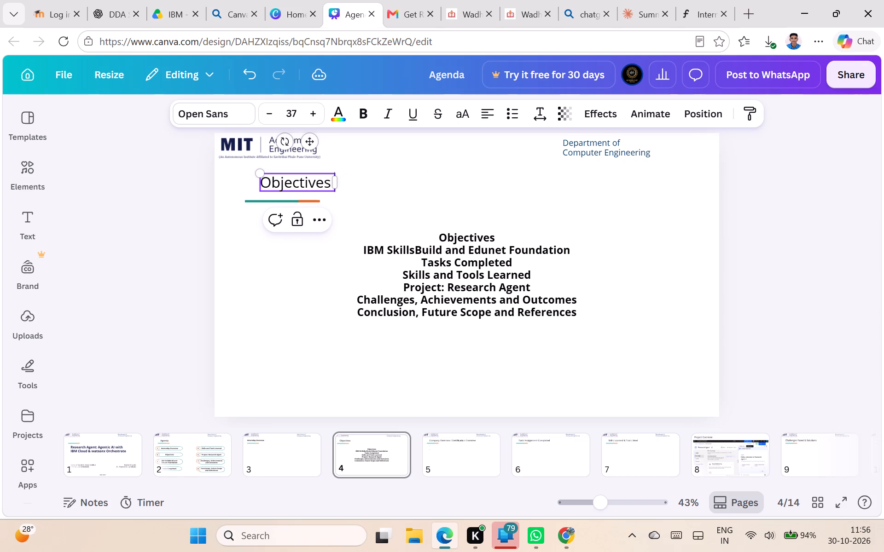
{"action": "key", "text": "BackSpace"}
Replace the title of slide 5 with "IBM SkillsBuild and Edunet Foundation", copied from the pasted list on slide 4.
{"action": "triple_click", "coordinate": [420, 249]}
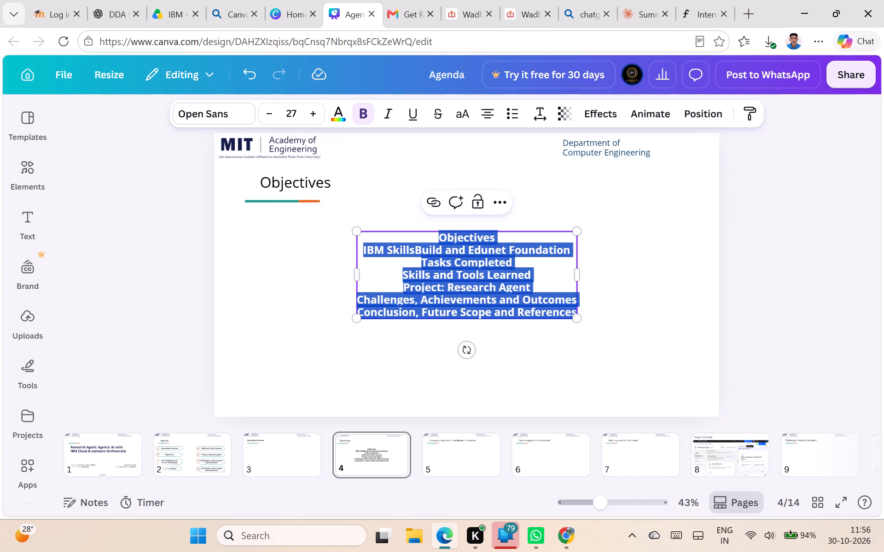
{"action": "key", "text": "ctrl+c"}
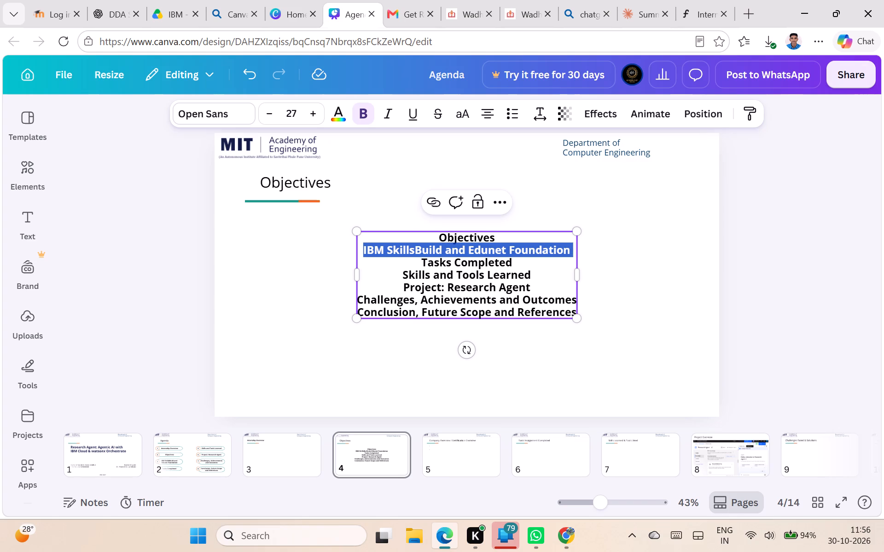
{"action": "left_click", "coordinate": [467, 456]}
{"action": "double_click", "coordinate": [370, 179]}
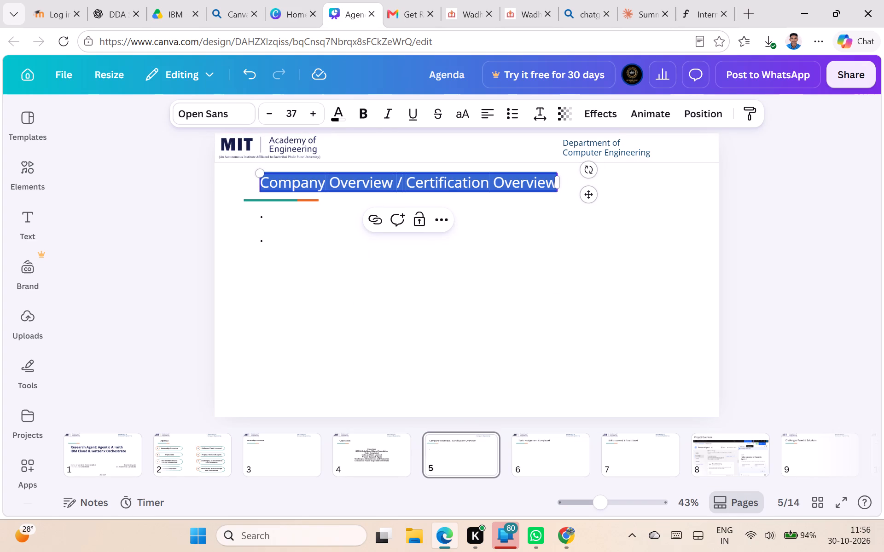
{"action": "key", "text": "ctrl+v"}
Delete the two empty bullet text boxes below the title on slide 5.
{"action": "left_click_drag", "start_coordinate": [303, 237], "coordinate": [250, 211]}
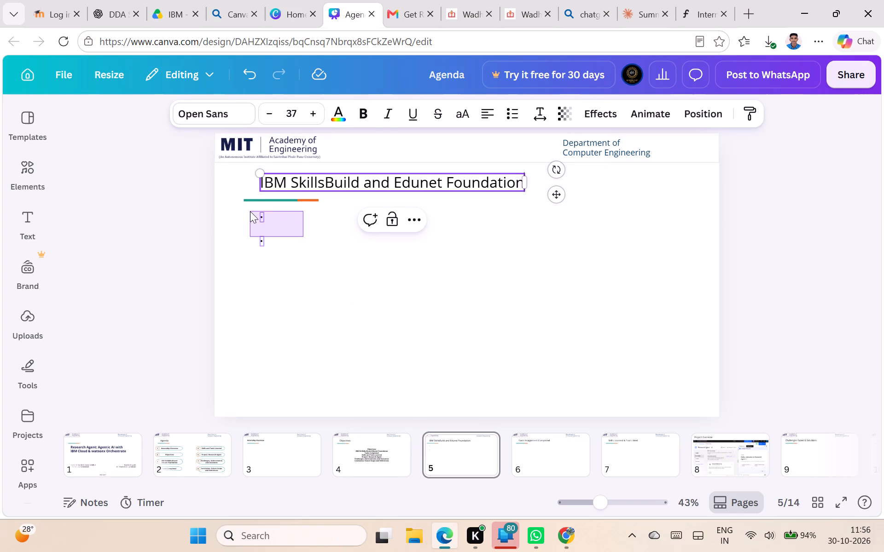
{"action": "left_click_drag", "start_coordinate": [250, 211], "coordinate": [244, 213]}
{"action": "key", "text": "BackSpace"}
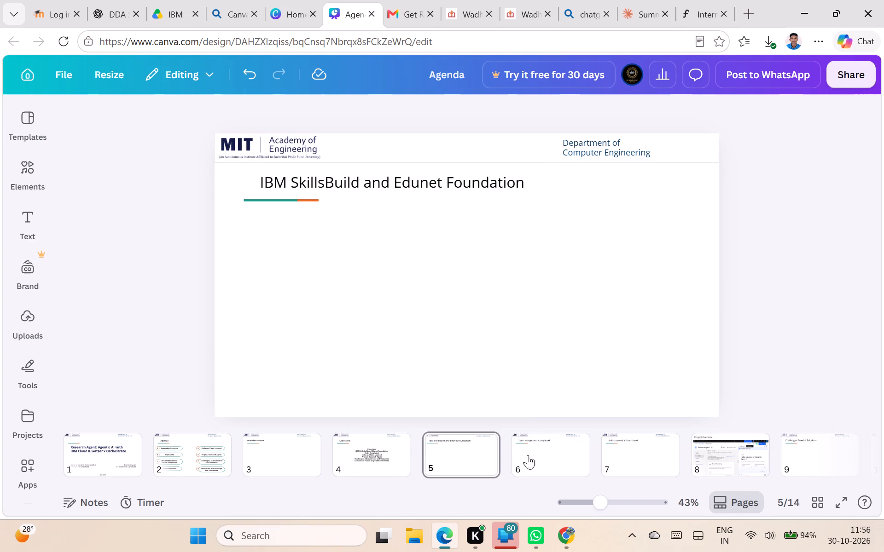
Replace the title of slide 6 with "Tasks Completed", copied from the pasted list on slide 4.
{"action": "left_click", "coordinate": [535, 455]}
{"action": "left_click", "coordinate": [381, 454]}
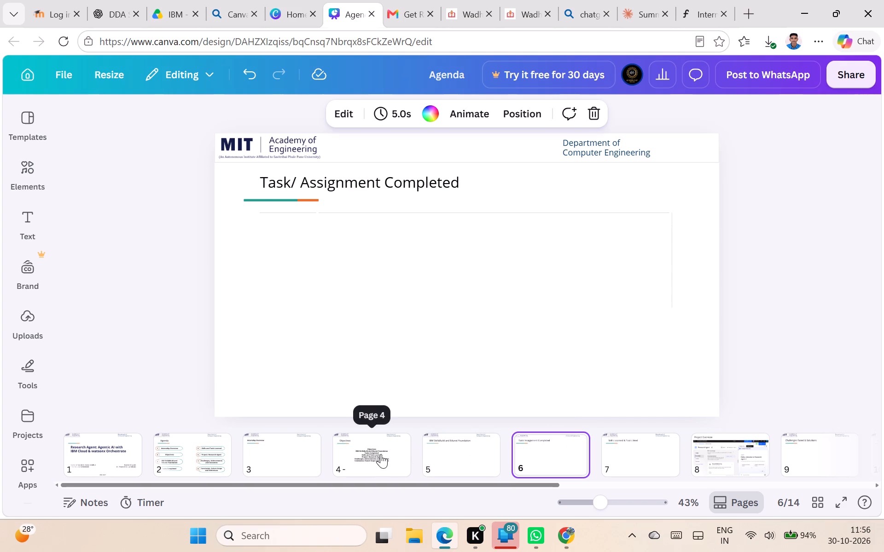
{"action": "left_click", "coordinate": [418, 254]}
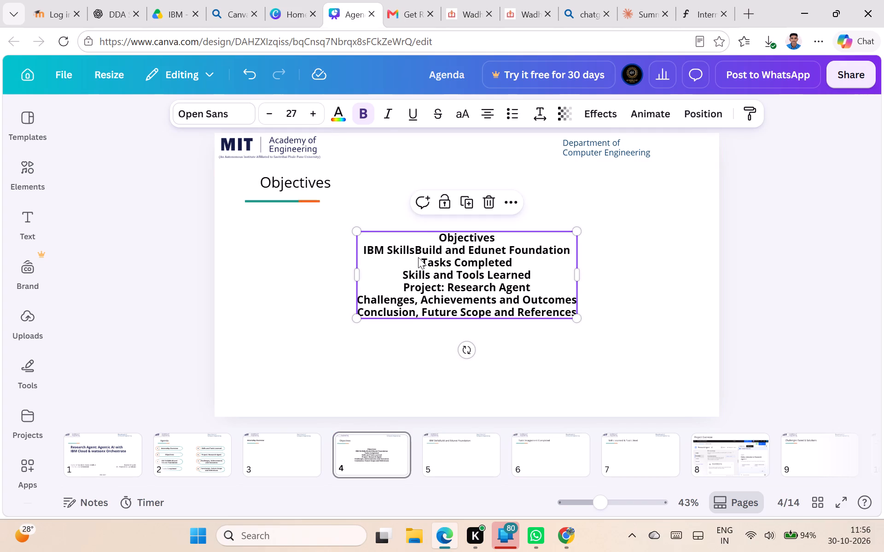
{"action": "left_click_drag", "start_coordinate": [418, 257], "coordinate": [425, 259]}
{"action": "triple_click", "coordinate": [434, 264]}
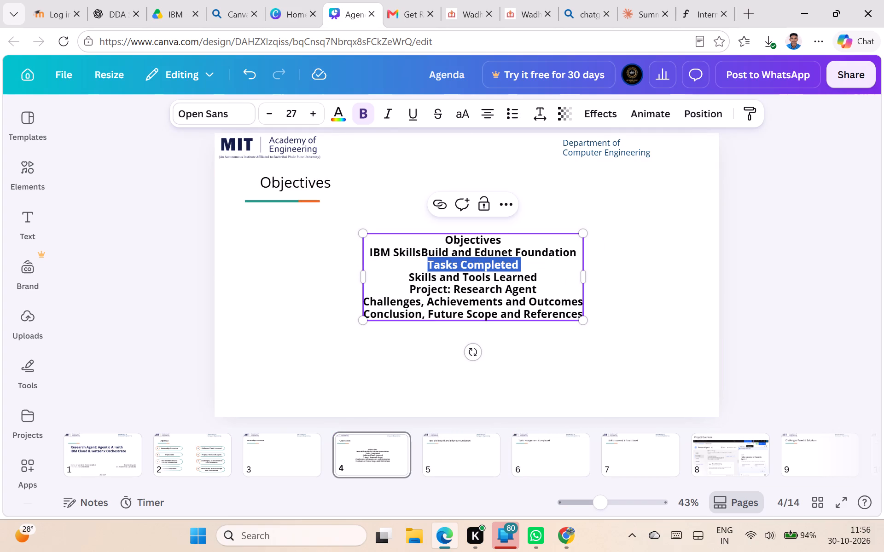
{"action": "key", "text": "ctrl+c"}
{"action": "left_click", "coordinate": [462, 438]}
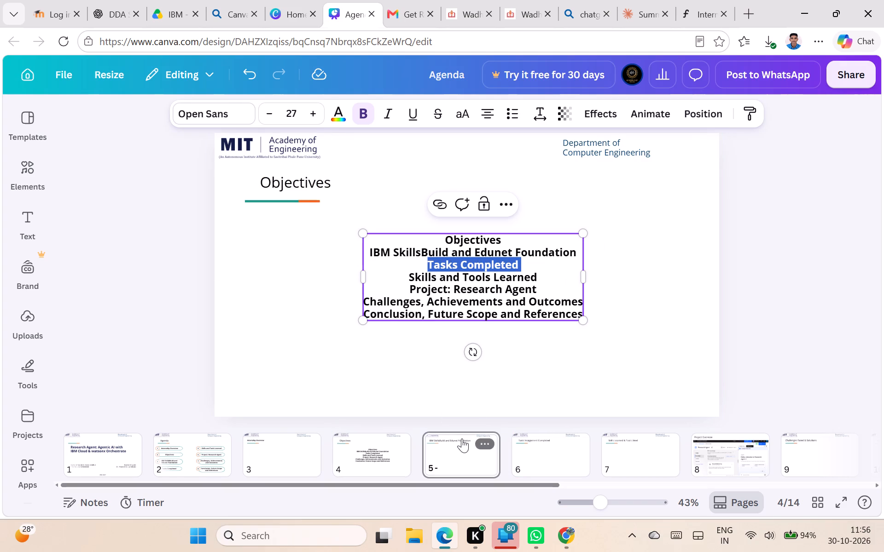
{"action": "left_click", "coordinate": [547, 449]}
{"action": "double_click", "coordinate": [376, 184]}
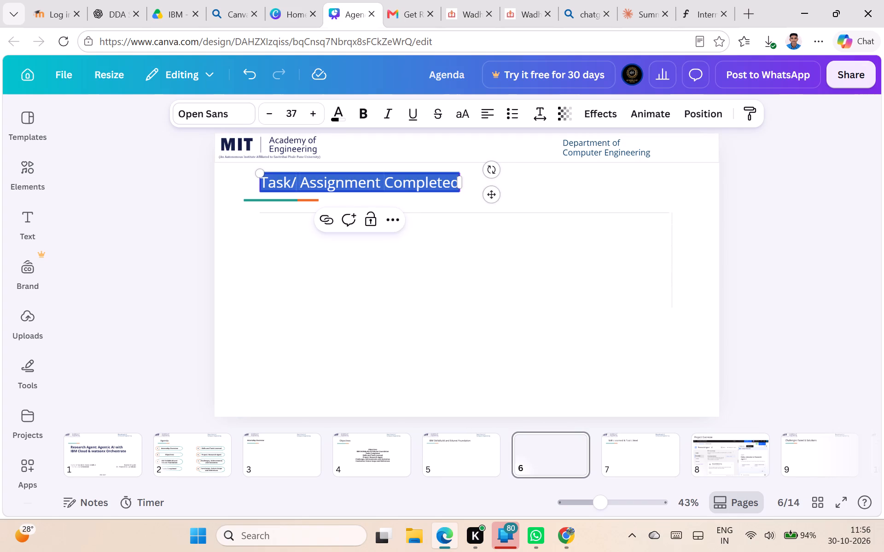
{"action": "key", "text": "ctrl+v"}
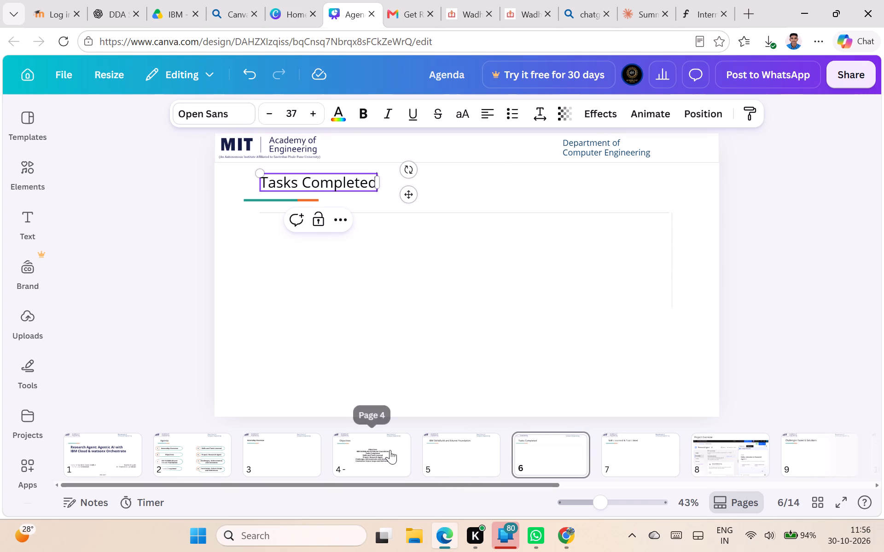
Replace the title of slide 7 with "Skills and Tools Learned", copied from the pasted list on slide 4.
{"action": "left_click", "coordinate": [390, 450]}
{"action": "left_click", "coordinate": [462, 281]}
{"action": "left_click", "coordinate": [461, 280]}
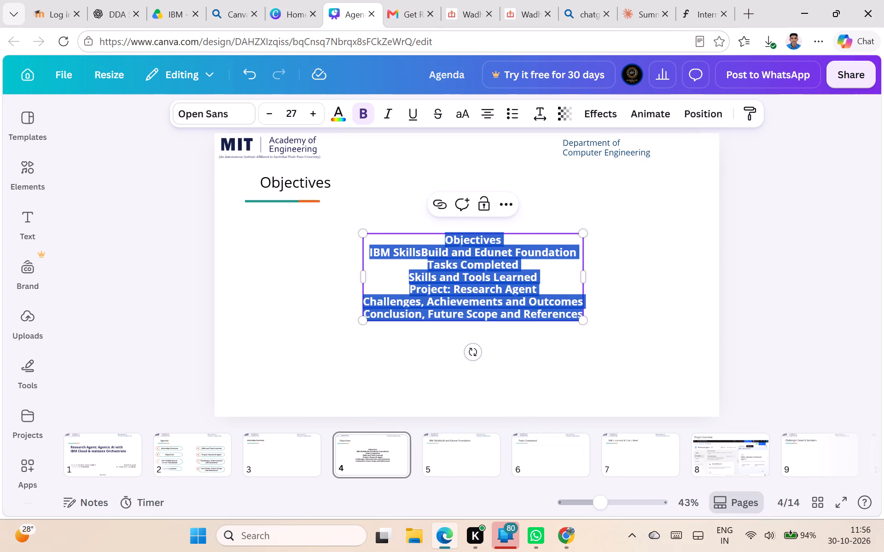
{"action": "triple_click", "coordinate": [461, 280]}
{"action": "key", "text": "ctrl+c"}
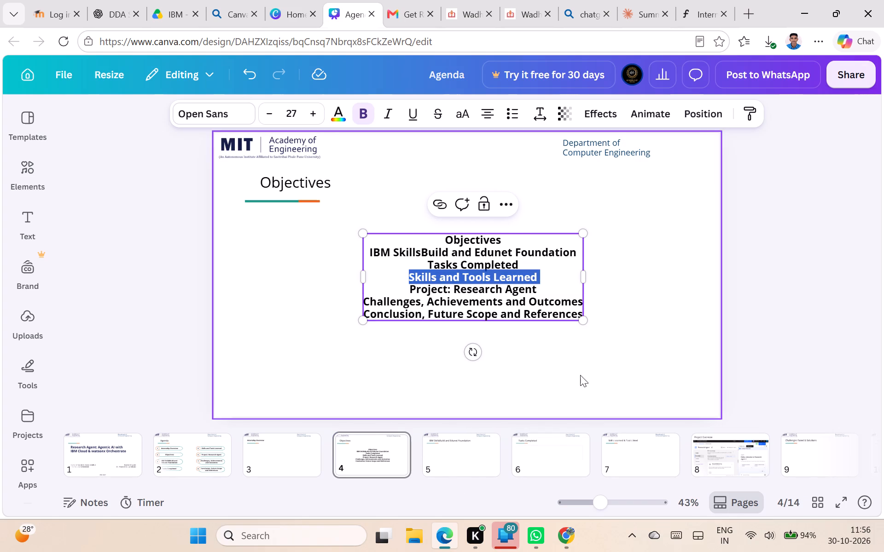
{"action": "left_click", "coordinate": [626, 453]}
{"action": "double_click", "coordinate": [376, 187]}
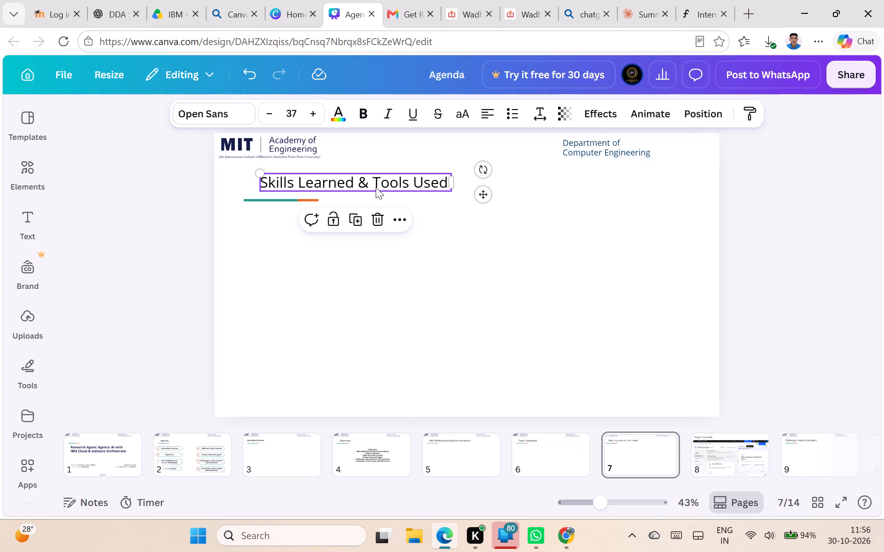
{"action": "key", "text": "ctrl+v"}
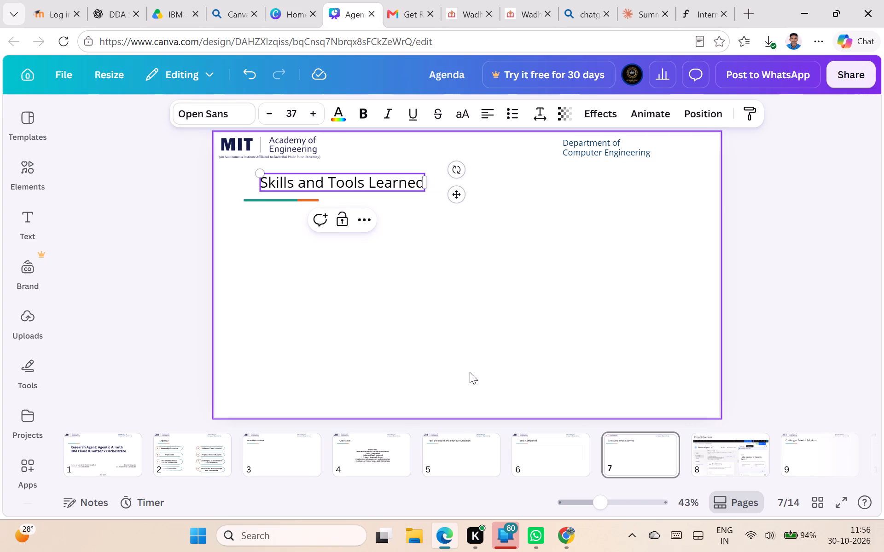
Replace the "Project Overview" title on slide 8 with "Project: Research Agent", copied from the list on slide 4.
{"action": "left_click", "coordinate": [385, 454]}
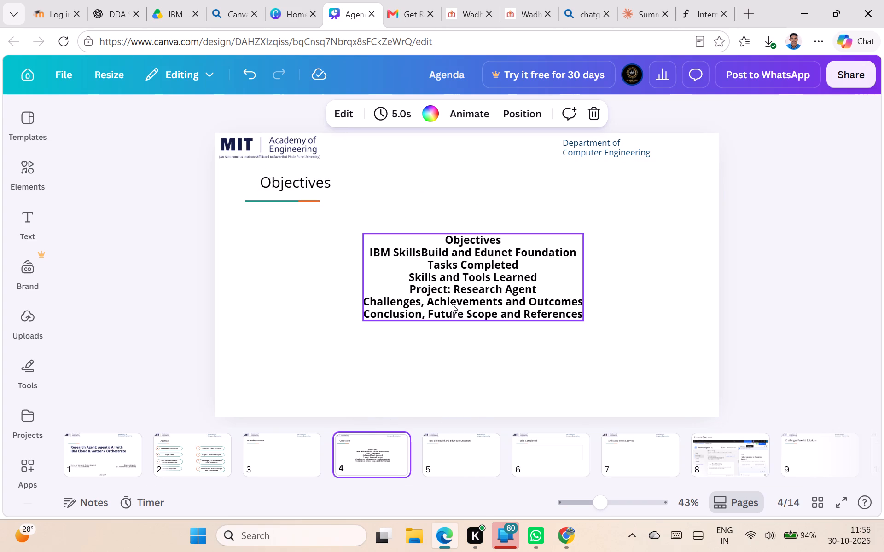
{"action": "double_click", "coordinate": [454, 288]}
{"action": "triple_click", "coordinate": [454, 288]}
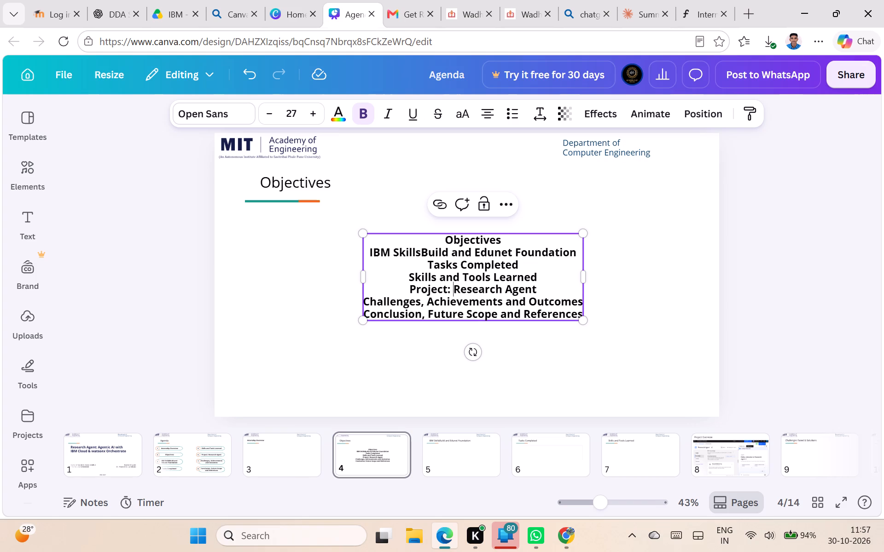
{"action": "key", "text": "ctrl+c"}
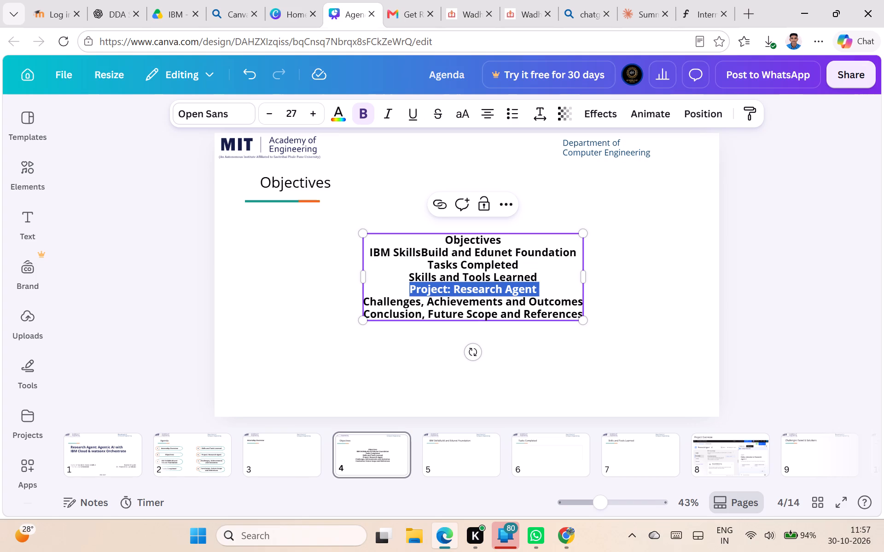
{"action": "left_click", "coordinate": [616, 462]}
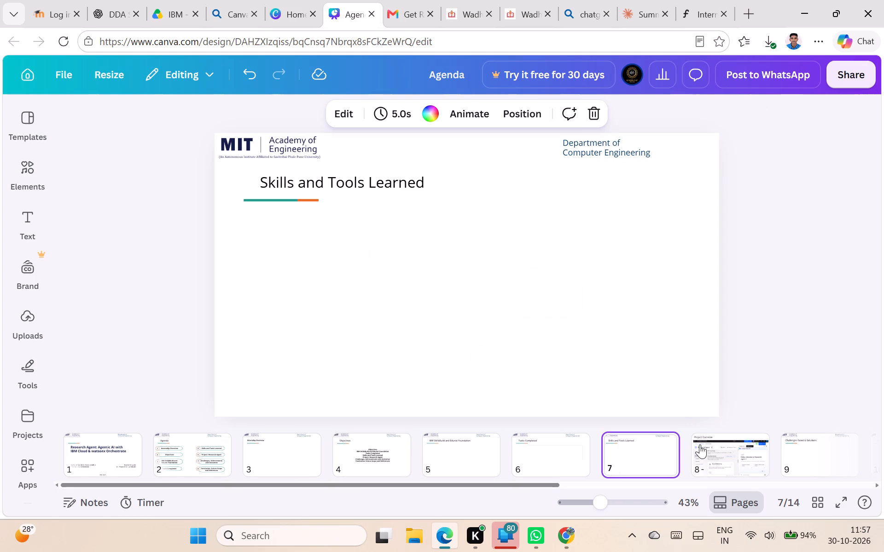
{"action": "left_click", "coordinate": [700, 444]}
{"action": "double_click", "coordinate": [295, 161]}
{"action": "double_click", "coordinate": [295, 161]}
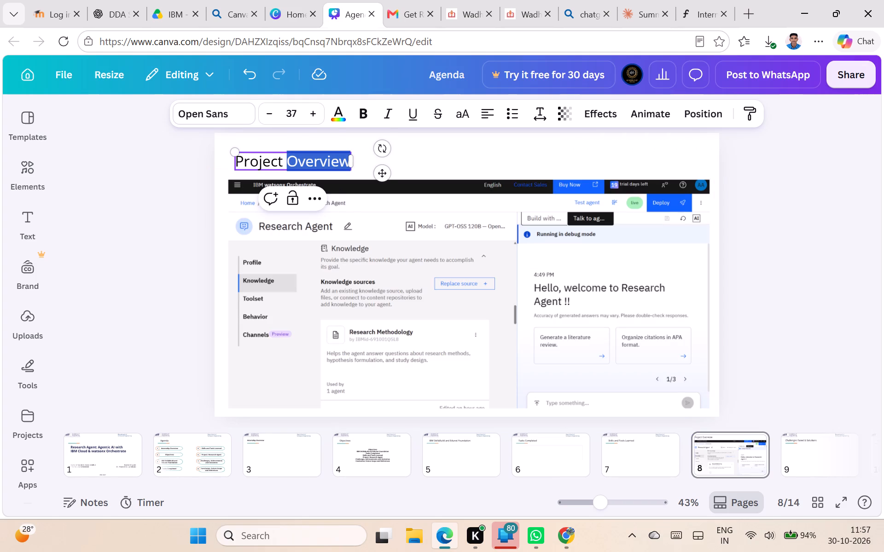
{"action": "triple_click", "coordinate": [295, 161]}
{"action": "key", "text": "ctrl+v"}
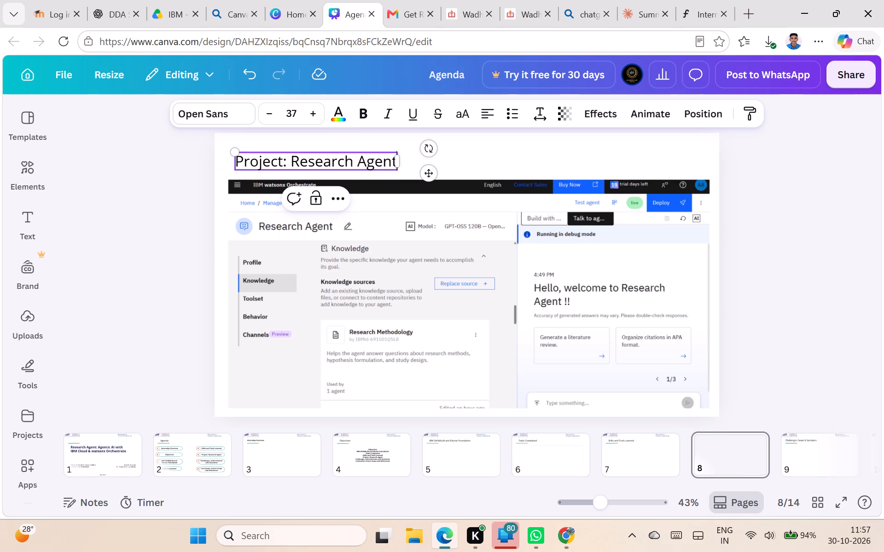
Replace the title of slide 9 with "Challenges, Achievements and Outcomes", copied from the list on slide 4.
{"action": "left_click", "coordinate": [397, 455]}
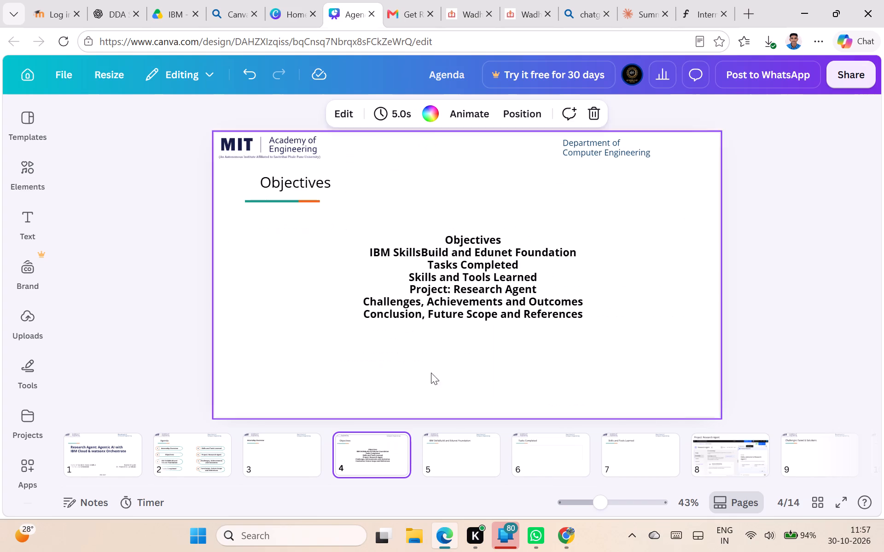
{"action": "triple_click", "coordinate": [476, 299]}
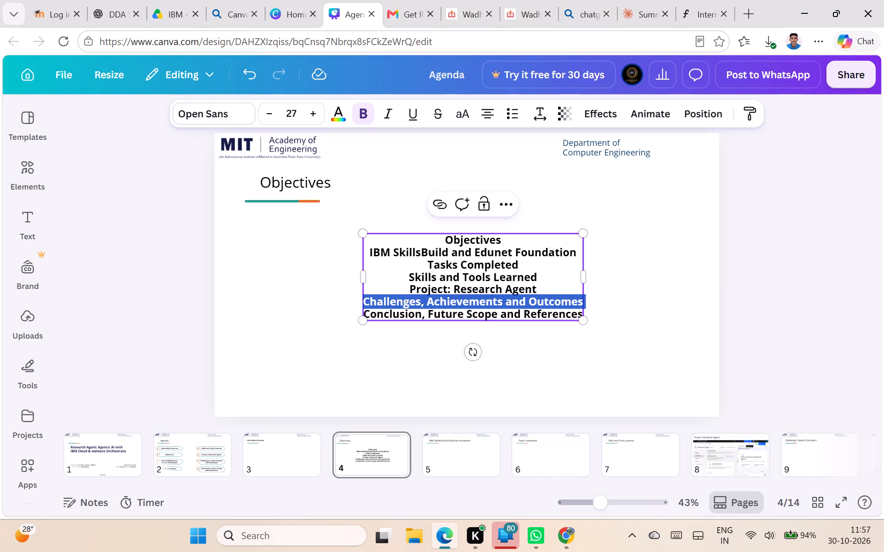
{"action": "key", "text": "ctrl+c"}
{"action": "left_click", "coordinate": [816, 454]}
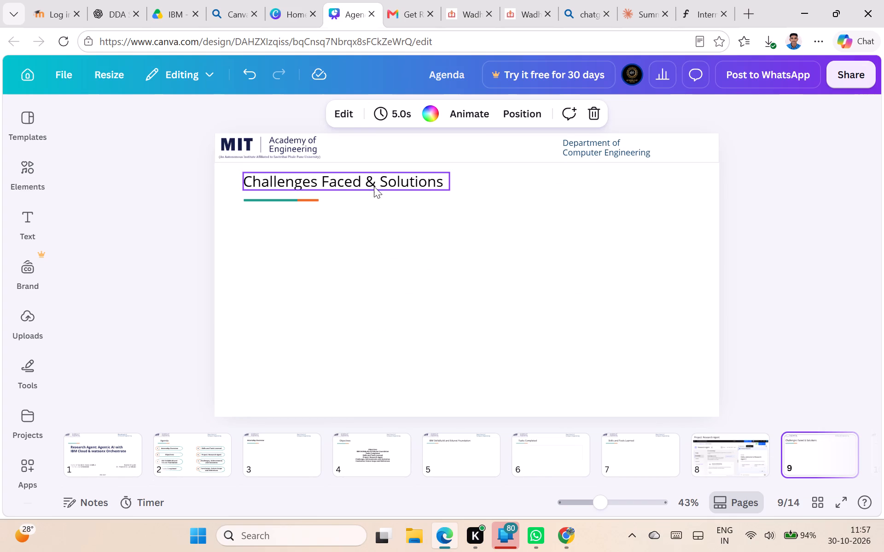
{"action": "double_click", "coordinate": [373, 184]}
{"action": "key", "text": "ctrl+v"}
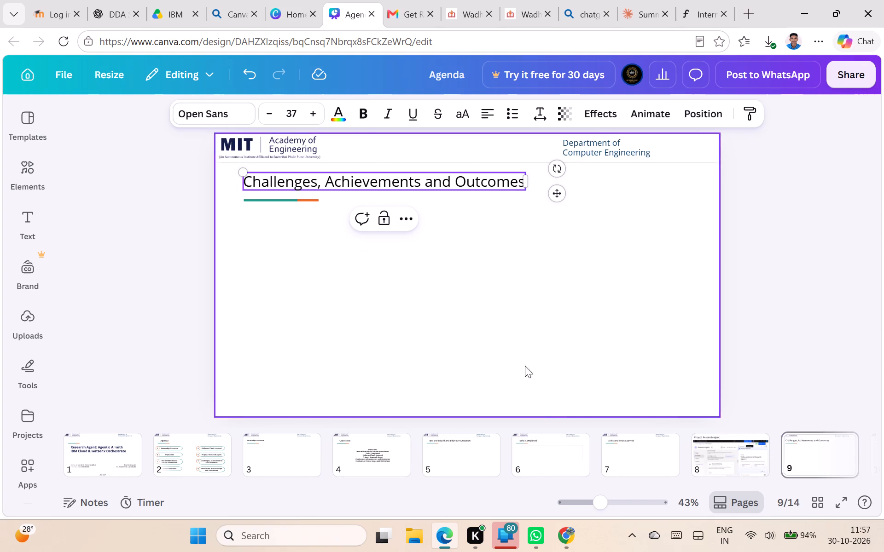
Replace the title of slide 10 with "Conclusion, Future Scope and References", copied from the list on slide 4.
{"action": "left_click_drag", "start_coordinate": [542, 483], "coordinate": [692, 479]}
{"action": "left_click", "coordinate": [121, 452]}
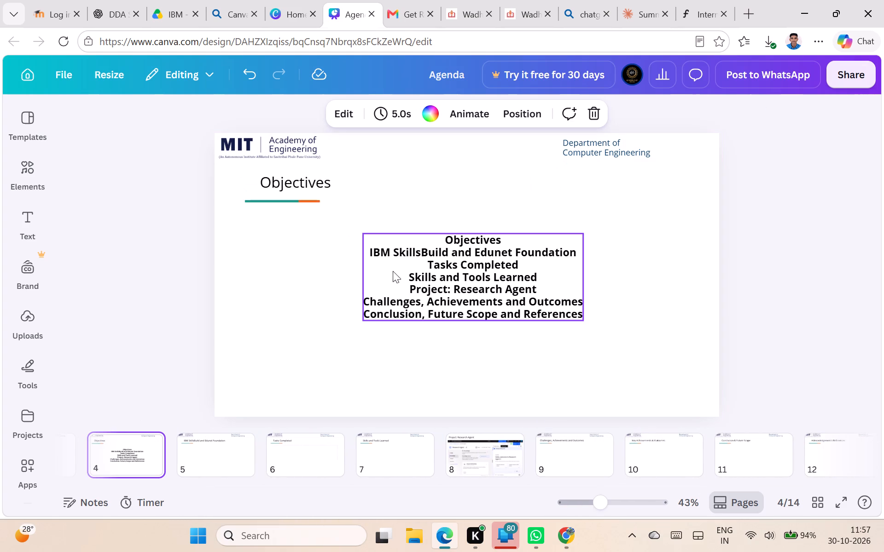
{"action": "triple_click", "coordinate": [407, 313]}
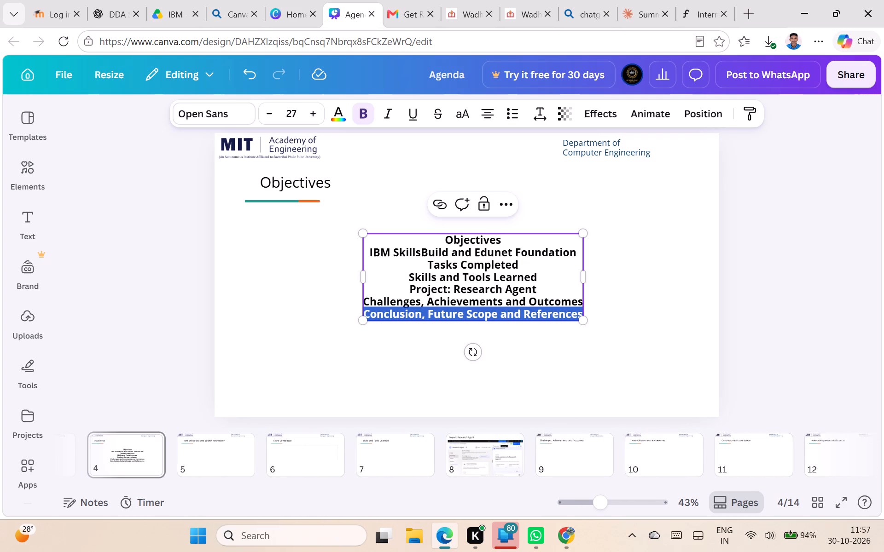
{"action": "key", "text": "ctrl+c"}
{"action": "left_click", "coordinate": [675, 456]}
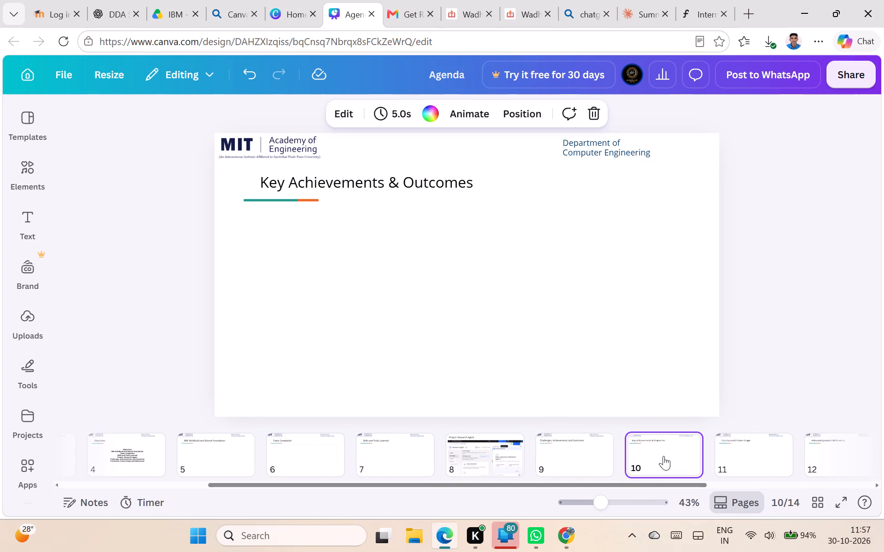
{"action": "triple_click", "coordinate": [332, 184]}
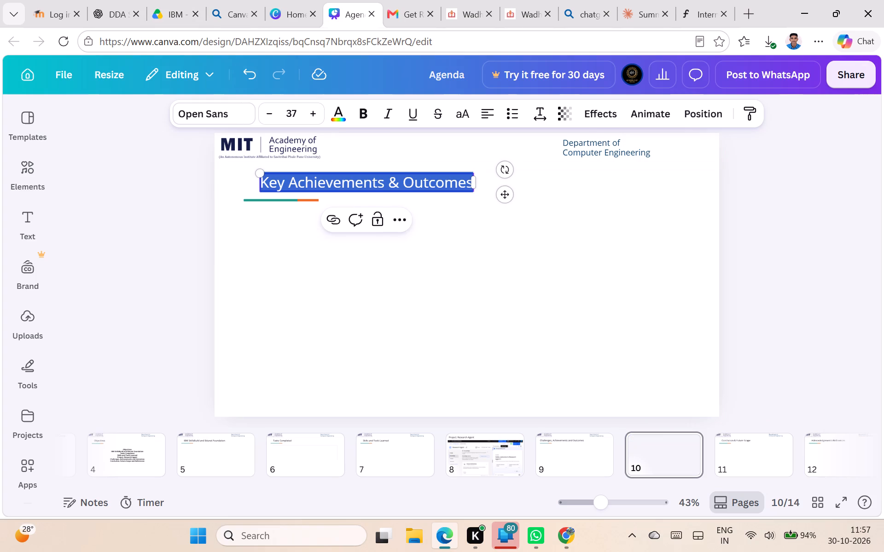
{"action": "key", "text": "ctrl+v"}
{"action": "left_click", "coordinate": [338, 244]}
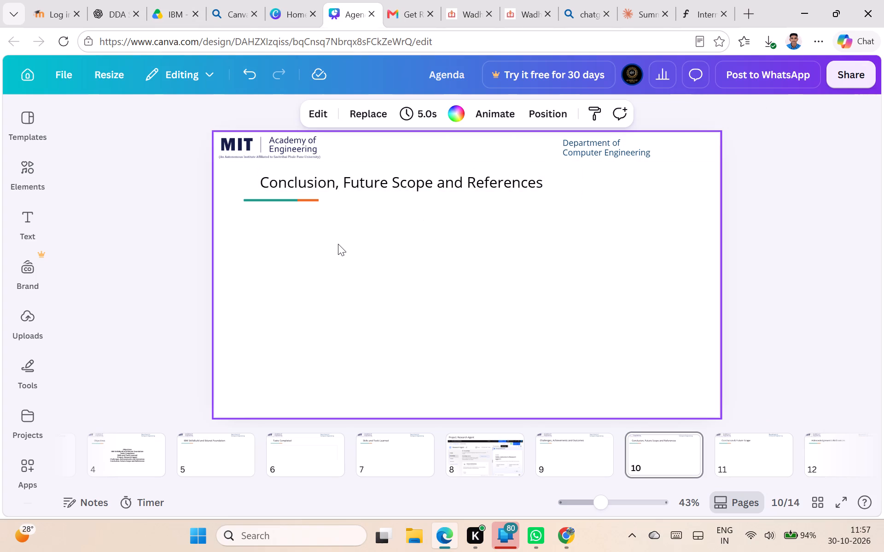
Delete the two redundant slides after slide 10, "Conclusion & Future Scope" and "Acknowledgements/References".
{"action": "left_click", "coordinate": [739, 449]}
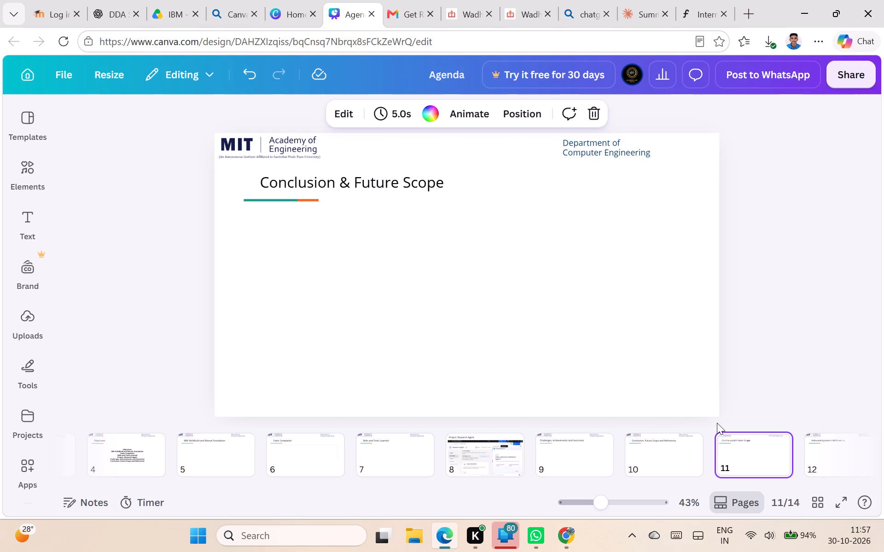
{"action": "left_click", "coordinate": [596, 121]}
{"action": "left_click", "coordinate": [602, 115]}
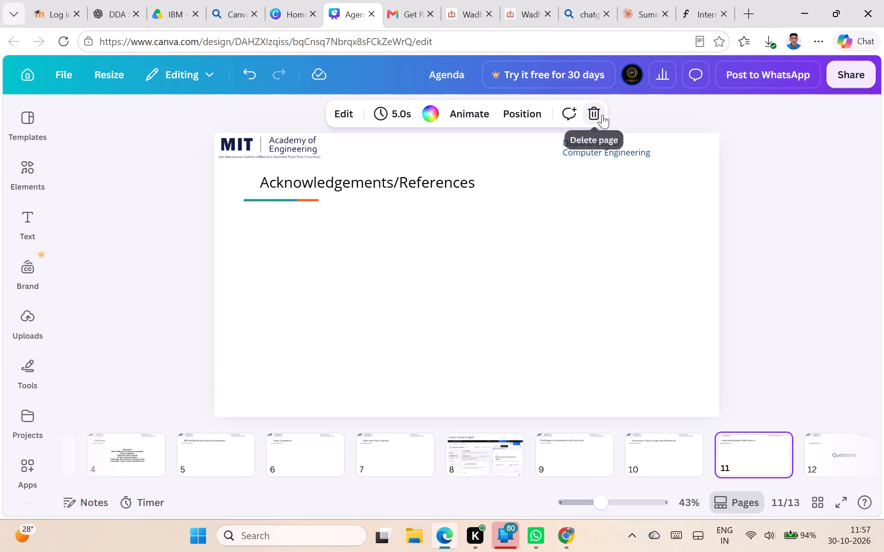
Delete the pasted text box with the list of agenda titles from slide 4.
{"action": "left_click", "coordinate": [657, 444]}
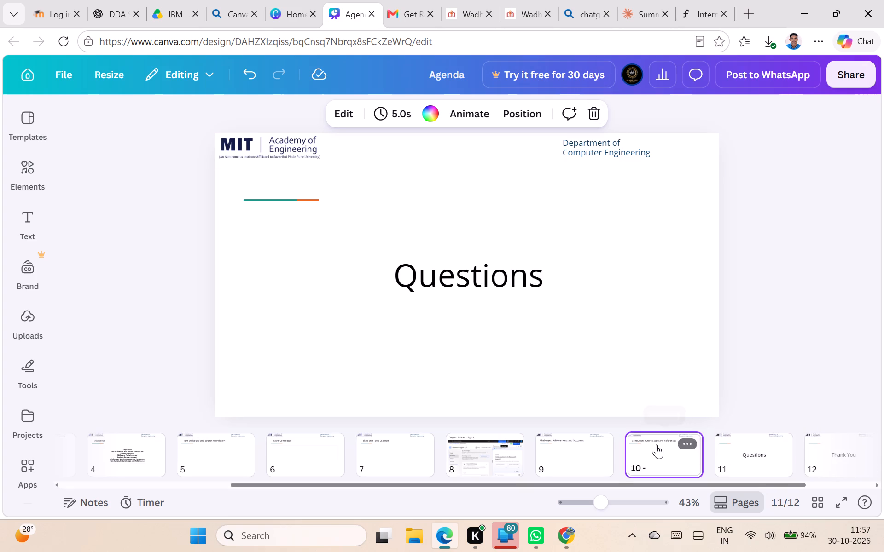
{"action": "left_click", "coordinate": [584, 451]}
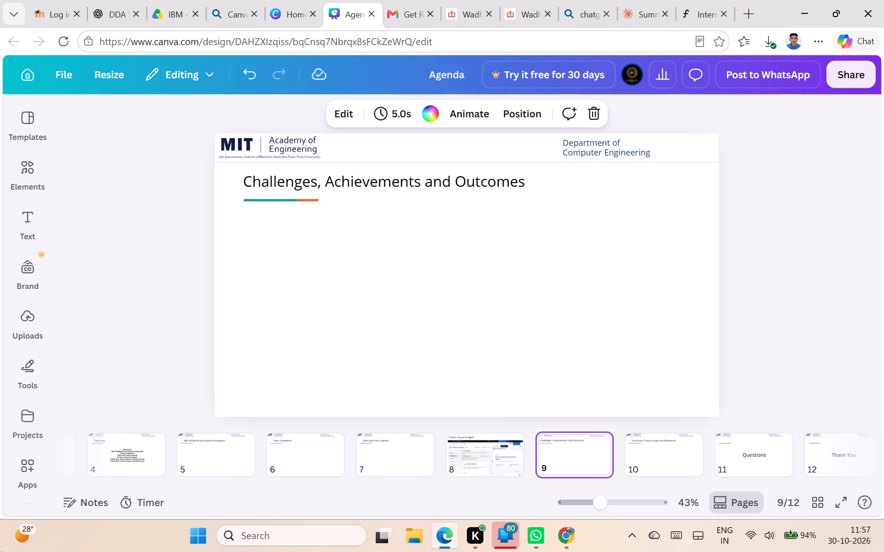
{"action": "scroll", "coordinate": [319, 487], "scroll_direction": "down", "scroll_amount": 1}
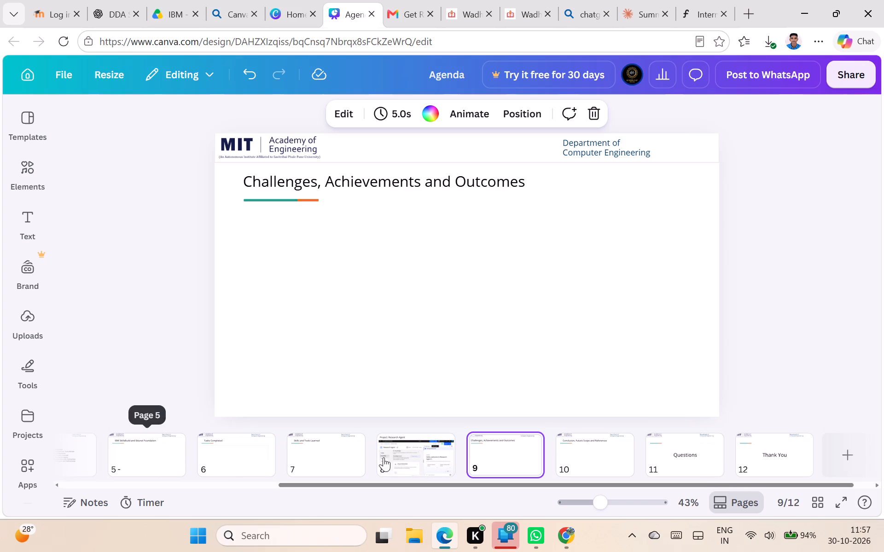
{"action": "left_click", "coordinate": [150, 444]}
{"action": "left_click", "coordinate": [84, 445]}
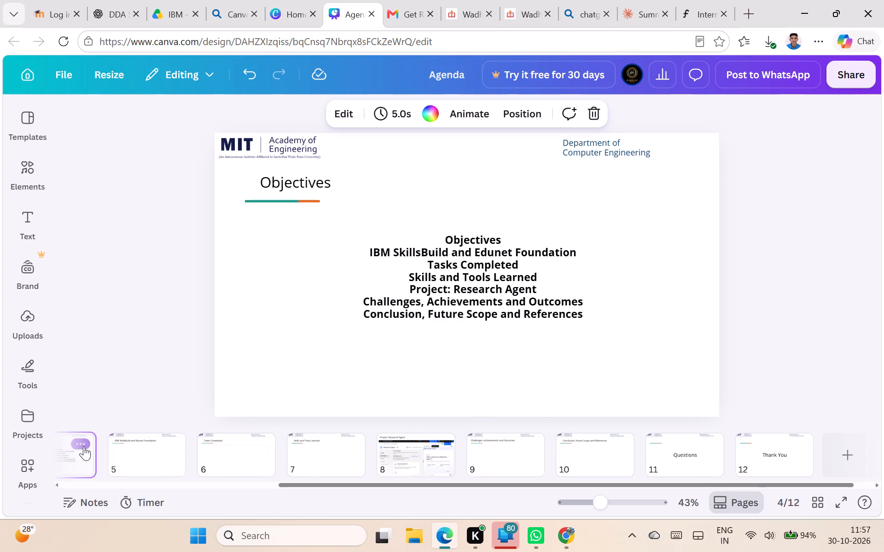
{"action": "left_click", "coordinate": [404, 281]}
{"action": "key", "text": "BackSpace"}
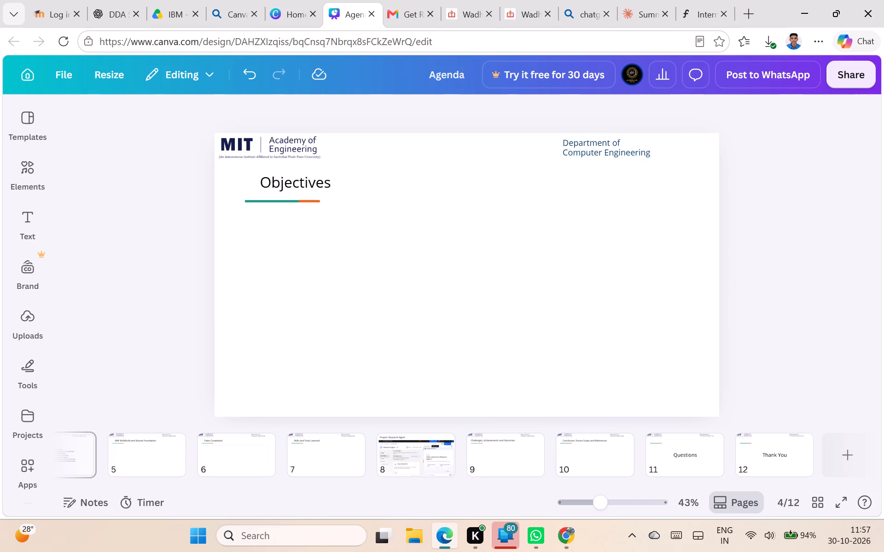
Enlarge the "Internship Overview" title on slide 3 to font size 32 and shift it right, above the coloured underline.
{"action": "left_click_drag", "start_coordinate": [457, 482], "coordinate": [270, 493]}
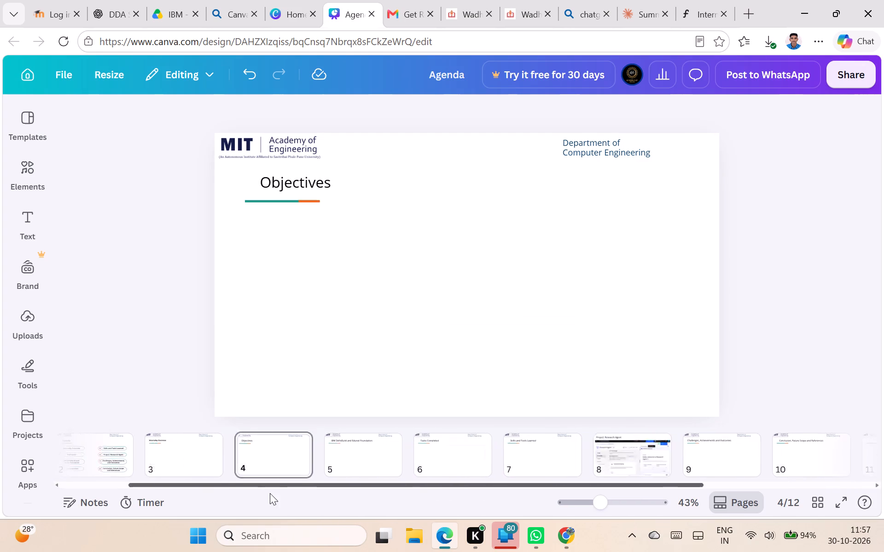
{"action": "left_click_drag", "start_coordinate": [270, 493], "coordinate": [237, 496]}
{"action": "left_click", "coordinate": [292, 468]}
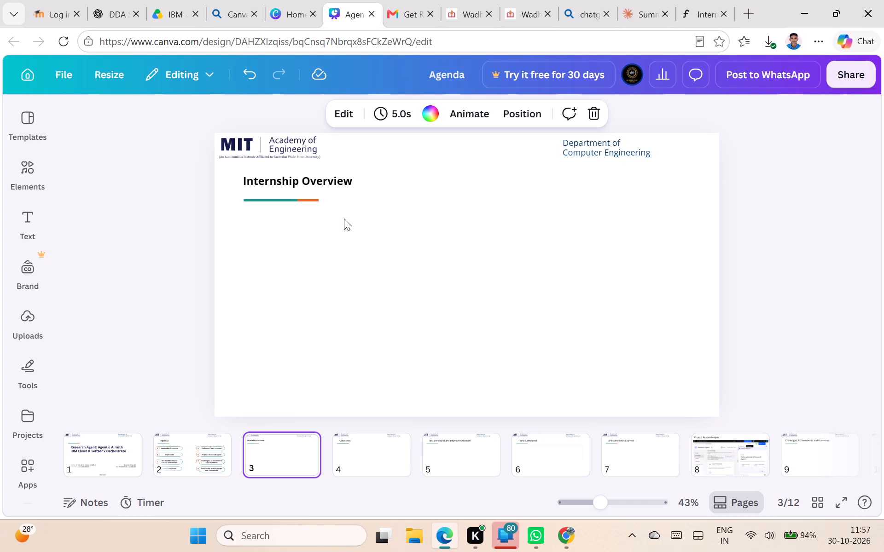
{"action": "left_click", "coordinate": [330, 182]}
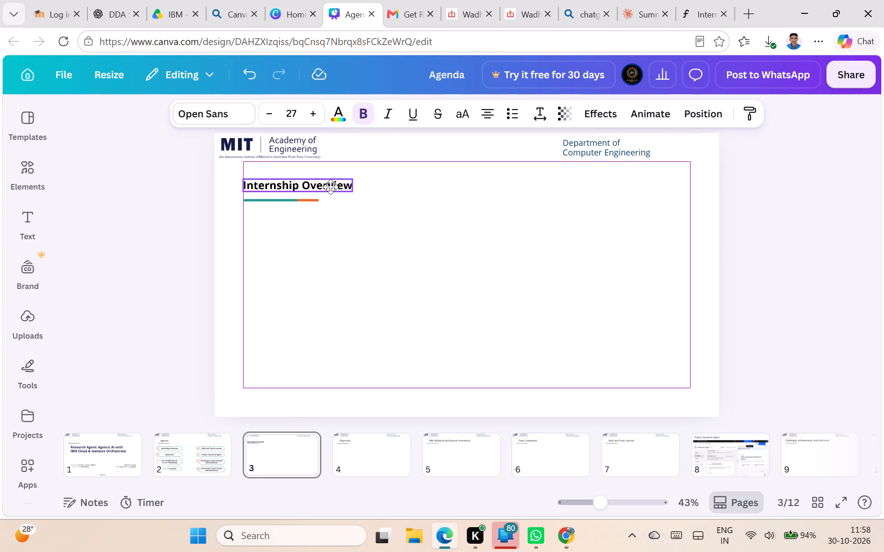
{"action": "left_click", "coordinate": [297, 110]}
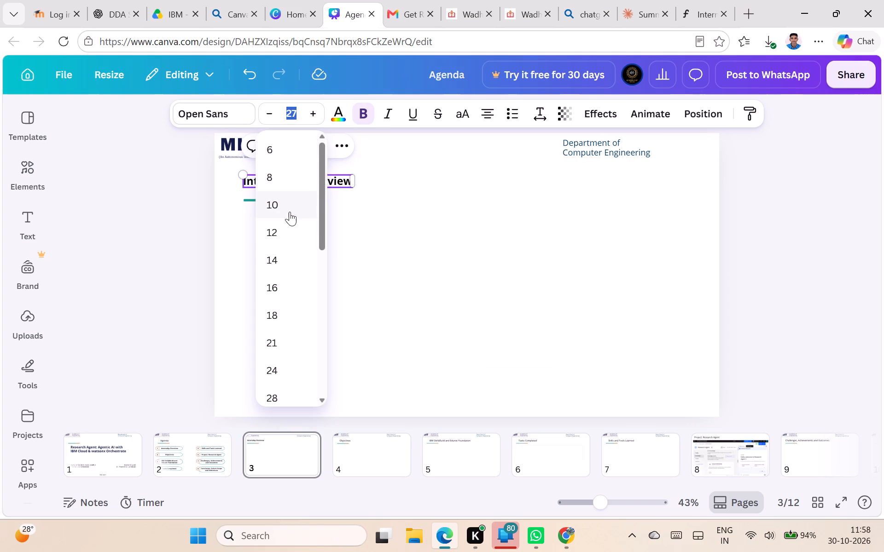
{"action": "scroll", "coordinate": [280, 360], "scroll_direction": "down", "scroll_amount": 1}
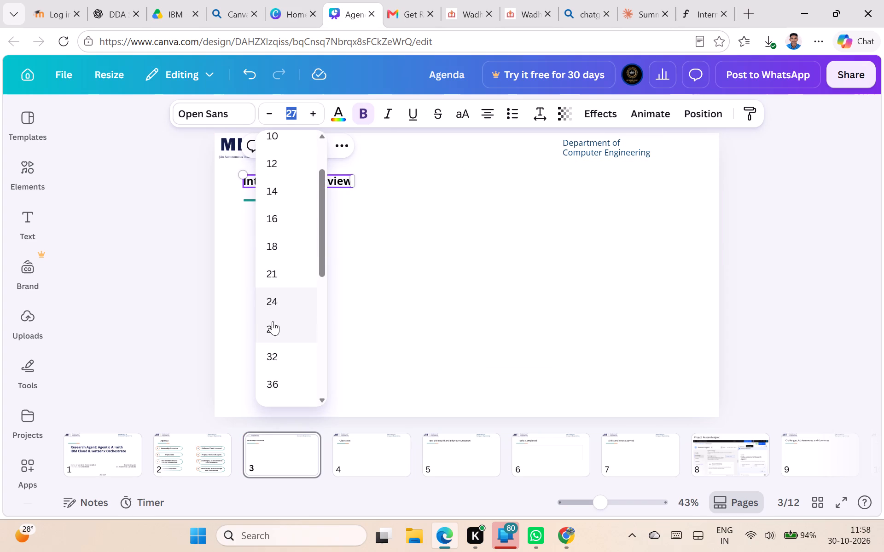
{"action": "left_click", "coordinate": [274, 327]}
{"action": "left_click", "coordinate": [295, 117]}
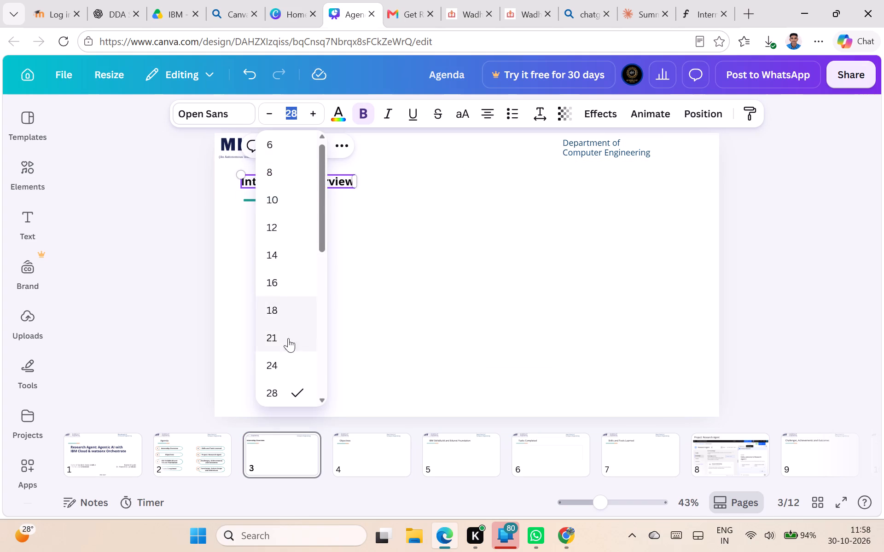
{"action": "scroll", "coordinate": [286, 340], "scroll_direction": "down", "scroll_amount": 1}
{"action": "left_click", "coordinate": [283, 342]}
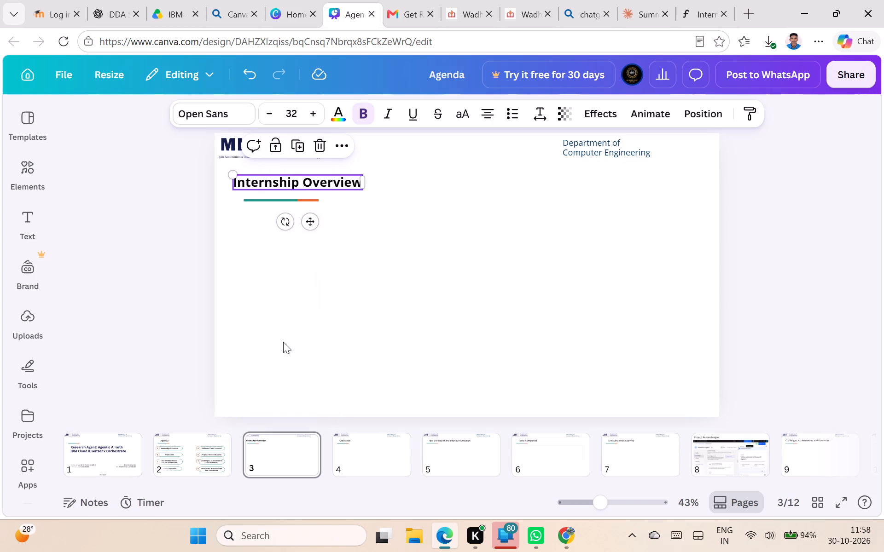
{"action": "left_click_drag", "start_coordinate": [316, 226], "coordinate": [345, 229]}
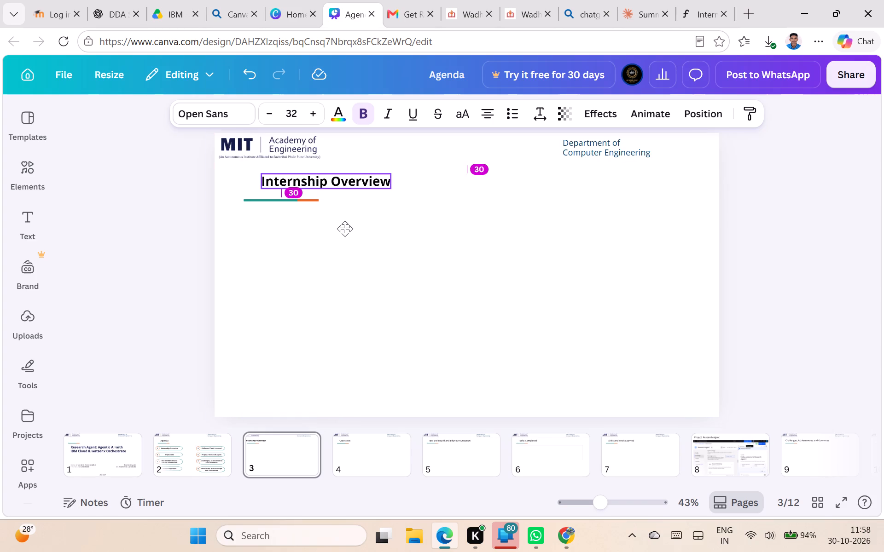
{"action": "left_click_drag", "start_coordinate": [345, 229], "coordinate": [348, 227]}
{"action": "left_click", "coordinate": [372, 263]}
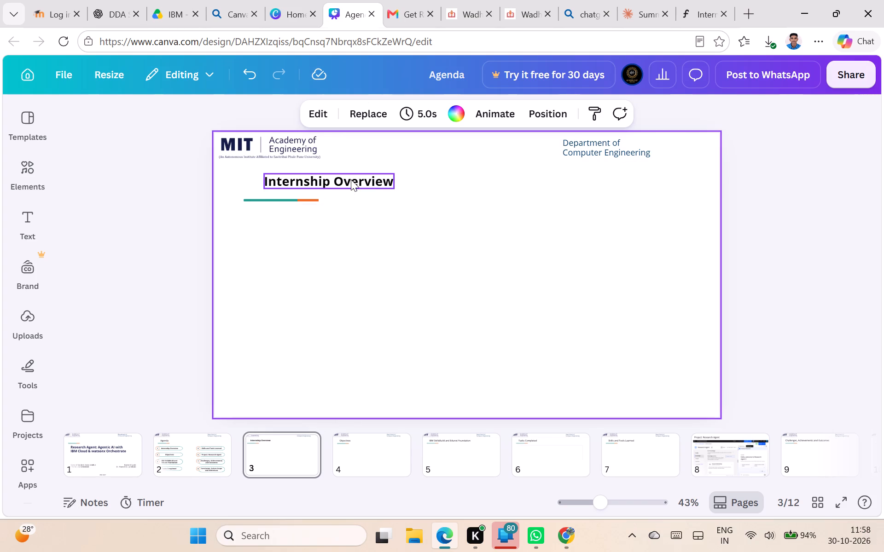
Set the font size of the "Internship Overview" title on slide 3 to 36.
{"action": "left_click", "coordinate": [378, 177]}
{"action": "left_click", "coordinate": [297, 112]}
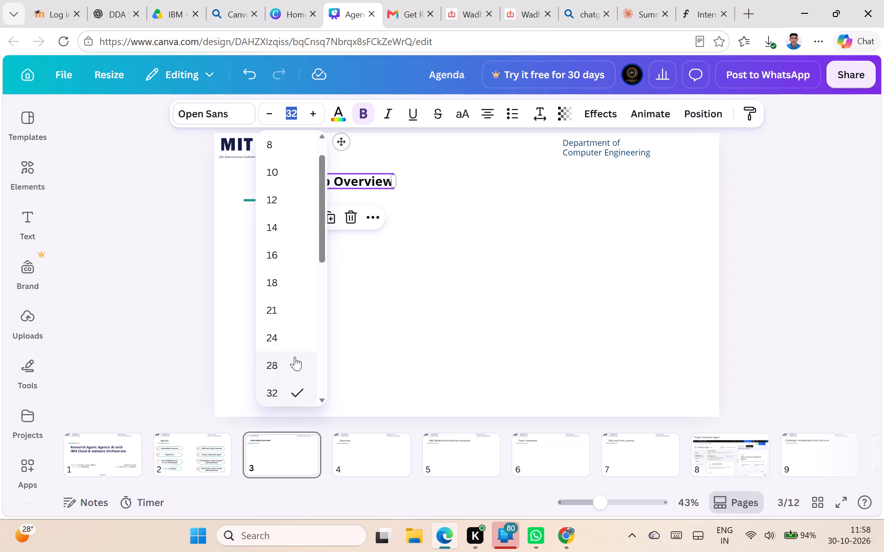
{"action": "scroll", "coordinate": [295, 356], "scroll_direction": "down", "scroll_amount": 1}
{"action": "left_click", "coordinate": [294, 348]}
{"action": "left_click", "coordinate": [399, 284]}
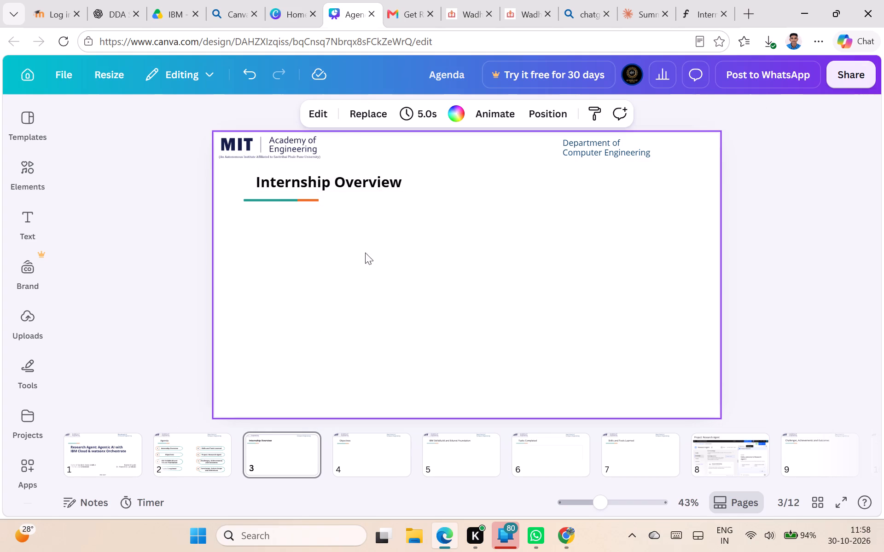
Set the "Objectives" title on slide 4 to font size 36 and make it bold.
{"action": "left_click", "coordinate": [360, 457]}
{"action": "left_click", "coordinate": [298, 184]}
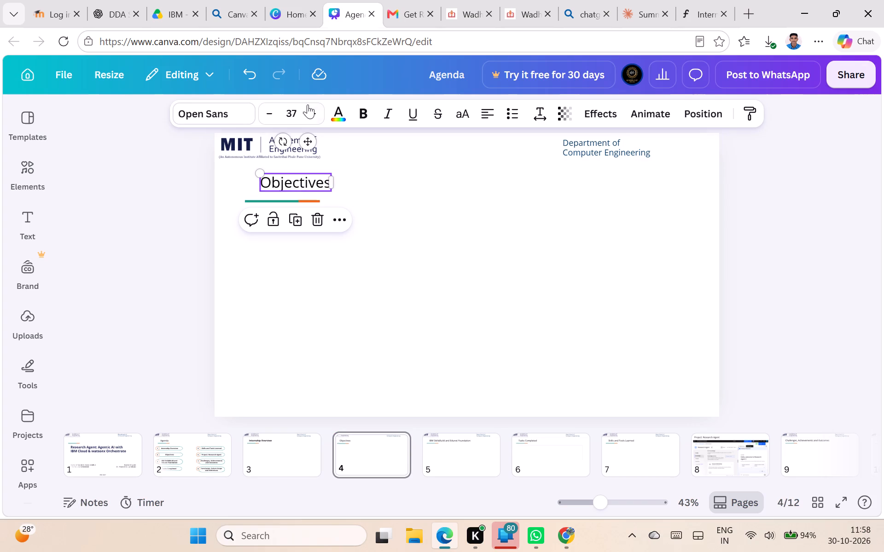
{"action": "left_click", "coordinate": [292, 117]}
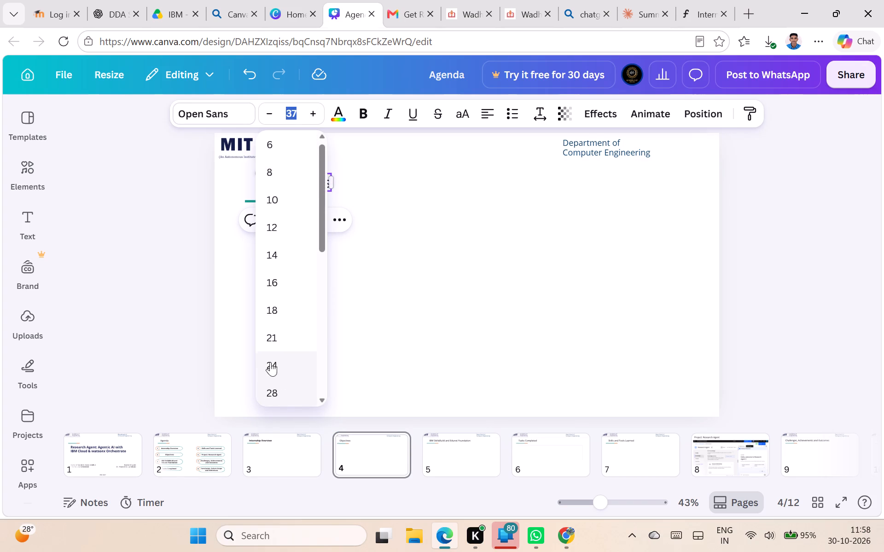
{"action": "scroll", "coordinate": [269, 351], "scroll_direction": "down", "scroll_amount": 1}
{"action": "left_click", "coordinate": [284, 379]}
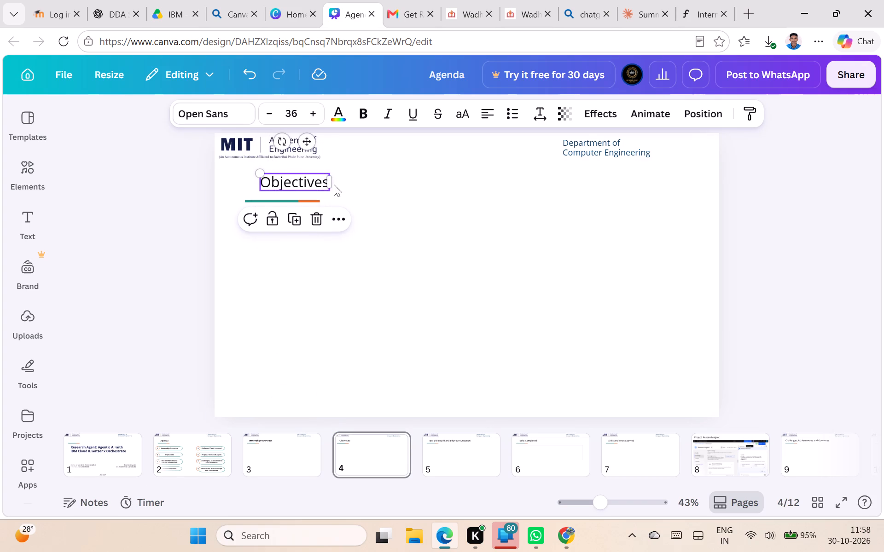
{"action": "left_click", "coordinate": [361, 117]}
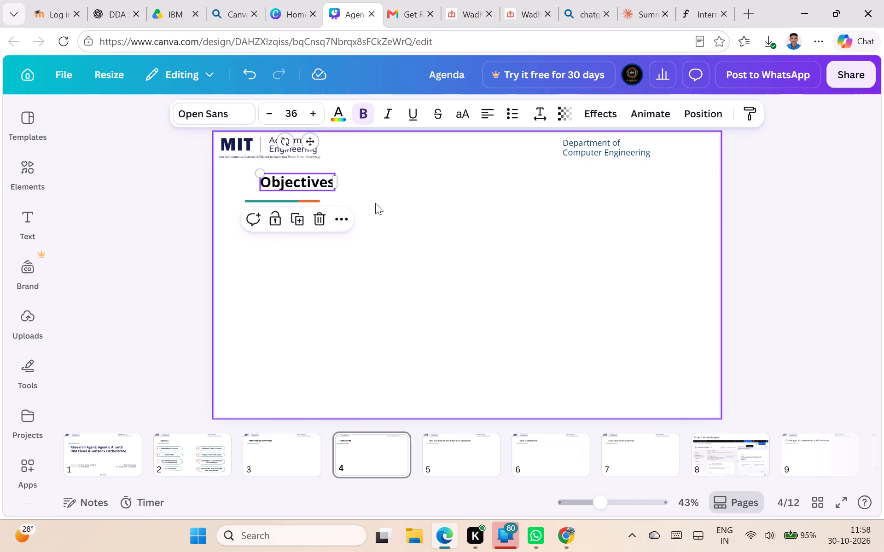
{"action": "left_click", "coordinate": [375, 203]}
Shift the "Objectives" title on slide 4 slightly to the right above its underline.
{"action": "left_click_drag", "start_coordinate": [316, 183], "coordinate": [319, 182]}
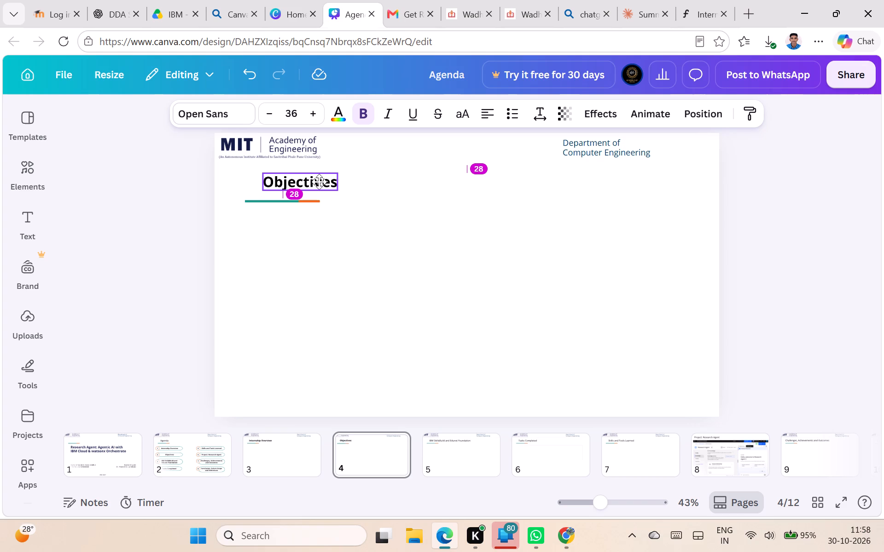
{"action": "left_click_drag", "start_coordinate": [319, 182], "coordinate": [323, 180]}
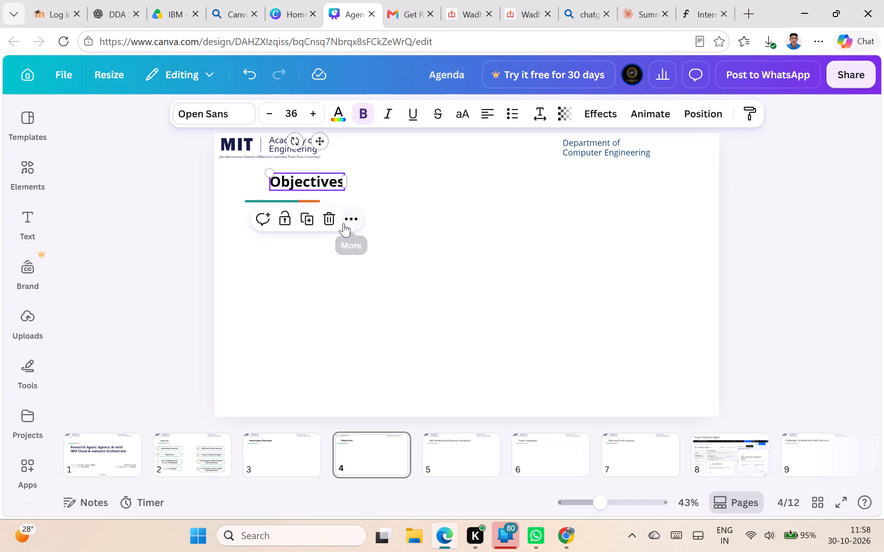
{"action": "left_click", "coordinate": [356, 241]}
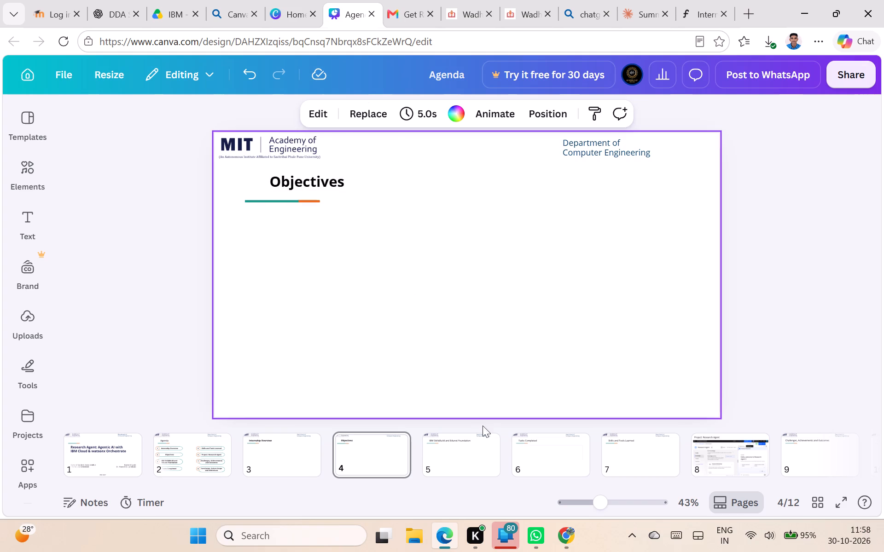
Make the titles bold on slides 5, 6 and 7: "IBM SkillsBuild and Edunet Foundation", "Tasks Completed" and "Skills and Tools Learned".
{"action": "left_click", "coordinate": [299, 448]}
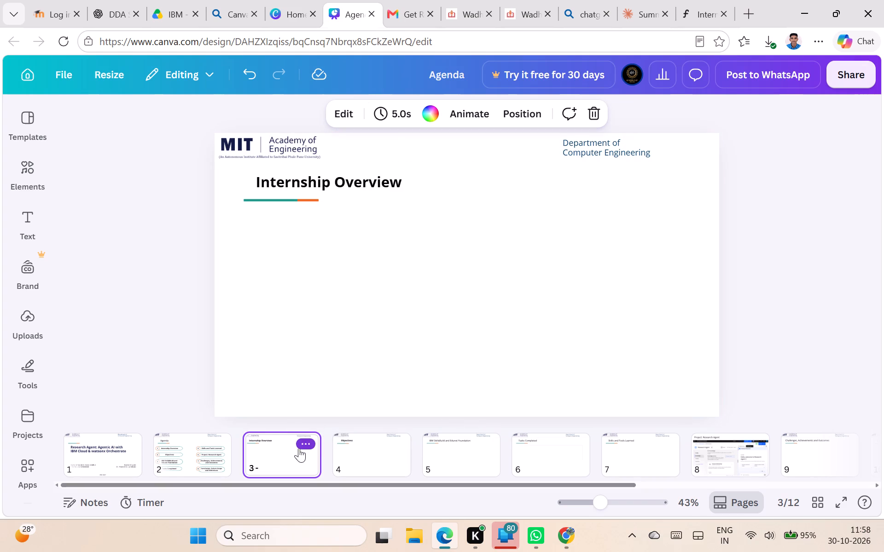
{"action": "left_click", "coordinate": [355, 451]}
{"action": "left_click", "coordinate": [437, 461]}
{"action": "left_click", "coordinate": [332, 187]}
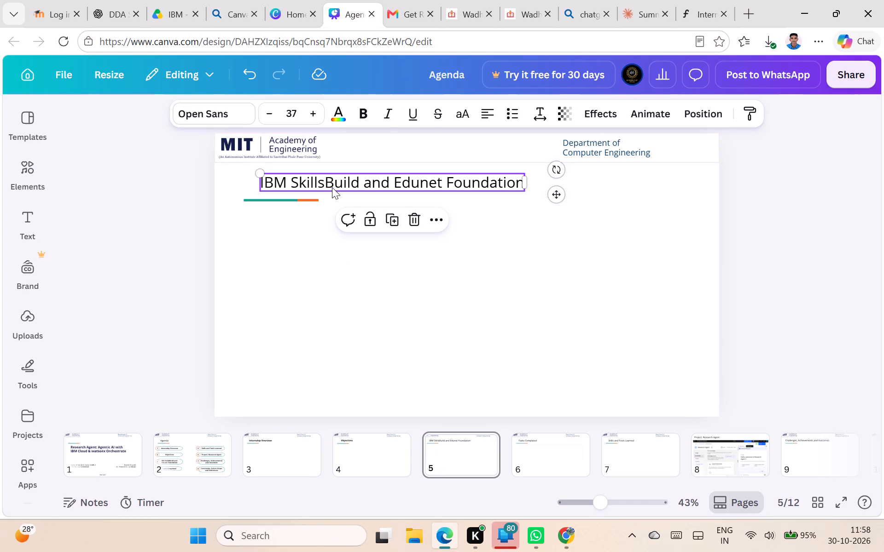
{"action": "left_click", "coordinate": [363, 107]}
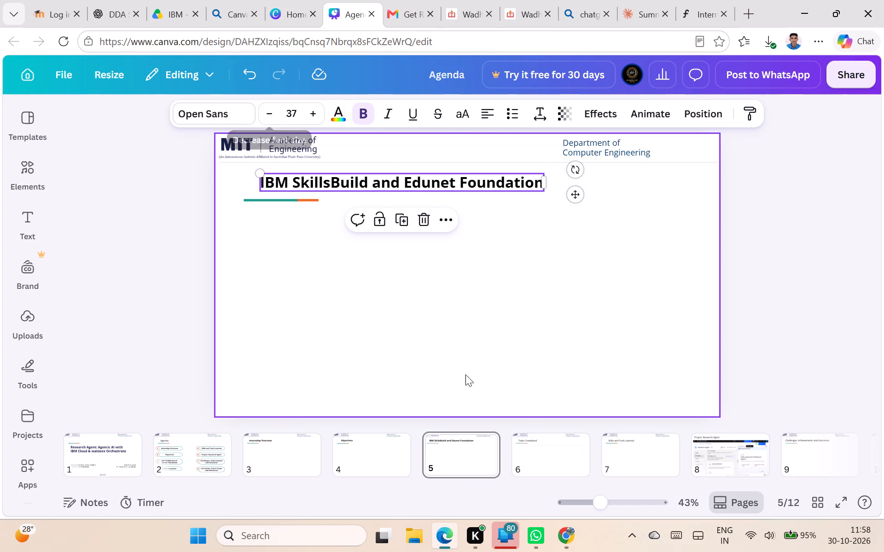
{"action": "left_click", "coordinate": [528, 464]}
{"action": "left_click", "coordinate": [360, 182]}
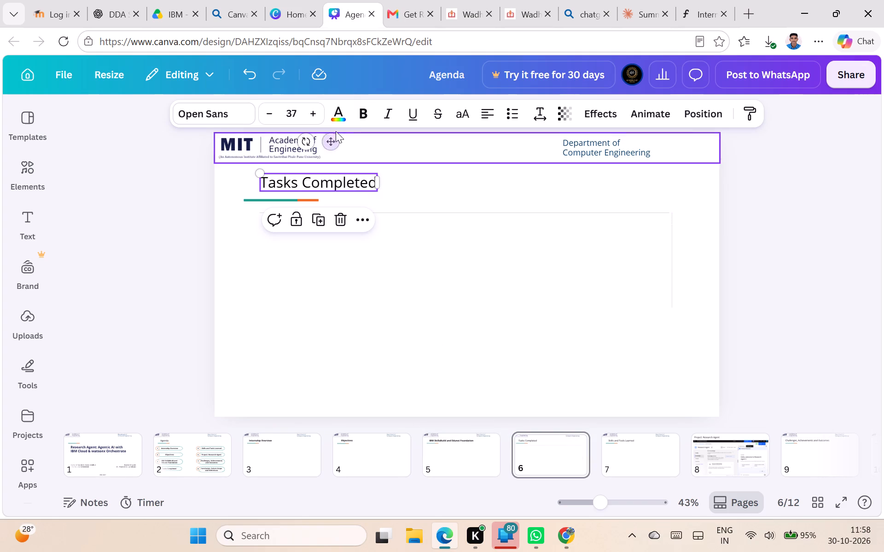
{"action": "left_click", "coordinate": [353, 113]}
{"action": "left_click", "coordinate": [644, 461]}
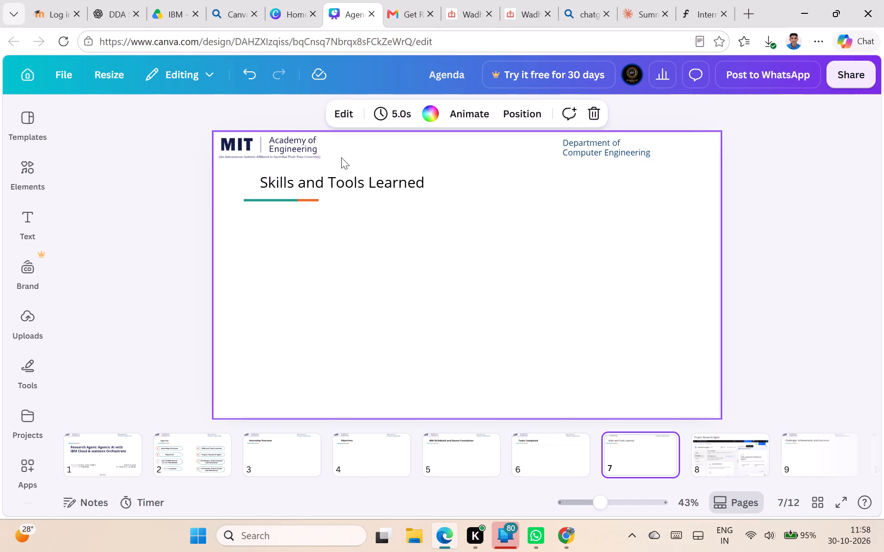
{"action": "left_click", "coordinate": [355, 183]}
{"action": "left_click", "coordinate": [360, 117]}
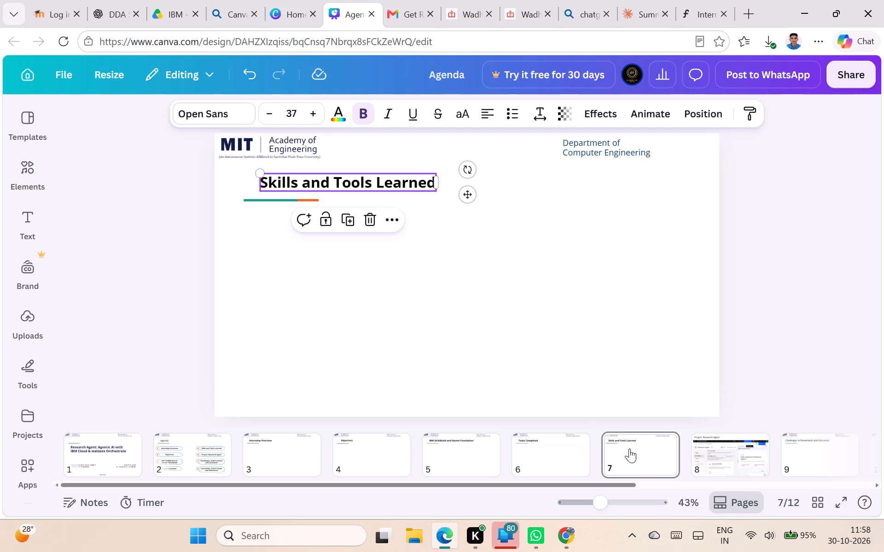
Make the titles bold on slides 8, 9 and 10: the Research Agent project, the challenges and outcomes, and the conclusion.
{"action": "left_click", "coordinate": [719, 465]}
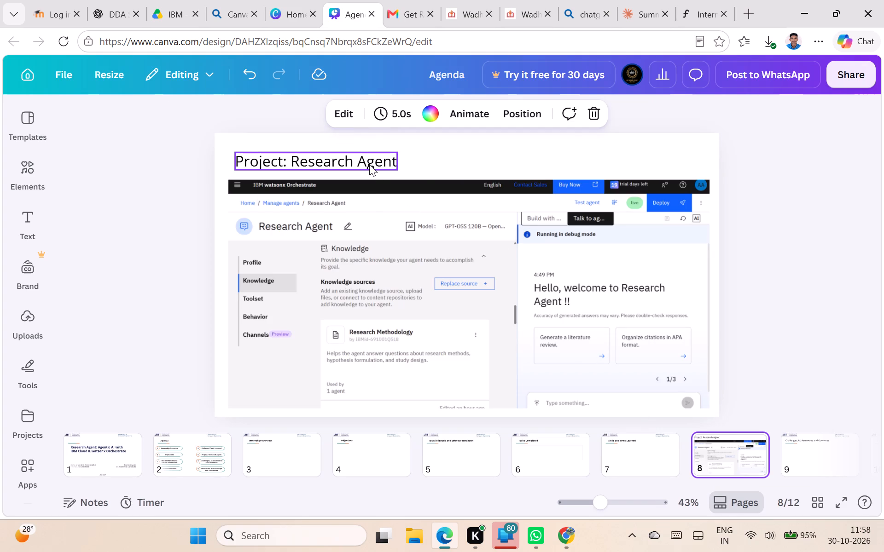
{"action": "left_click", "coordinate": [369, 164]}
{"action": "left_click", "coordinate": [364, 109]}
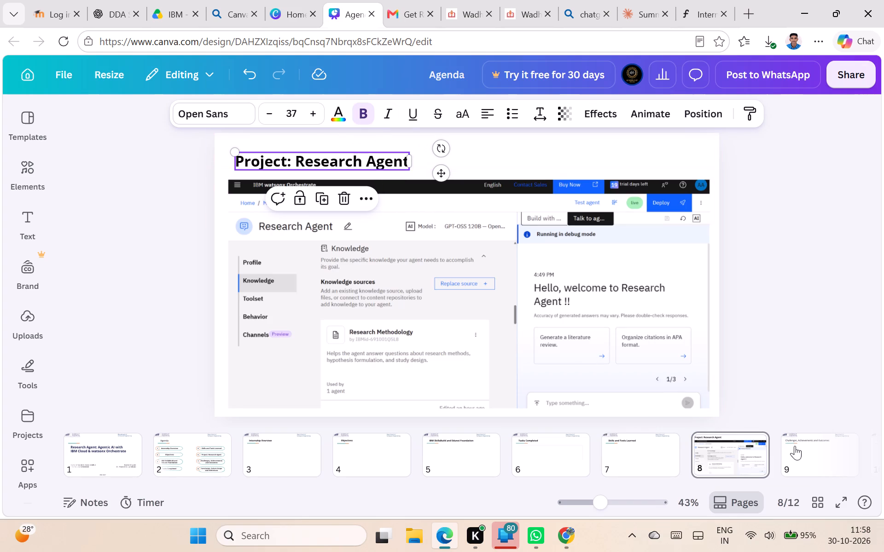
{"action": "left_click", "coordinate": [795, 446]}
{"action": "left_click", "coordinate": [436, 185]}
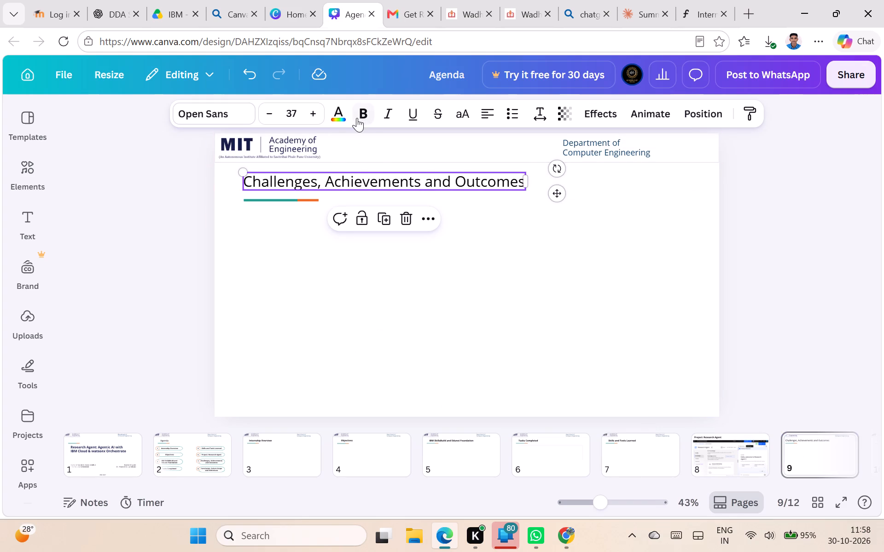
{"action": "left_click", "coordinate": [358, 115]}
{"action": "scroll", "coordinate": [775, 456], "scroll_direction": "down", "scroll_amount": 1}
{"action": "left_click", "coordinate": [810, 449]}
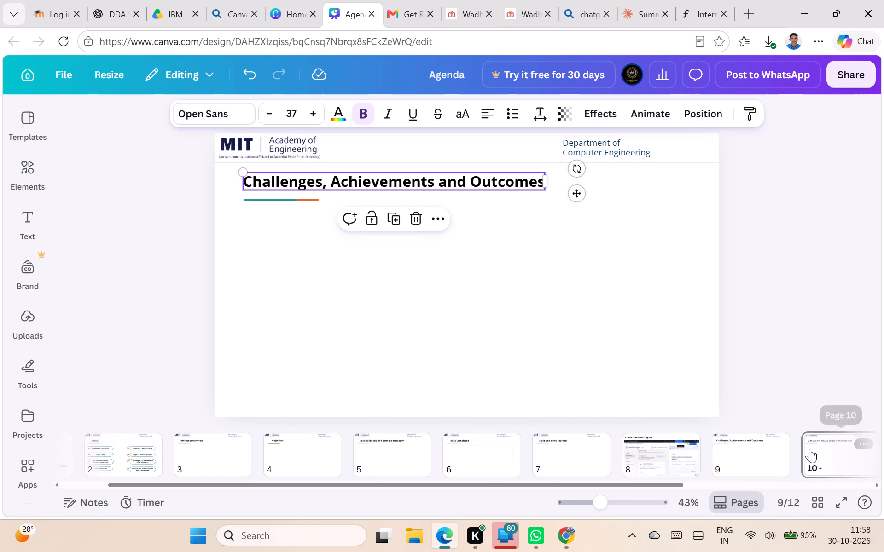
{"action": "left_click", "coordinate": [421, 192]}
{"action": "left_click", "coordinate": [420, 184]}
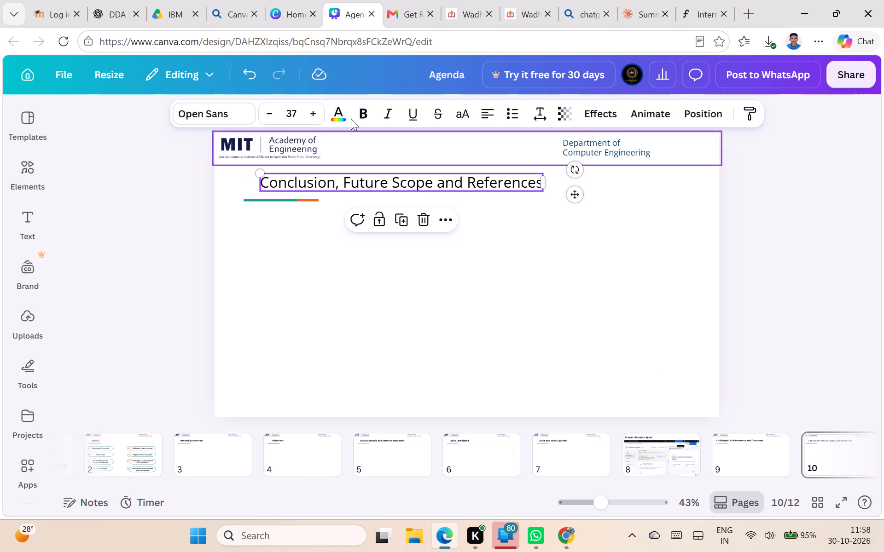
{"action": "left_click", "coordinate": [361, 110]}
Make the "Agenda" title on slide 2 bold.
{"action": "scroll", "coordinate": [206, 462], "scroll_direction": "up", "scroll_amount": 1}
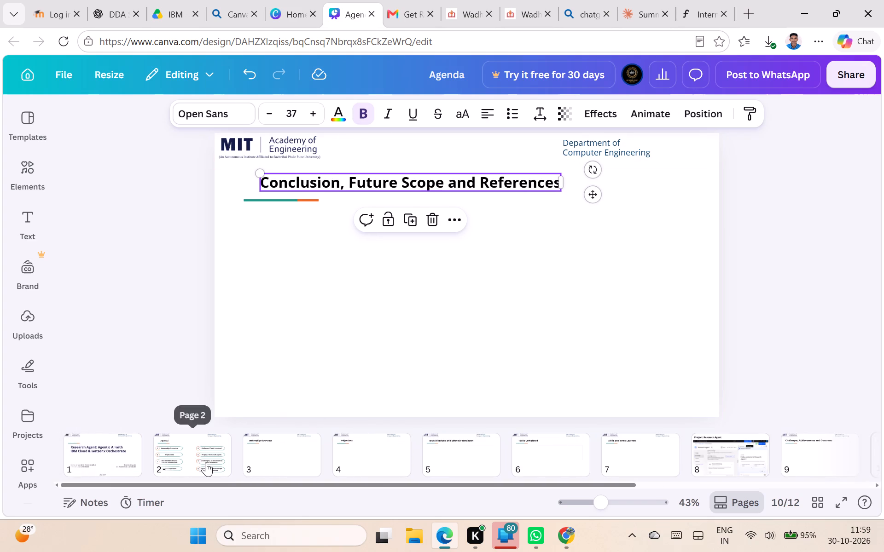
{"action": "left_click", "coordinate": [206, 462]}
{"action": "left_click", "coordinate": [304, 178]}
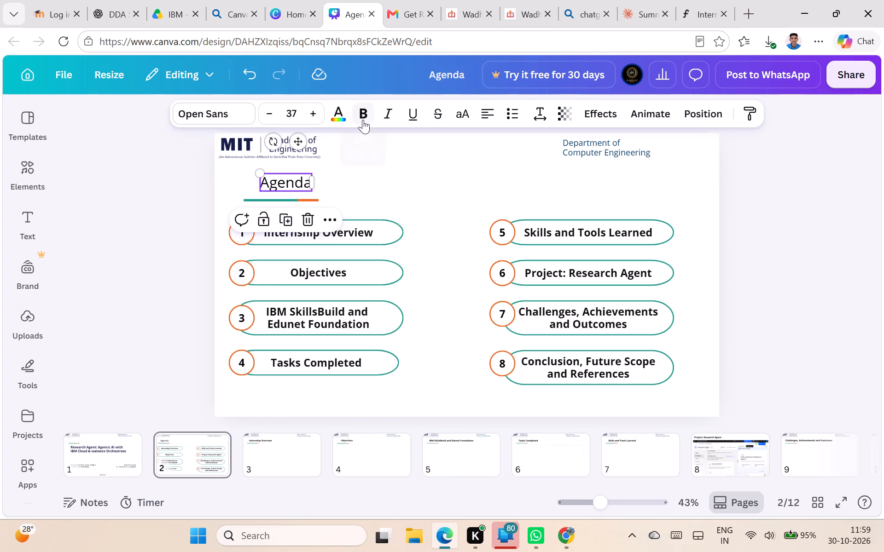
{"action": "left_click", "coordinate": [363, 119]}
Set the "Internship Overview" title on slide 3 to font size 37.
{"action": "left_click", "coordinate": [275, 447]}
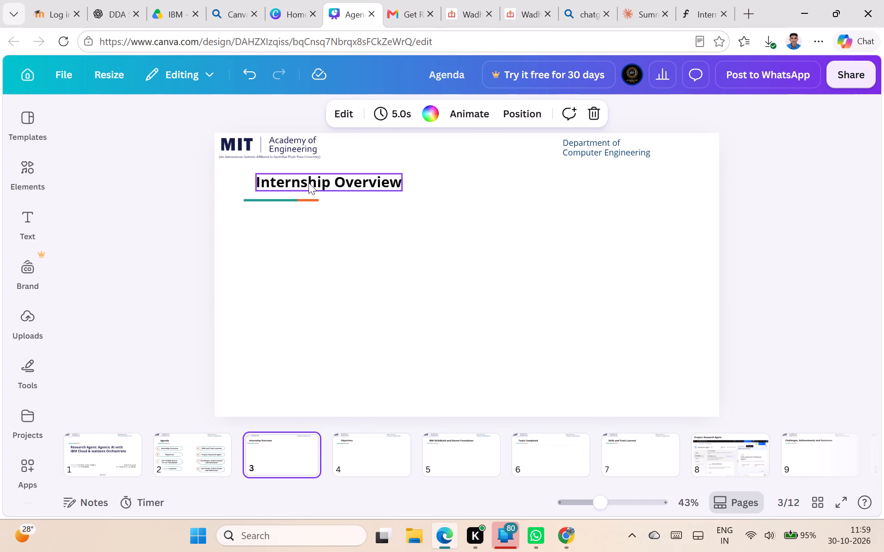
{"action": "left_click", "coordinate": [308, 183]}
{"action": "left_click", "coordinate": [314, 112]}
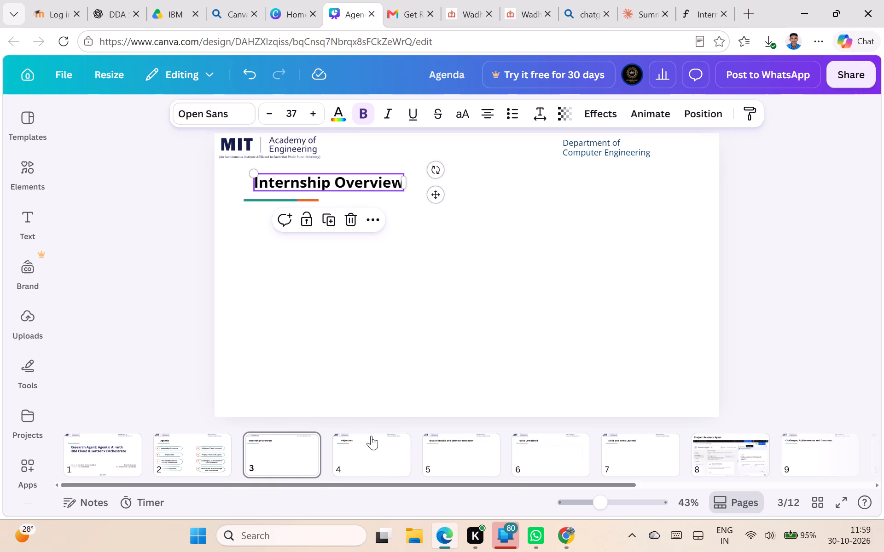
Set the "Objectives" title on slide 4 to font size 37 and adjust its position above the coloured underline.
{"action": "left_click", "coordinate": [371, 436]}
{"action": "left_click", "coordinate": [315, 178]}
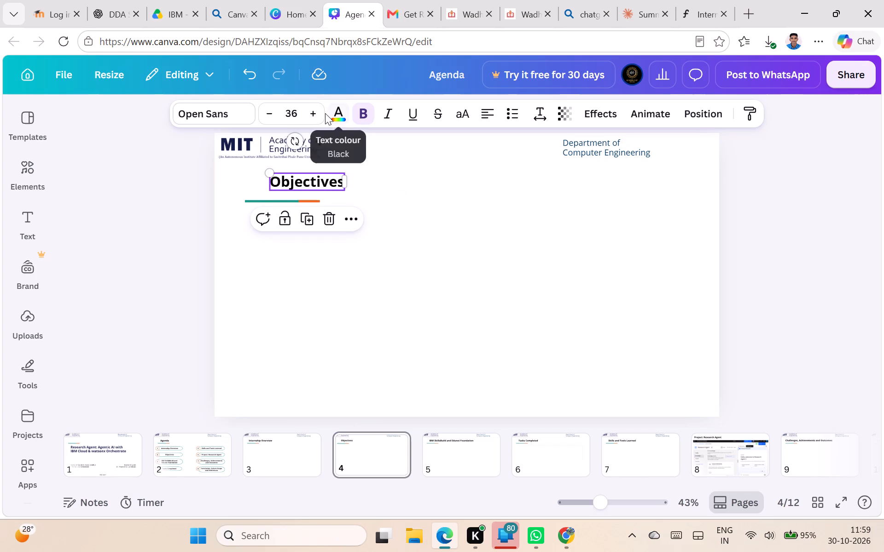
{"action": "left_click", "coordinate": [314, 116]}
{"action": "left_click_drag", "start_coordinate": [317, 178], "coordinate": [309, 182]}
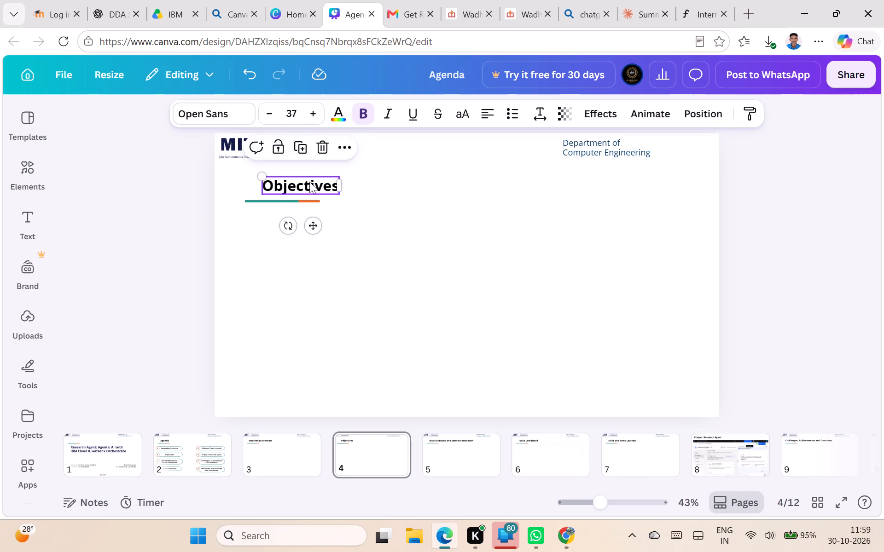
{"action": "double_click", "coordinate": [309, 182]}
{"action": "left_click", "coordinate": [348, 235]}
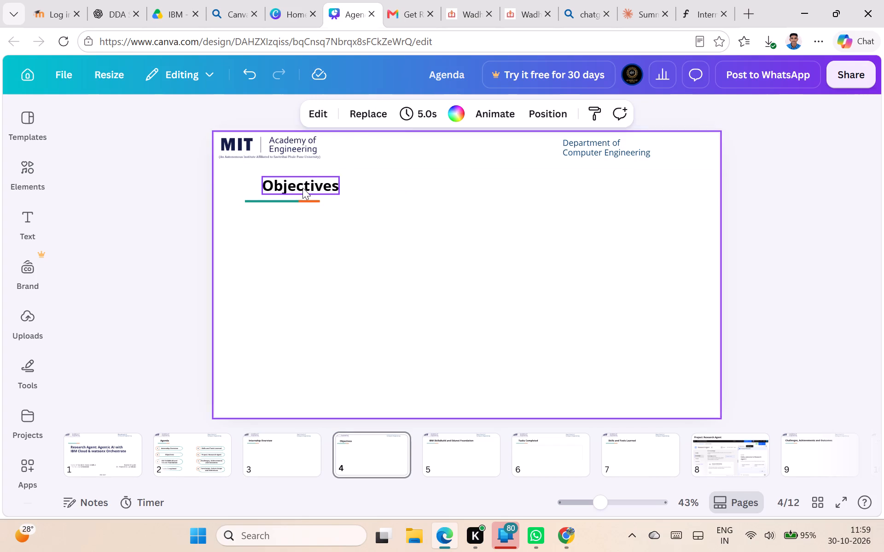
{"action": "left_click_drag", "start_coordinate": [302, 188], "coordinate": [312, 186]}
{"action": "left_click", "coordinate": [408, 250]}
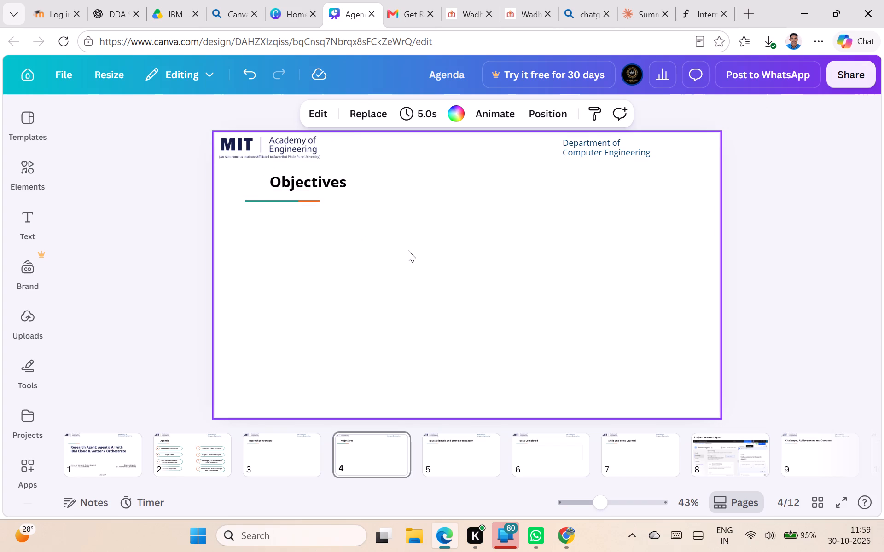
Bring up slide 3, switch to the internship presentation chat in Flo101, and dismiss the mascot's tip bubble.
{"action": "left_click", "coordinate": [281, 460]}
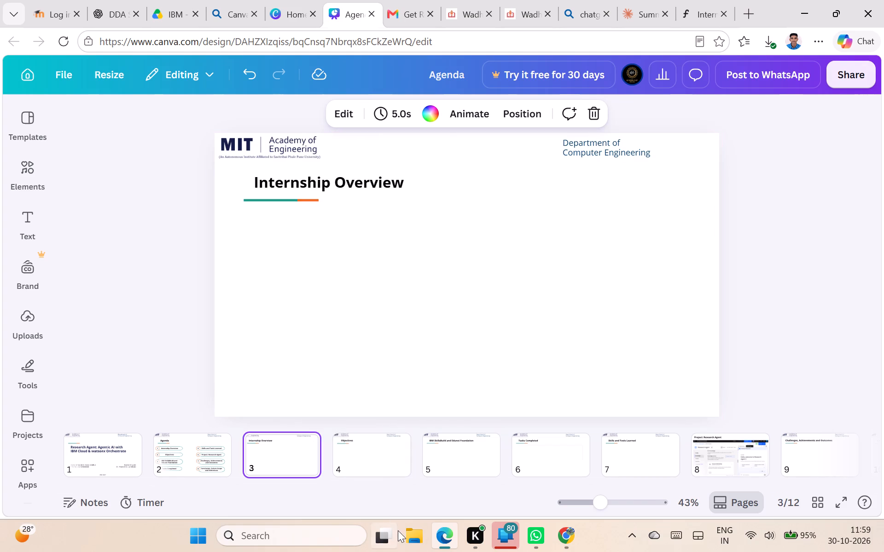
{"action": "left_click", "coordinate": [702, 5]}
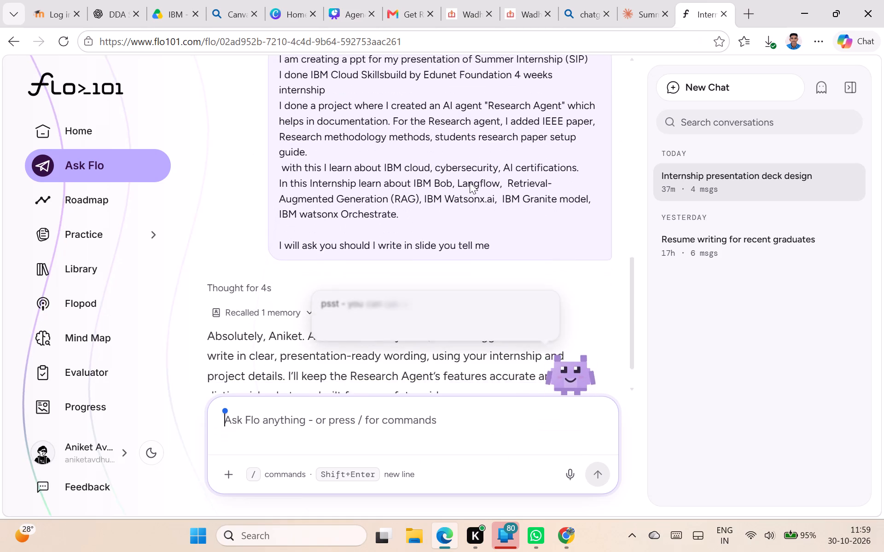
{"action": "scroll", "coordinate": [452, 253], "scroll_direction": "down", "scroll_amount": 2}
{"action": "left_click", "coordinate": [593, 275]}
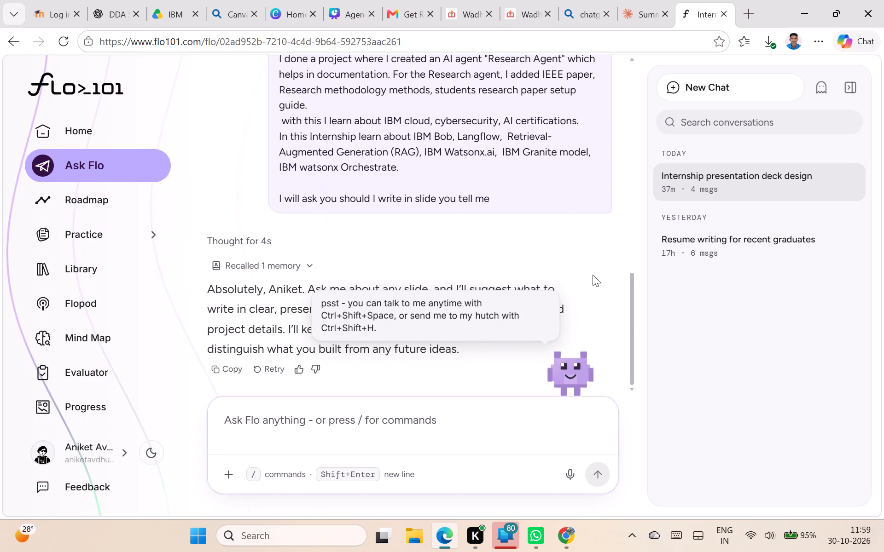
{"action": "left_click", "coordinate": [274, 322]}
{"action": "scroll", "coordinate": [337, 291], "scroll_direction": "down", "scroll_amount": 4}
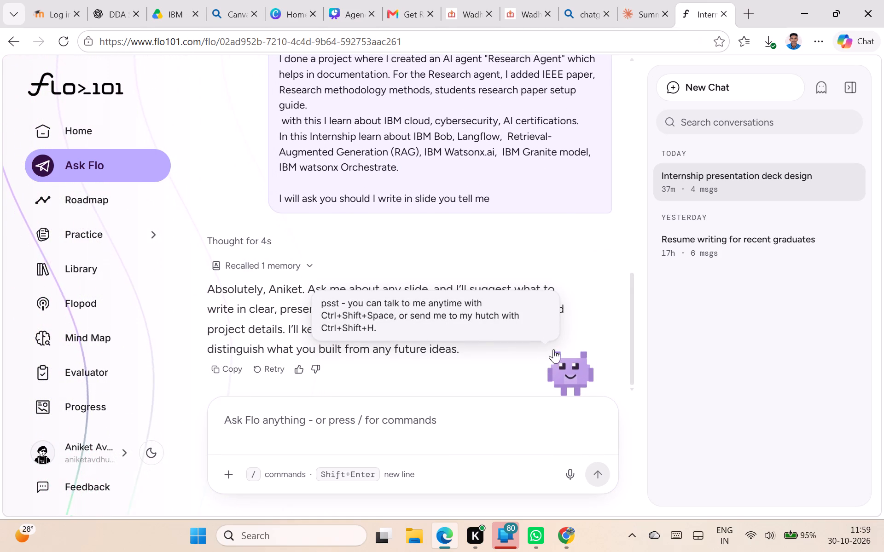
{"action": "left_click", "coordinate": [568, 364]}
{"action": "left_click", "coordinate": [471, 362]}
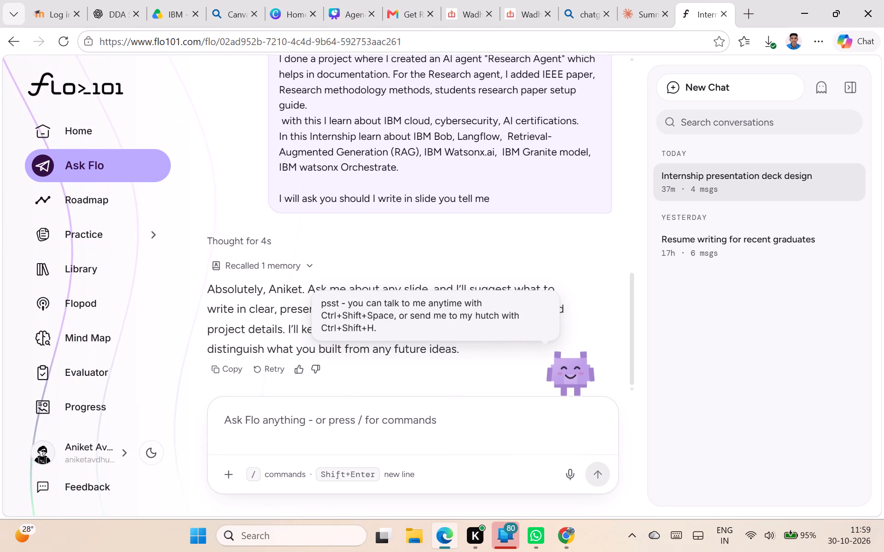
Ask Flo "tell me what I can add in internship overview", checking the slide's title in Canva for the wording.
{"action": "left_click", "coordinate": [362, 429]}
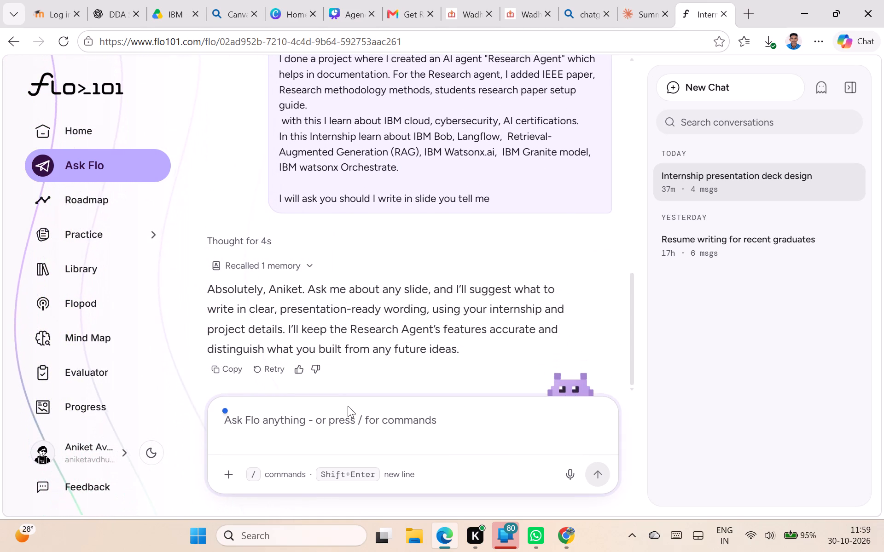
{"action": "type", "text": "tell w"}
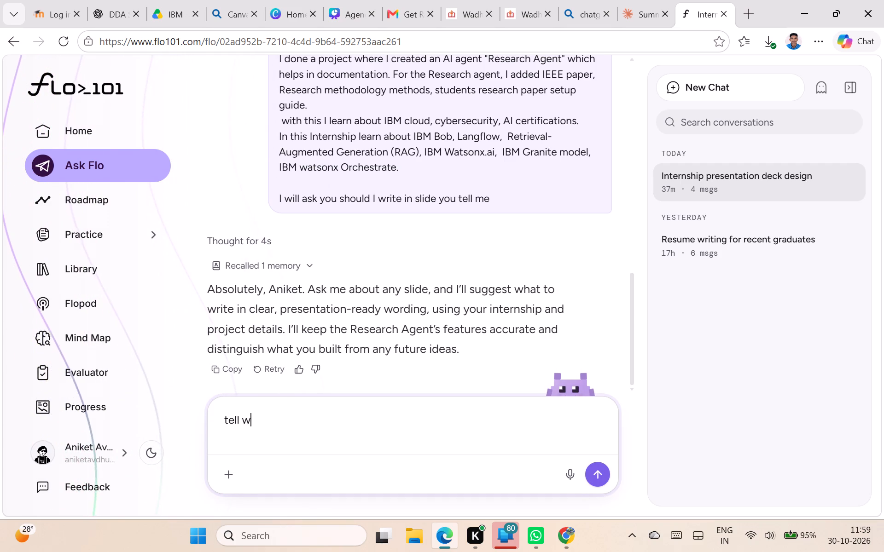
{"action": "key", "text": "BackSpace"}
{"action": "type", "text": "me what I can add in"}
{"action": "key", "text": "space"}
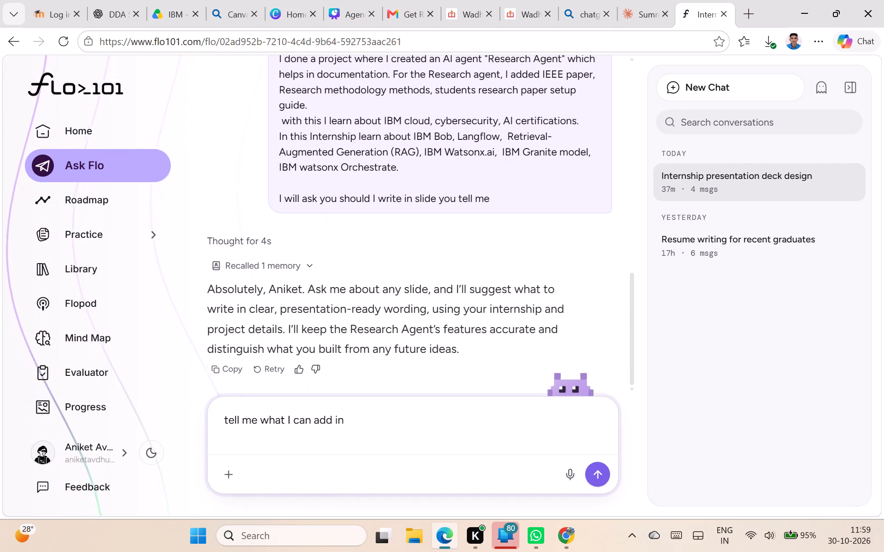
{"action": "left_click", "coordinate": [333, 1]}
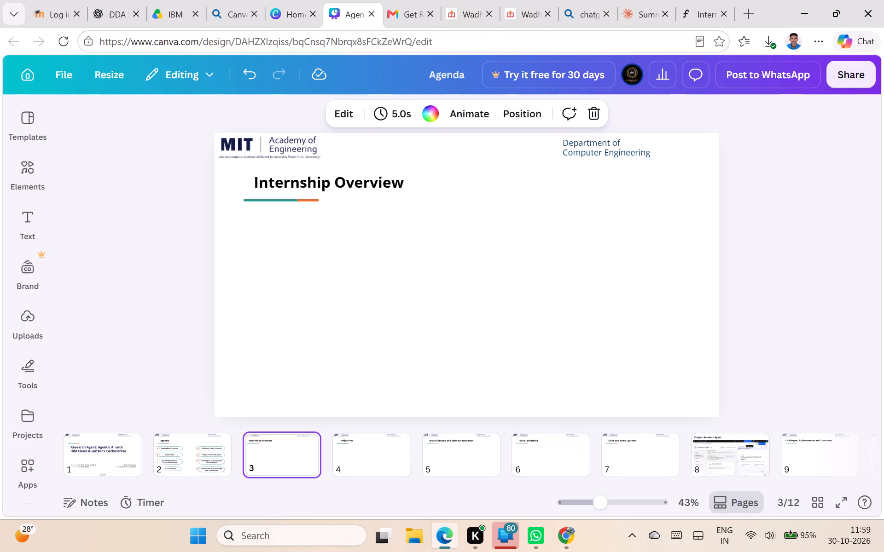
{"action": "left_click", "coordinate": [691, 8]}
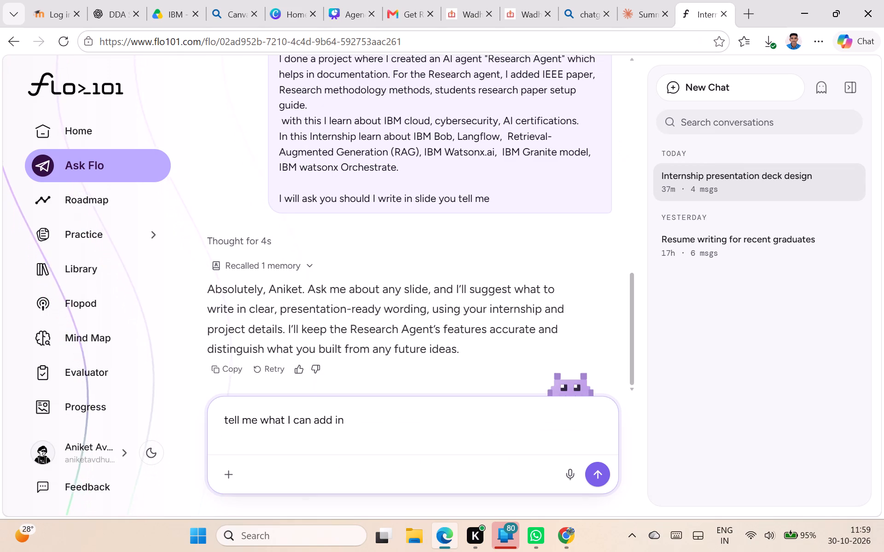
{"action": "type", "text": "internship overview"}
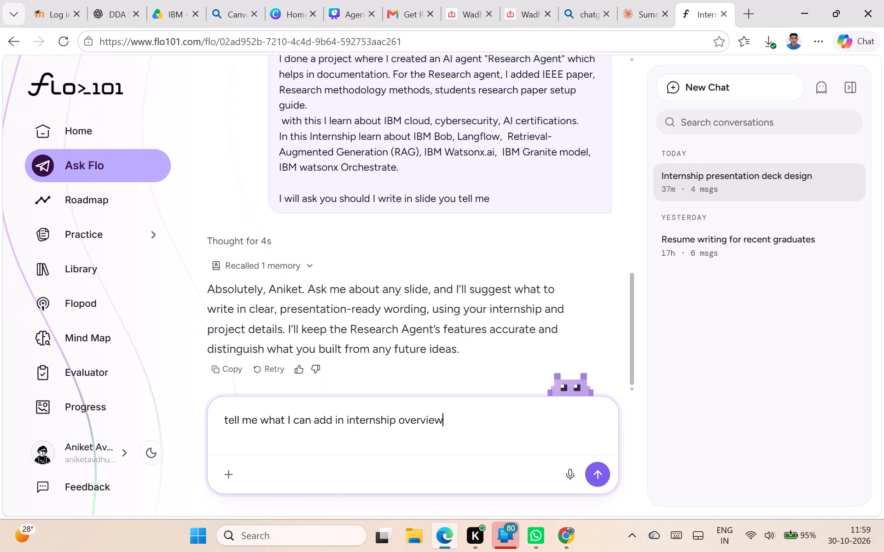
{"action": "key", "text": "Return"}
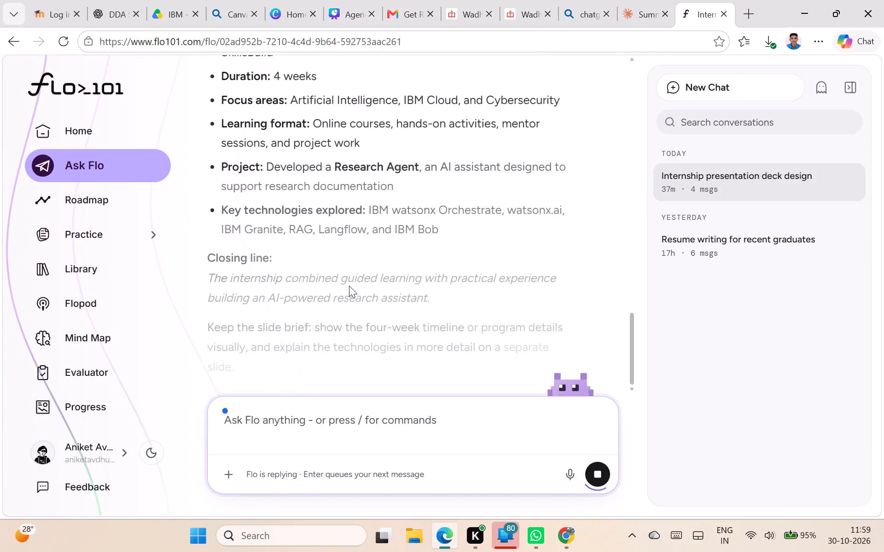
Read through Flo's suggested content for the Internship Overview slide.
{"action": "scroll", "coordinate": [365, 300], "scroll_direction": "up", "scroll_amount": 4}
{"action": "scroll", "coordinate": [365, 300], "scroll_direction": "down", "scroll_amount": 6}
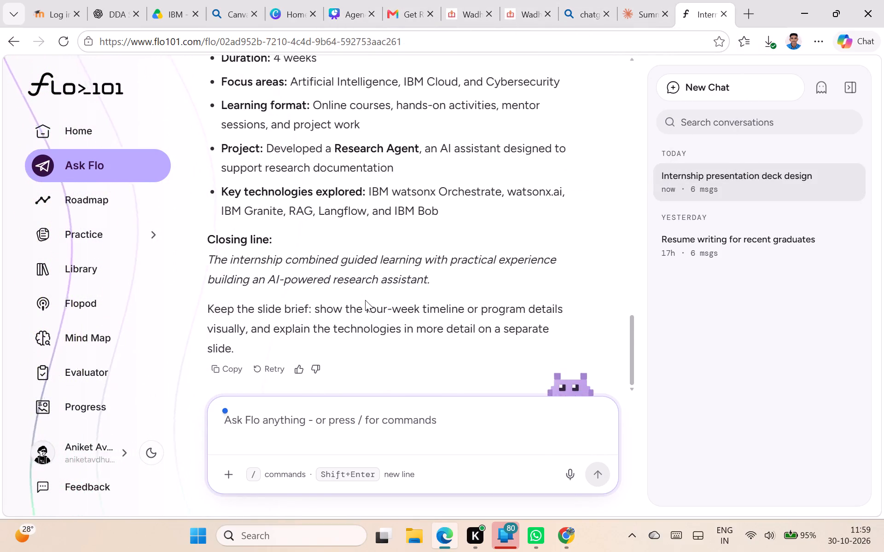
{"action": "scroll", "coordinate": [420, 315], "scroll_direction": "up", "scroll_amount": 3}
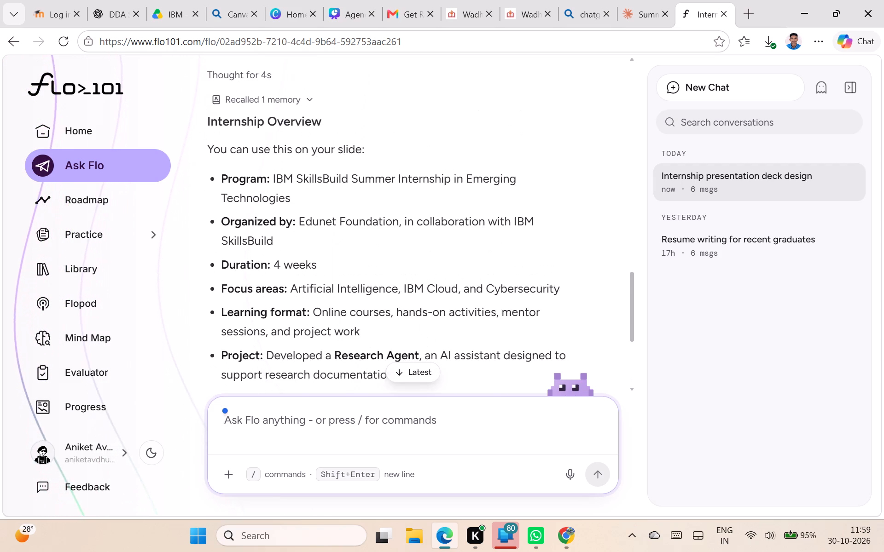
{"action": "scroll", "coordinate": [420, 315], "scroll_direction": "up", "scroll_amount": 1}
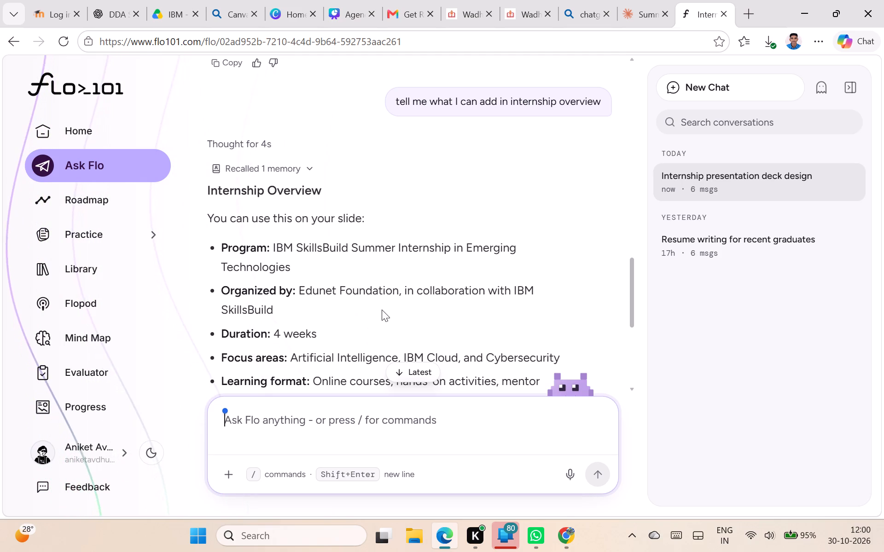
{"action": "scroll", "coordinate": [326, 309], "scroll_direction": "down", "scroll_amount": 2}
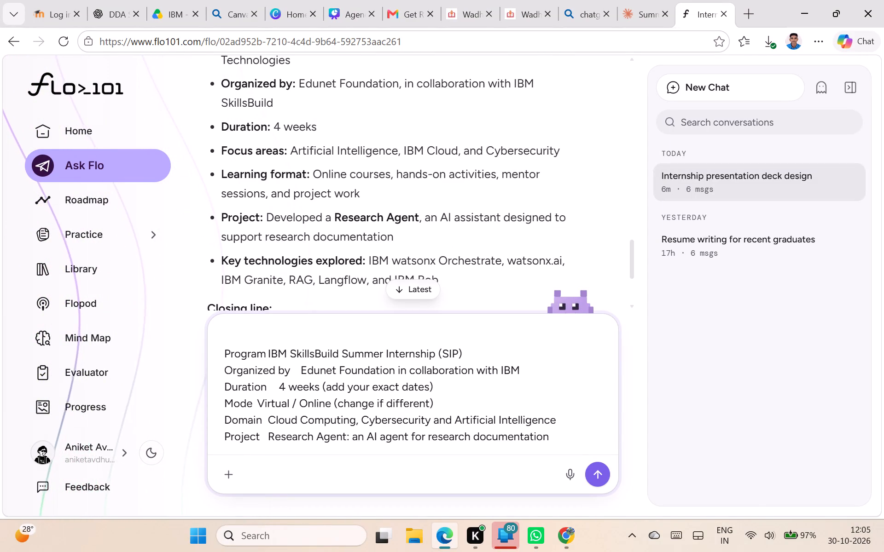
Remove "(add your exact dates)" from the Duration line in Flo's message draft.
{"action": "left_click_drag", "start_coordinate": [322, 384], "coordinate": [437, 384]}
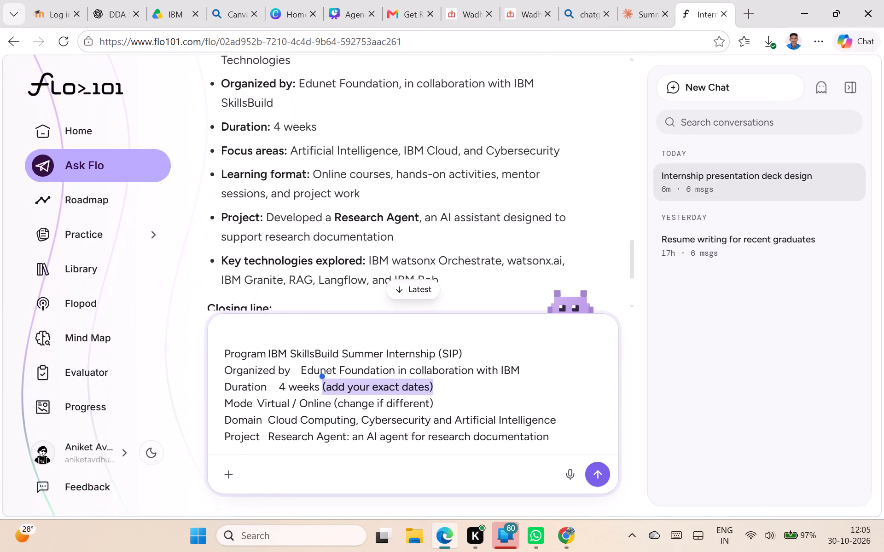
{"action": "key", "text": "BackSpace"}
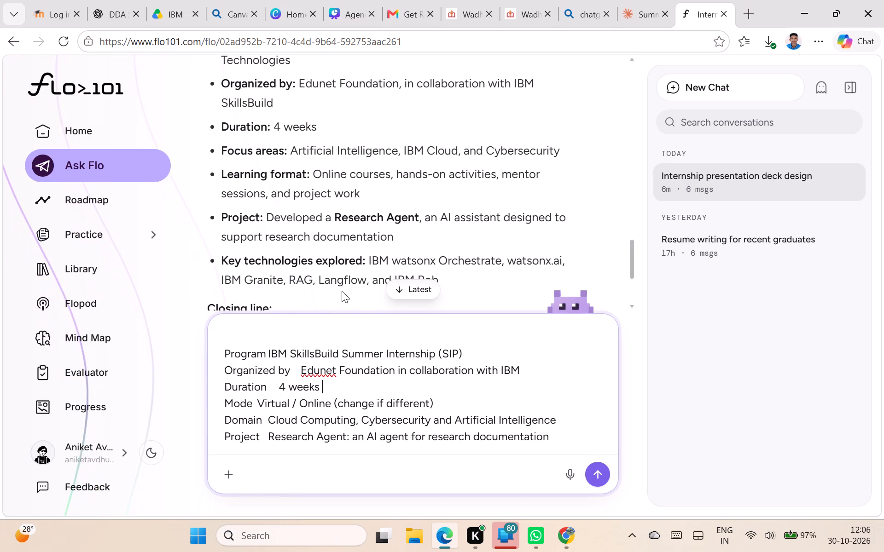
Replace the draft's Mode line with Flo's "Focus areas: Artificial Intelligence, IBM Cloud, and Cybersecurity" line.
{"action": "scroll", "coordinate": [342, 291], "scroll_direction": "up", "scroll_amount": 1}
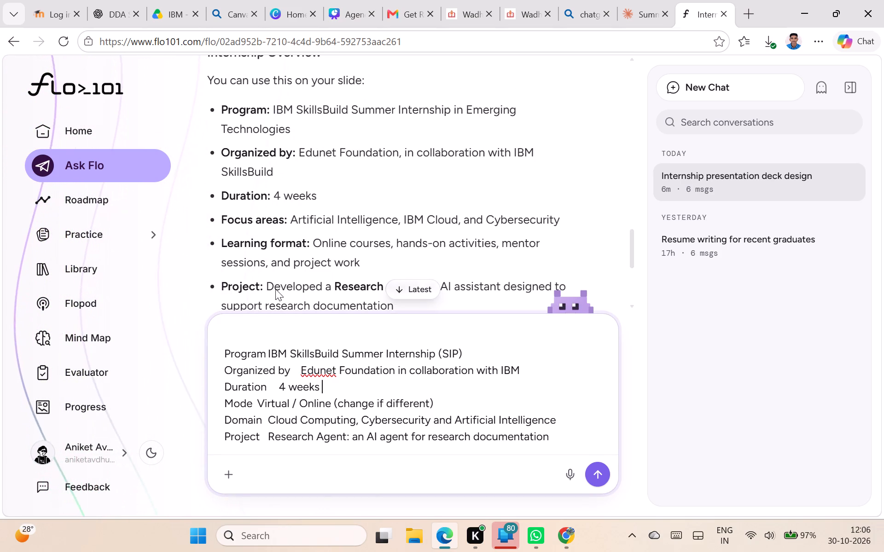
{"action": "scroll", "coordinate": [289, 270], "scroll_direction": "down", "scroll_amount": 1}
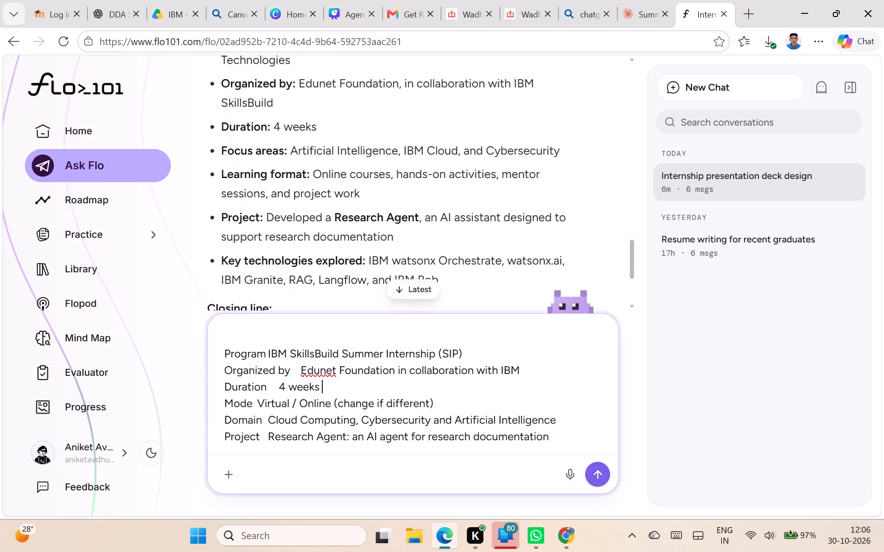
{"action": "left_click_drag", "start_coordinate": [222, 147], "coordinate": [349, 144]}
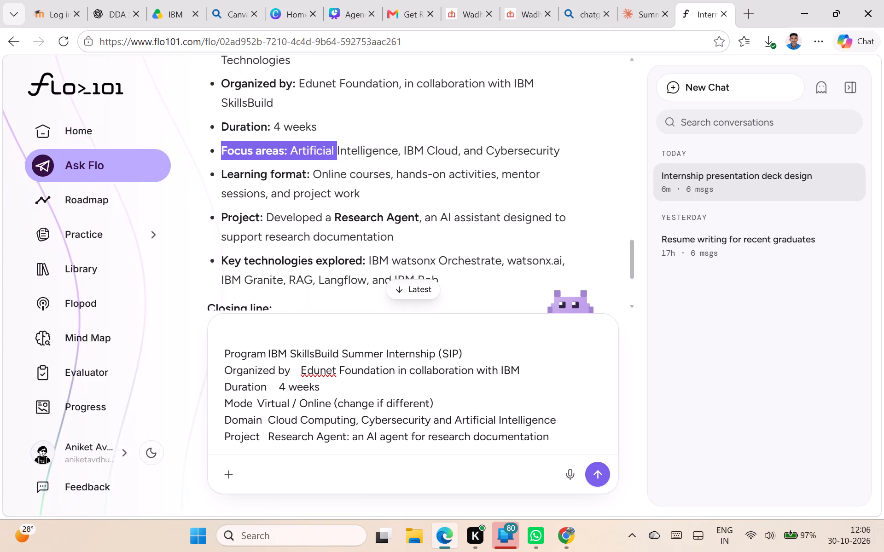
{"action": "left_click_drag", "start_coordinate": [349, 144], "coordinate": [558, 146]}
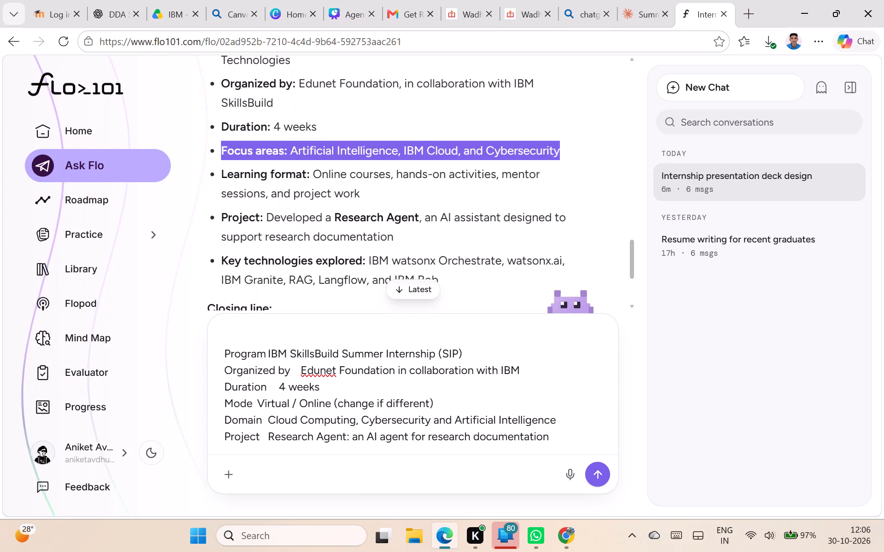
{"action": "left_click_drag", "start_coordinate": [558, 146], "coordinate": [564, 148]}
{"action": "key", "text": "ctrl+c"}
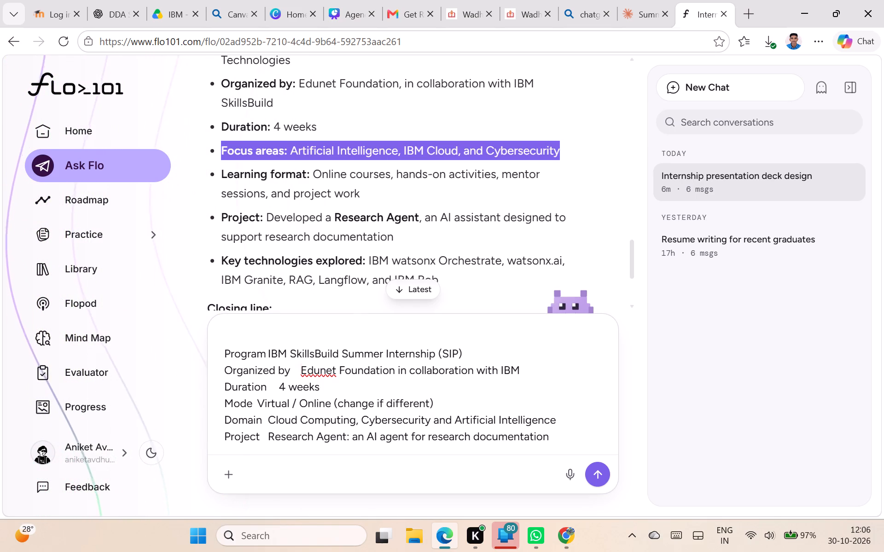
{"action": "left_click_drag", "start_coordinate": [227, 401], "coordinate": [445, 397]}
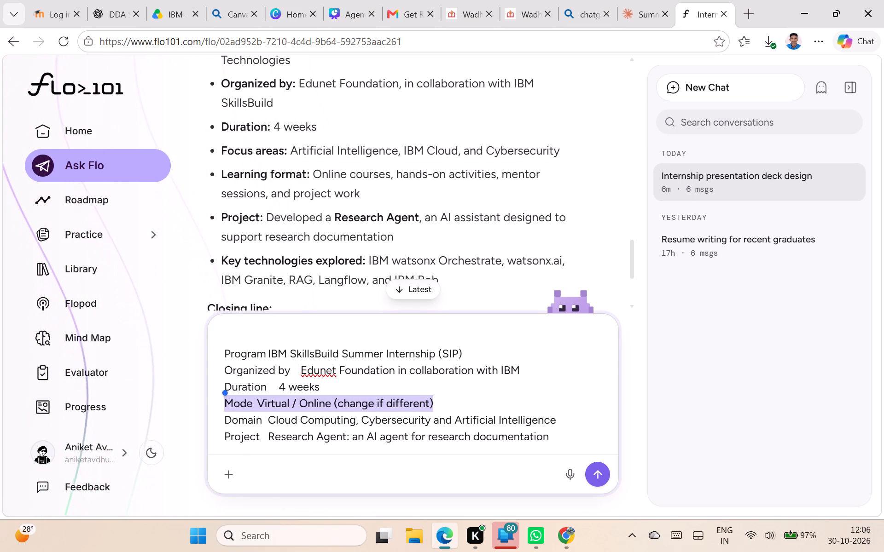
{"action": "left_click_drag", "start_coordinate": [445, 397], "coordinate": [446, 396]}
{"action": "key", "text": "ctrl+v"}
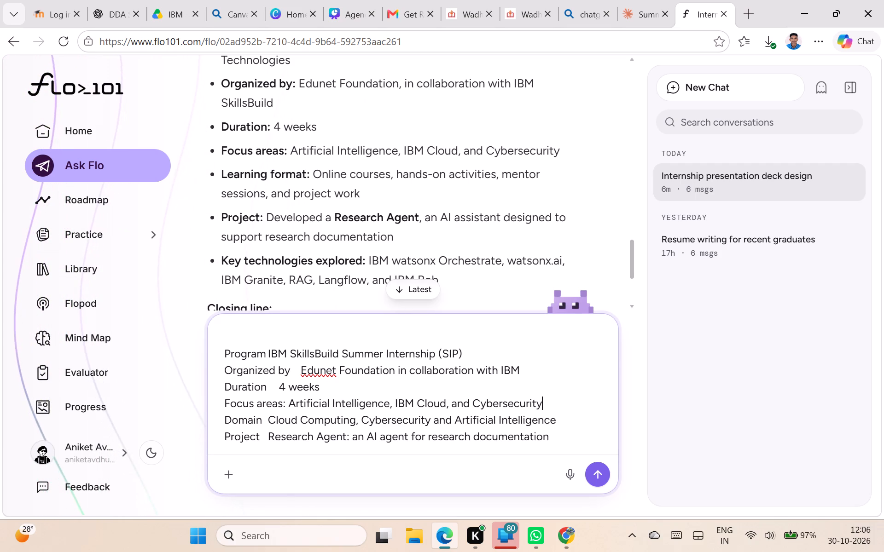
Replace the draft's Domain line with Flo's "Project: Developed a Research Agent, an AI assistant designed to support research documentation" line.
{"action": "left_click_drag", "start_coordinate": [221, 216], "coordinate": [395, 236]}
{"action": "key", "text": "ctrl+c"}
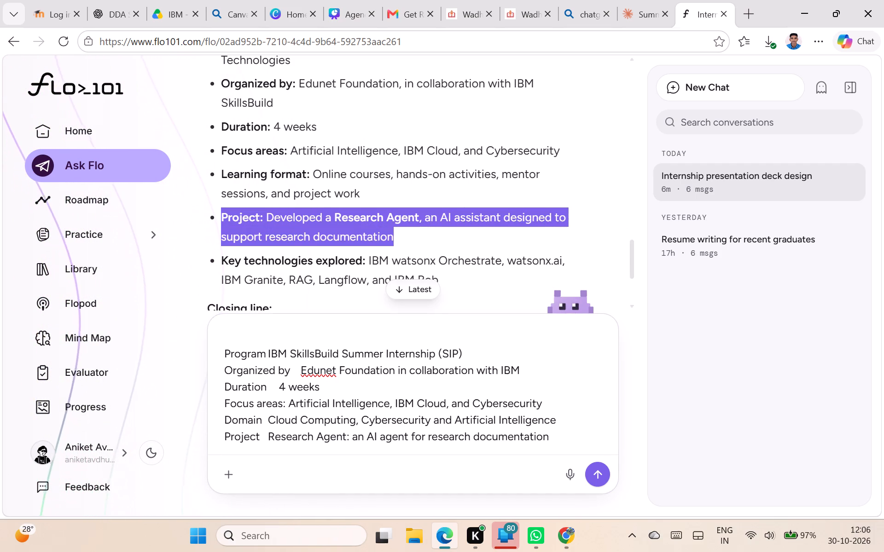
{"action": "left_click_drag", "start_coordinate": [224, 418], "coordinate": [346, 407]}
{"action": "left_click", "coordinate": [270, 421]}
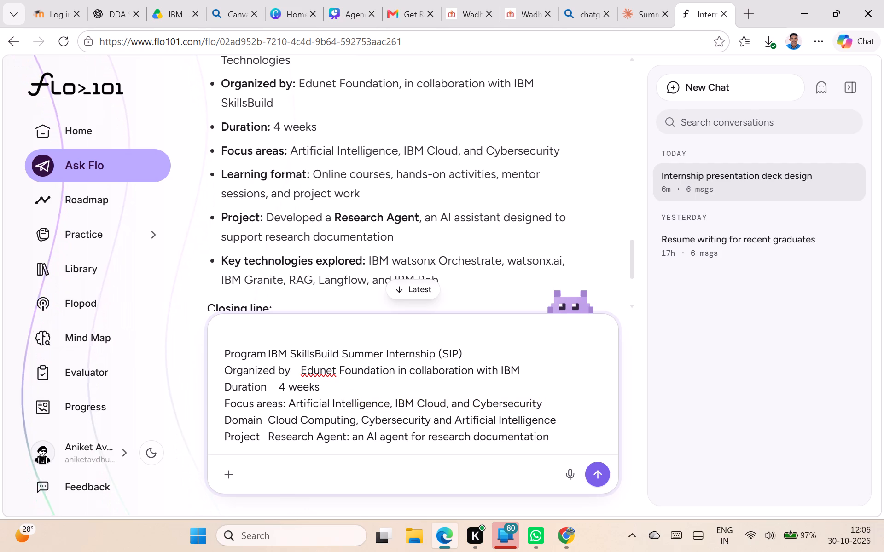
{"action": "left_click_drag", "start_coordinate": [219, 415], "coordinate": [542, 414]}
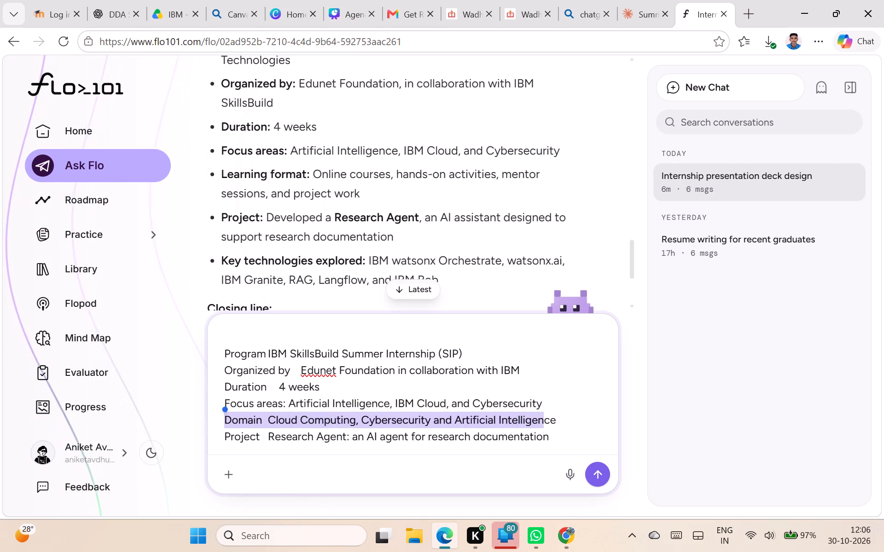
{"action": "left_click_drag", "start_coordinate": [542, 414], "coordinate": [557, 414]}
{"action": "key", "text": "ctrl+v"}
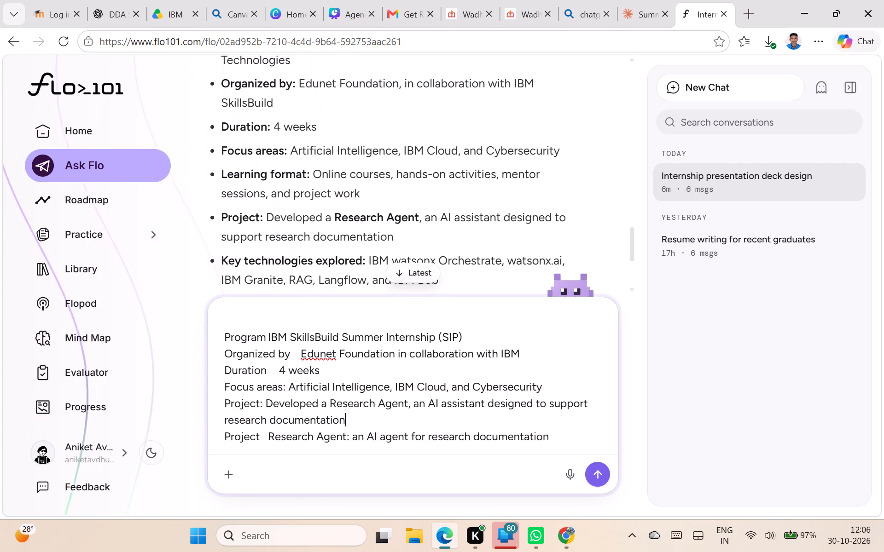
{"action": "scroll", "coordinate": [229, 182], "scroll_direction": "down", "scroll_amount": 1}
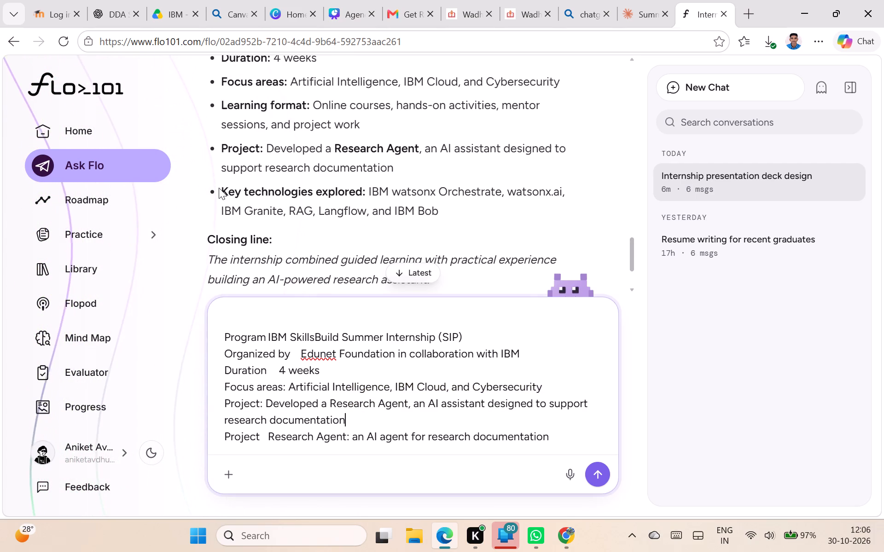
Replace the draft's last Project line with Flo's "Key technologies explored: IBM watsonx Orchestrate, watsonx.ai, IBM Granite, RAG, Langflow, and IBM Bob" line.
{"action": "left_click_drag", "start_coordinate": [219, 185], "coordinate": [454, 207]}
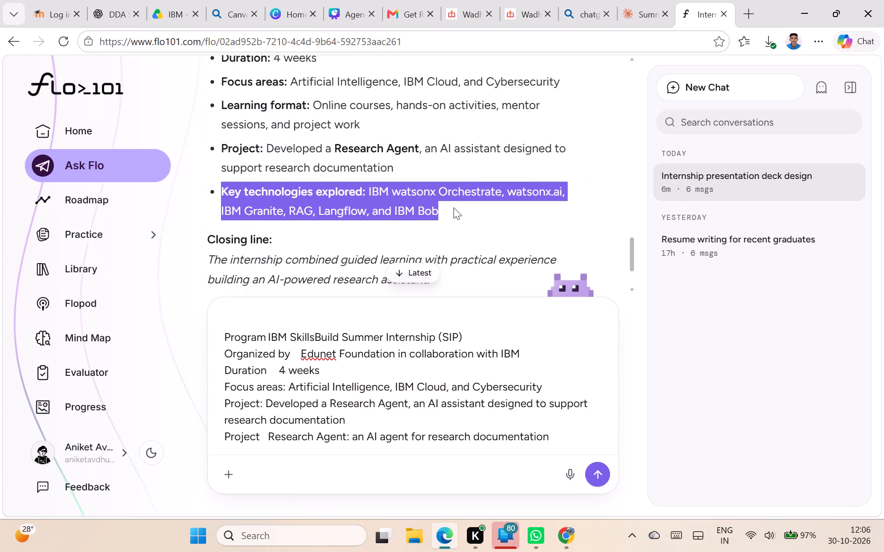
{"action": "key", "text": "ctrl+c"}
{"action": "scroll", "coordinate": [243, 418], "scroll_direction": "down", "scroll_amount": 1}
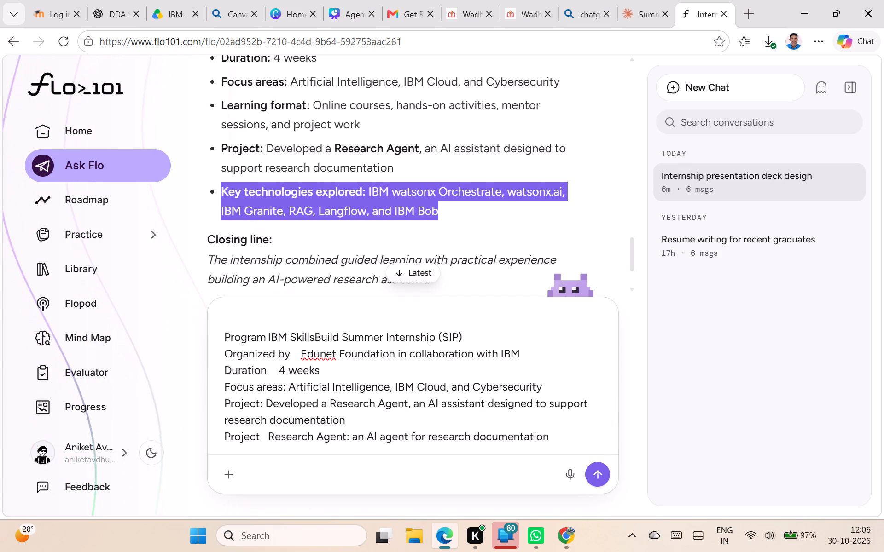
{"action": "left_click_drag", "start_coordinate": [227, 432], "coordinate": [559, 437]}
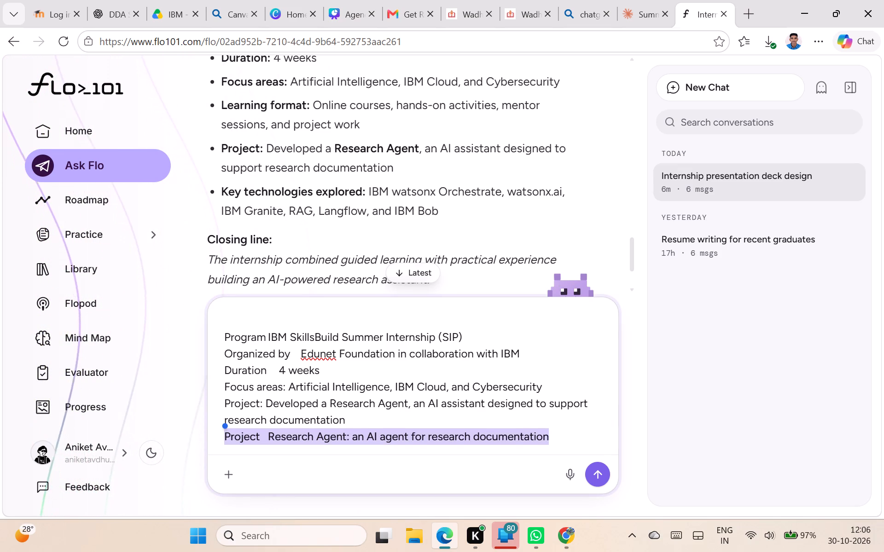
{"action": "key", "text": "ctrl+v"}
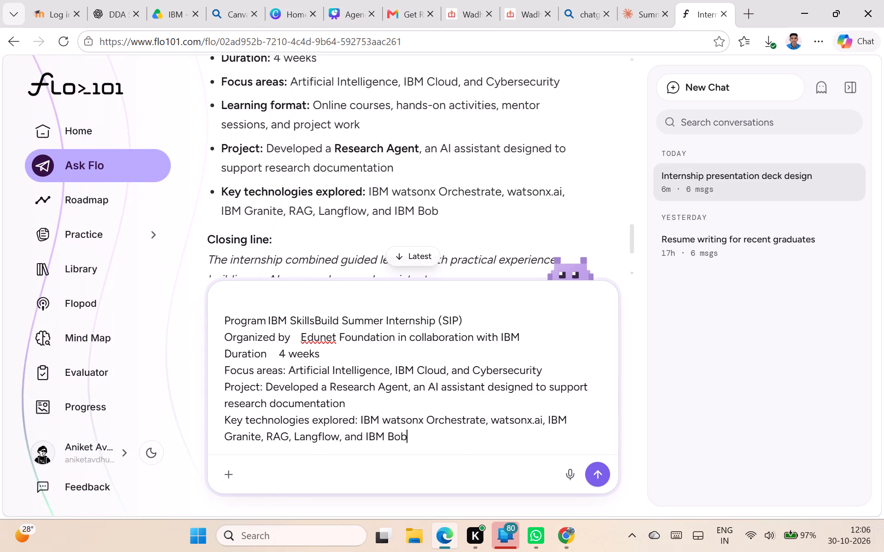
Start a request on a new line at the end of Flo's draft: "create a tabular format this info whith".
{"action": "key", "text": "shift+Return"}
{"action": "type", "text": "create a"}
{"action": "key", "text": "space"}
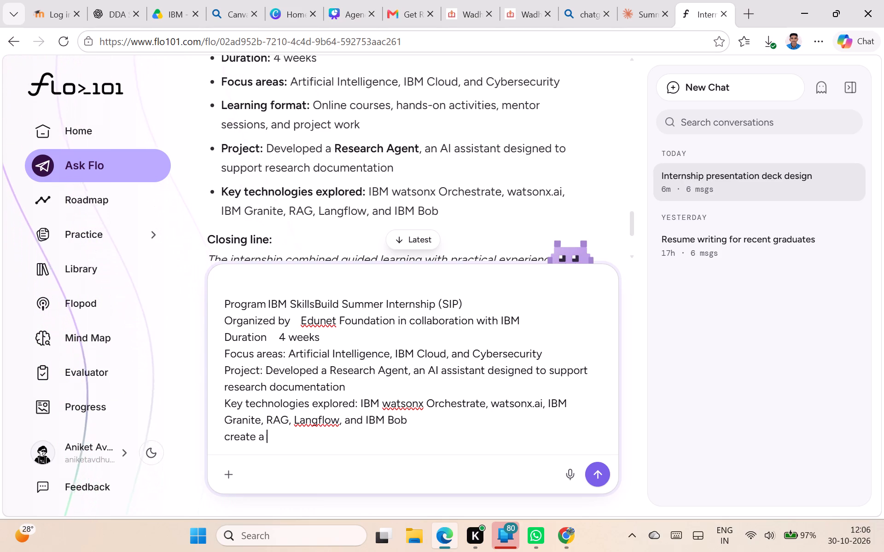
{"action": "type", "text": "best"}
{"action": "key", "text": "space"}
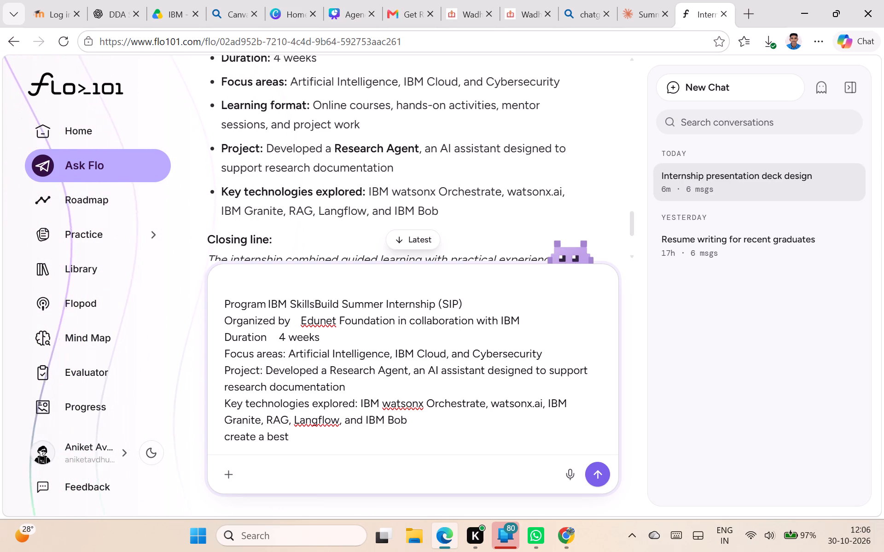
{"action": "key", "text": "BackSpace"}
{"action": "key", "text": "BackSpace"}
{"action": "key", "text": "BackSpace"}
{"action": "key", "text": "BackSpace"}
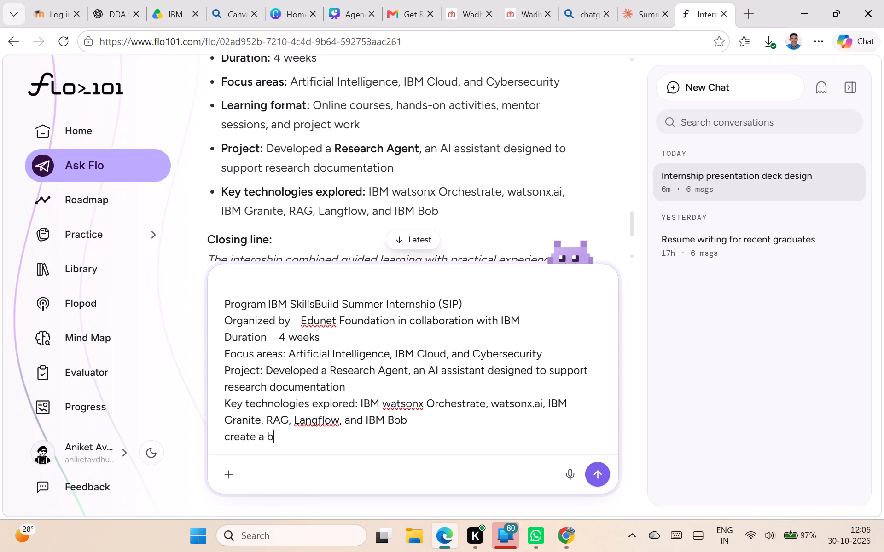
{"action": "key", "text": "BackSpace"}
{"action": "key", "text": "BackSpace"}
{"action": "key", "text": "space"}
{"action": "type", "text": "tabular"}
{"action": "key", "text": "space"}
{"action": "type", "text": "format"}
{"action": "key", "text": "space"}
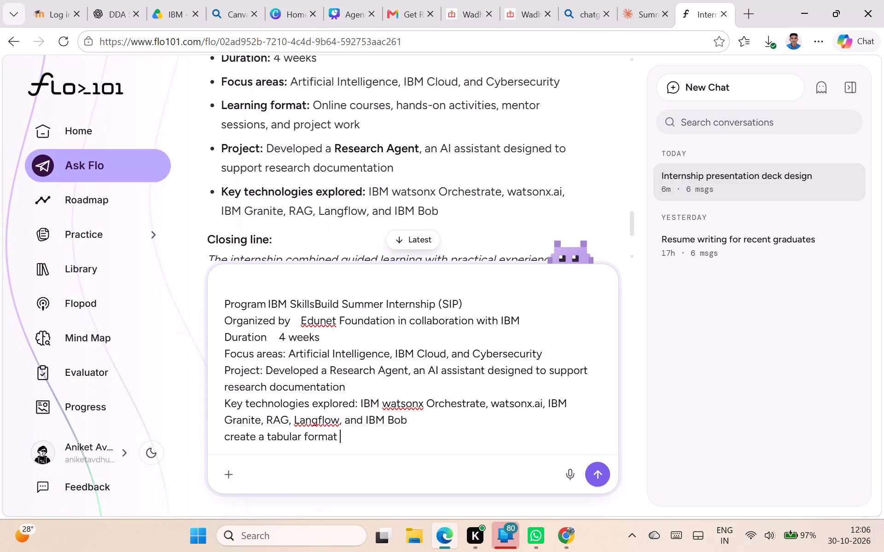
{"action": "type", "text": "thsi"}
{"action": "key", "text": "BackSpace"}
{"action": "key", "text": "BackSpace"}
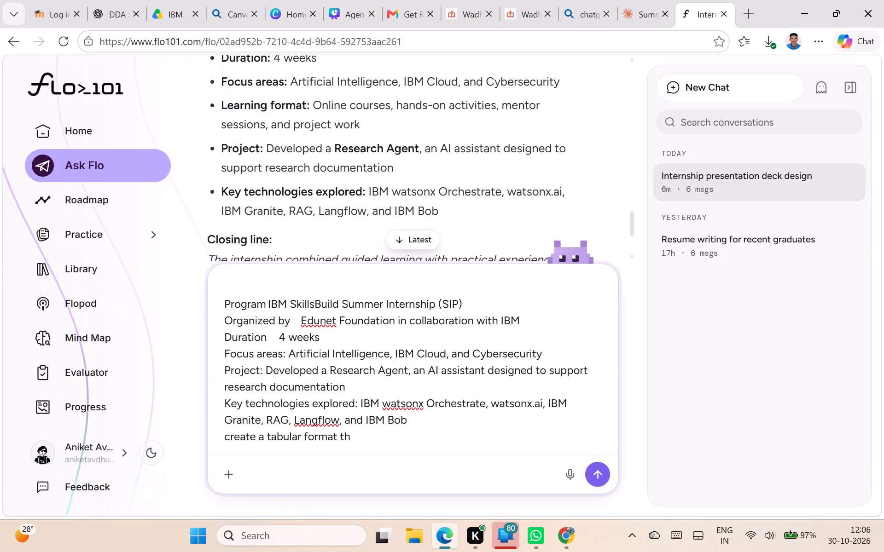
{"action": "type", "text": "is infor"}
{"action": "key", "text": "space"}
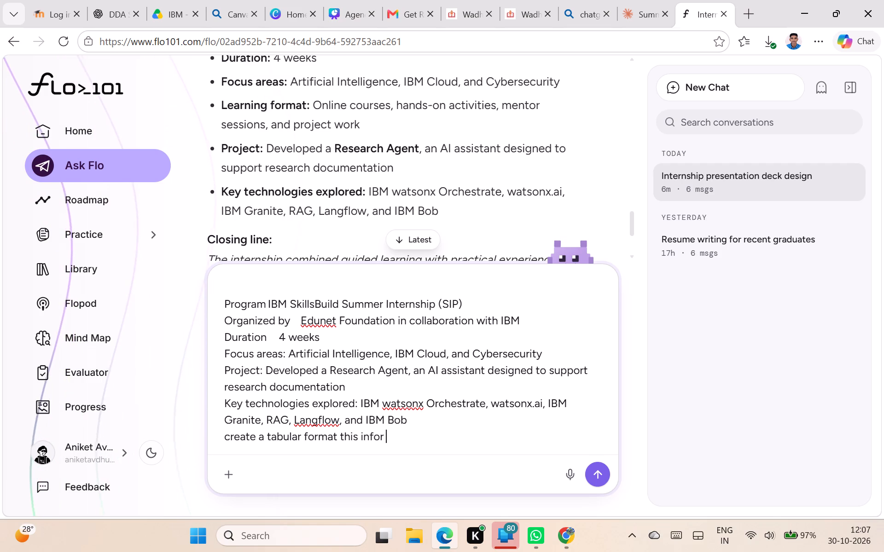
{"action": "key", "text": "BackSpace"}
{"action": "key", "text": "BackSpace"}
{"action": "key", "text": "space"}
{"action": "type", "text": "whith"}
{"action": "key", "text": "space"}
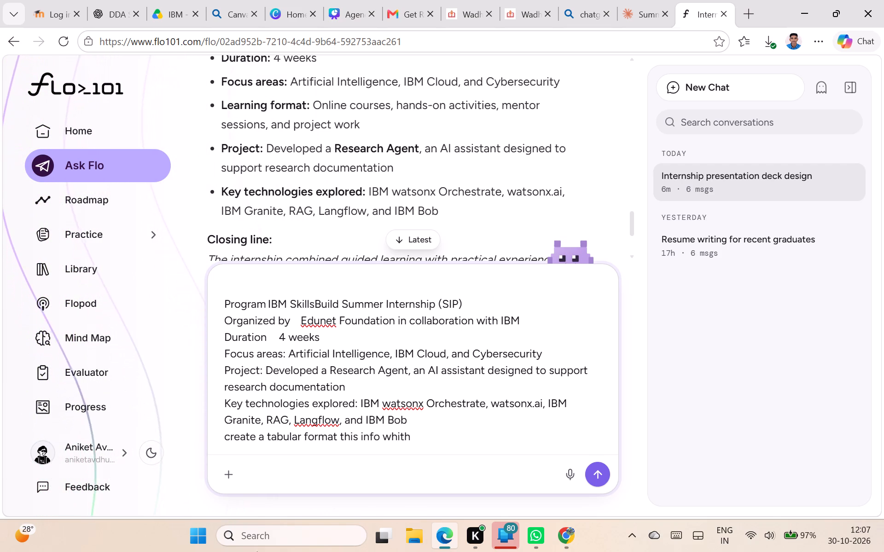
Switch to the Canva design and look up the border colour of the Agenda slide's Internship Overview shape.
{"action": "left_click", "coordinate": [351, 18]}
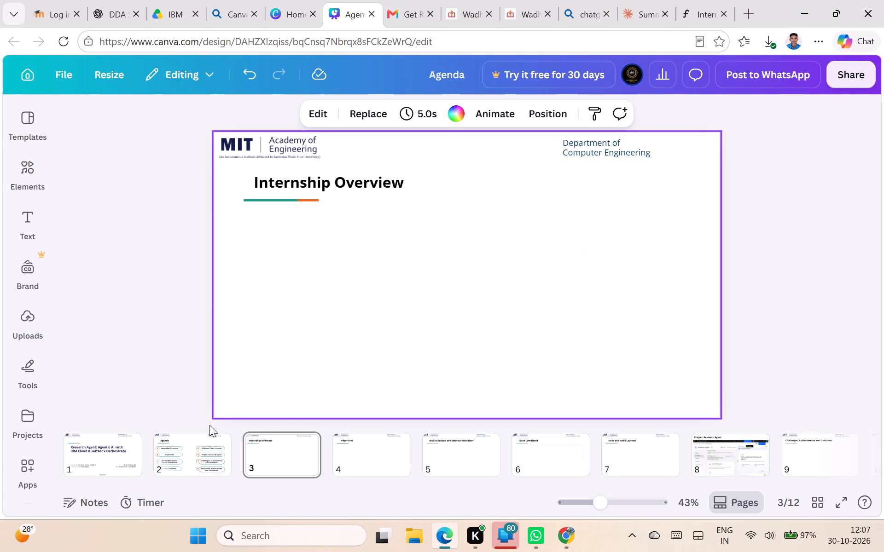
{"action": "left_click", "coordinate": [200, 443]}
{"action": "left_click", "coordinate": [278, 219]}
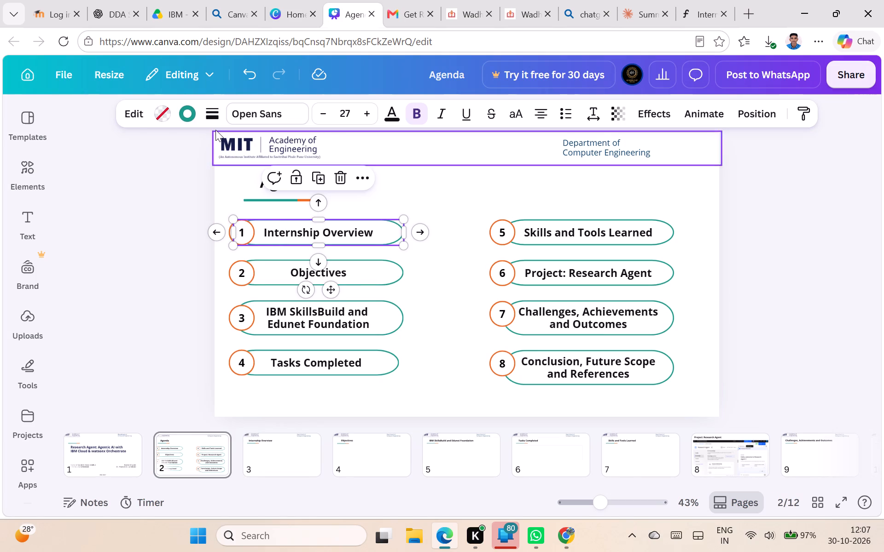
{"action": "left_click", "coordinate": [191, 115]}
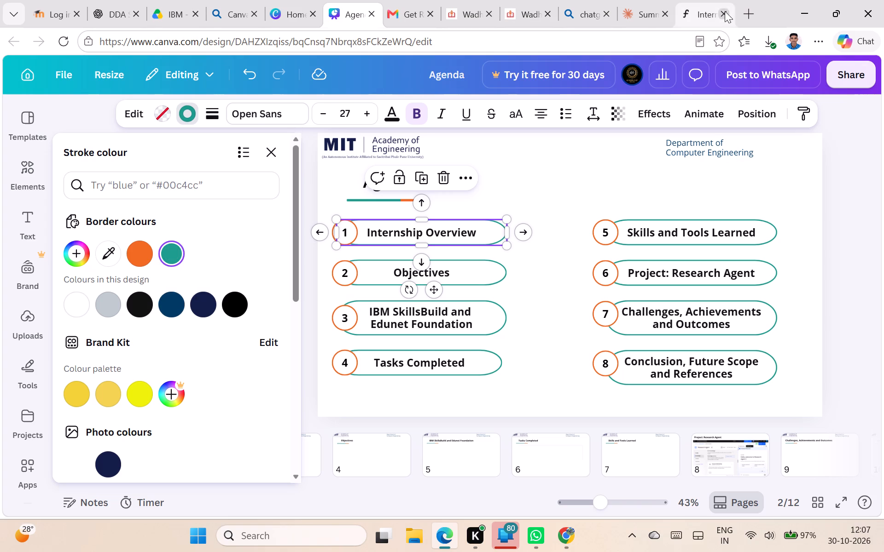
Return to Flo's draft and correct "whith" to "with".
{"action": "left_click", "coordinate": [693, 14]}
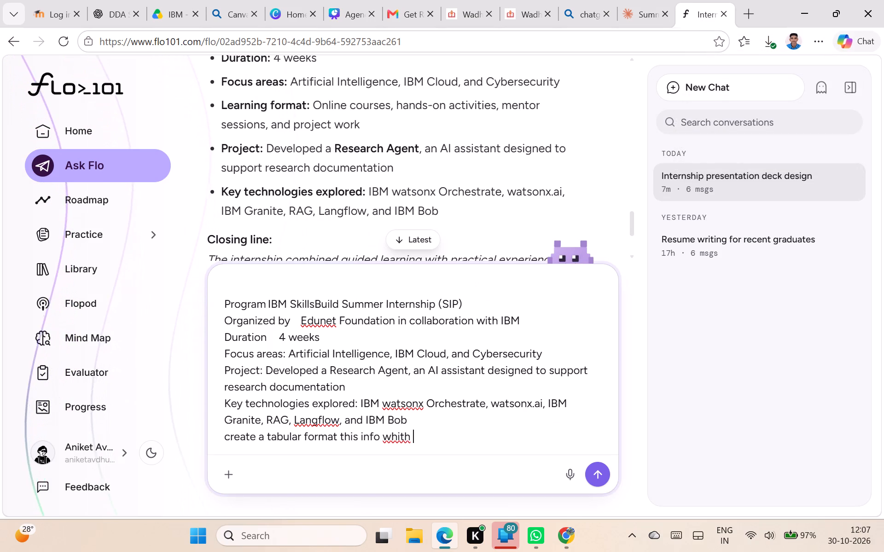
{"action": "key", "text": "Left"}
{"action": "key", "text": "Left"}
{"action": "key", "text": "Left"}
{"action": "key", "text": "Left"}
{"action": "key", "text": "BackSpace"}
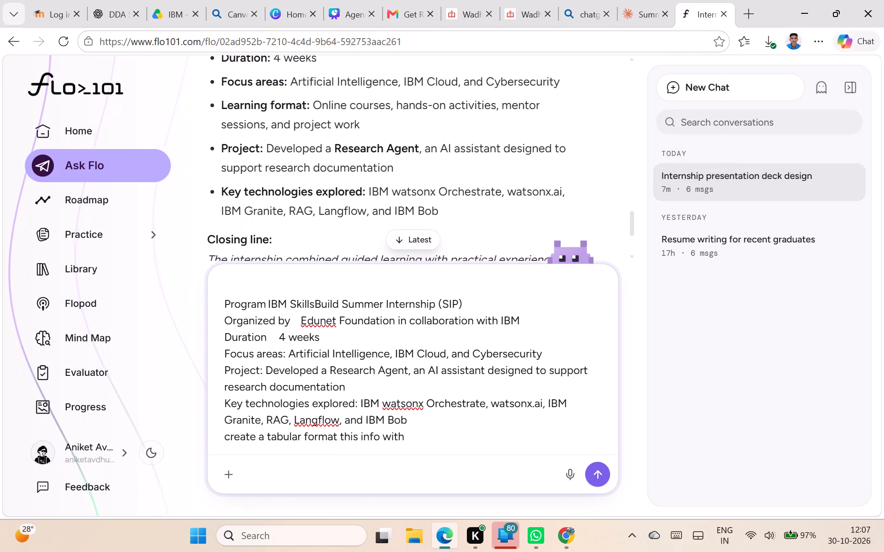
{"action": "key", "text": "Right"}
{"action": "key", "text": "Right"}
{"action": "key", "text": "Right"}
{"action": "key", "text": "Right"}
{"action": "type", "text": "1b9"}
{"action": "type", "text": "c8c"}
{"action": "left_click", "coordinate": [349, 21]}
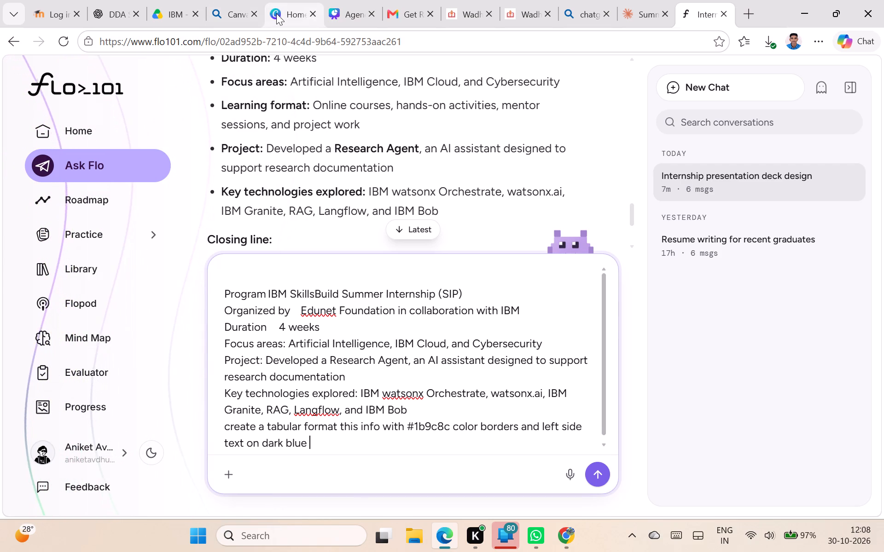
Check the dark blue colour's hex code in the Canva design and add "#141d49" to the end of Flo's draft.
{"action": "left_click", "coordinate": [346, 9]}
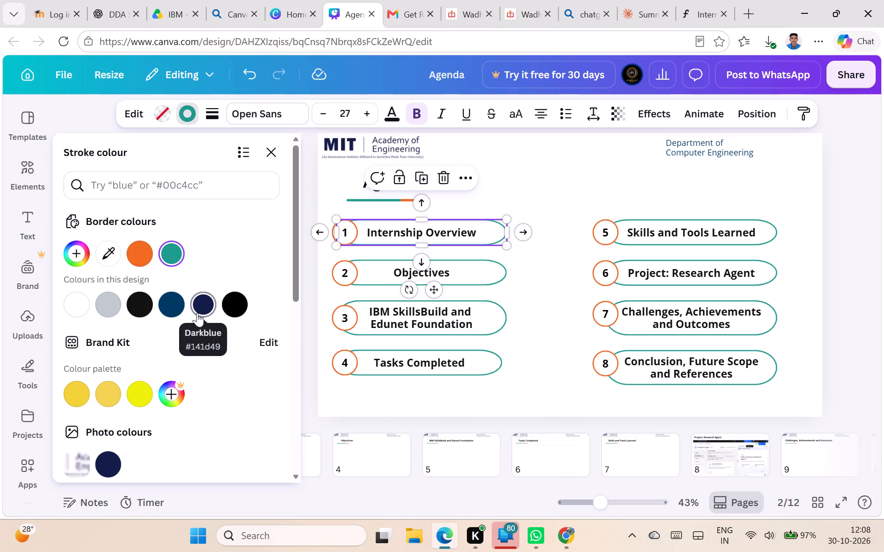
{"action": "left_click", "coordinate": [685, 14]}
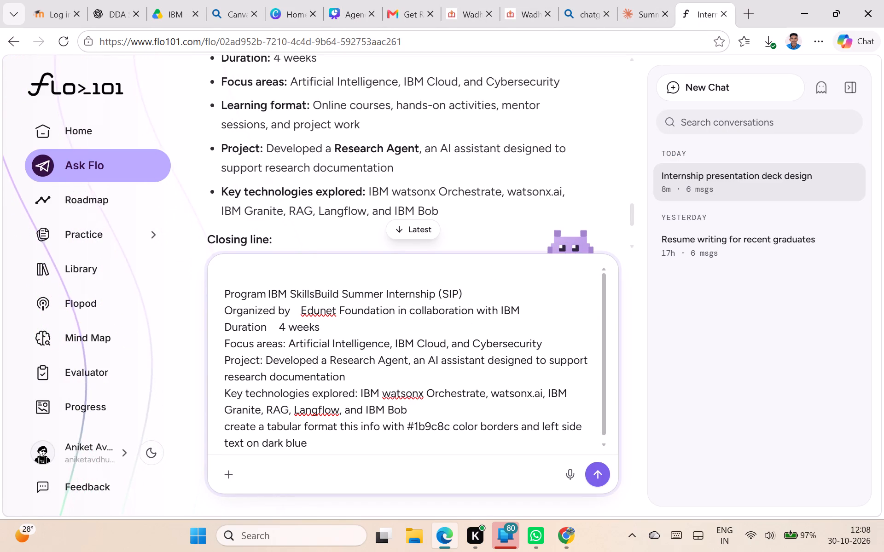
{"action": "key", "text": "shift+numbersign"}
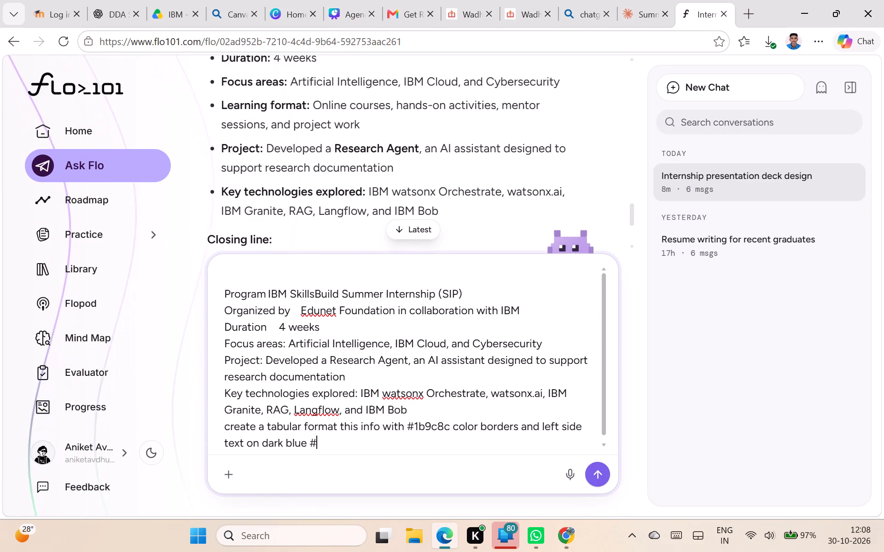
{"action": "type", "text": "141d4"}
{"action": "type", "text": "9"}
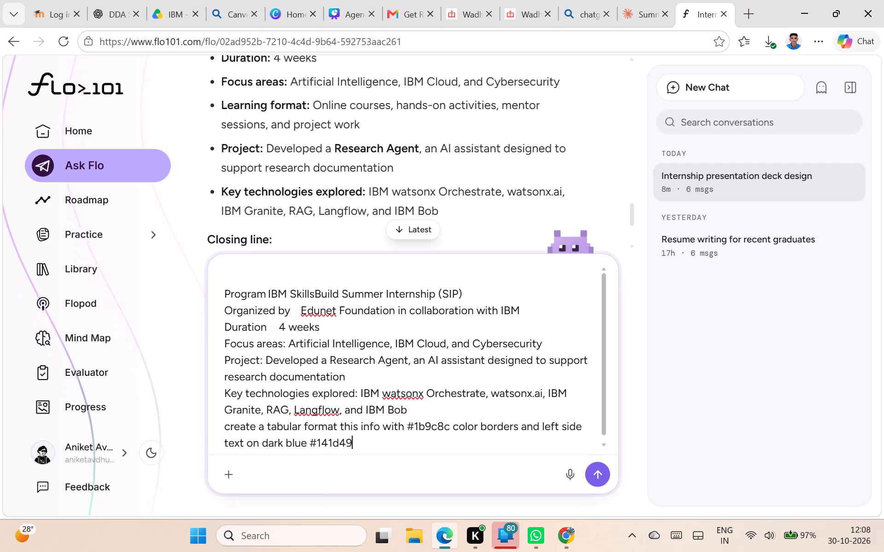
{"action": "key", "text": "space"}
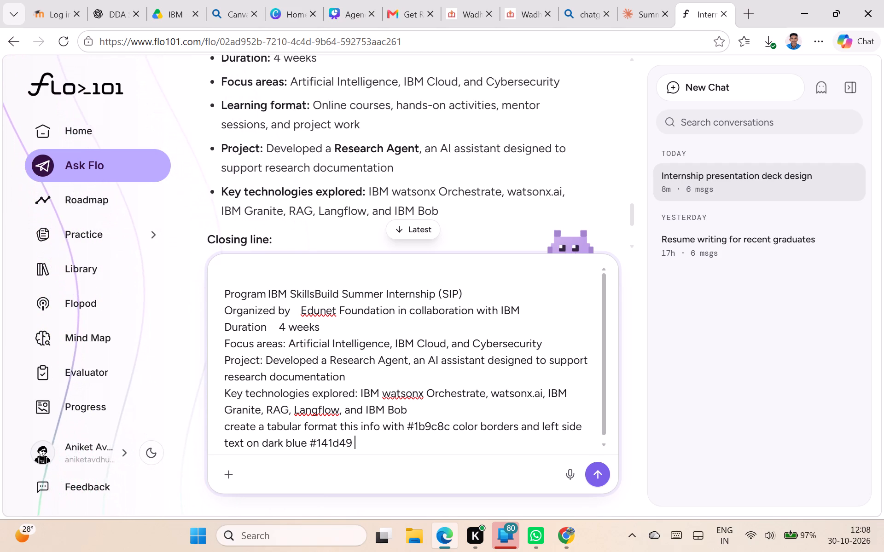
Extend the end of Flo's draft request with "and right side info with regular black".
{"action": "type", "text": "and ro"}
{"action": "key", "text": "BackSpace"}
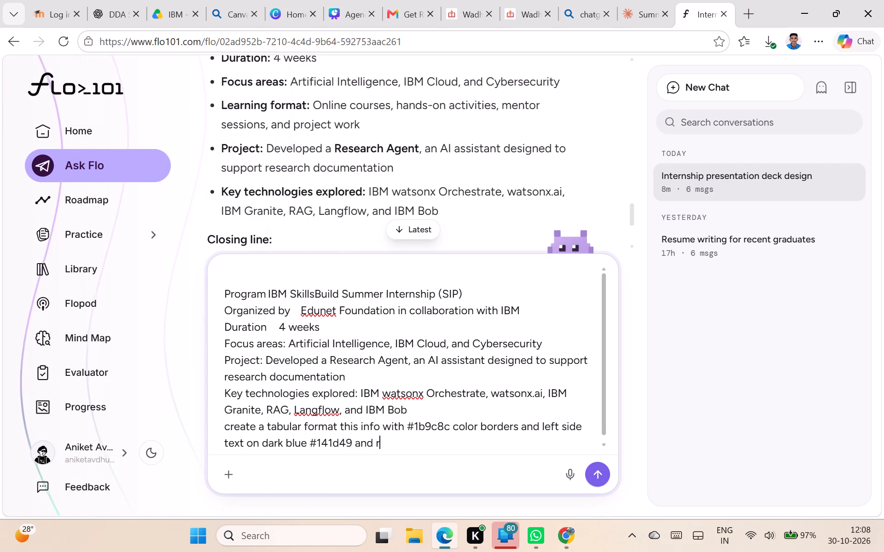
{"action": "type", "text": "ight side b"}
{"action": "key", "text": "BackSpace"}
{"action": "type", "text": "info"}
{"action": "key", "text": "space"}
{"action": "type", "text": "with regular black"}
{"action": "key", "text": "space"}
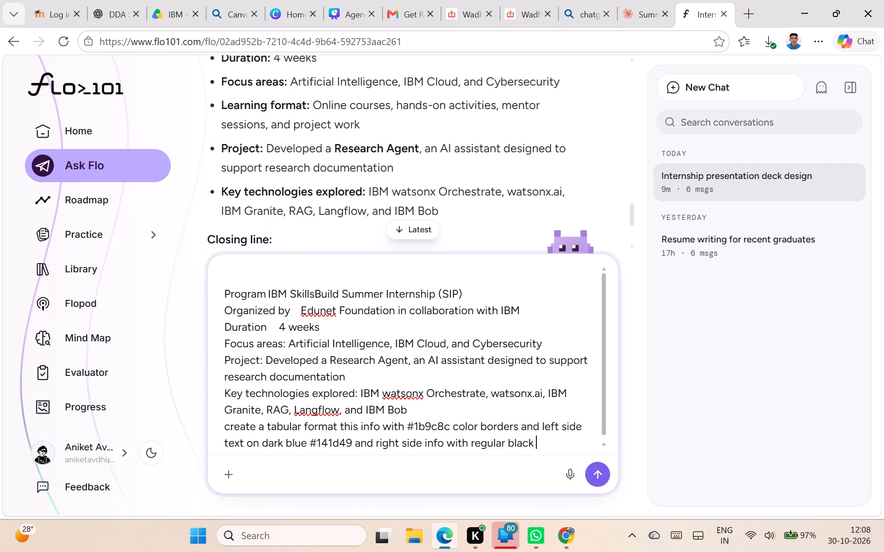
Insert "bold" after #141d49 in the draft request and start a new line at its end.
{"action": "left_click", "coordinate": [351, 441]}
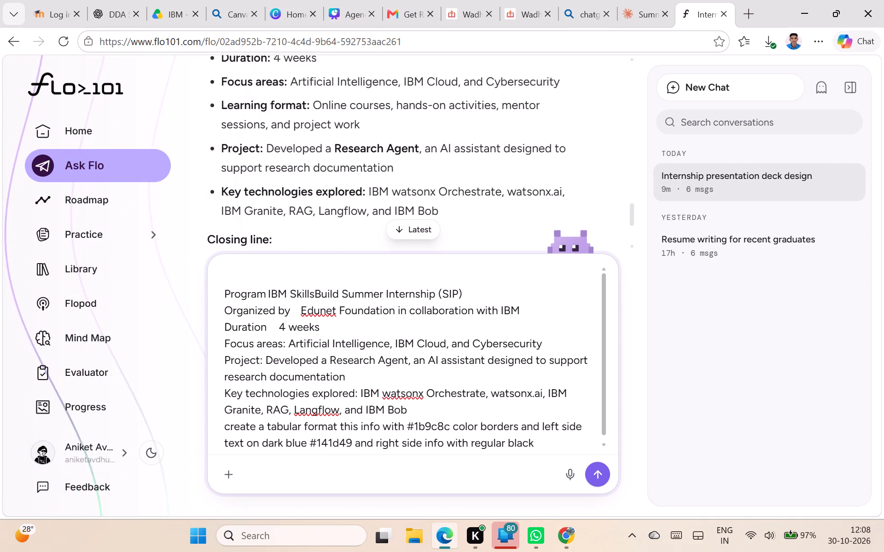
{"action": "key", "text": "space"}
{"action": "type", "text": "bold"}
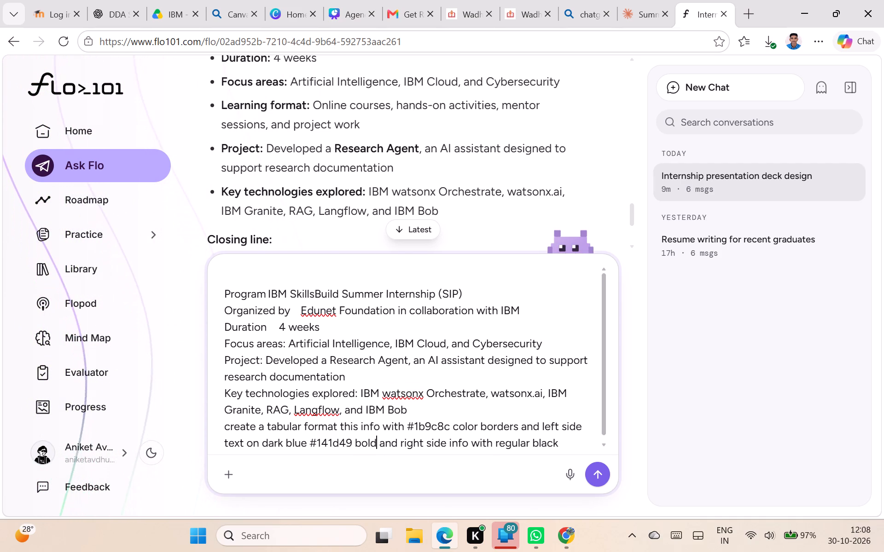
{"action": "scroll", "coordinate": [425, 365], "scroll_direction": "down", "scroll_amount": 2}
{"action": "left_click", "coordinate": [565, 435]}
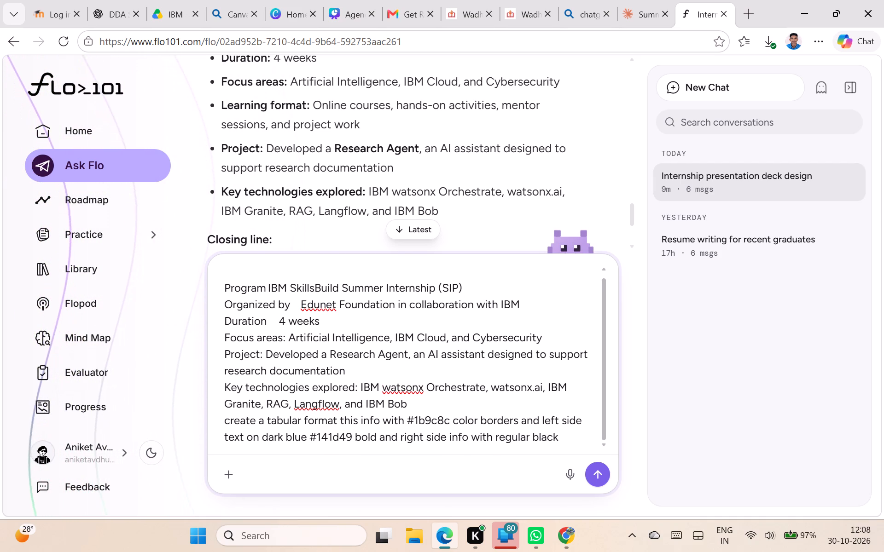
{"action": "key", "text": "shift+Return"}
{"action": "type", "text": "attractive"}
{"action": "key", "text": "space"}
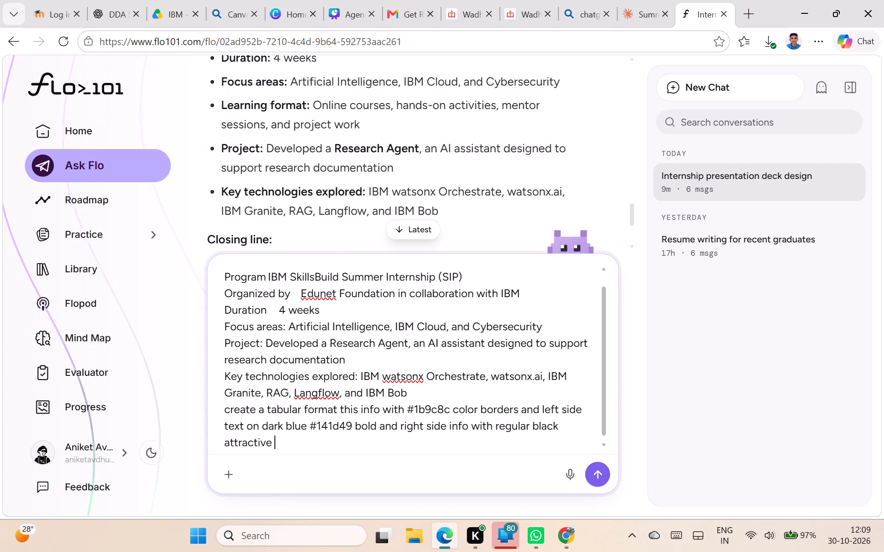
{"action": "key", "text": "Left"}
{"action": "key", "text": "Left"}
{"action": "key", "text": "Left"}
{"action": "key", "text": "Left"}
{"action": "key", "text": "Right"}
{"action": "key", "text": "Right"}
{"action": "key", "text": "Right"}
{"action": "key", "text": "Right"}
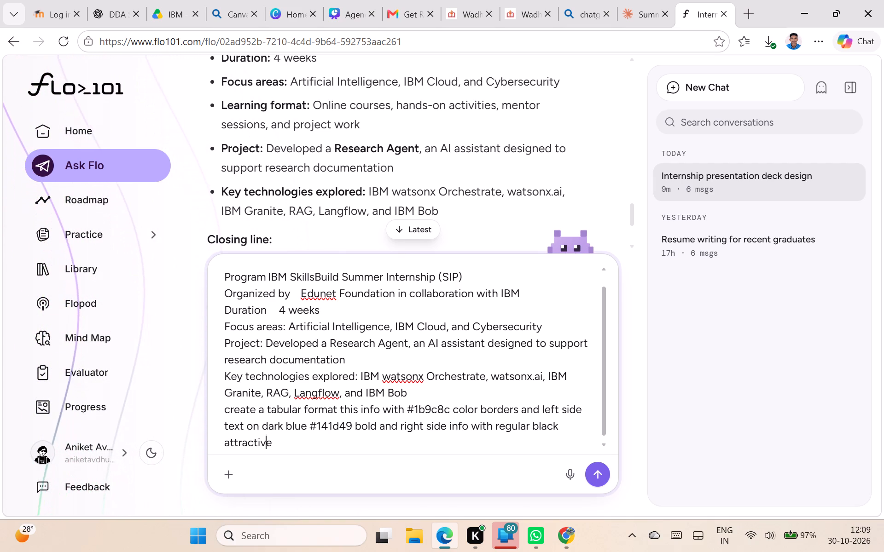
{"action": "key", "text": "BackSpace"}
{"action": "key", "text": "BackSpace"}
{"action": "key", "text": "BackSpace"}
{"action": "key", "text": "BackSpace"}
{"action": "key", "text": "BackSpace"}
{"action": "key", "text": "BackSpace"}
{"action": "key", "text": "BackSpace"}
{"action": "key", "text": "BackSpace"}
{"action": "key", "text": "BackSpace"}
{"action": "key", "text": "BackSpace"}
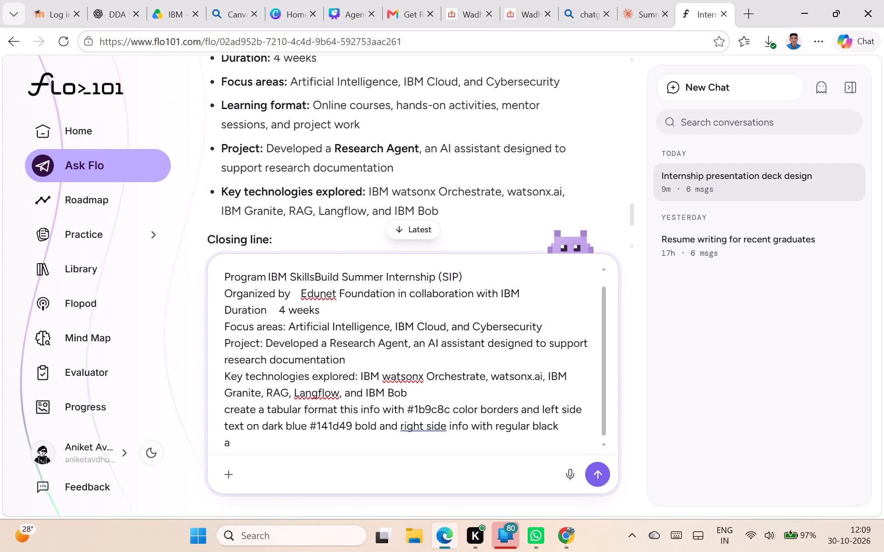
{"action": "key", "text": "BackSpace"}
Write "make in interactive" as the last line of the draft and send the request to Flo.
{"action": "type", "text": "make in"}
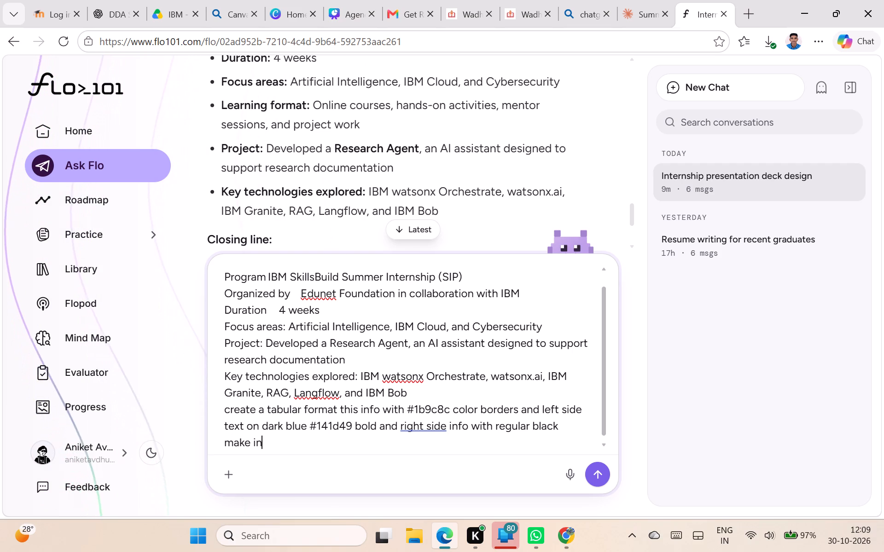
{"action": "key", "text": "space"}
{"action": "key", "text": "i"}
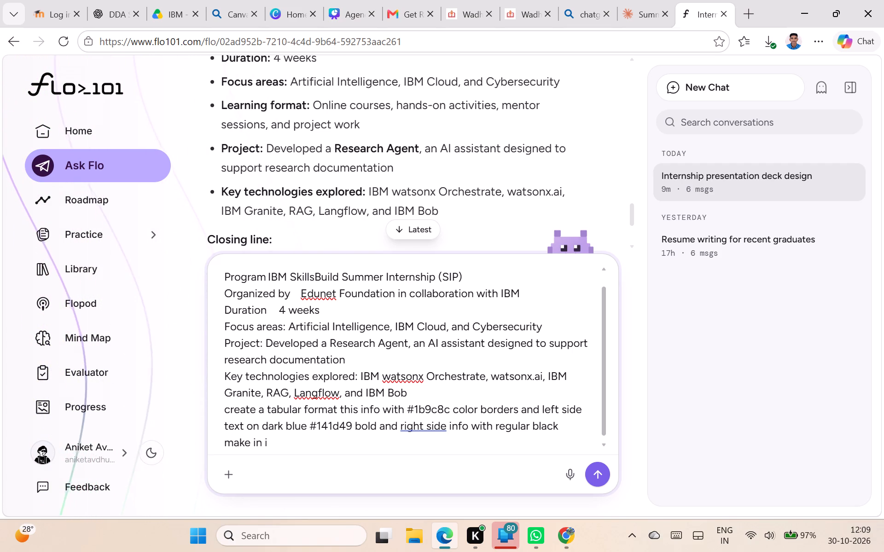
{"action": "type", "text": "nteractive"}
{"action": "key", "text": "Return"}
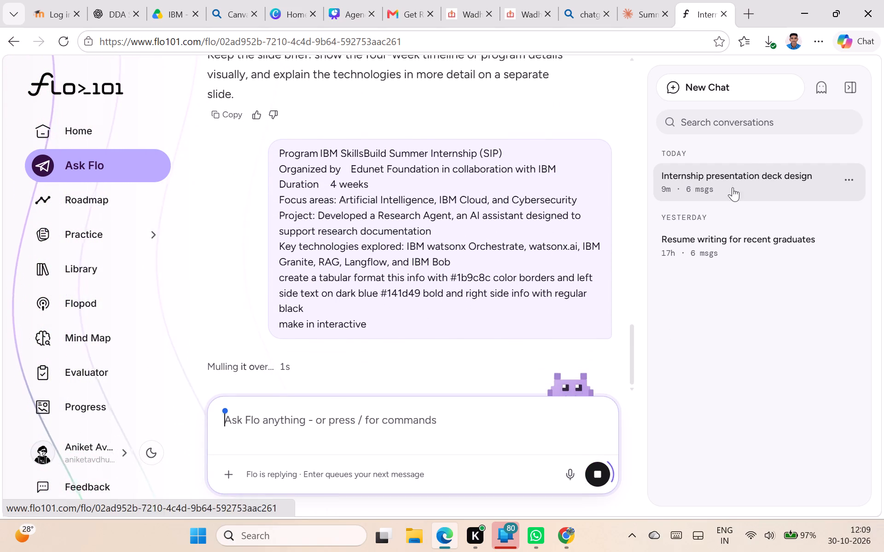
Open the slides Flo generated earlier in the chat and look through the first three slides.
{"action": "scroll", "coordinate": [550, 242], "scroll_direction": "up", "scroll_amount": 12}
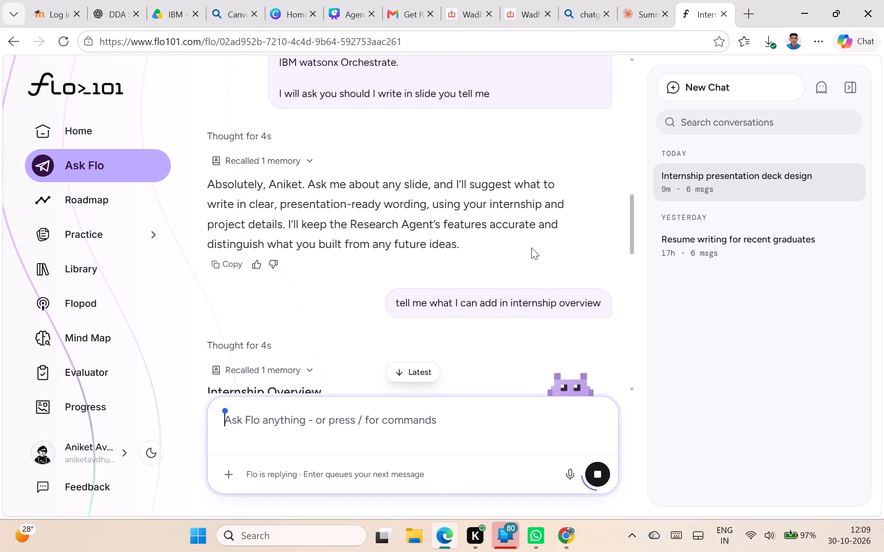
{"action": "scroll", "coordinate": [531, 247], "scroll_direction": "up", "scroll_amount": 4}
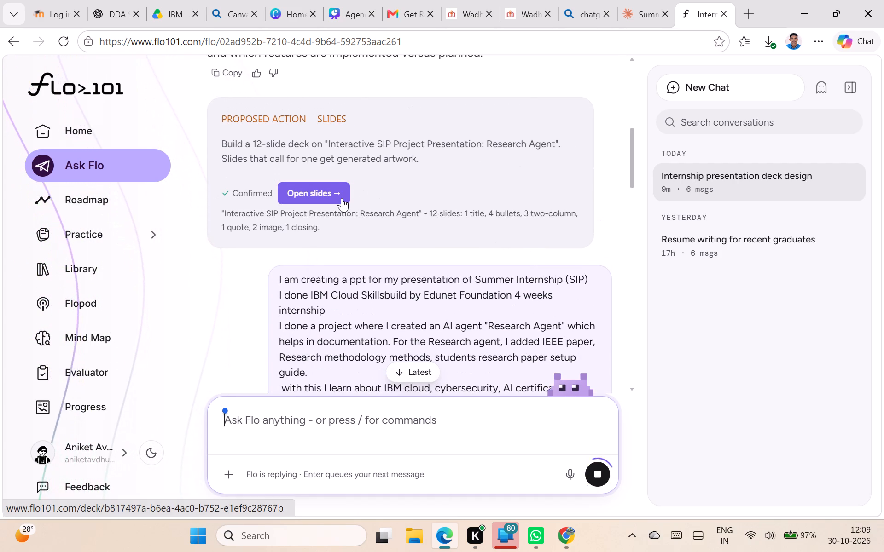
{"action": "left_click", "coordinate": [342, 198]}
{"action": "scroll", "coordinate": [466, 262], "scroll_direction": "down", "scroll_amount": 8}
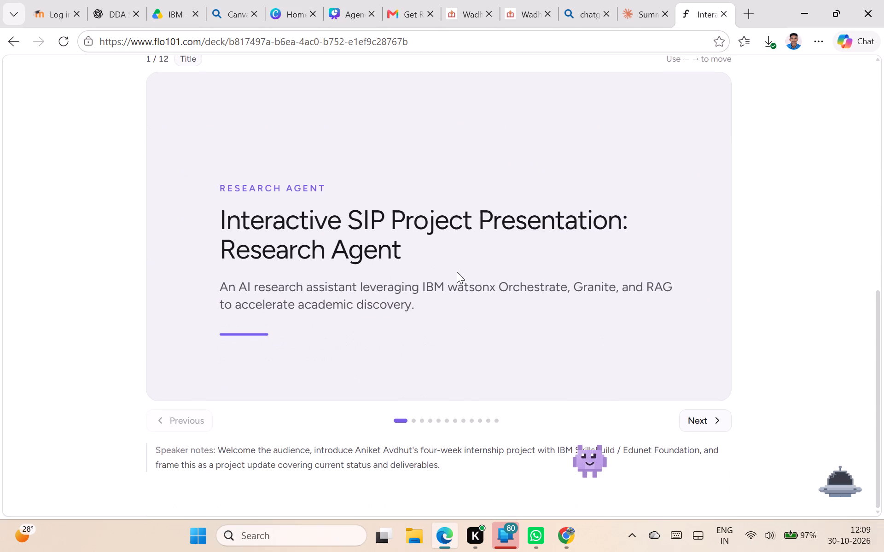
{"action": "left_click", "coordinate": [701, 413]}
{"action": "left_click", "coordinate": [701, 413]}
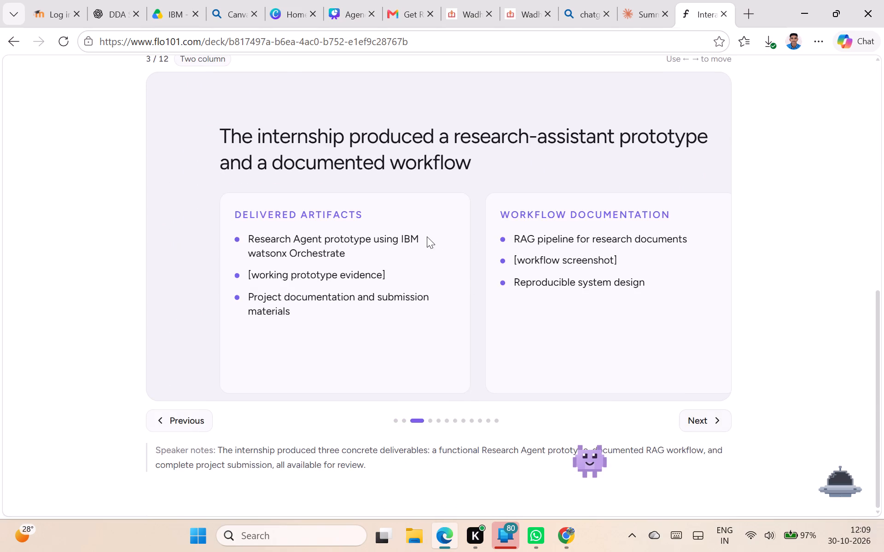
{"action": "scroll", "coordinate": [426, 236], "scroll_direction": "up", "scroll_amount": 4}
{"action": "scroll", "coordinate": [391, 223], "scroll_direction": "up", "scroll_amount": 9}
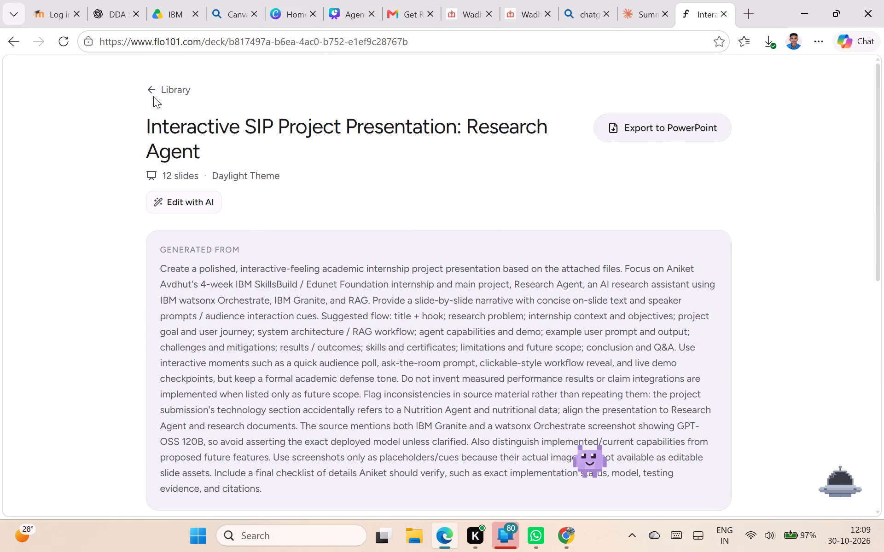
{"action": "left_click", "coordinate": [153, 96]}
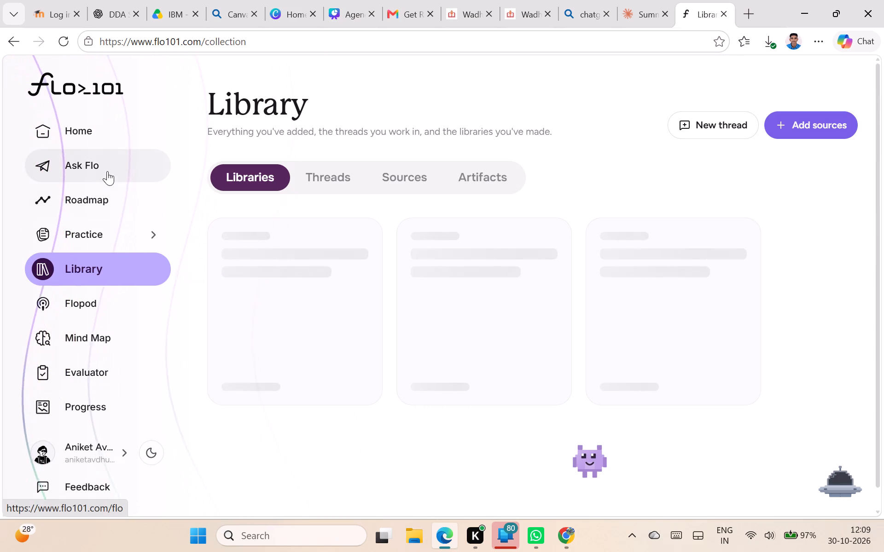
{"action": "left_click", "coordinate": [107, 171]}
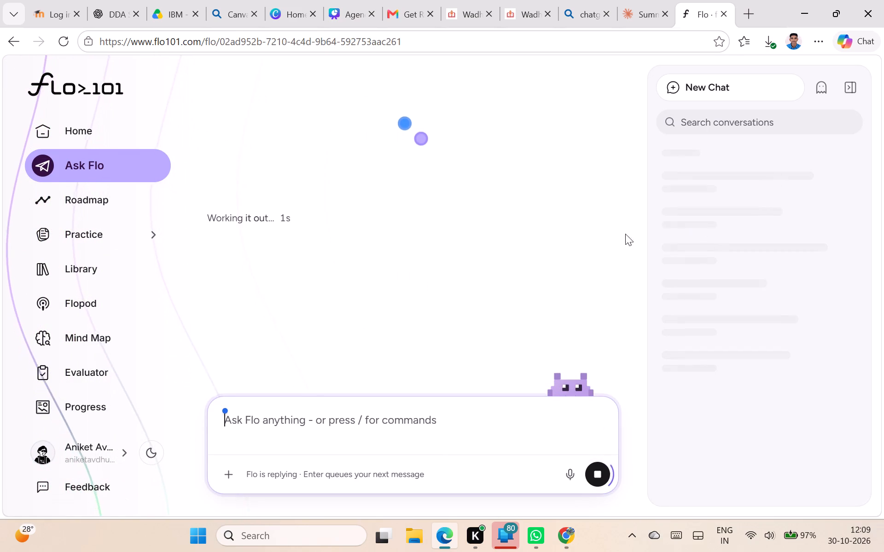
{"action": "scroll", "coordinate": [470, 258], "scroll_direction": "up", "scroll_amount": 4}
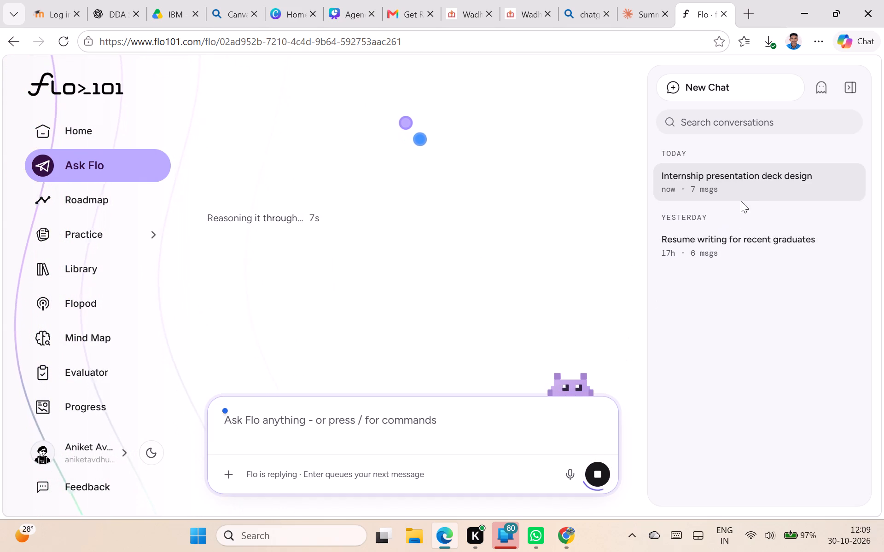
{"action": "left_click", "coordinate": [740, 184]}
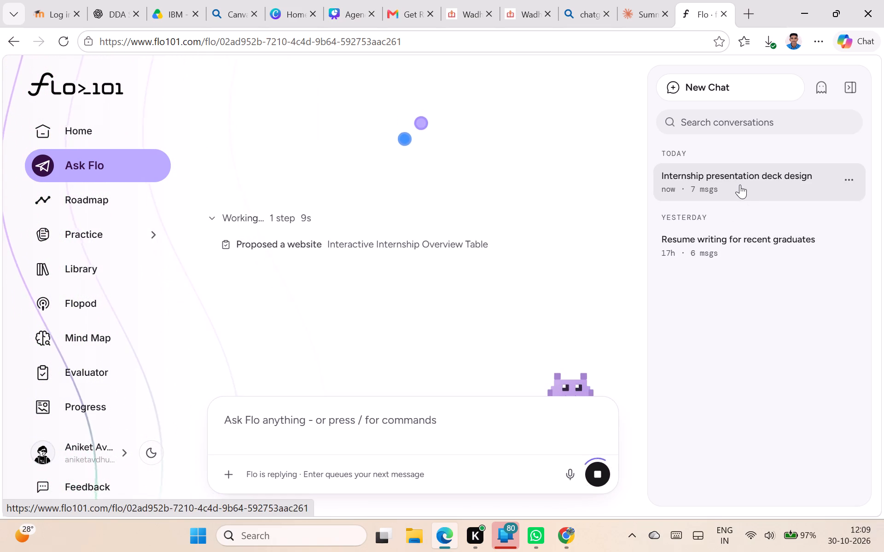
{"action": "scroll", "coordinate": [521, 246], "scroll_direction": "up", "scroll_amount": 4}
{"action": "scroll", "coordinate": [521, 246], "scroll_direction": "down", "scroll_amount": 4}
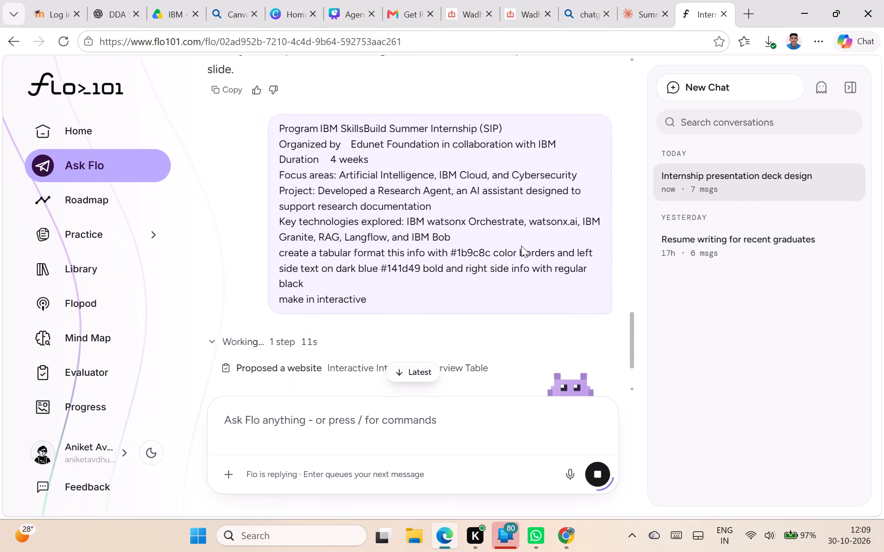
{"action": "scroll", "coordinate": [521, 246], "scroll_direction": "down", "scroll_amount": 6}
{"action": "scroll", "coordinate": [523, 245], "scroll_direction": "up", "scroll_amount": 2}
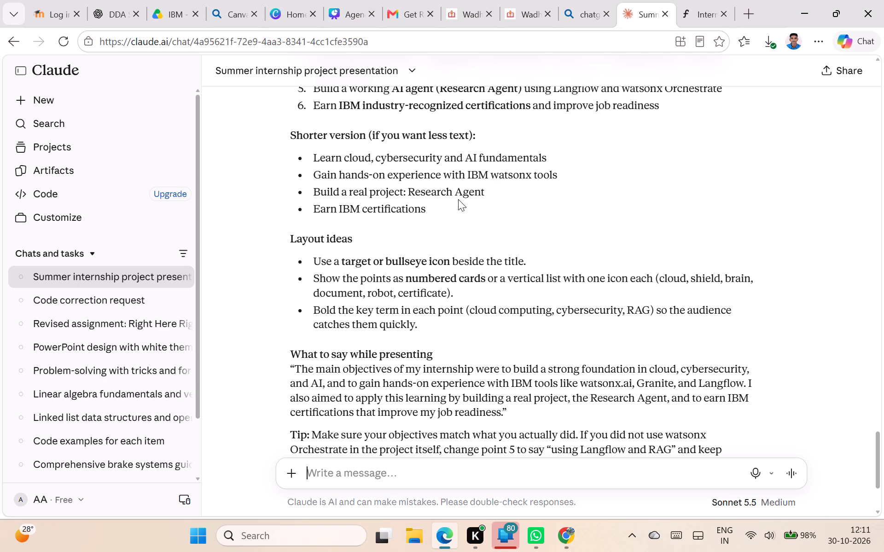
Switch to the Canva design, open the Objectives slide on page 4, and look through the recently used elements and element categories.
{"action": "left_click", "coordinate": [333, 16]}
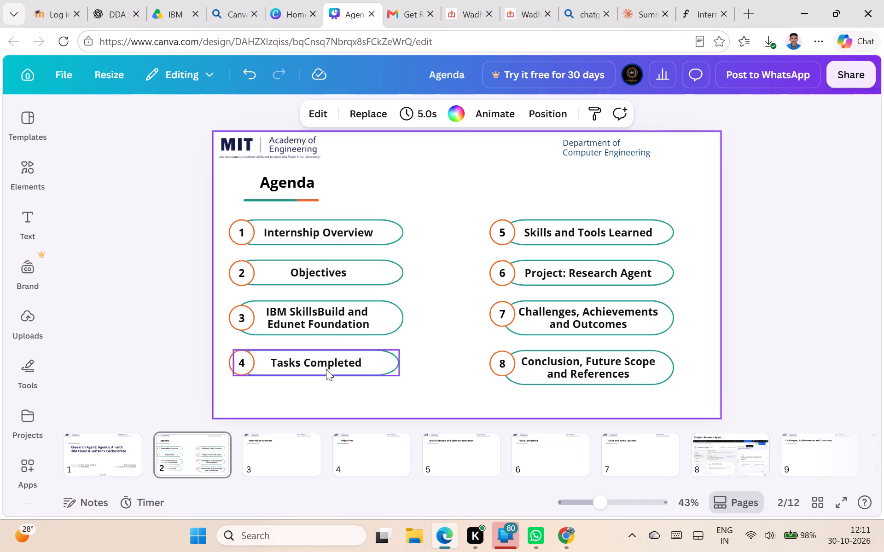
{"action": "left_click", "coordinate": [348, 458]}
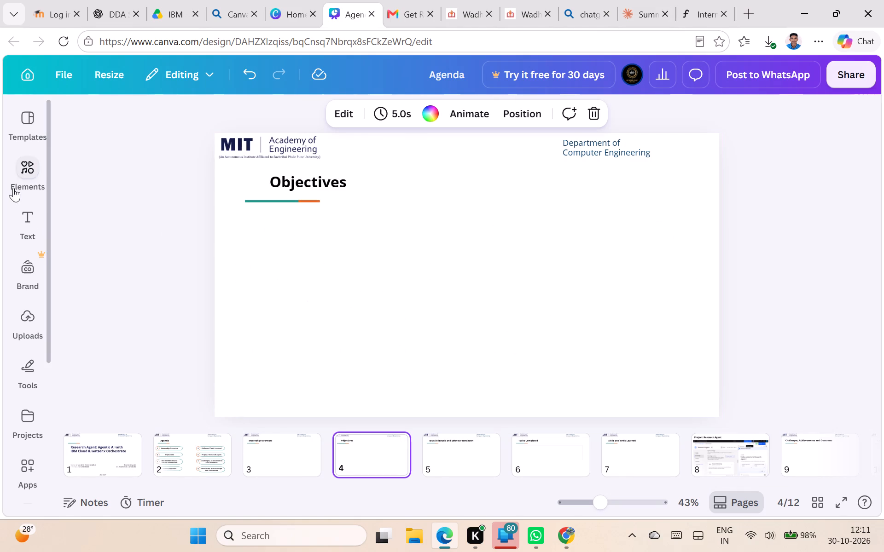
{"action": "left_click", "coordinate": [23, 176]}
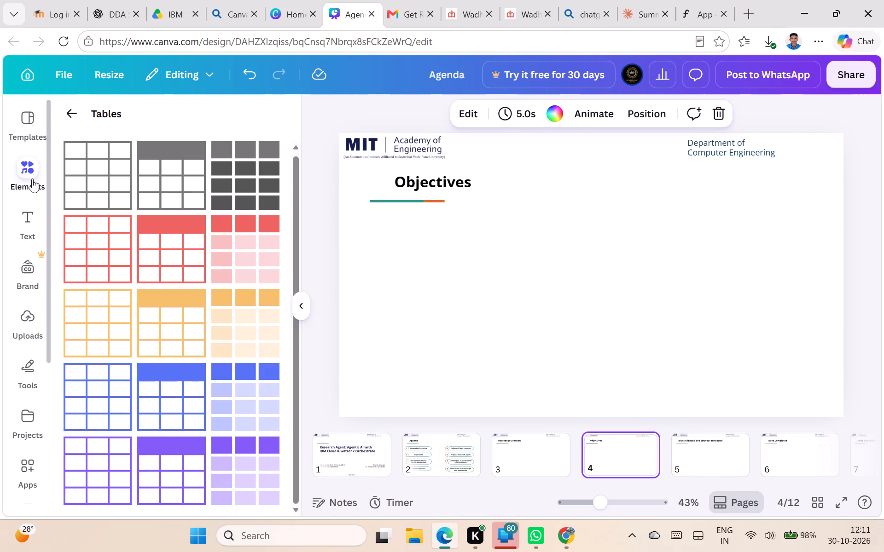
{"action": "left_click", "coordinate": [72, 113]}
{"action": "scroll", "coordinate": [154, 252], "scroll_direction": "up", "scroll_amount": 5}
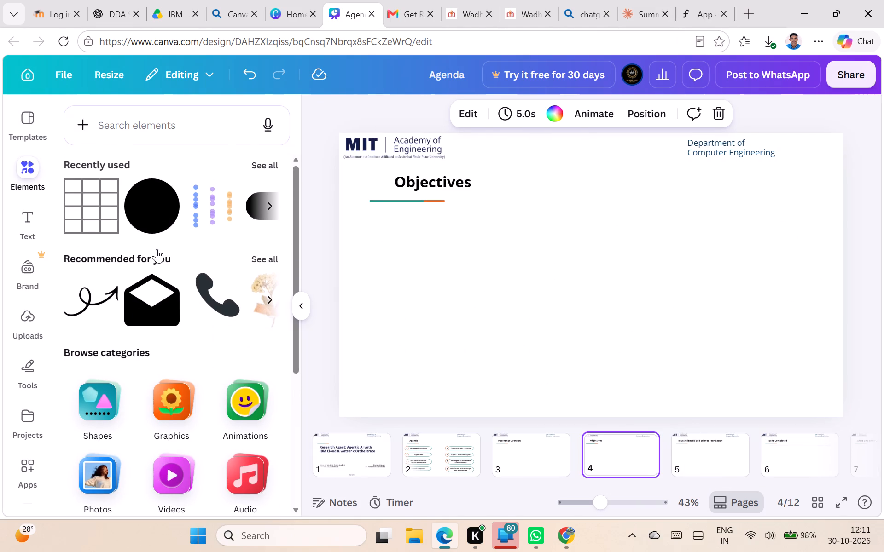
{"action": "left_click", "coordinate": [267, 206]}
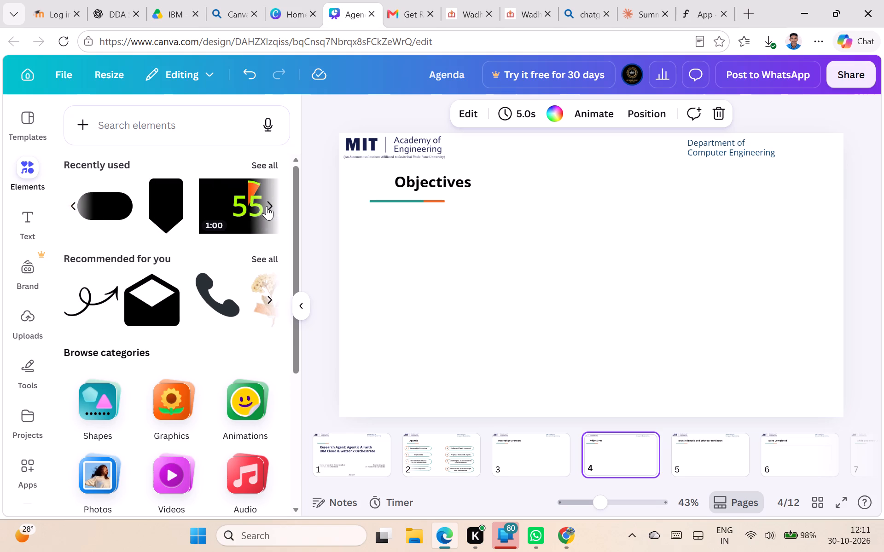
{"action": "left_click", "coordinate": [244, 165]}
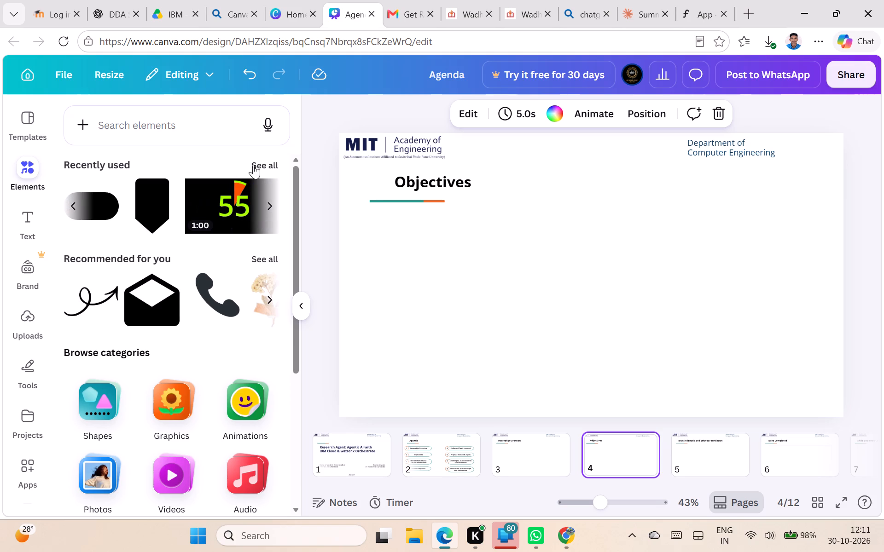
{"action": "left_click", "coordinate": [253, 165]}
{"action": "scroll", "coordinate": [183, 259], "scroll_direction": "up", "scroll_amount": 2}
{"action": "scroll", "coordinate": [183, 259], "scroll_direction": "down", "scroll_amount": 1}
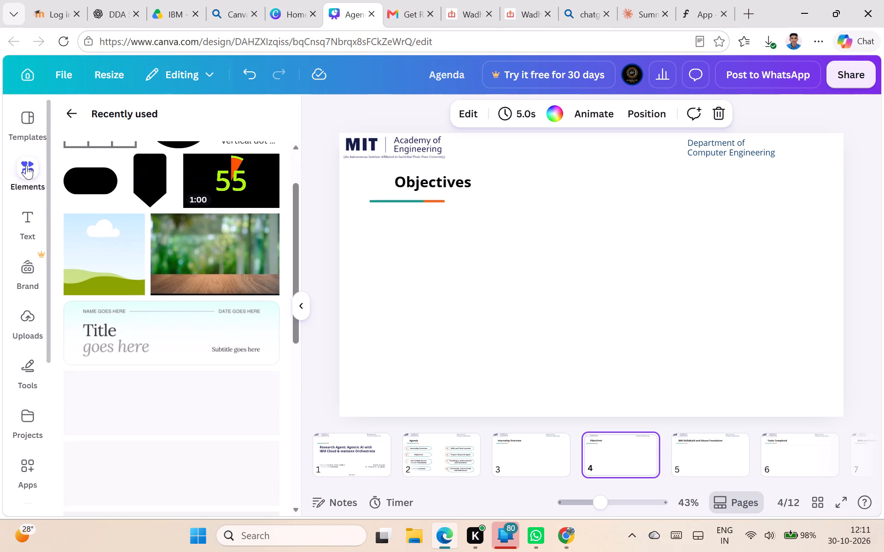
{"action": "left_click", "coordinate": [72, 115]}
{"action": "scroll", "coordinate": [112, 218], "scroll_direction": "up", "scroll_amount": 3}
{"action": "scroll", "coordinate": [120, 235], "scroll_direction": "down", "scroll_amount": 2}
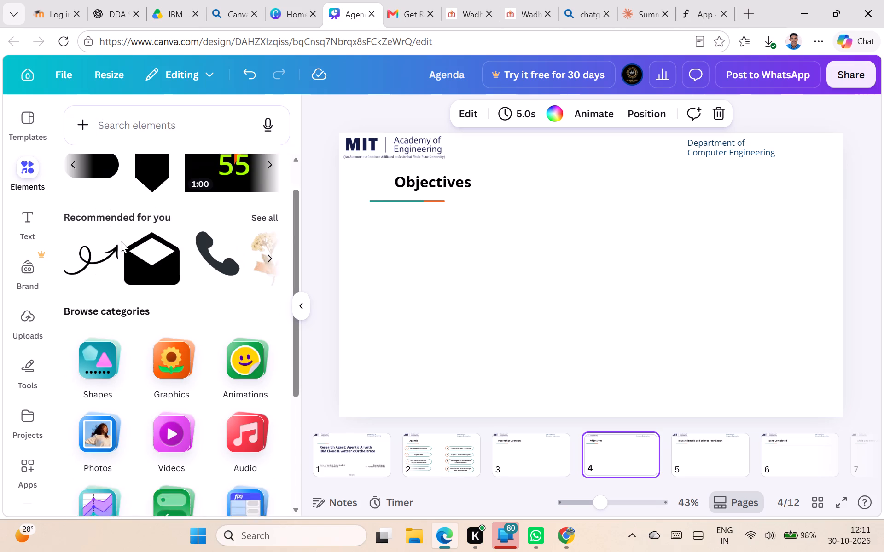
{"action": "scroll", "coordinate": [124, 239], "scroll_direction": "down", "scroll_amount": 1}
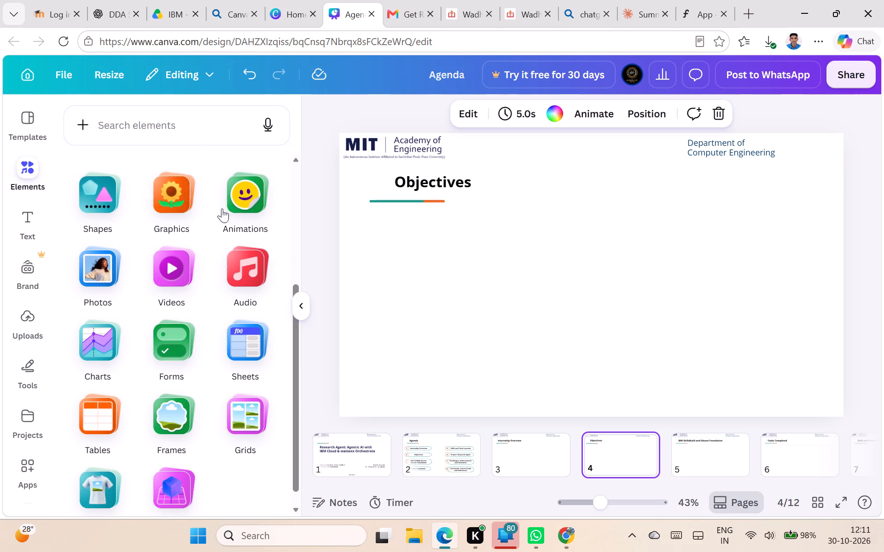
Browse the Shapes category for a shape suited to the Objectives slide, and show the full Basic shapes collection.
{"action": "left_click", "coordinate": [100, 196]}
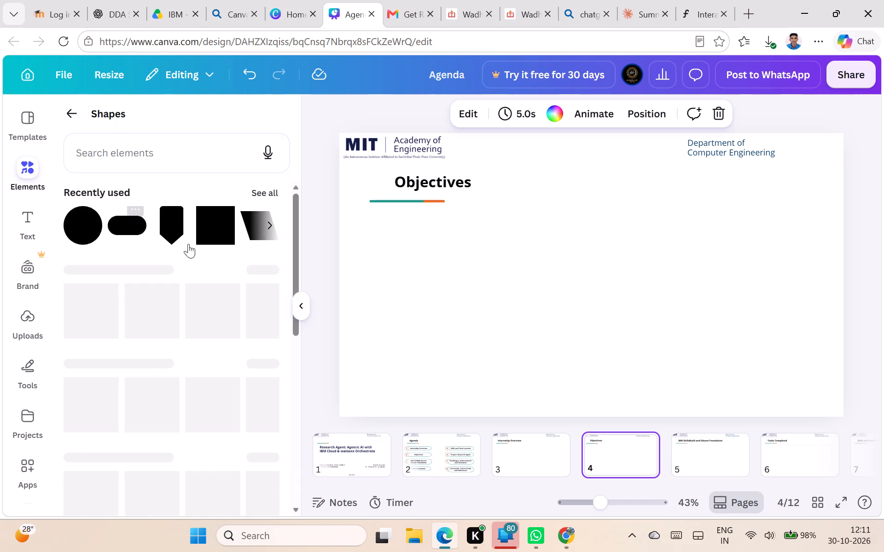
{"action": "left_click", "coordinate": [249, 191]}
{"action": "scroll", "coordinate": [133, 236], "scroll_direction": "down", "scroll_amount": 2}
{"action": "scroll", "coordinate": [134, 235], "scroll_direction": "up", "scroll_amount": 3}
{"action": "scroll", "coordinate": [134, 235], "scroll_direction": "down", "scroll_amount": 2}
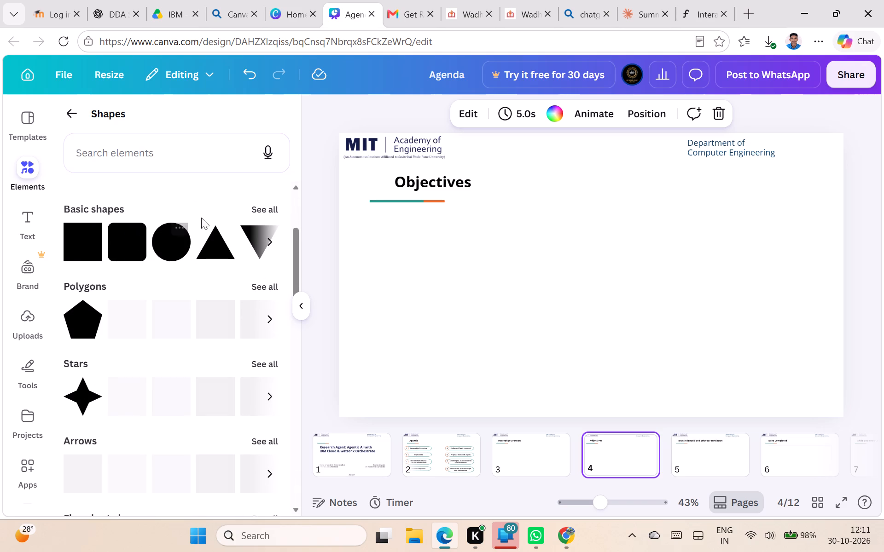
{"action": "scroll", "coordinate": [126, 408], "scroll_direction": "down", "scroll_amount": 3}
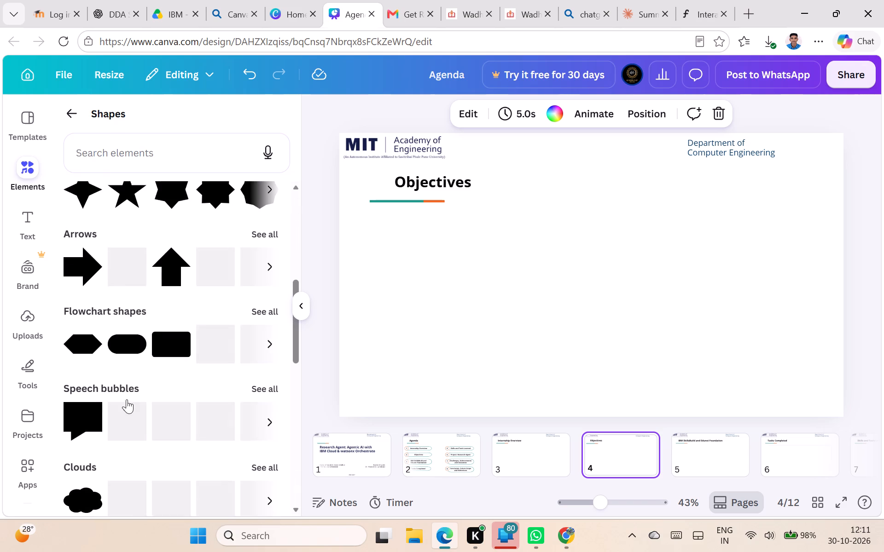
{"action": "scroll", "coordinate": [224, 327], "scroll_direction": "down", "scroll_amount": 2}
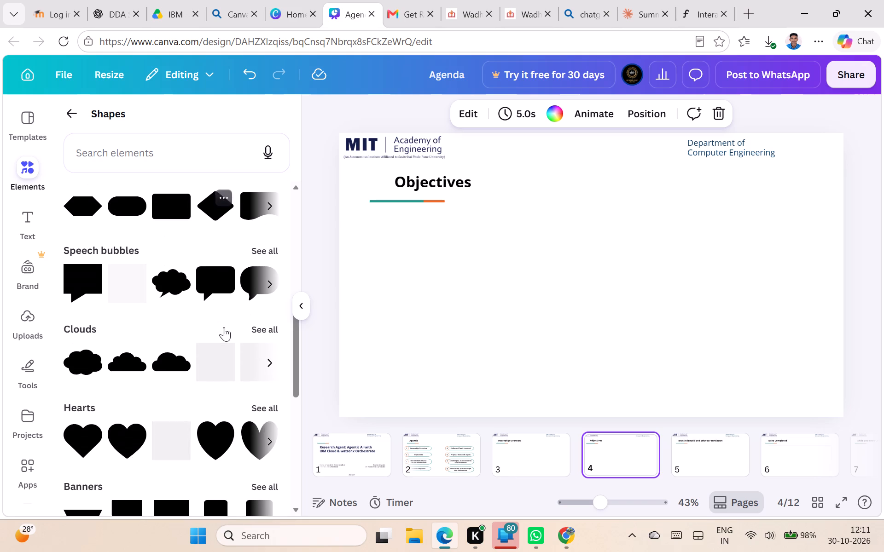
{"action": "scroll", "coordinate": [224, 327], "scroll_direction": "down", "scroll_amount": 3}
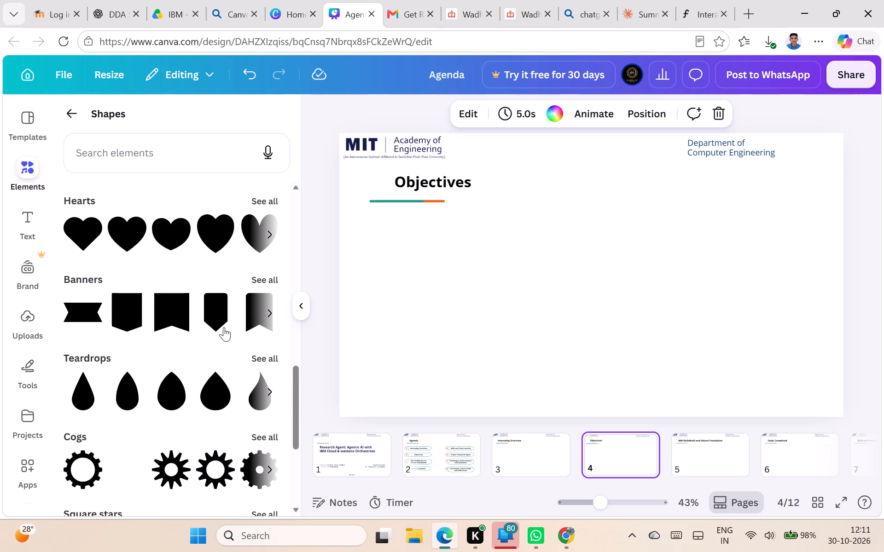
{"action": "scroll", "coordinate": [224, 327], "scroll_direction": "down", "scroll_amount": 5}
{"action": "scroll", "coordinate": [224, 327], "scroll_direction": "up", "scroll_amount": 5}
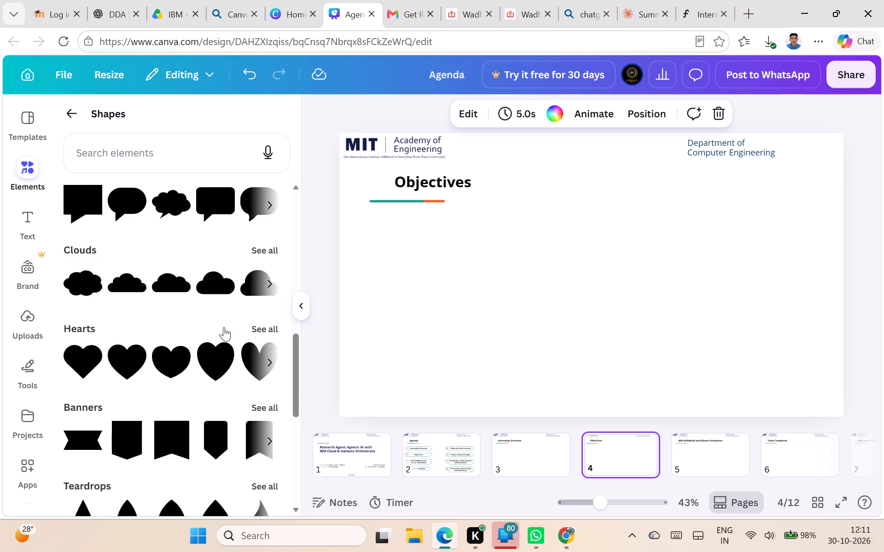
{"action": "scroll", "coordinate": [224, 327], "scroll_direction": "up", "scroll_amount": 6}
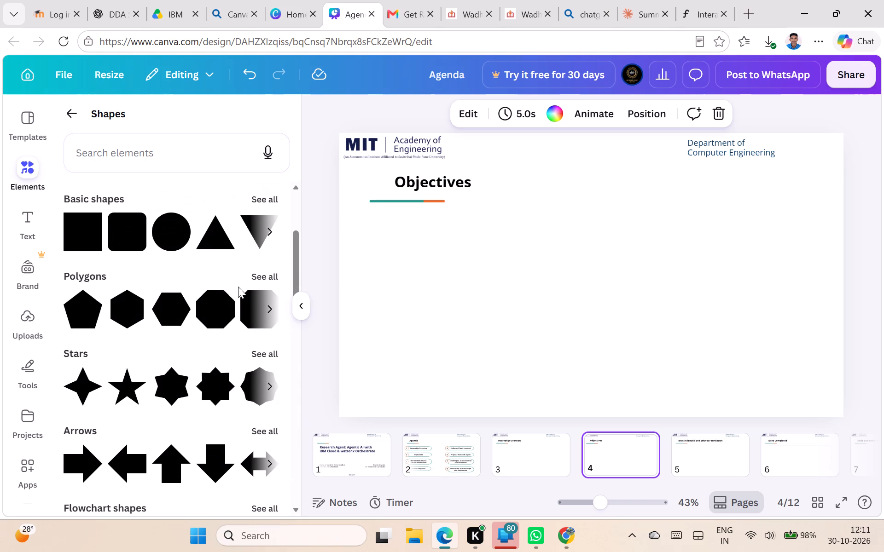
{"action": "scroll", "coordinate": [232, 291], "scroll_direction": "up", "scroll_amount": 2}
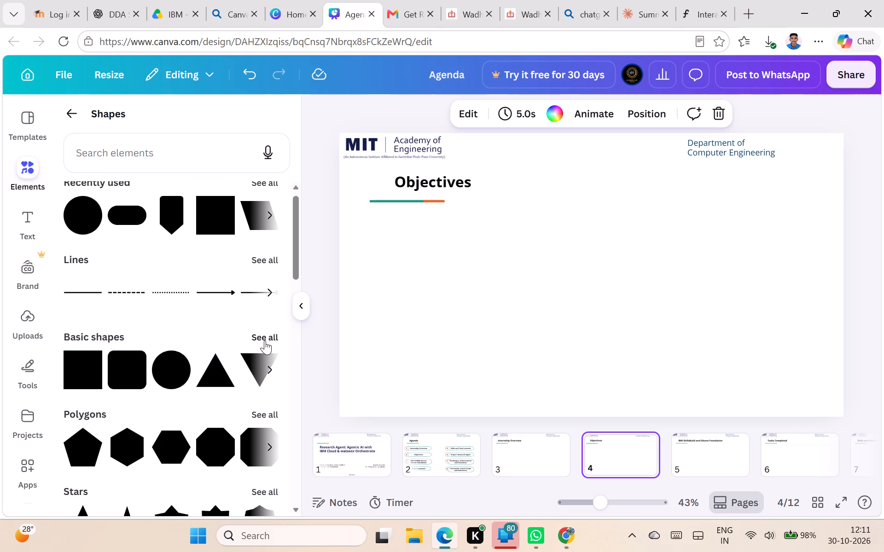
{"action": "left_click", "coordinate": [265, 340]}
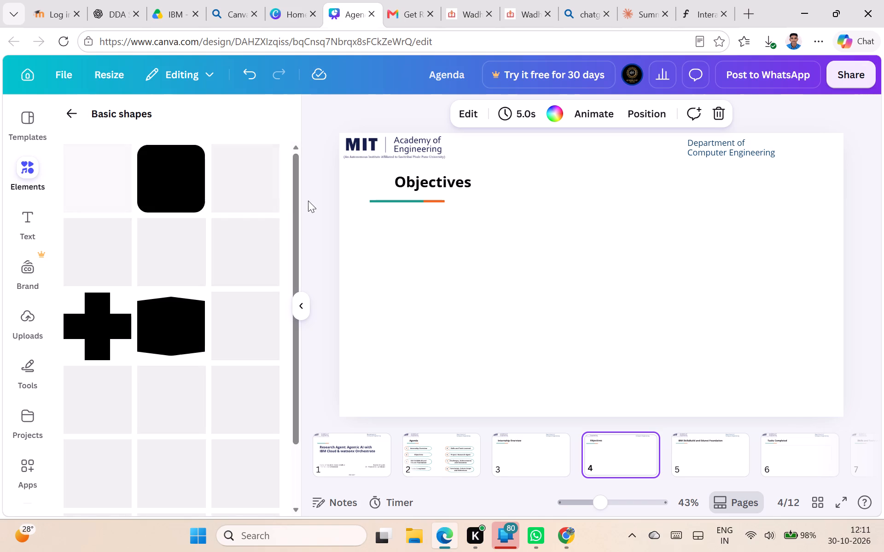
Shift the Objectives heading slightly left so it sits closer over its coloured underline.
{"action": "left_click_drag", "start_coordinate": [432, 176], "coordinate": [425, 178]}
{"action": "left_click", "coordinate": [474, 248]}
{"action": "left_click", "coordinate": [390, 199]}
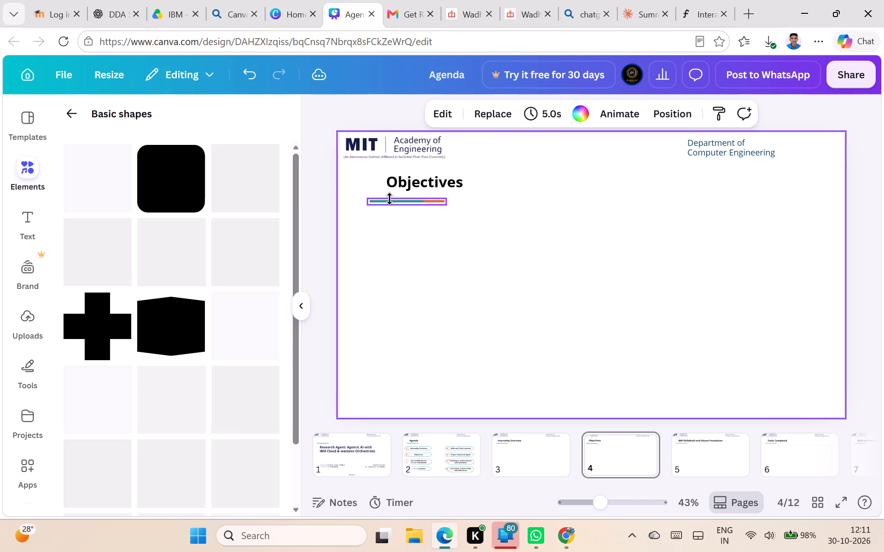
{"action": "left_click", "coordinate": [473, 226]}
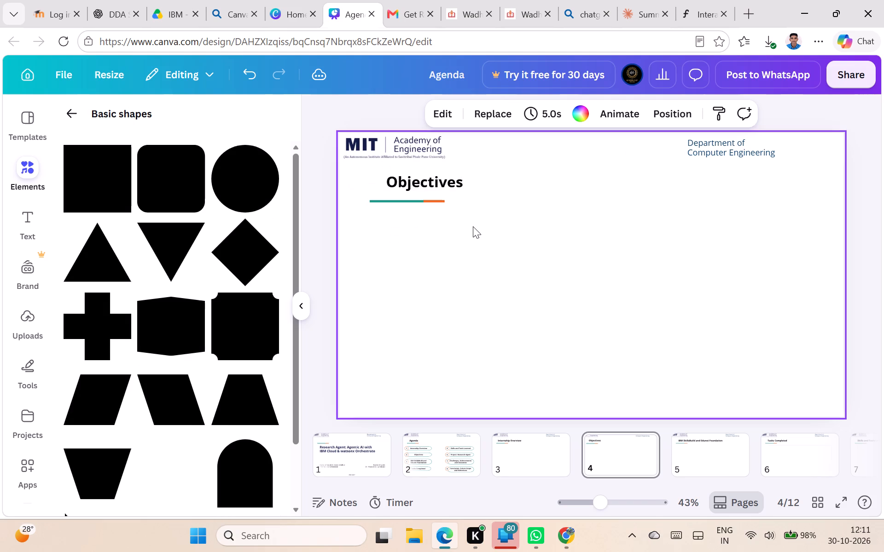
Add a rounded rectangle from the basic shapes to the Objectives slide, reshape it into a wide, flat box, and place it below the heading.
{"action": "scroll", "coordinate": [192, 271], "scroll_direction": "down", "scroll_amount": 6}
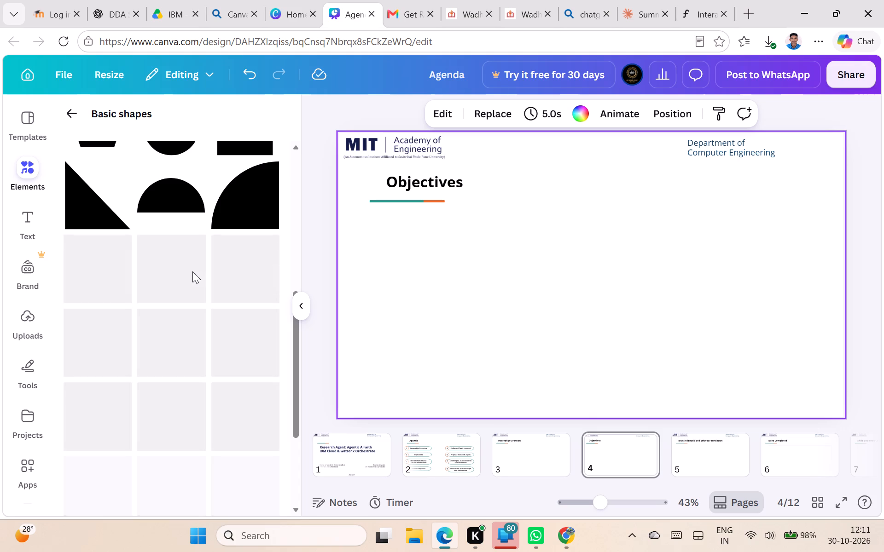
{"action": "scroll", "coordinate": [192, 271], "scroll_direction": "down", "scroll_amount": 7}
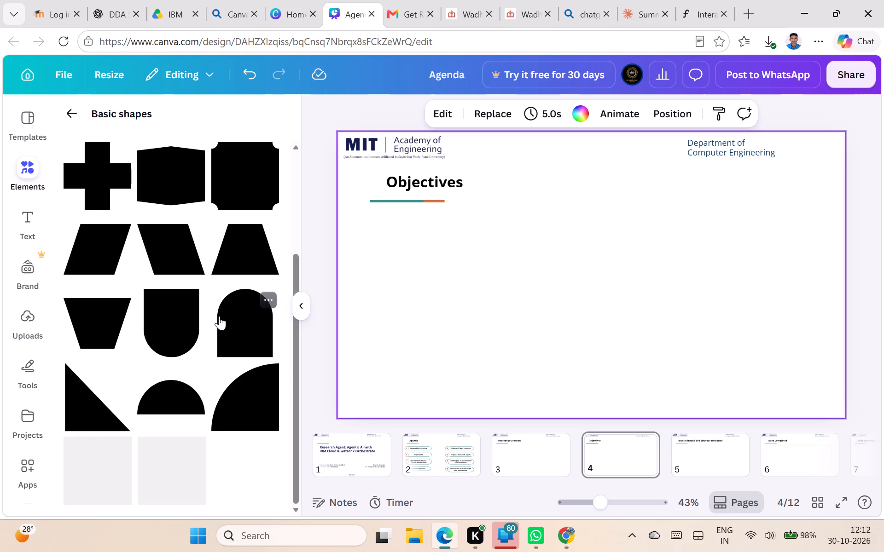
{"action": "scroll", "coordinate": [219, 316], "scroll_direction": "up", "scroll_amount": 5}
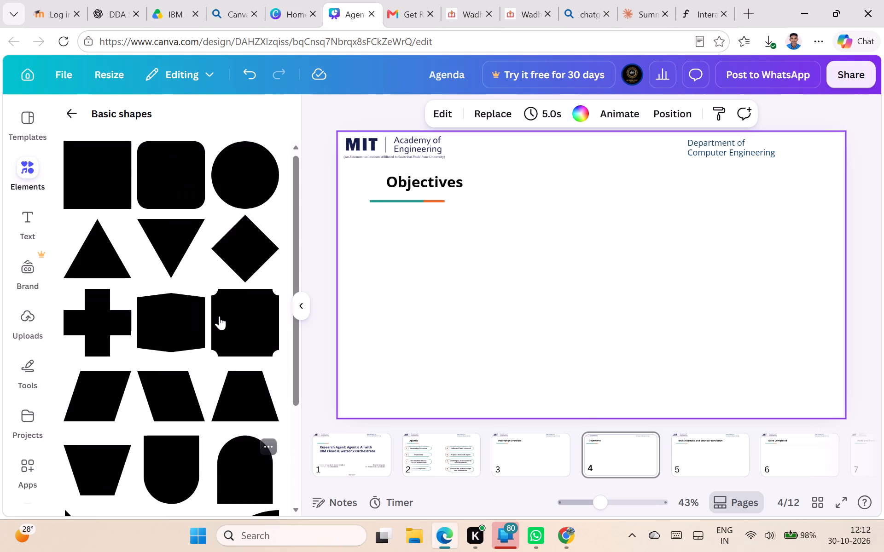
{"action": "scroll", "coordinate": [219, 315], "scroll_direction": "up", "scroll_amount": 4}
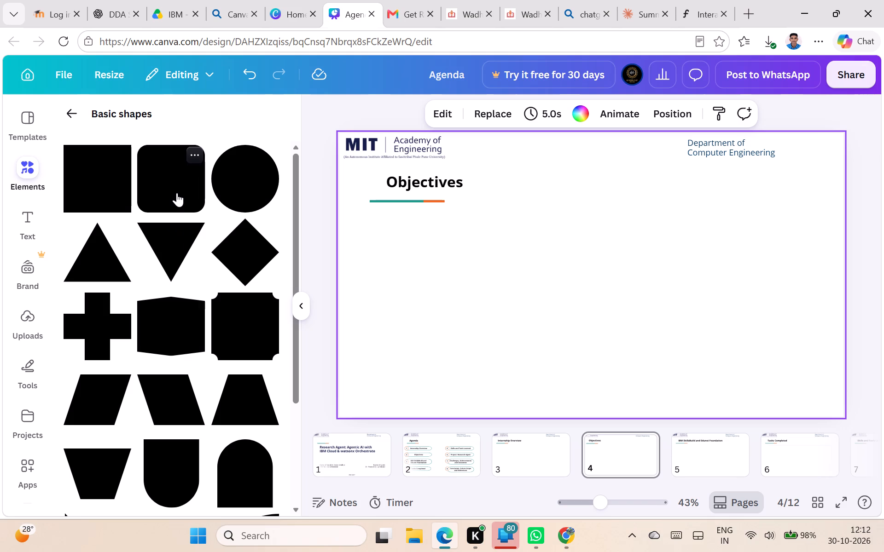
{"action": "left_click_drag", "start_coordinate": [550, 273], "coordinate": [467, 277]}
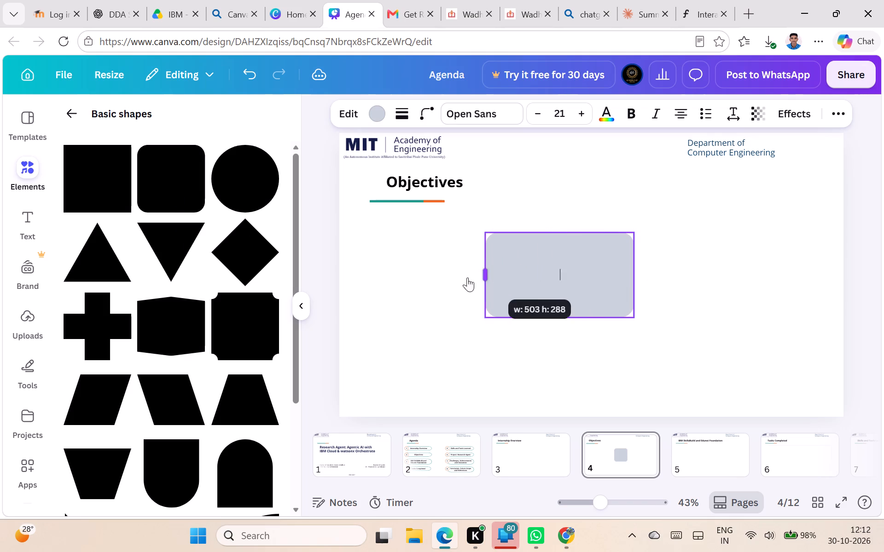
{"action": "left_click_drag", "start_coordinate": [467, 277], "coordinate": [465, 277]}
{"action": "left_click_drag", "start_coordinate": [634, 230], "coordinate": [591, 266]}
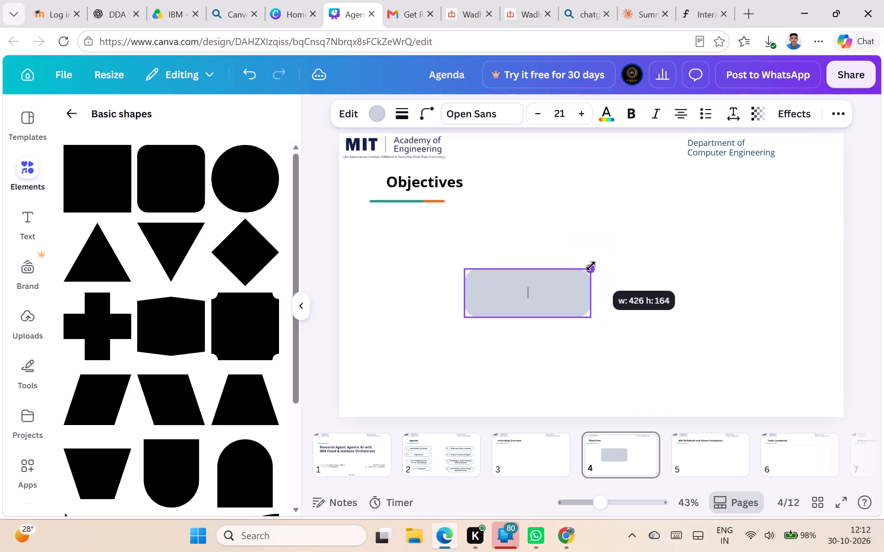
{"action": "left_click_drag", "start_coordinate": [591, 266], "coordinate": [647, 264]}
{"action": "left_click_drag", "start_coordinate": [569, 305], "coordinate": [565, 304]}
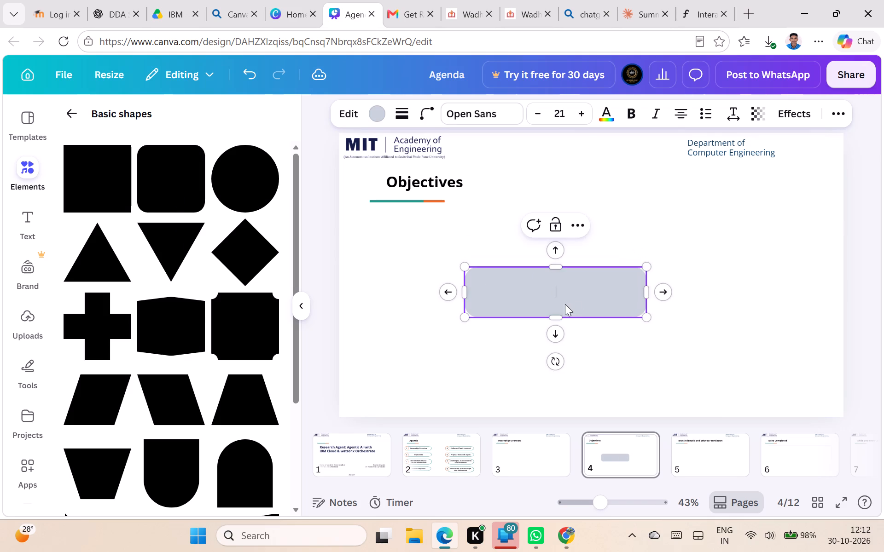
{"action": "left_click_drag", "start_coordinate": [565, 304], "coordinate": [485, 258]}
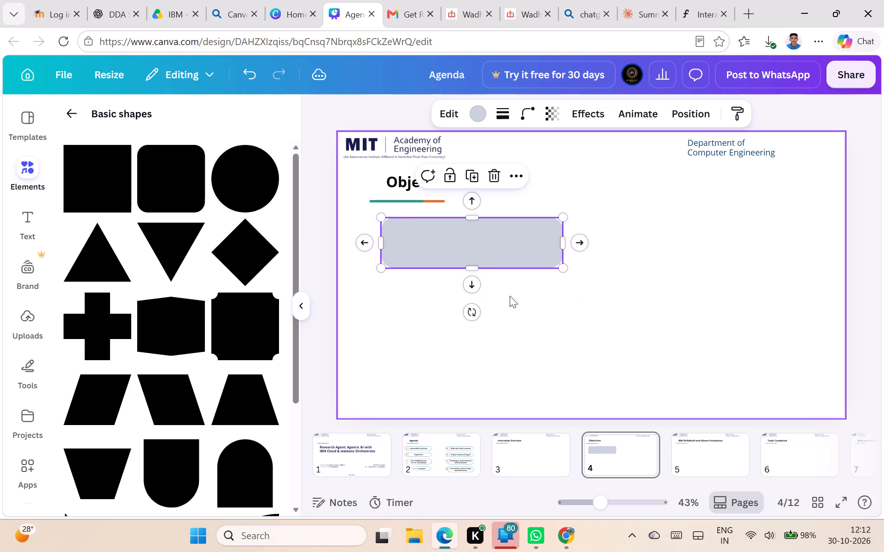
Extend the box into a two-by-two grid by adding connected copies below it, beside that one, and above the last.
{"action": "left_click", "coordinate": [460, 281]}
{"action": "left_click", "coordinate": [461, 263]}
{"action": "left_click", "coordinate": [472, 285]}
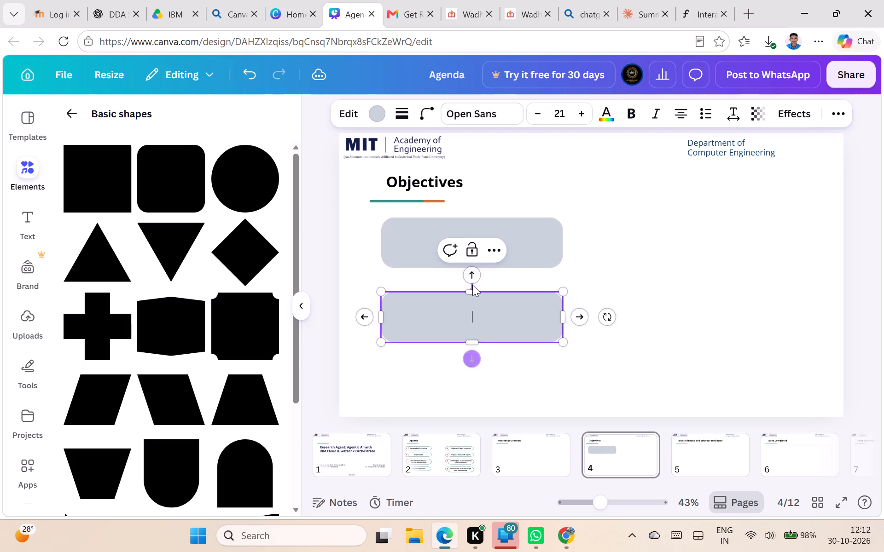
{"action": "left_click", "coordinate": [583, 314]}
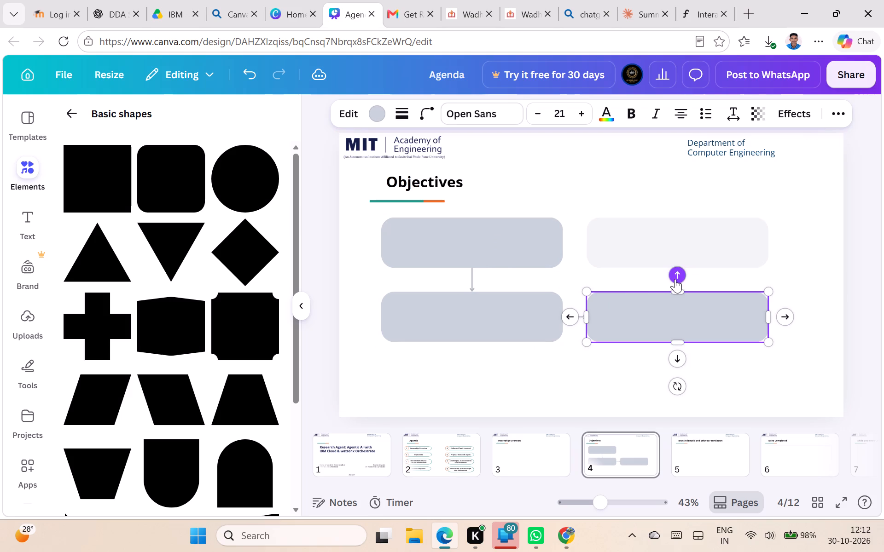
{"action": "left_click", "coordinate": [677, 277]}
{"action": "left_click", "coordinate": [572, 354]}
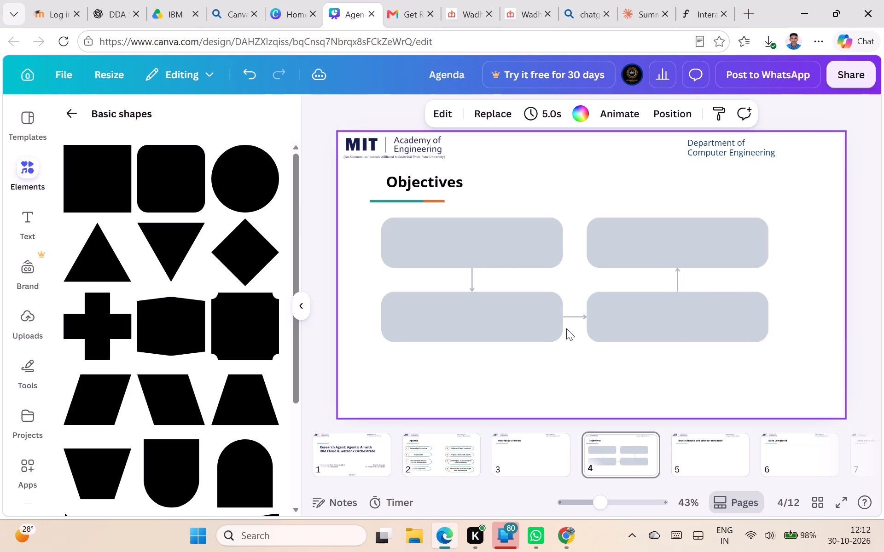
Remove the three connector arrows between the boxes on the Objectives slide.
{"action": "left_click", "coordinate": [568, 317]}
{"action": "left_click", "coordinate": [600, 286]}
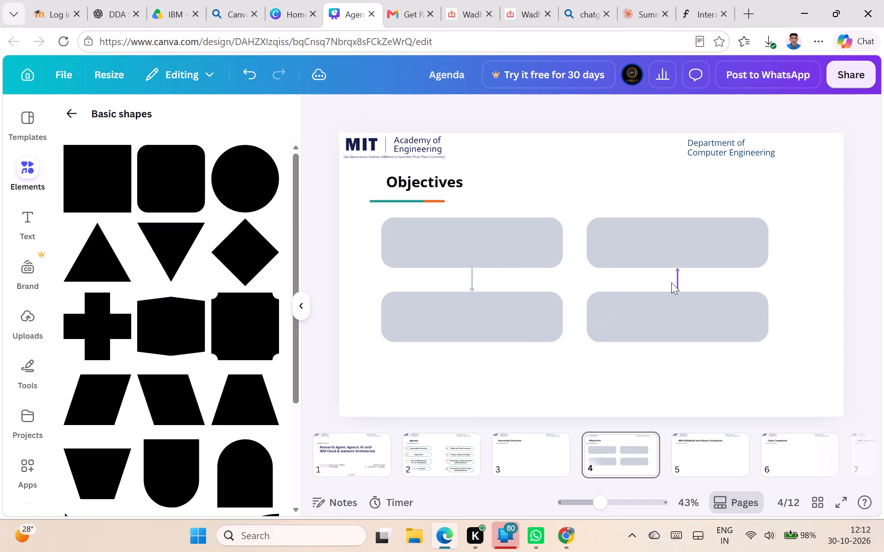
{"action": "left_click", "coordinate": [672, 282]}
{"action": "left_click", "coordinate": [696, 241]}
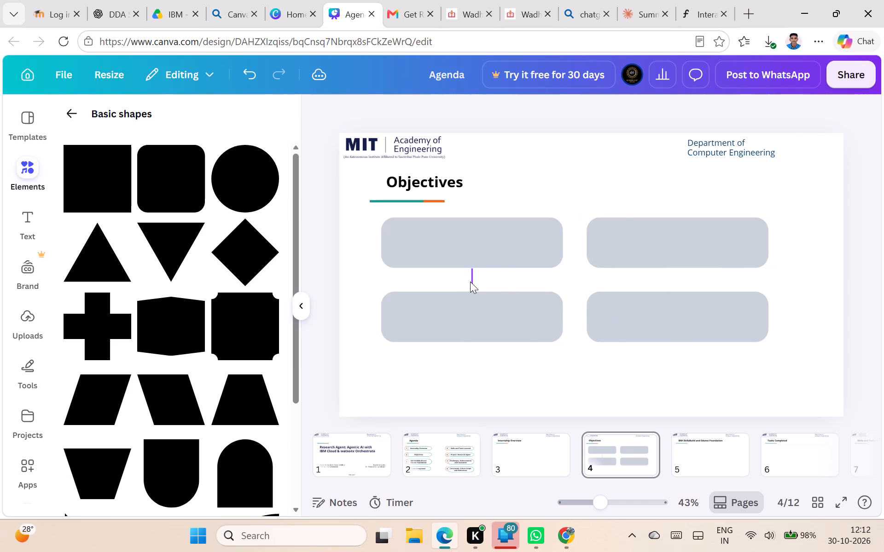
{"action": "left_click", "coordinate": [470, 280]}
Recolour the upper-left box with the off-white photo colour and apply that change to all matching boxes on the slide.
{"action": "left_click", "coordinate": [498, 242]}
{"action": "left_click", "coordinate": [498, 243]}
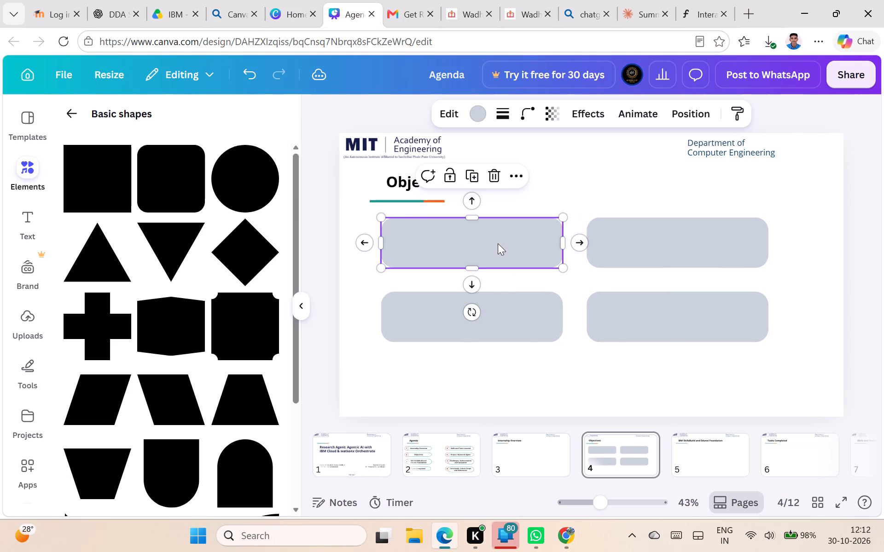
{"action": "left_click", "coordinate": [472, 123]}
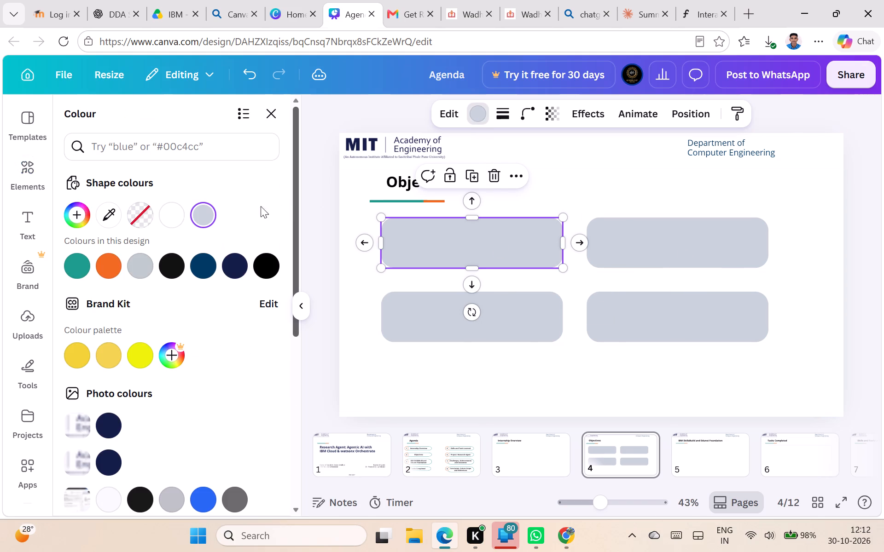
{"action": "left_click", "coordinate": [77, 264]}
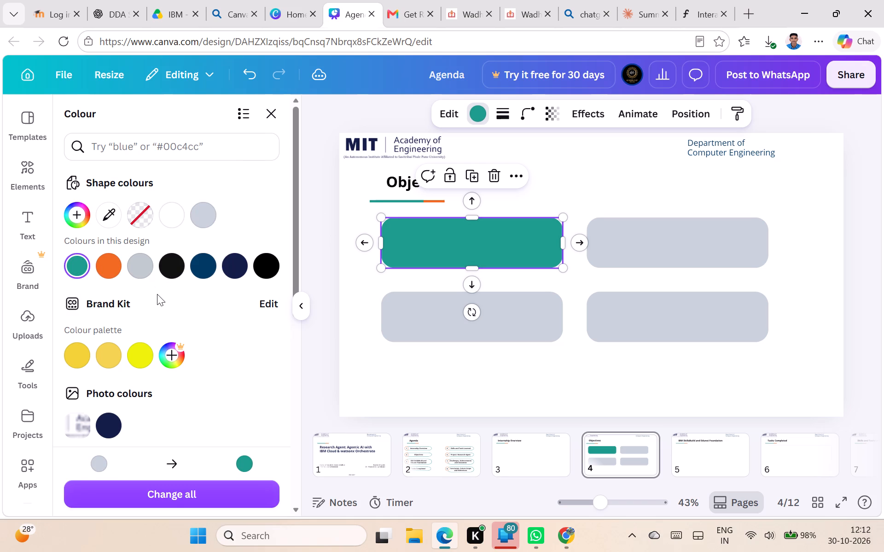
{"action": "scroll", "coordinate": [157, 294], "scroll_direction": "down", "scroll_amount": 1}
{"action": "scroll", "coordinate": [167, 344], "scroll_direction": "down", "scroll_amount": 2}
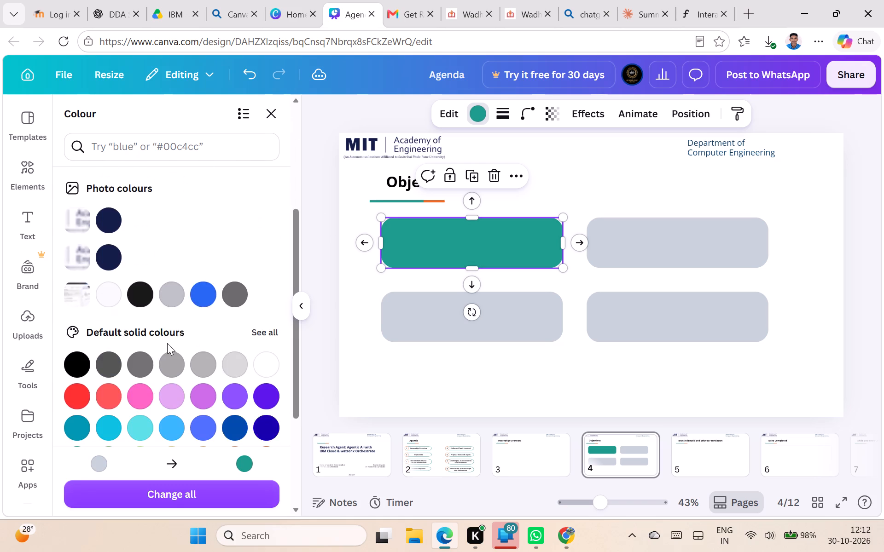
{"action": "left_click", "coordinate": [115, 296]}
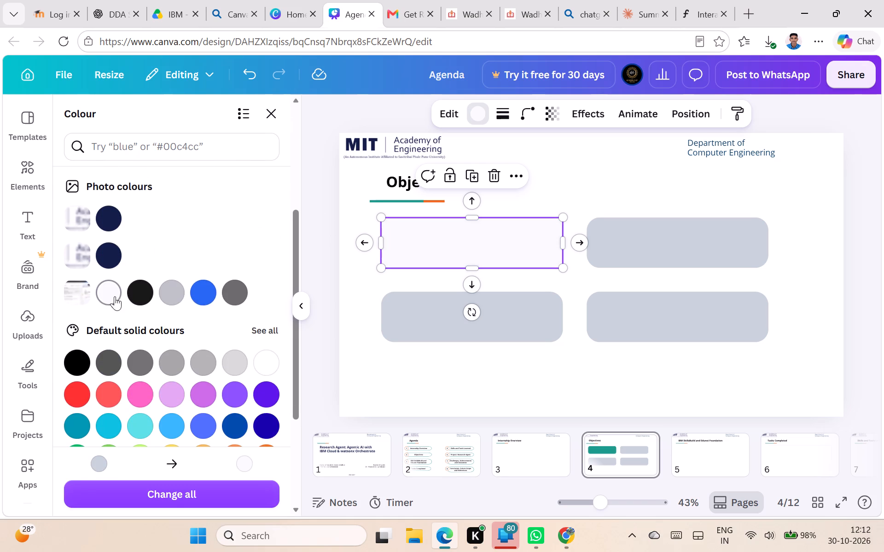
{"action": "left_click", "coordinate": [195, 503]}
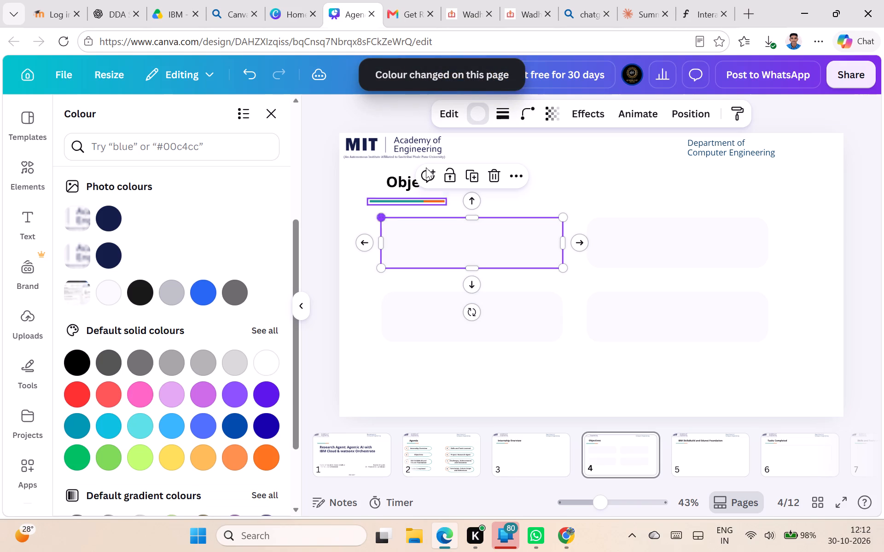
Give the upper-left box a solid turquoise border of weight 4 and a white fill.
{"action": "left_click", "coordinate": [504, 116]}
{"action": "left_click", "coordinate": [457, 154]}
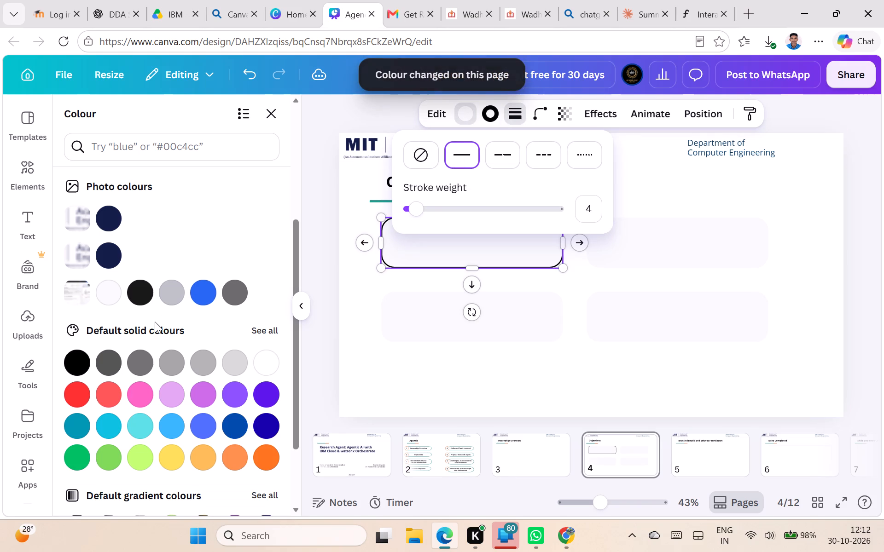
{"action": "scroll", "coordinate": [155, 322], "scroll_direction": "up", "scroll_amount": 3}
{"action": "left_click", "coordinate": [79, 268]}
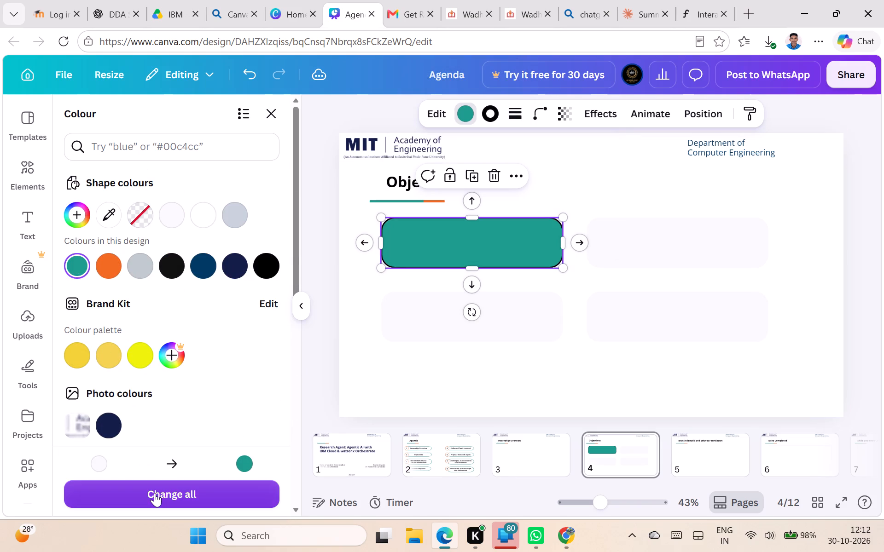
{"action": "left_click", "coordinate": [498, 111]}
{"action": "left_click", "coordinate": [178, 215]}
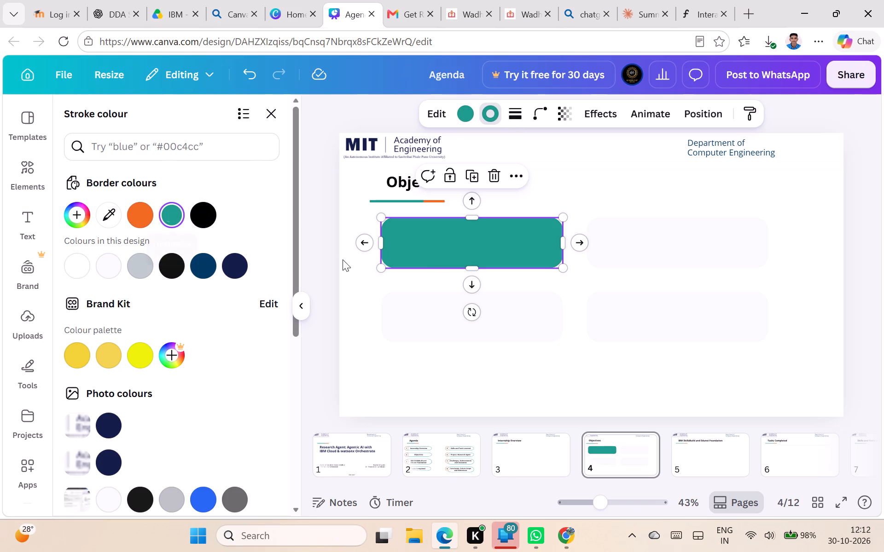
{"action": "left_click", "coordinate": [483, 243]}
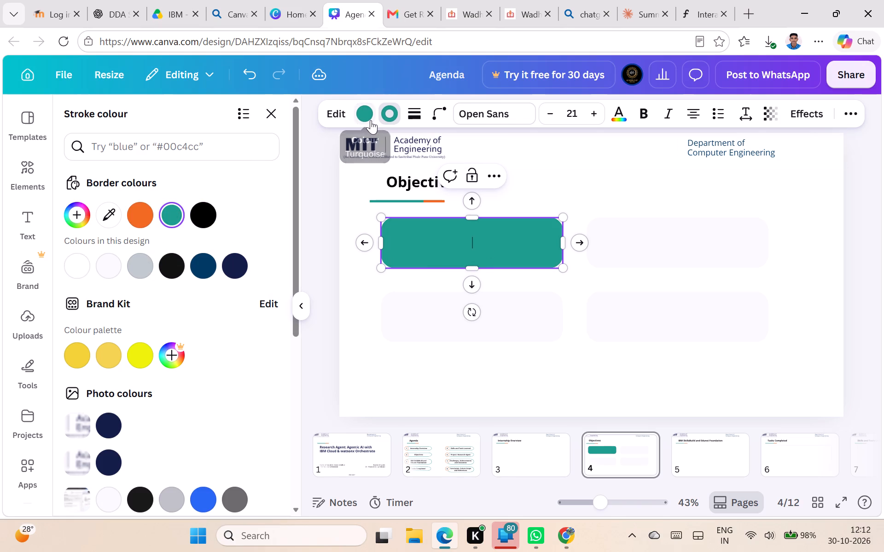
{"action": "left_click", "coordinate": [371, 120]}
{"action": "left_click", "coordinate": [213, 217]}
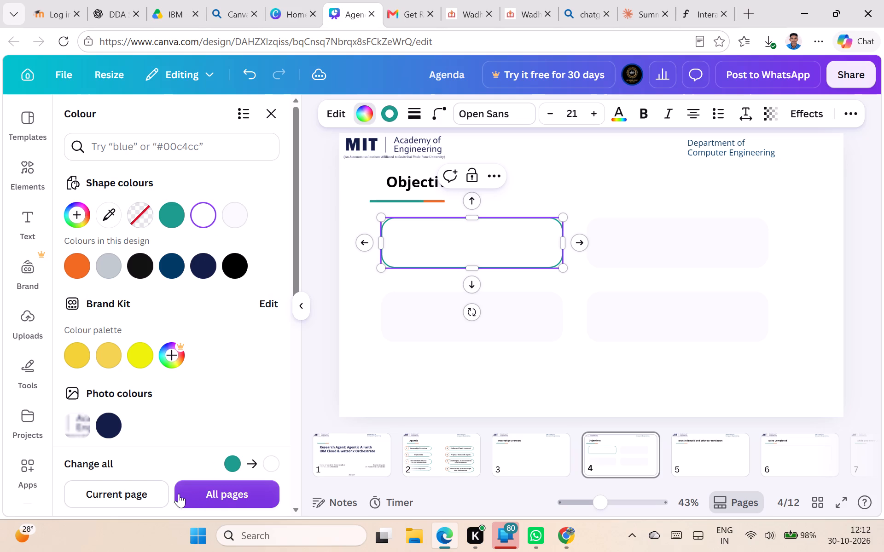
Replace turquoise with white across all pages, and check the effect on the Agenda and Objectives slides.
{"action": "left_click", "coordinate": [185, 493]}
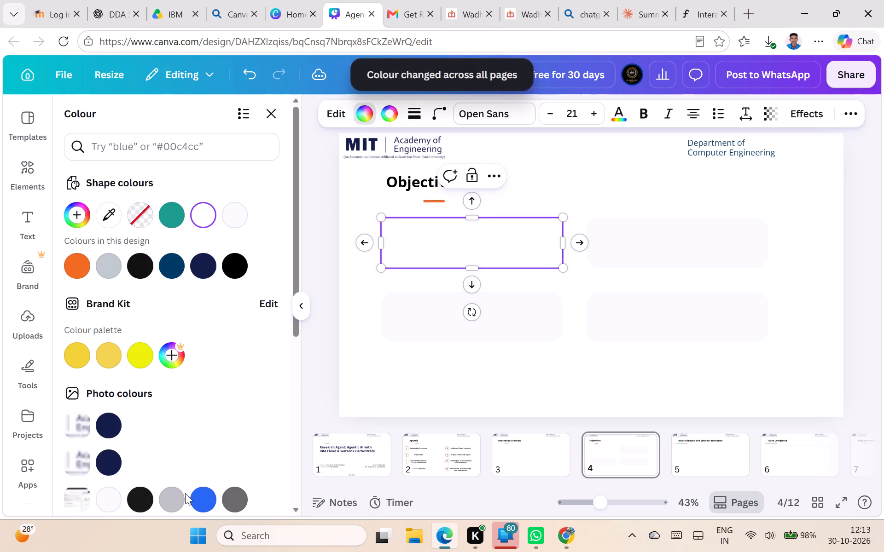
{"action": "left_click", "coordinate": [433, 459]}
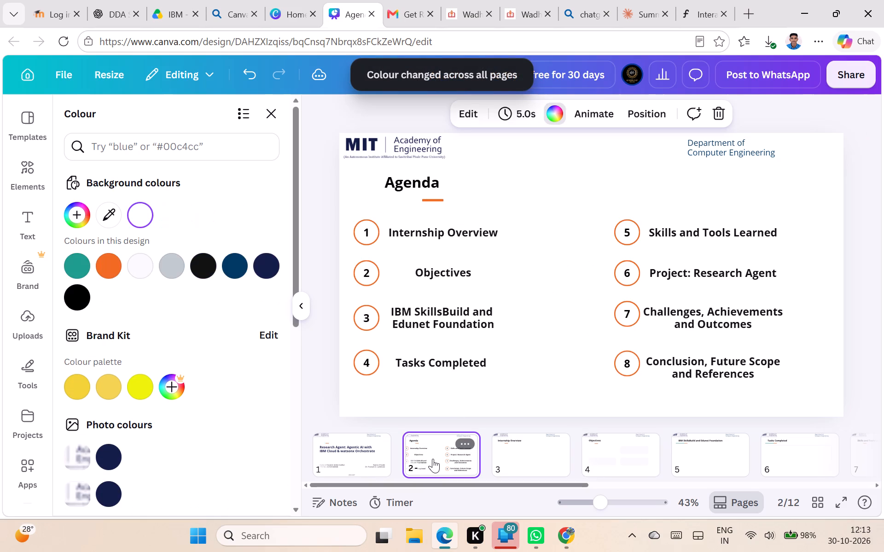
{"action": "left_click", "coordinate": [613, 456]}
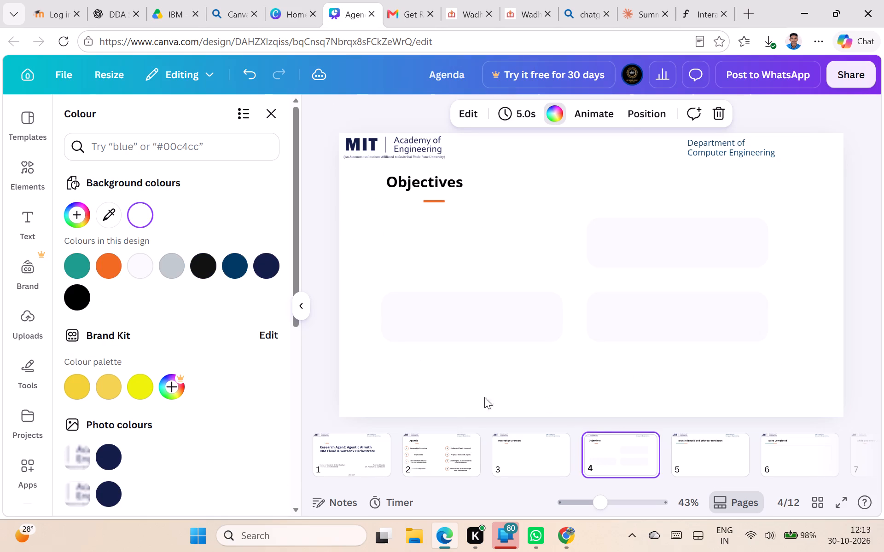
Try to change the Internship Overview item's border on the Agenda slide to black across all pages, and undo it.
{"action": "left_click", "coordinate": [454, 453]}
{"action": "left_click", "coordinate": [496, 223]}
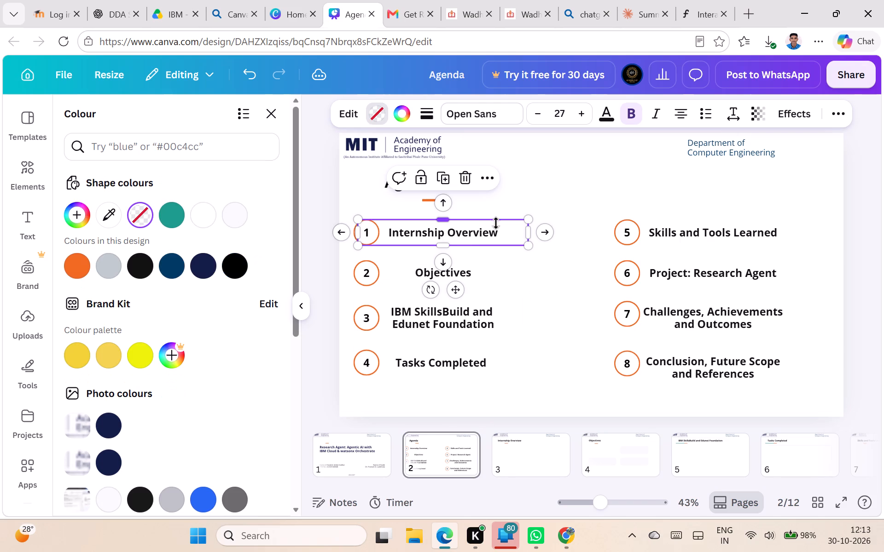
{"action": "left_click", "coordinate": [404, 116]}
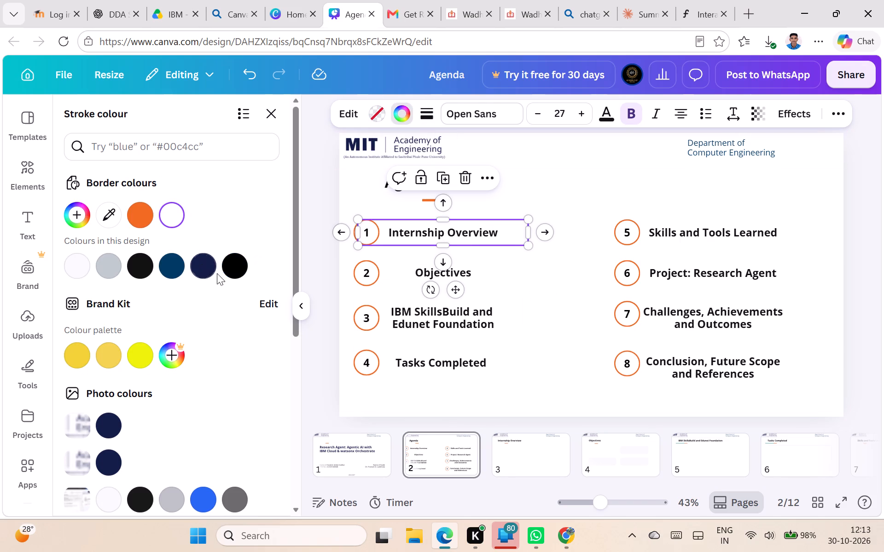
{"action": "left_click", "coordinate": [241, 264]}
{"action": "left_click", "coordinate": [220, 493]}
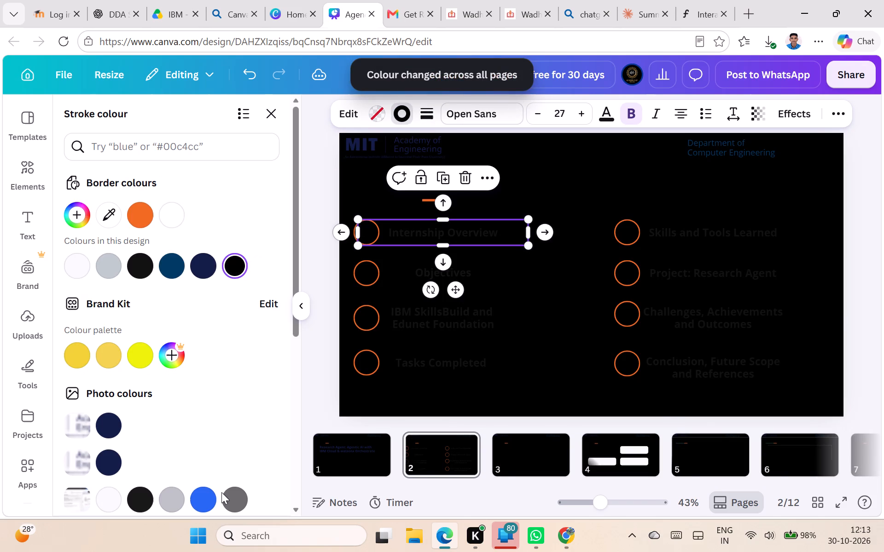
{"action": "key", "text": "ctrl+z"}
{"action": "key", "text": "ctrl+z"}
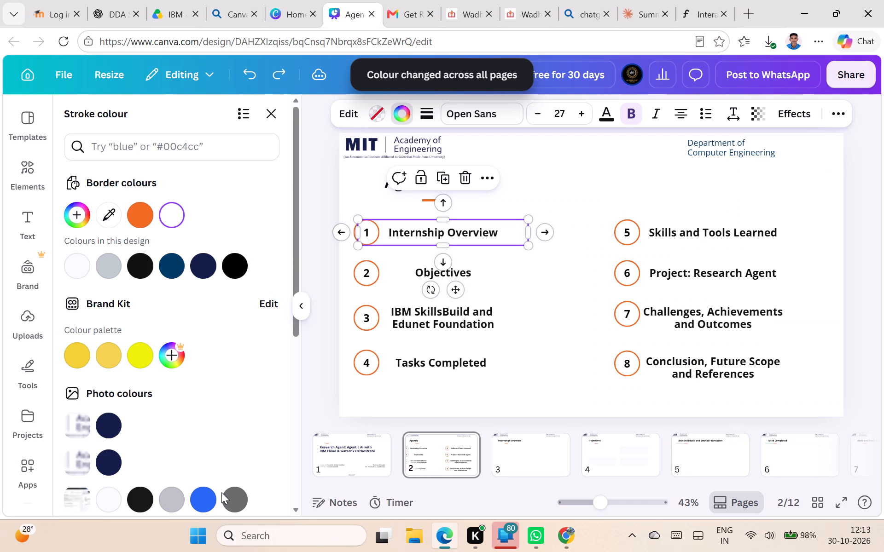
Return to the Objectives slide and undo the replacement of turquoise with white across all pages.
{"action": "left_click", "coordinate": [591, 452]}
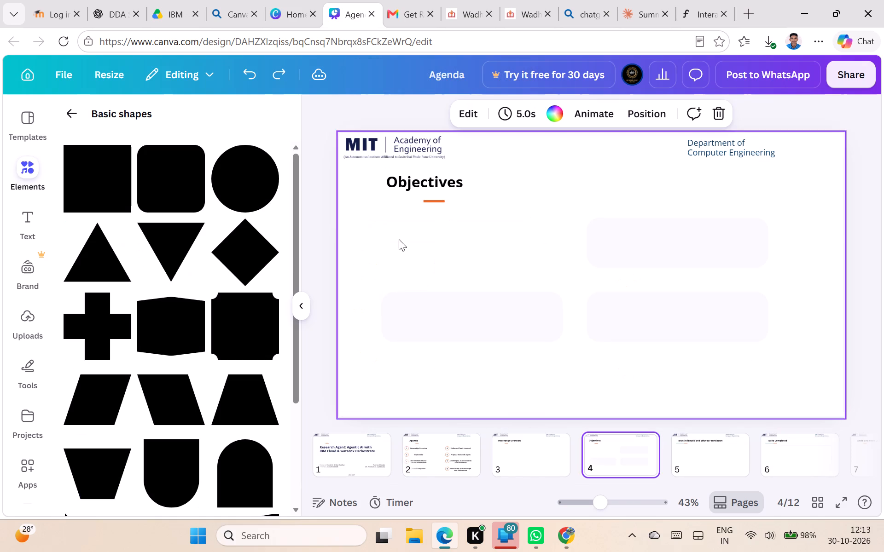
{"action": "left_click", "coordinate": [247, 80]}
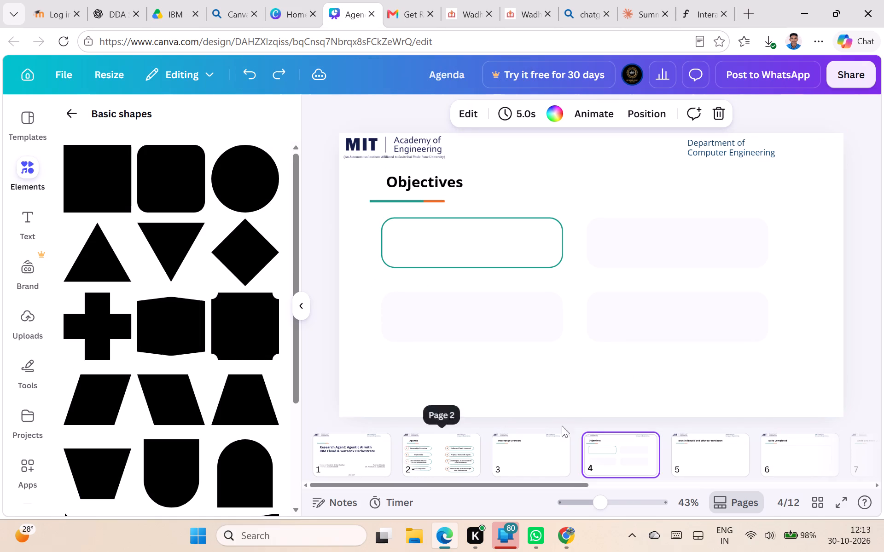
Add a solid border to the three unoutlined rounded boxes on the Objectives slide.
{"action": "left_click", "coordinate": [595, 248]}
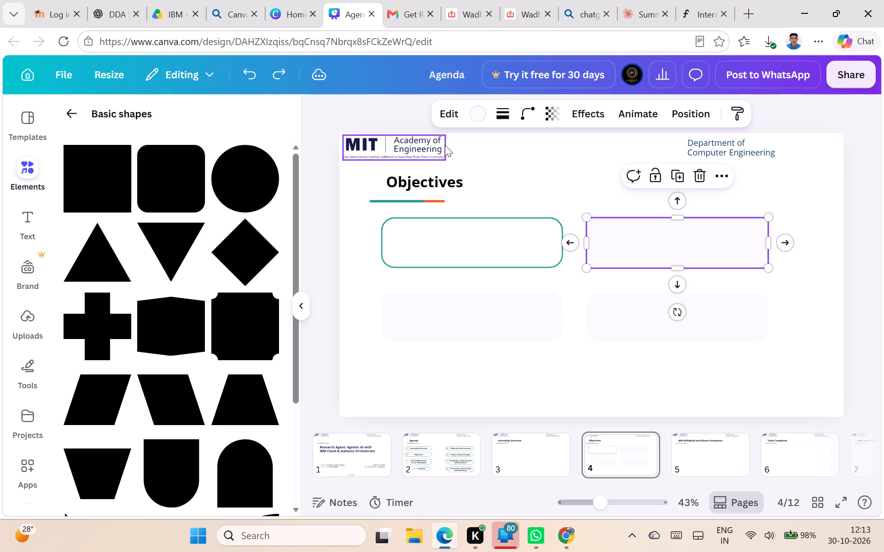
{"action": "left_click", "coordinate": [494, 113]}
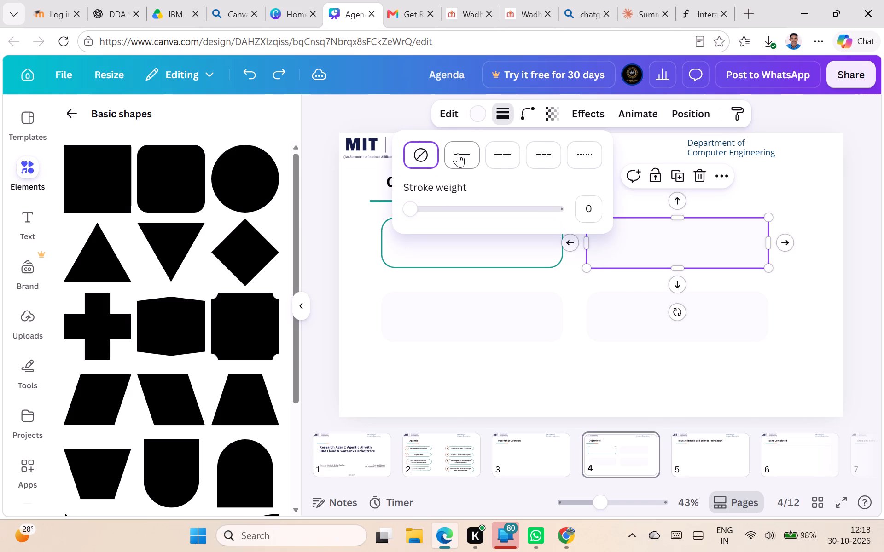
{"action": "left_click", "coordinate": [458, 153]}
{"action": "left_click", "coordinate": [481, 322]}
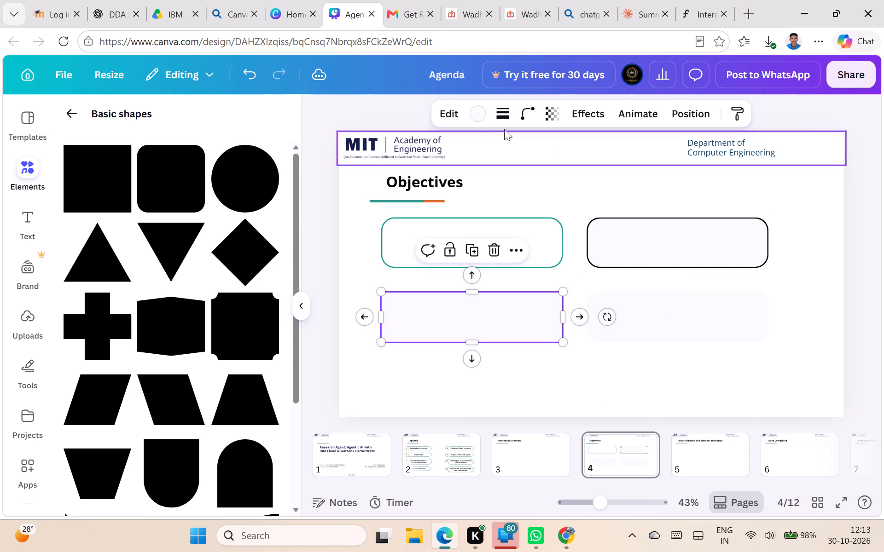
{"action": "left_click", "coordinate": [504, 121]}
{"action": "left_click", "coordinate": [454, 149]}
{"action": "left_click", "coordinate": [643, 305]}
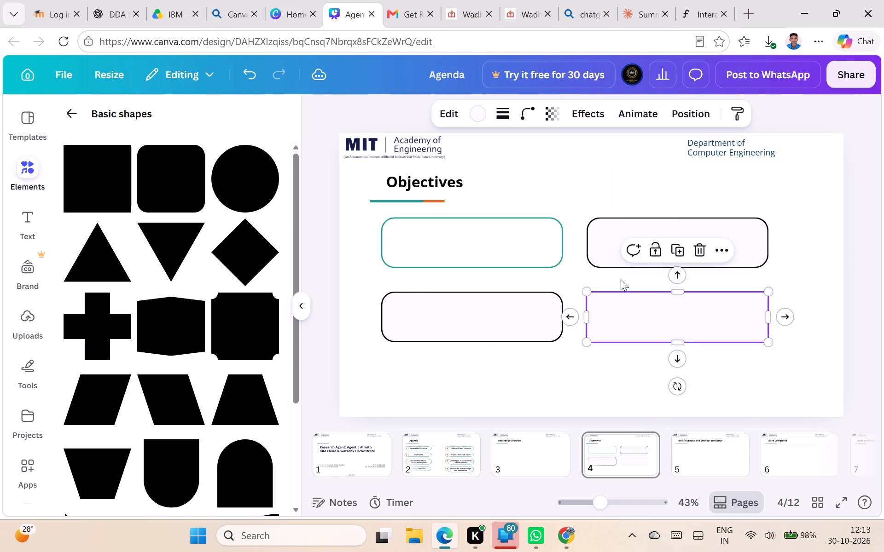
{"action": "left_click", "coordinate": [486, 110]}
{"action": "left_click", "coordinate": [495, 112]}
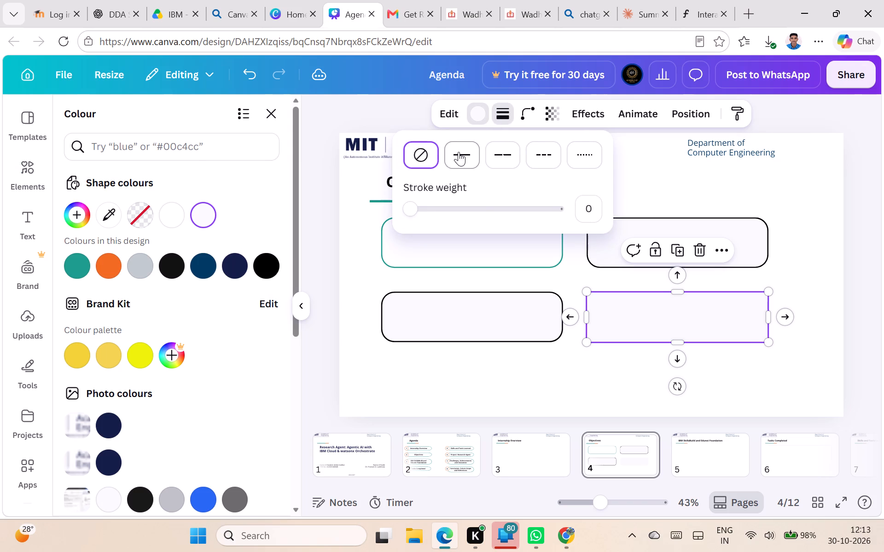
{"action": "left_click", "coordinate": [459, 152]}
{"action": "left_click", "coordinate": [604, 244]}
{"action": "left_click", "coordinate": [495, 118]}
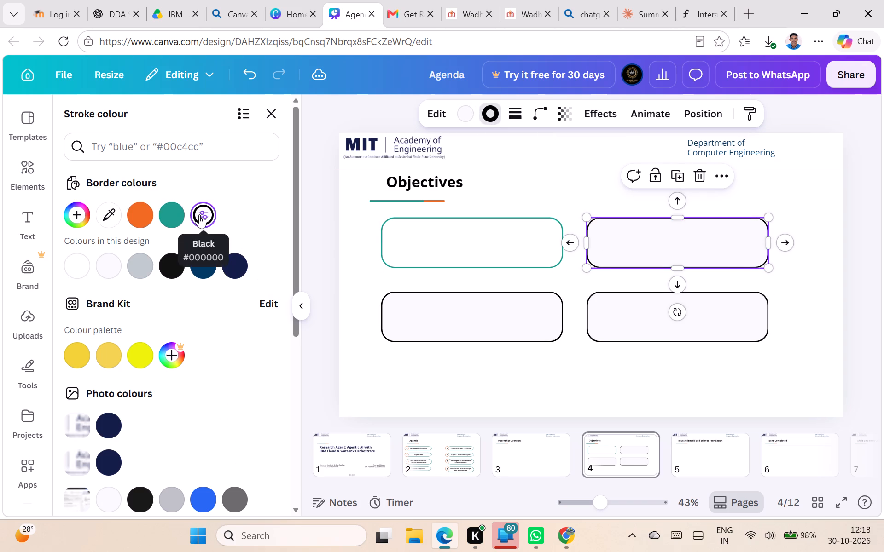
{"action": "left_click", "coordinate": [169, 218]}
{"action": "left_click", "coordinate": [406, 326]}
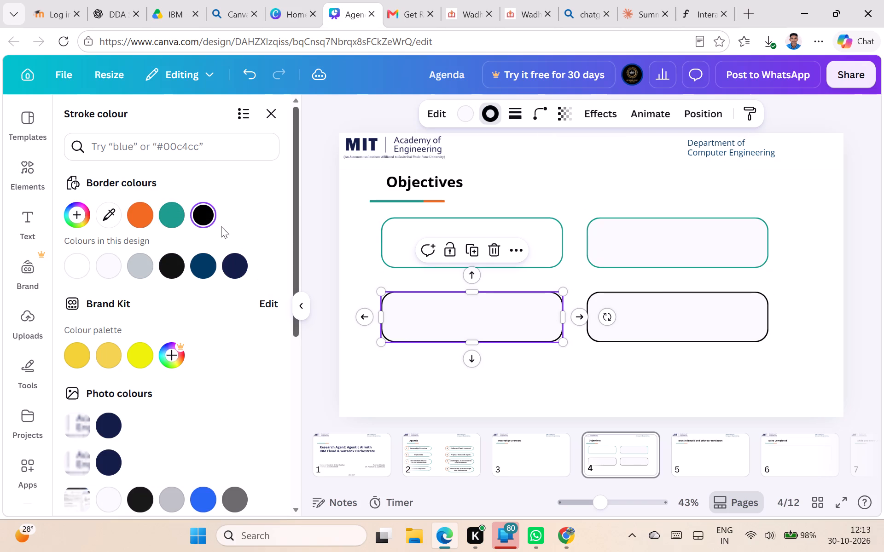
{"action": "left_click", "coordinate": [172, 223]}
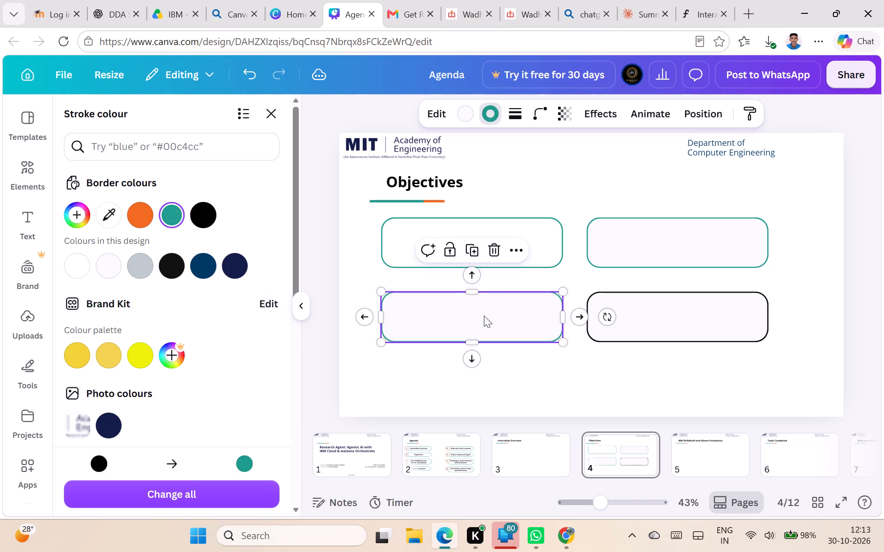
{"action": "left_click", "coordinate": [636, 312]}
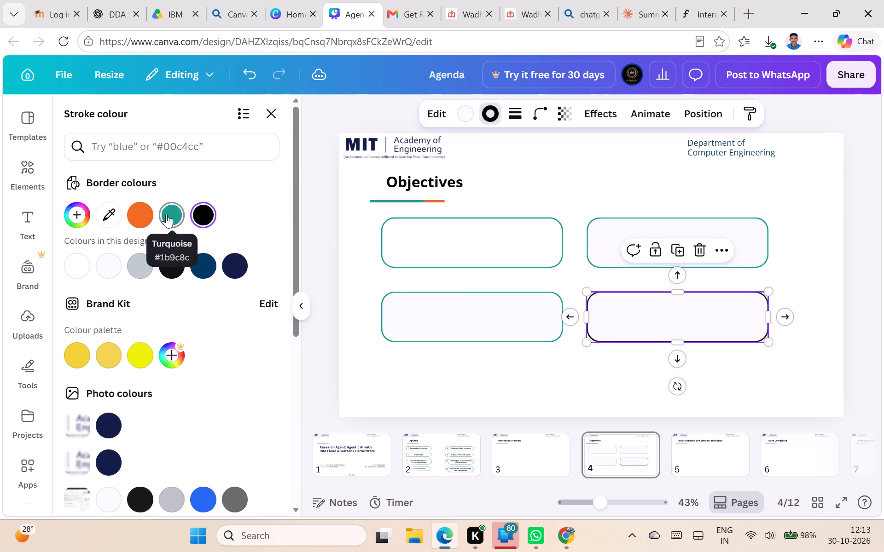
{"action": "left_click", "coordinate": [166, 214]}
{"action": "left_click", "coordinate": [394, 369]}
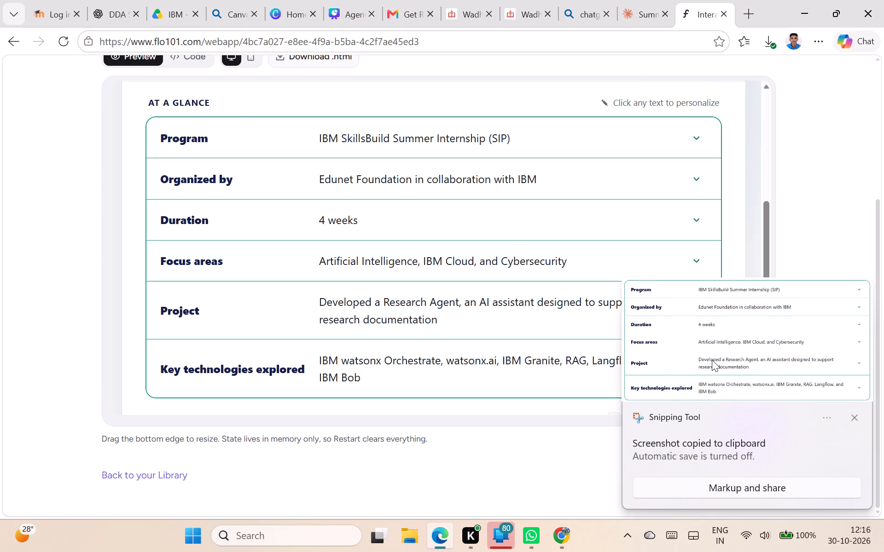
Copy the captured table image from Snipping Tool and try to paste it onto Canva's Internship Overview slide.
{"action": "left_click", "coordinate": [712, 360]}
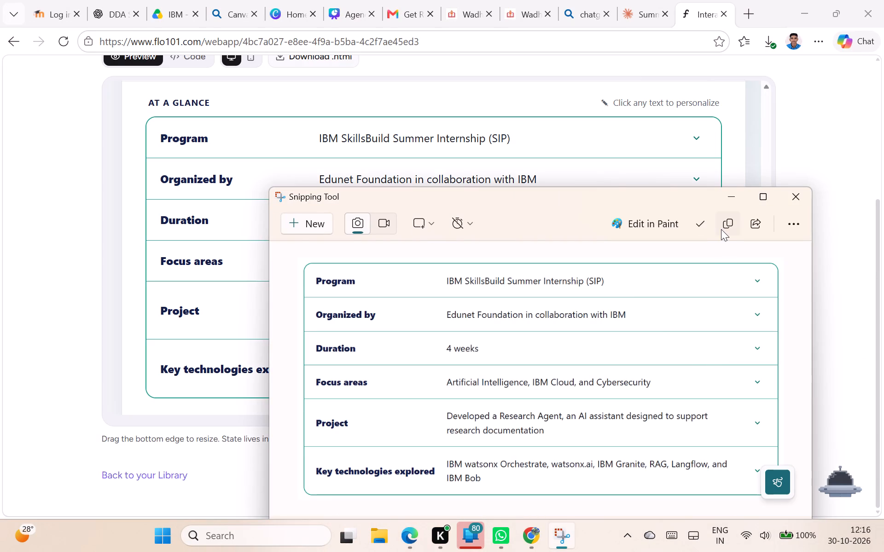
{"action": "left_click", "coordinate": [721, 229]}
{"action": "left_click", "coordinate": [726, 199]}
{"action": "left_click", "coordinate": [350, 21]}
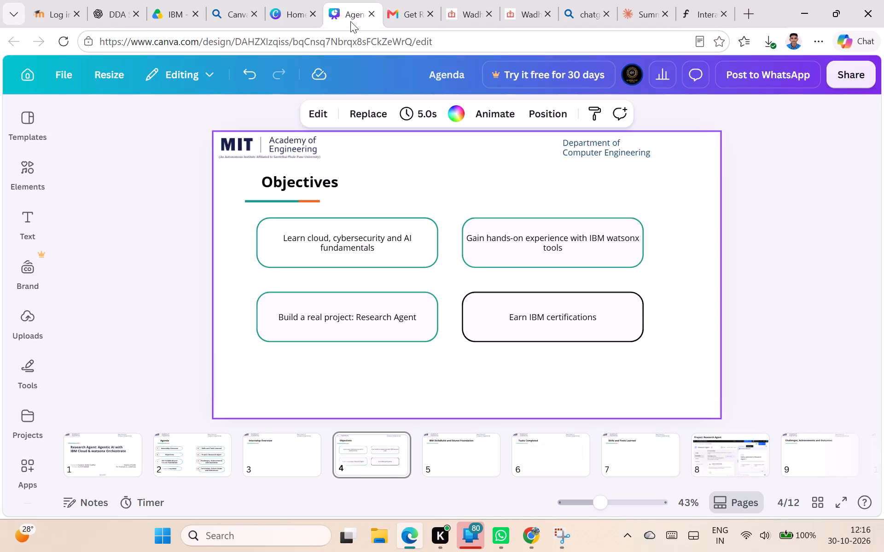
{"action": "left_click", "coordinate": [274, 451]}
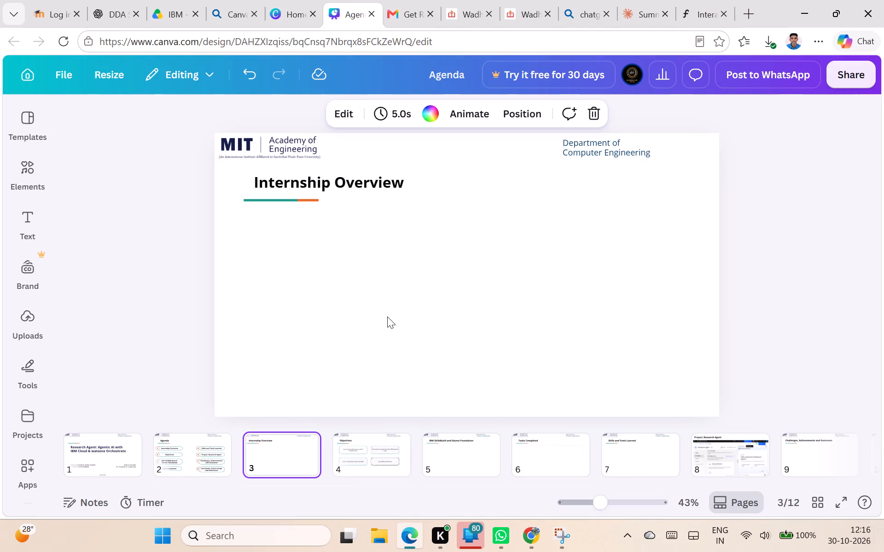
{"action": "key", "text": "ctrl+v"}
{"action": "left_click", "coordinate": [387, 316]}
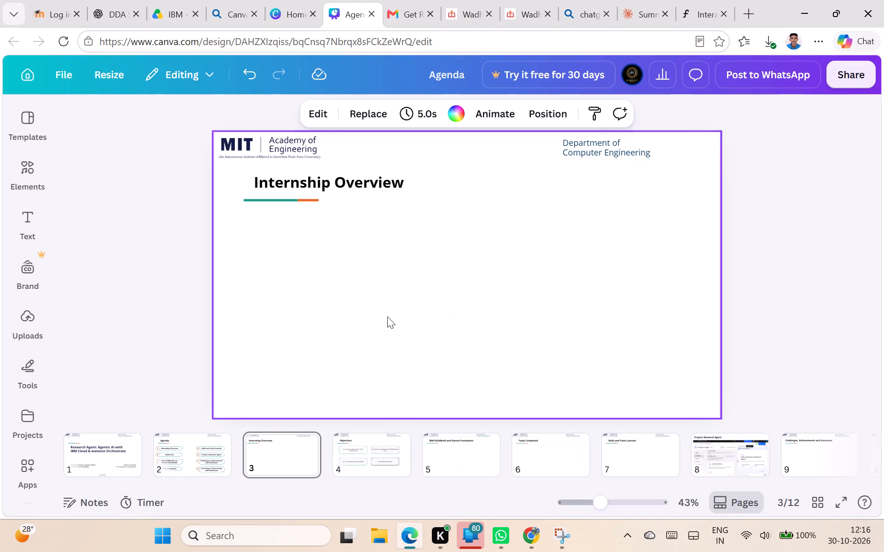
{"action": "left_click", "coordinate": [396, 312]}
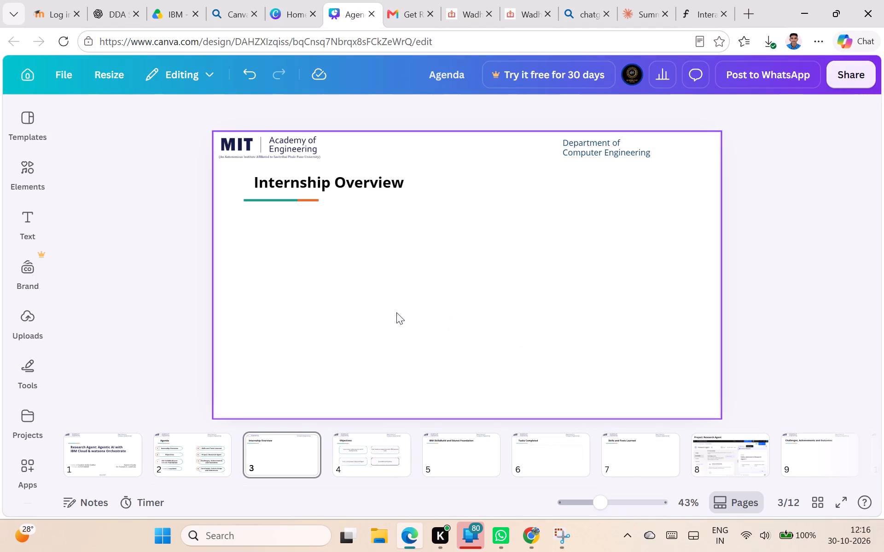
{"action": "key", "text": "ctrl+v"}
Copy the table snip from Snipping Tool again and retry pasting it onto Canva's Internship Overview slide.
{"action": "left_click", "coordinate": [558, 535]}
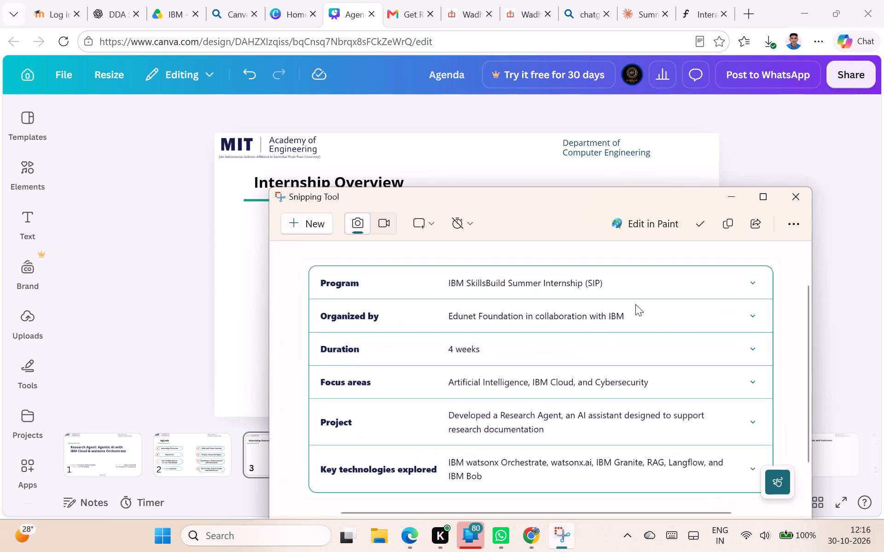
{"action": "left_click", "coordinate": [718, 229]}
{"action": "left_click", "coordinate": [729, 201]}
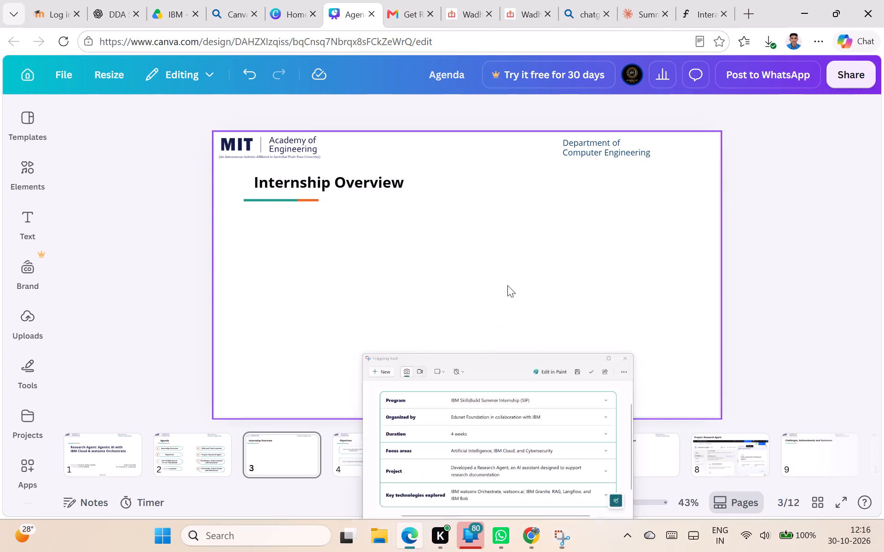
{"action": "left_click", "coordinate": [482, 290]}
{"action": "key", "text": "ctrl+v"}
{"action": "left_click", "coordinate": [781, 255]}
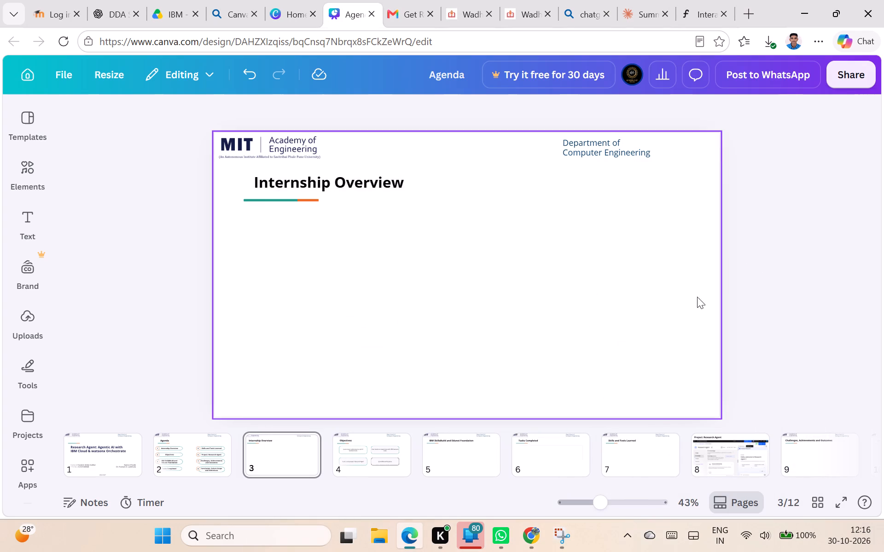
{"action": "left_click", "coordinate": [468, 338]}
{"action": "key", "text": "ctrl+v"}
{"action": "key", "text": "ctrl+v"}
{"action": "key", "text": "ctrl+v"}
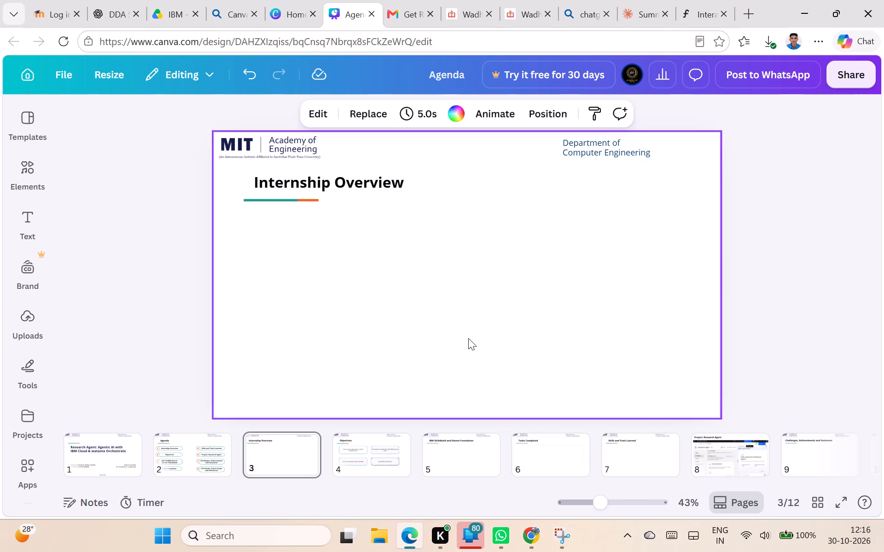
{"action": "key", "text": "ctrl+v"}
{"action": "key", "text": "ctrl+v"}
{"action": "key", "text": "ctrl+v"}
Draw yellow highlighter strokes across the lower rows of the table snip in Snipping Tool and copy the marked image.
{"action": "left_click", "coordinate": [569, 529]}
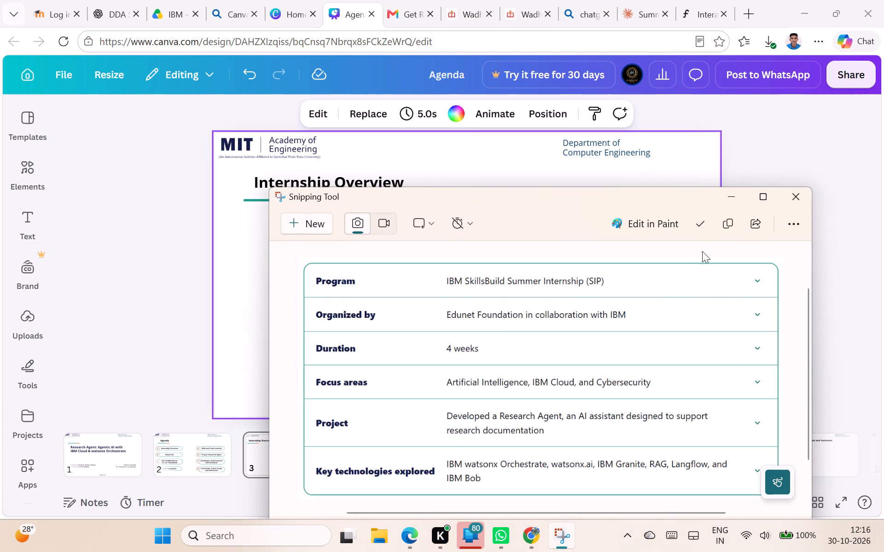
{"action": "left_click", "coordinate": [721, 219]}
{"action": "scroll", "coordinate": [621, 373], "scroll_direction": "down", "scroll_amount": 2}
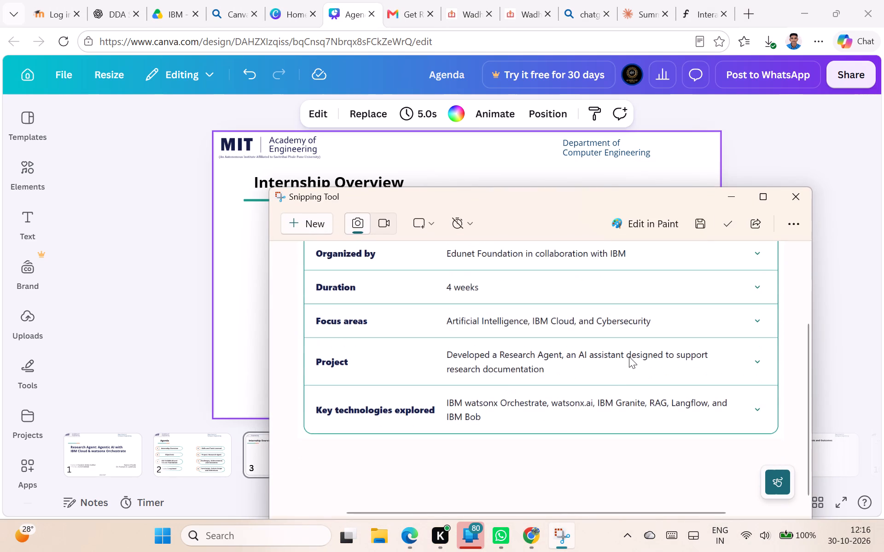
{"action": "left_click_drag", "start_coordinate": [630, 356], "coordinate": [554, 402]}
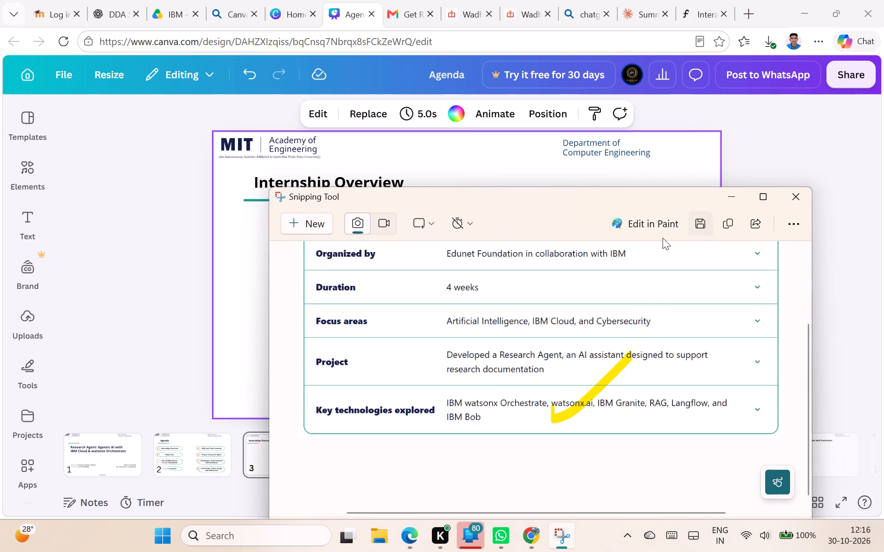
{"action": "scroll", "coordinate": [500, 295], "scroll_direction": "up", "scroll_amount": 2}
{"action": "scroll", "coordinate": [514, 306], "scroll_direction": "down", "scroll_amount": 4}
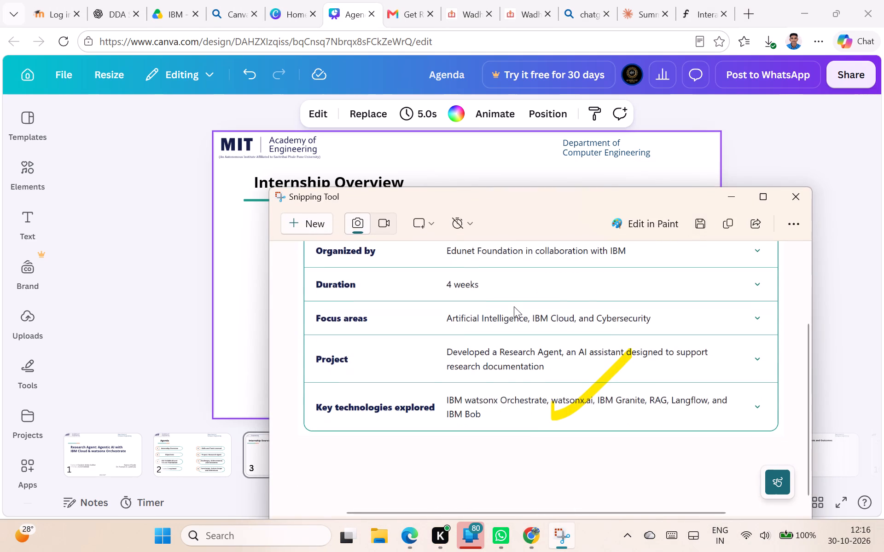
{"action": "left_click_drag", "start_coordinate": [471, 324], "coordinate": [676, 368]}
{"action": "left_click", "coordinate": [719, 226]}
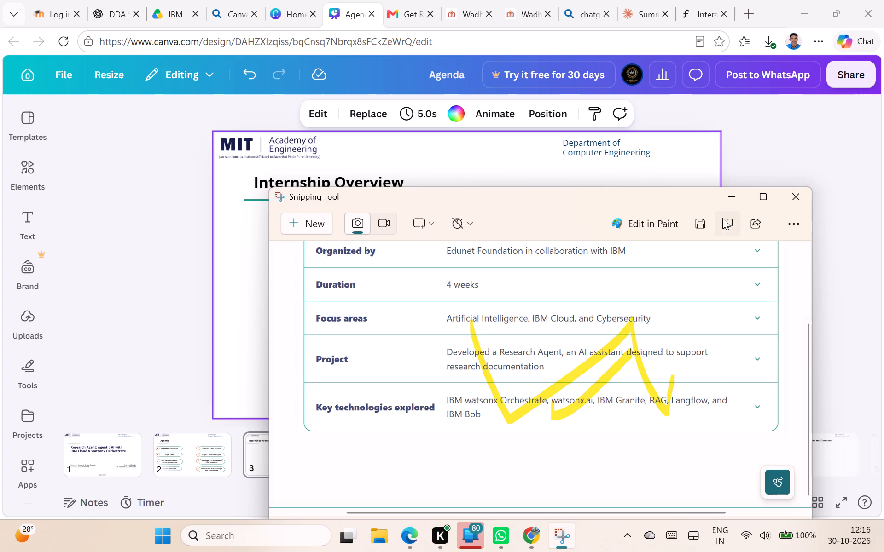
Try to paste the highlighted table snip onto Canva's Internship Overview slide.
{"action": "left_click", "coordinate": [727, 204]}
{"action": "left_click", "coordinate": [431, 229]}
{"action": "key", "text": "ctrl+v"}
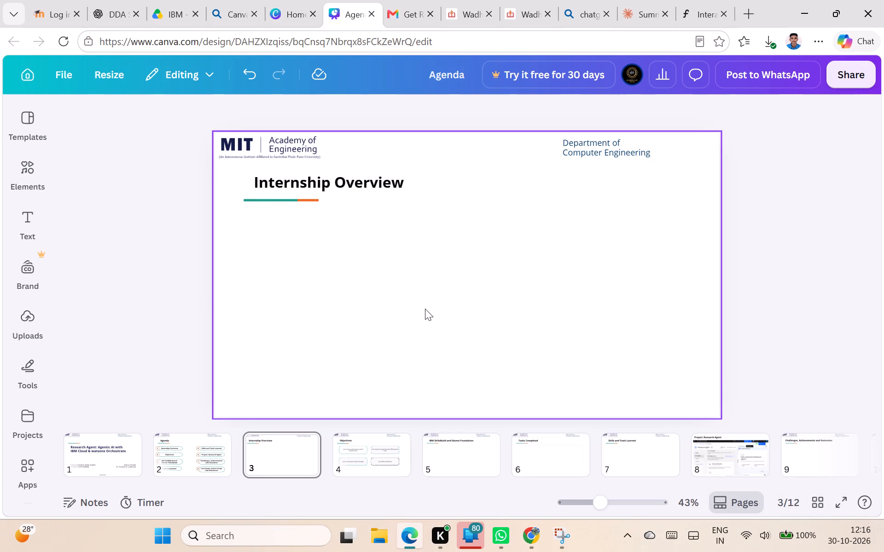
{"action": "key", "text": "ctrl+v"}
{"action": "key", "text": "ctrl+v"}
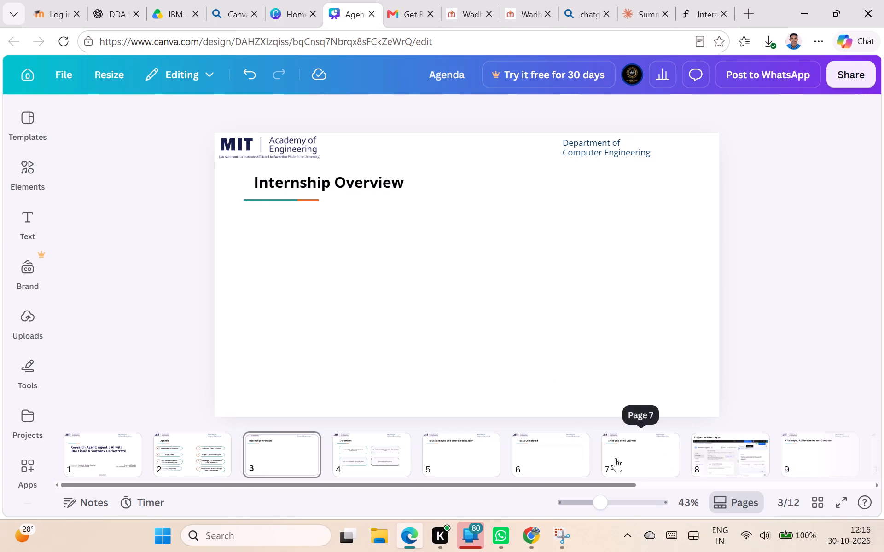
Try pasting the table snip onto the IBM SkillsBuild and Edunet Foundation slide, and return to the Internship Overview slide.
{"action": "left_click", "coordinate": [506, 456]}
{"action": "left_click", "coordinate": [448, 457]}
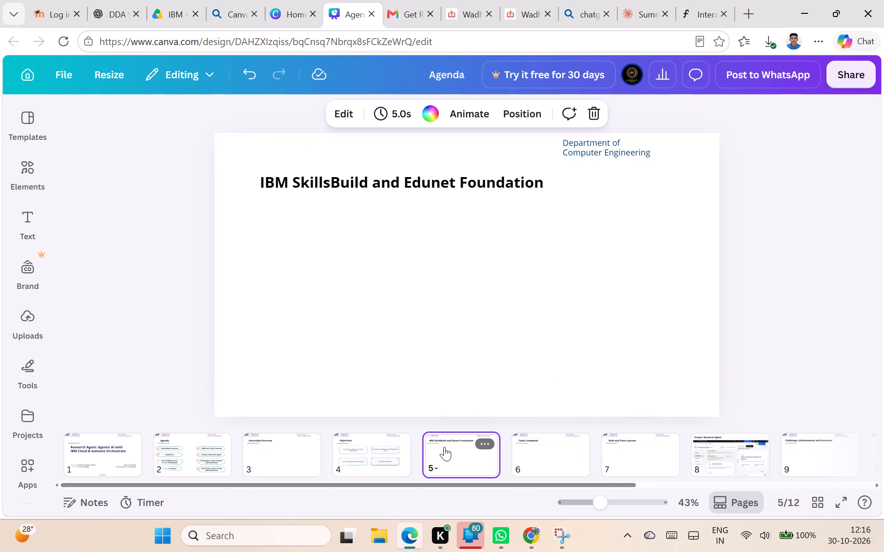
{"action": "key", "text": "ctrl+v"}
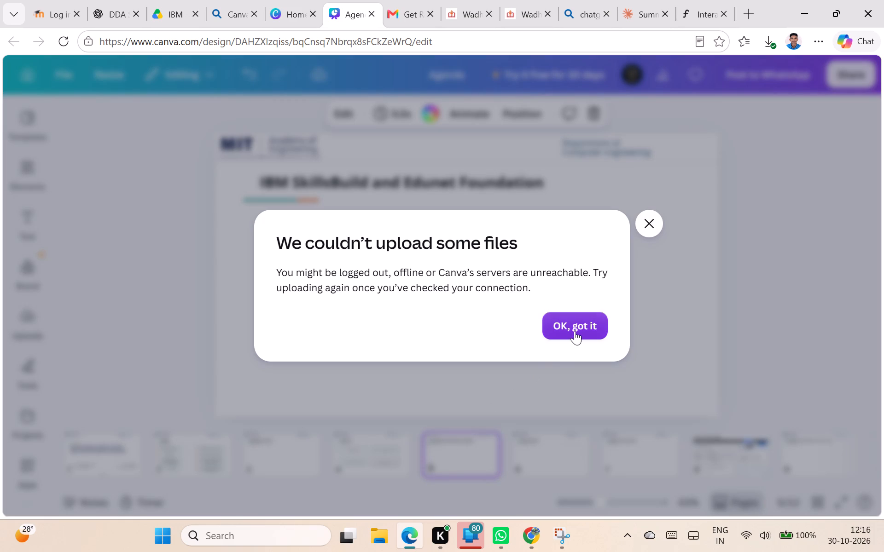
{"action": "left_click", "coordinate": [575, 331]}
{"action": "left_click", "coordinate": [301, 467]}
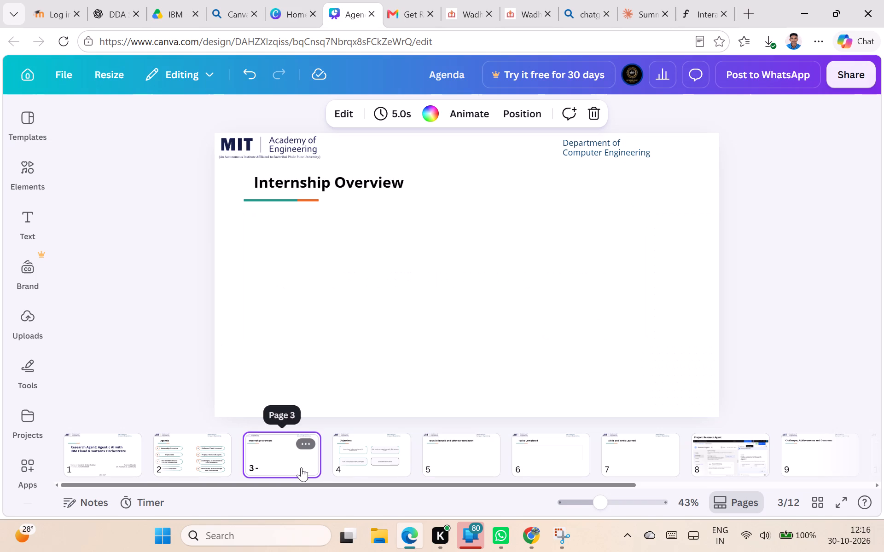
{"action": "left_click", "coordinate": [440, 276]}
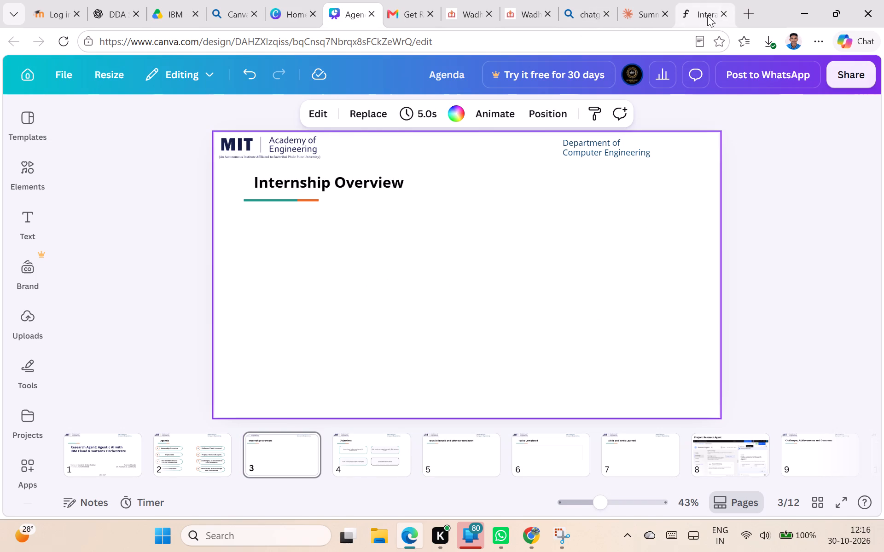
Switch to the flo101 table, move the mascot off it, and expand and collapse the Duration row to view its extra context.
{"action": "left_click", "coordinate": [686, 14]}
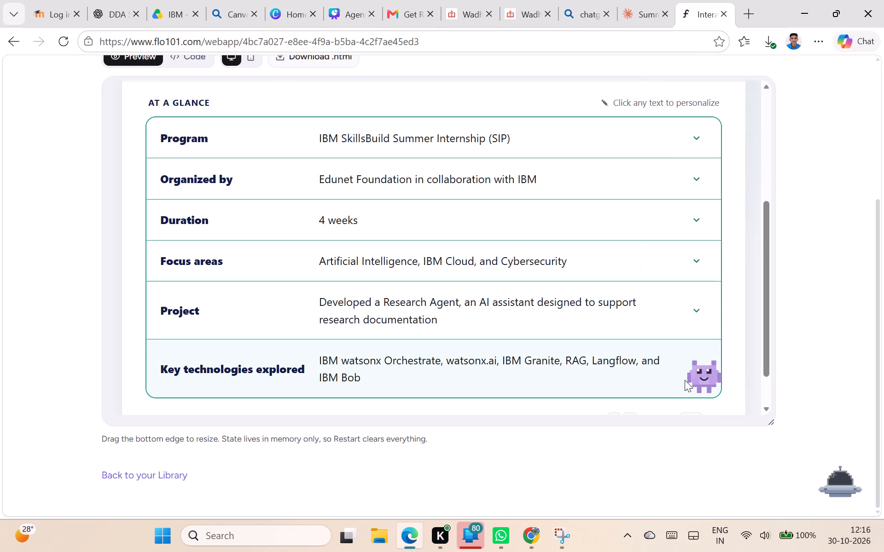
{"action": "left_click_drag", "start_coordinate": [698, 381], "coordinate": [754, 399]}
{"action": "left_click", "coordinate": [518, 230]}
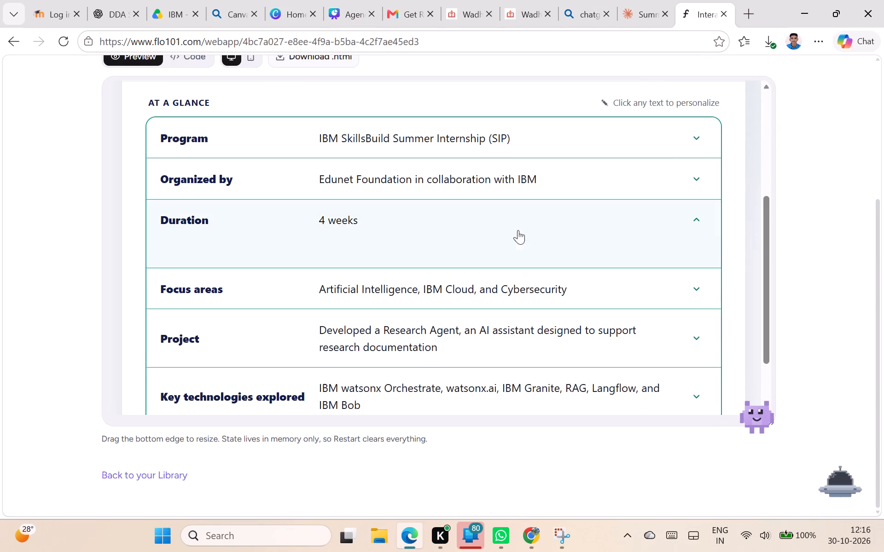
{"action": "scroll", "coordinate": [517, 249], "scroll_direction": "up", "scroll_amount": 1}
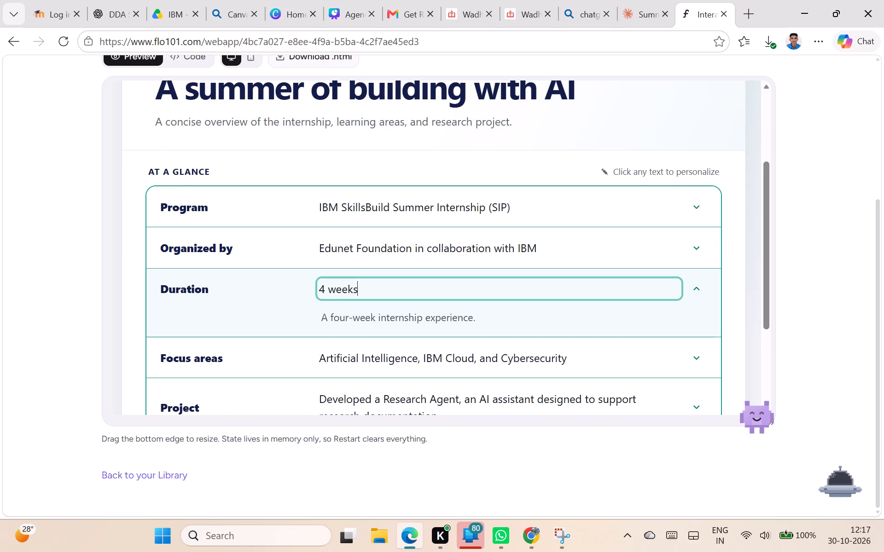
{"action": "left_click", "coordinate": [507, 282]}
{"action": "left_click", "coordinate": [572, 310]}
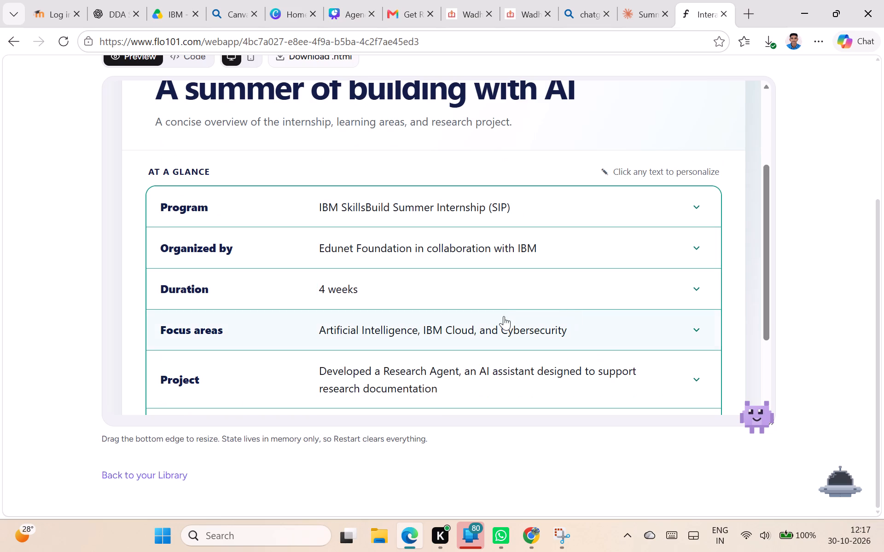
Look through the flo101 internship overview table, expanding the Duration and Program rows to read their extra context.
{"action": "left_click", "coordinate": [500, 304]}
{"action": "left_click", "coordinate": [474, 320]}
{"action": "left_click", "coordinate": [483, 295]}
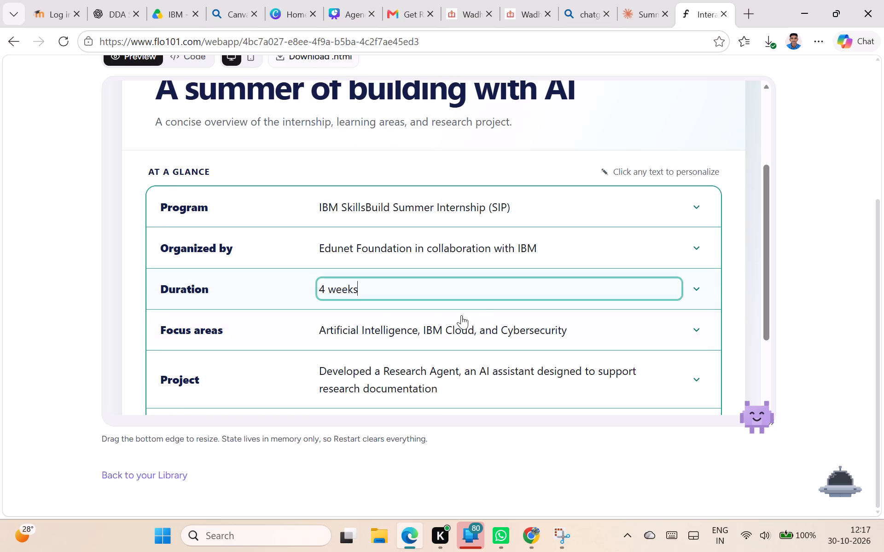
{"action": "left_click", "coordinate": [698, 274]}
{"action": "left_click_drag", "start_coordinate": [400, 316], "coordinate": [405, 316]}
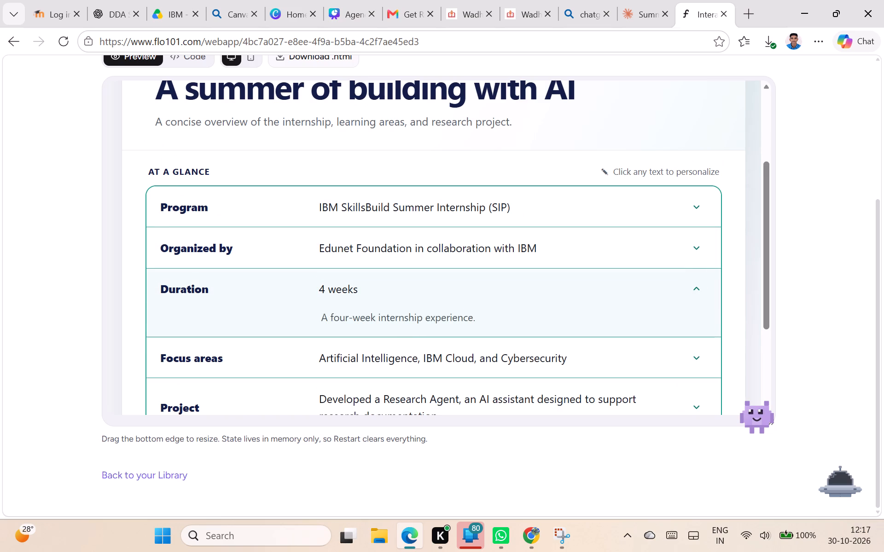
{"action": "left_click_drag", "start_coordinate": [405, 316], "coordinate": [318, 320]}
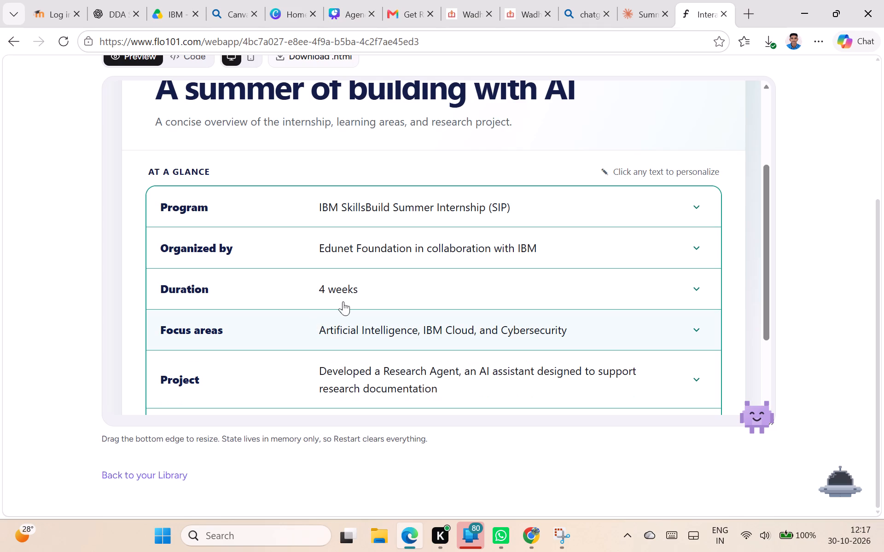
{"action": "scroll", "coordinate": [551, 234], "scroll_direction": "up", "scroll_amount": 1}
{"action": "left_click", "coordinate": [616, 240]}
{"action": "left_click", "coordinate": [609, 240]}
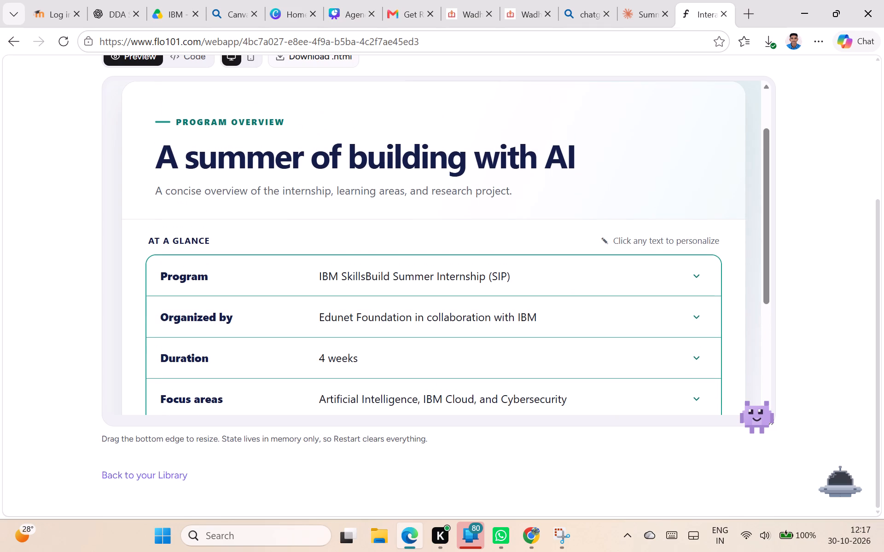
{"action": "left_click", "coordinate": [609, 240]}
{"action": "scroll", "coordinate": [441, 248], "scroll_direction": "up", "scroll_amount": 3}
{"action": "scroll", "coordinate": [441, 248], "scroll_direction": "down", "scroll_amount": 1}
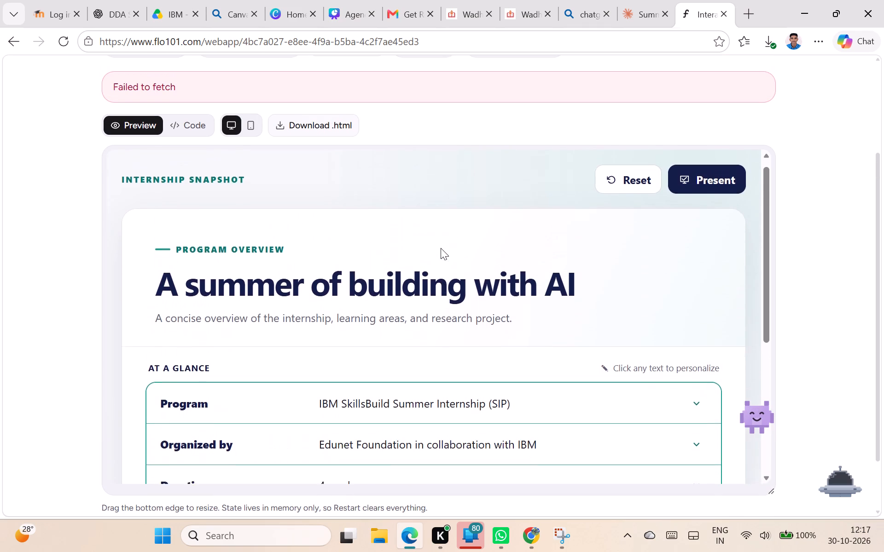
{"action": "scroll", "coordinate": [441, 248], "scroll_direction": "down", "scroll_amount": 1}
{"action": "scroll", "coordinate": [441, 248], "scroll_direction": "up", "scroll_amount": 1}
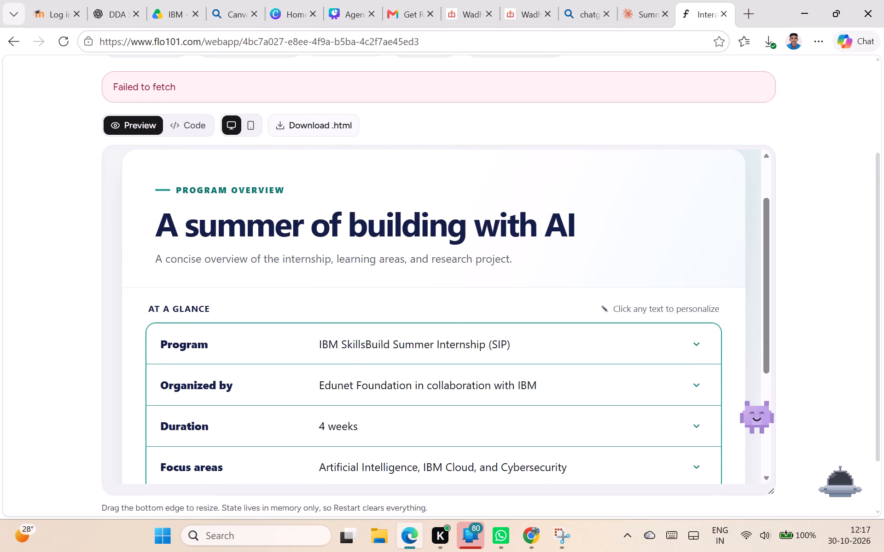
{"action": "left_click_drag", "start_coordinate": [159, 259], "coordinate": [475, 254]}
{"action": "left_click", "coordinate": [537, 272]}
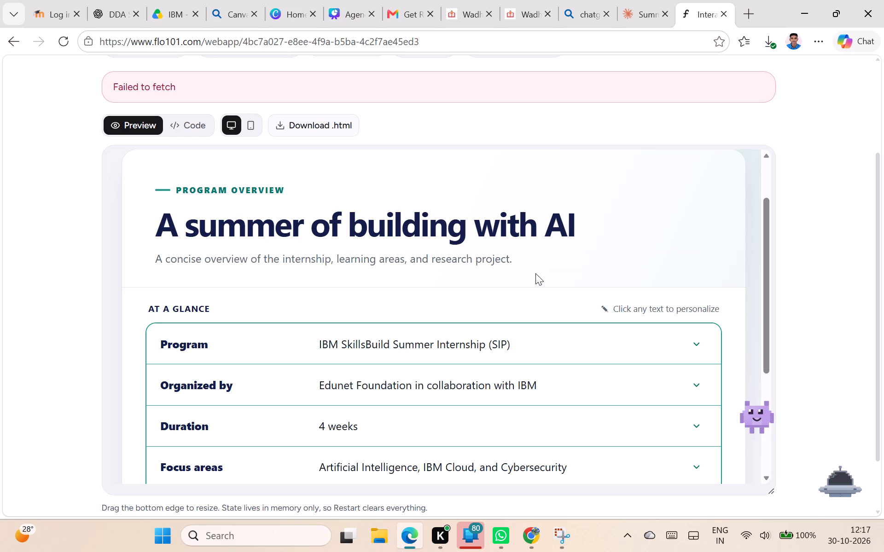
{"action": "left_click", "coordinate": [523, 265]}
{"action": "left_click", "coordinate": [309, 328]}
{"action": "left_click", "coordinate": [197, 342]}
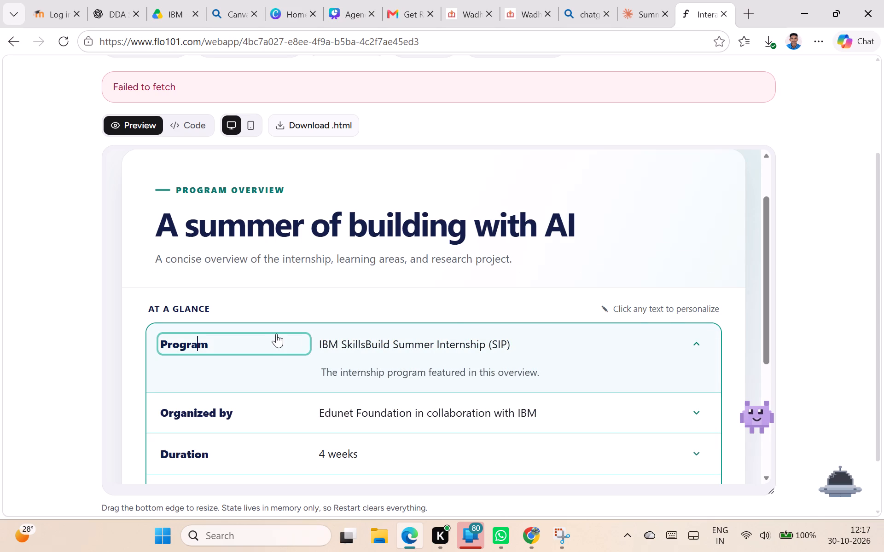
{"action": "scroll", "coordinate": [276, 333], "scroll_direction": "down", "scroll_amount": 7}
{"action": "scroll", "coordinate": [439, 347], "scroll_direction": "up", "scroll_amount": 7}
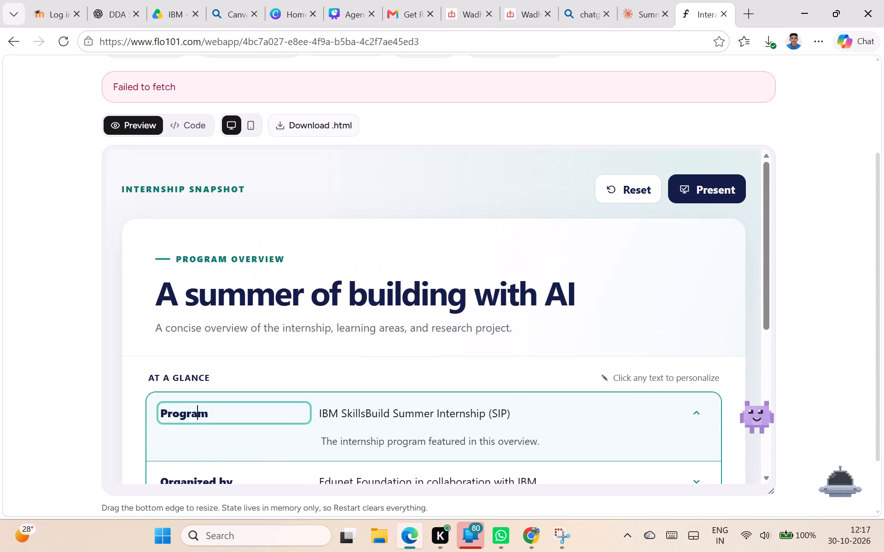
Open the system's network and sound quick settings briefly and return to the flo101 page.
{"action": "left_click", "coordinate": [750, 534]}
{"action": "left_click", "coordinate": [392, 226]}
Examine the overview app's HTML code and its mobile preview, and return to the desktop preview.
{"action": "scroll", "coordinate": [391, 226], "scroll_direction": "up", "scroll_amount": 4}
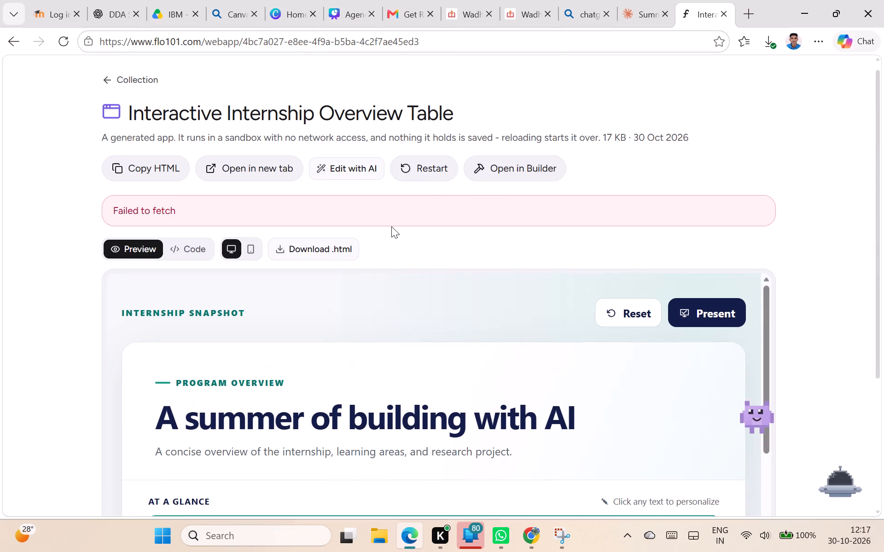
{"action": "left_click", "coordinate": [382, 230]}
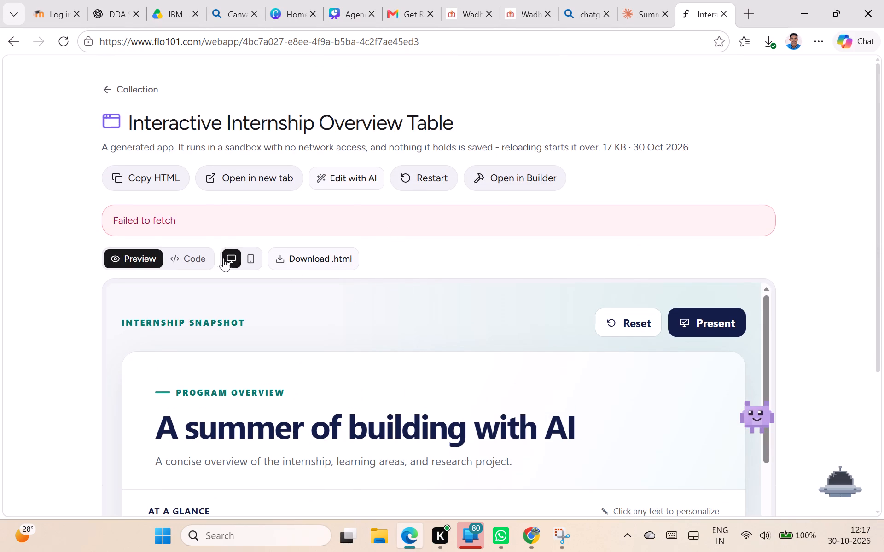
{"action": "left_click", "coordinate": [183, 257]}
{"action": "scroll", "coordinate": [183, 258], "scroll_direction": "down", "scroll_amount": 2}
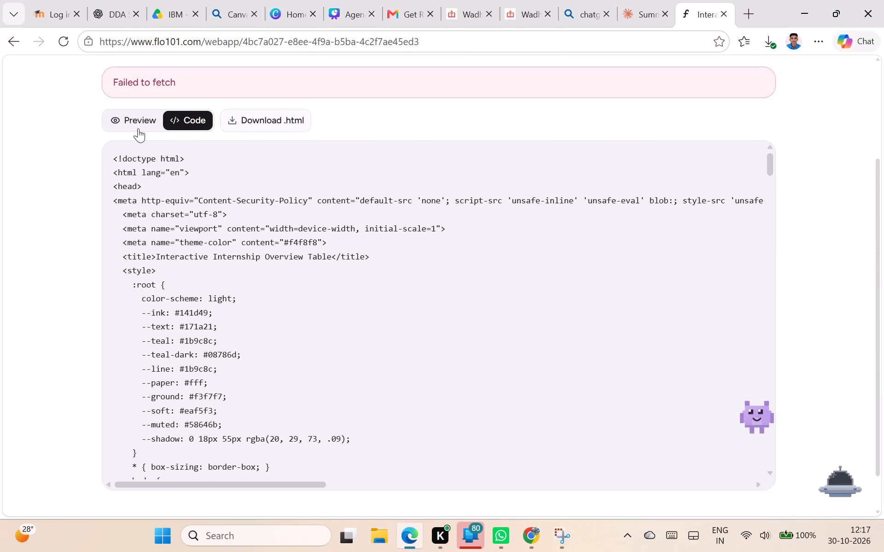
{"action": "left_click", "coordinate": [137, 127]}
{"action": "left_click", "coordinate": [251, 119]}
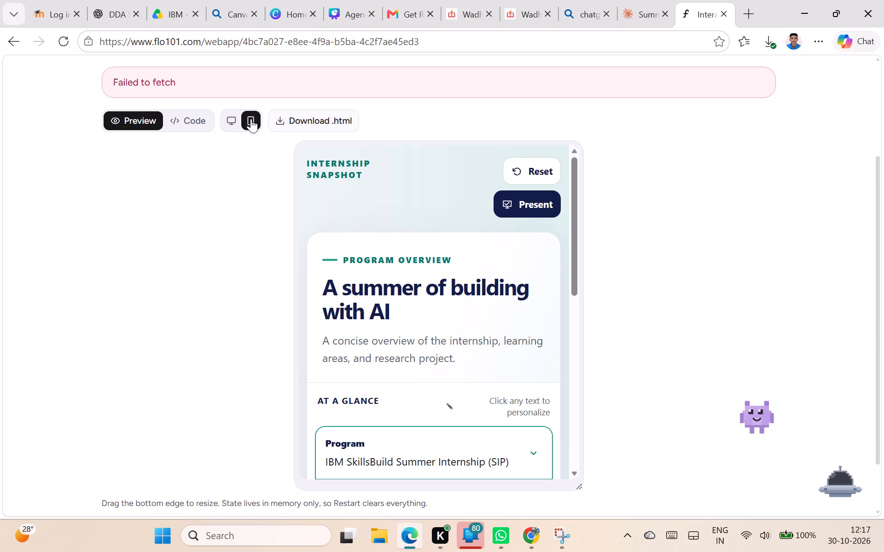
{"action": "scroll", "coordinate": [388, 297], "scroll_direction": "down", "scroll_amount": 4}
{"action": "scroll", "coordinate": [388, 297], "scroll_direction": "up", "scroll_amount": 4}
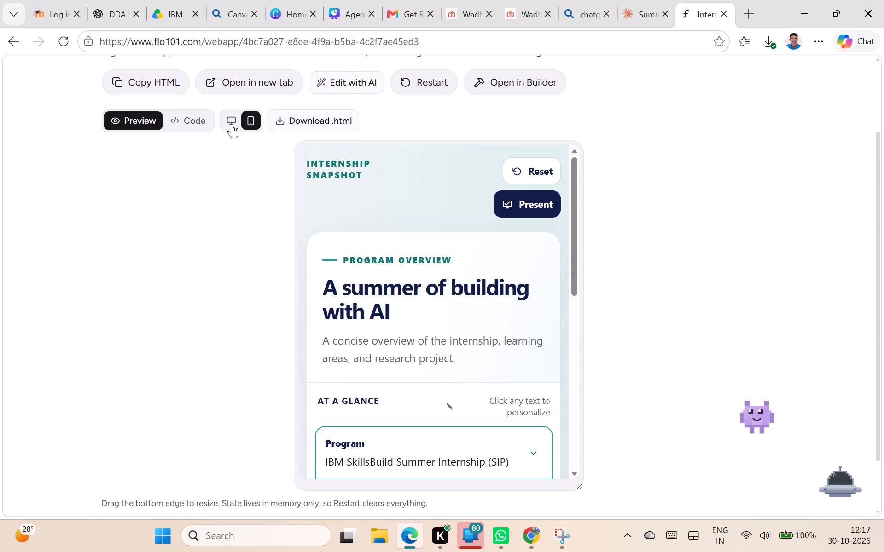
{"action": "left_click", "coordinate": [233, 123]}
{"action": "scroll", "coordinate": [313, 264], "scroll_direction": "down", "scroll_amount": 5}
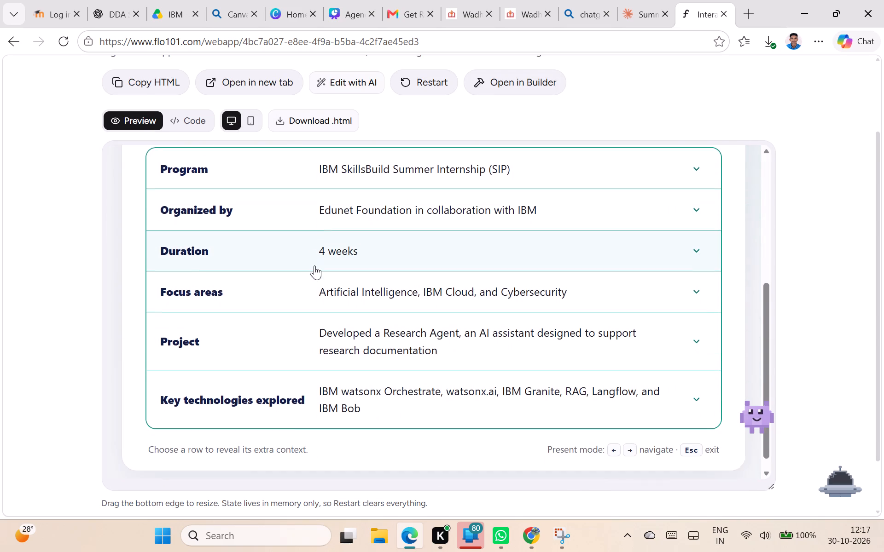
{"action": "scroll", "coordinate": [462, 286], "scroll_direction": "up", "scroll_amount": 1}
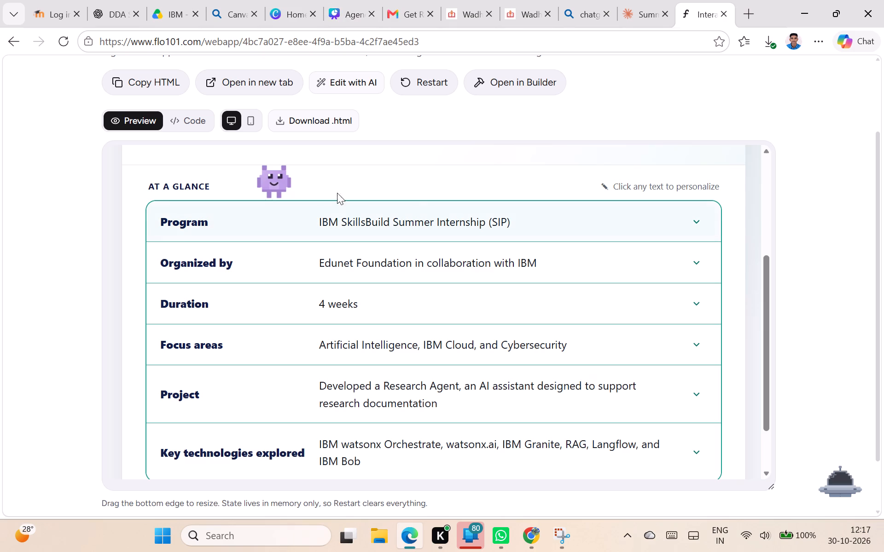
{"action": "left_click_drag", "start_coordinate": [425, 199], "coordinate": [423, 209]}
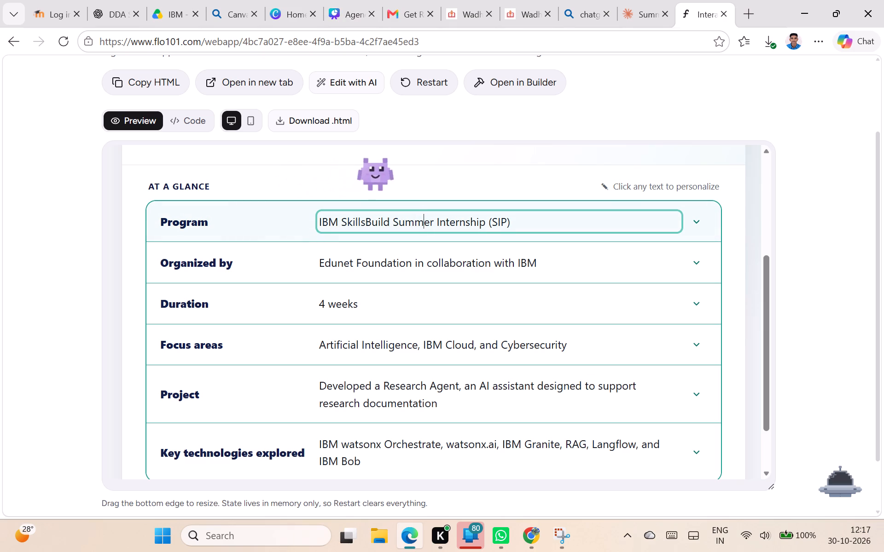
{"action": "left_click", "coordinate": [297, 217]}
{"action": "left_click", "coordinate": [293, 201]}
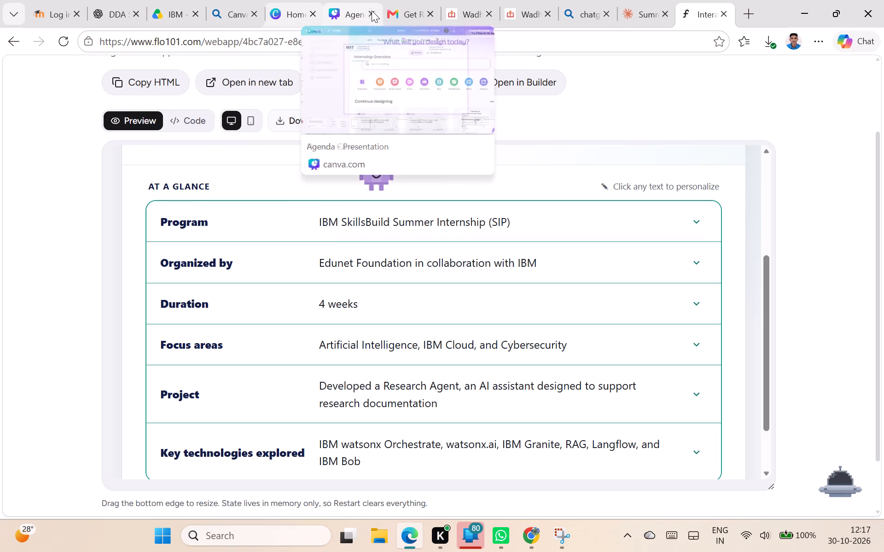
Switch to the Canva Agenda presentation and dismiss the file upload notice over the Internship Overview slide.
{"action": "left_click", "coordinate": [345, 16]}
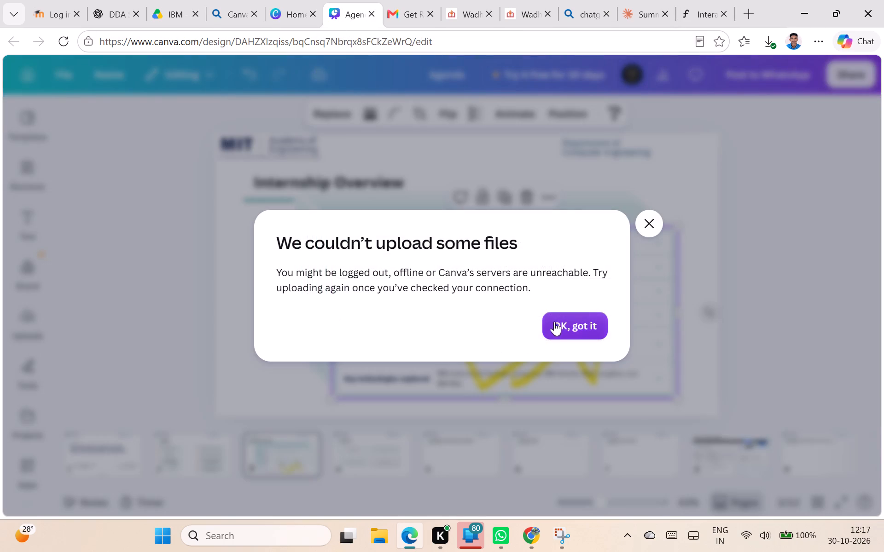
{"action": "left_click", "coordinate": [560, 326]}
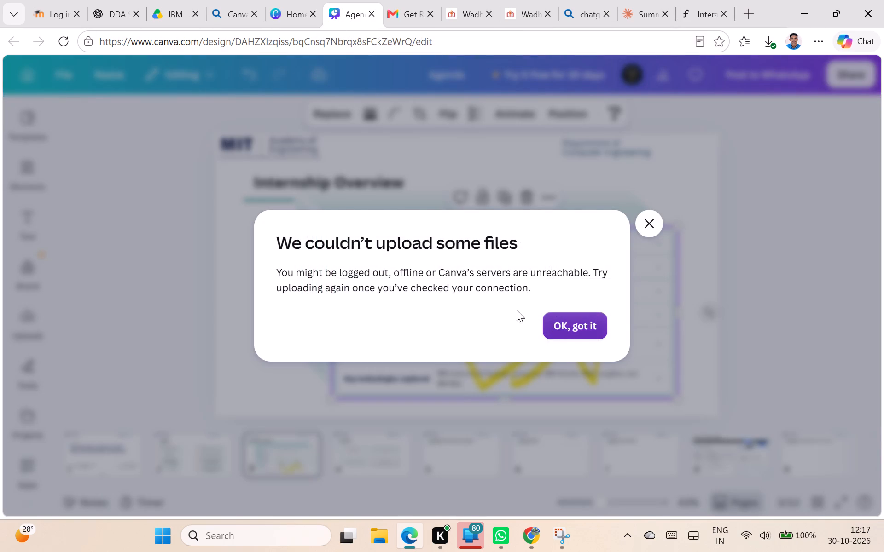
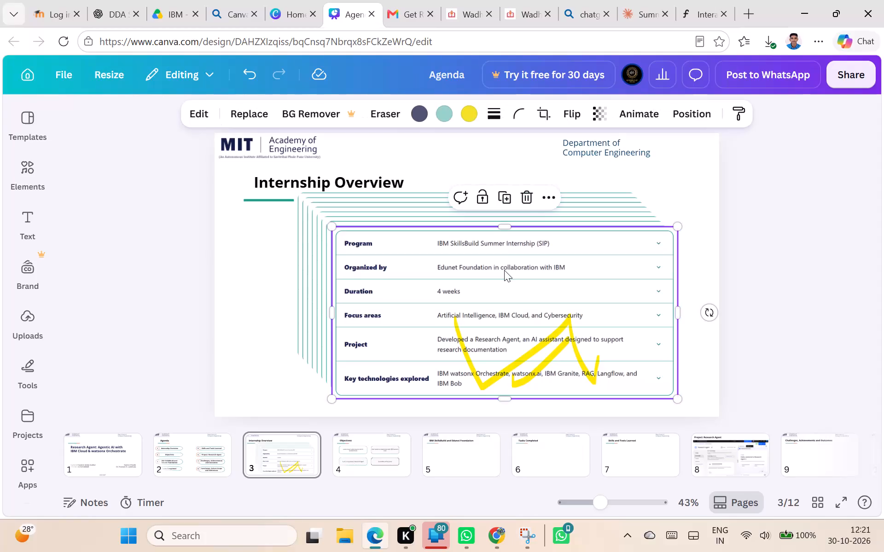
Delete the stacked duplicate copies of the internship table image from the Internship Overview slide, leaving only one copy.
{"action": "left_click", "coordinate": [532, 197]}
{"action": "left_click", "coordinate": [487, 313]}
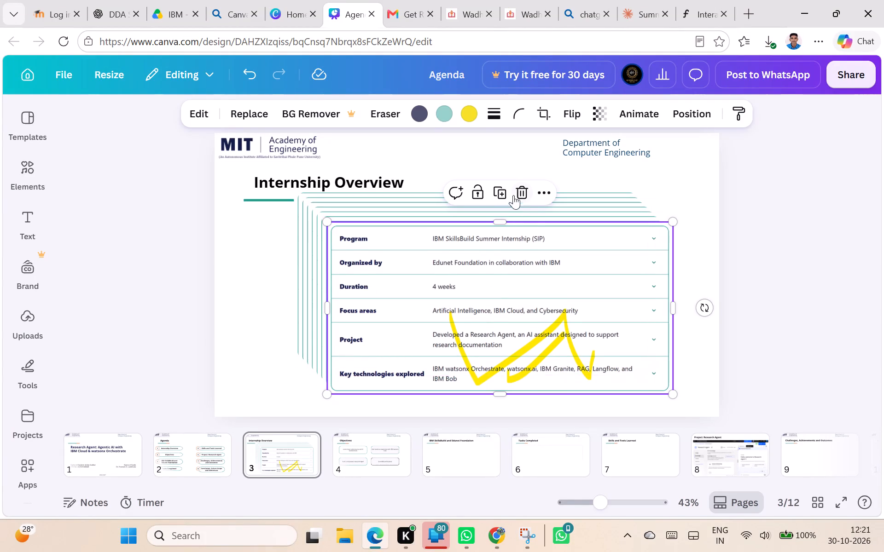
{"action": "left_click", "coordinate": [521, 186]}
{"action": "left_click", "coordinate": [512, 231]}
{"action": "left_click", "coordinate": [512, 185]}
{"action": "left_click", "coordinate": [511, 267]}
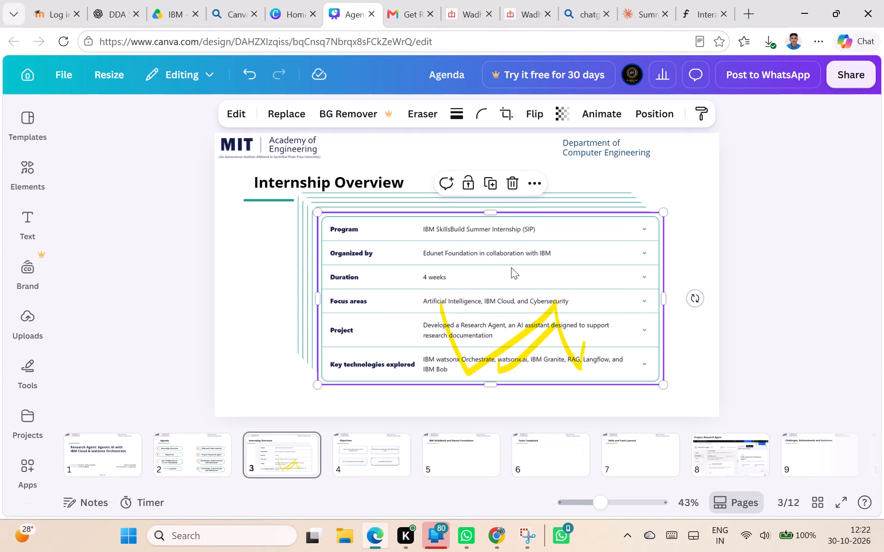
{"action": "left_click", "coordinate": [517, 188]}
{"action": "left_click", "coordinate": [504, 243]}
{"action": "left_click", "coordinate": [513, 176]}
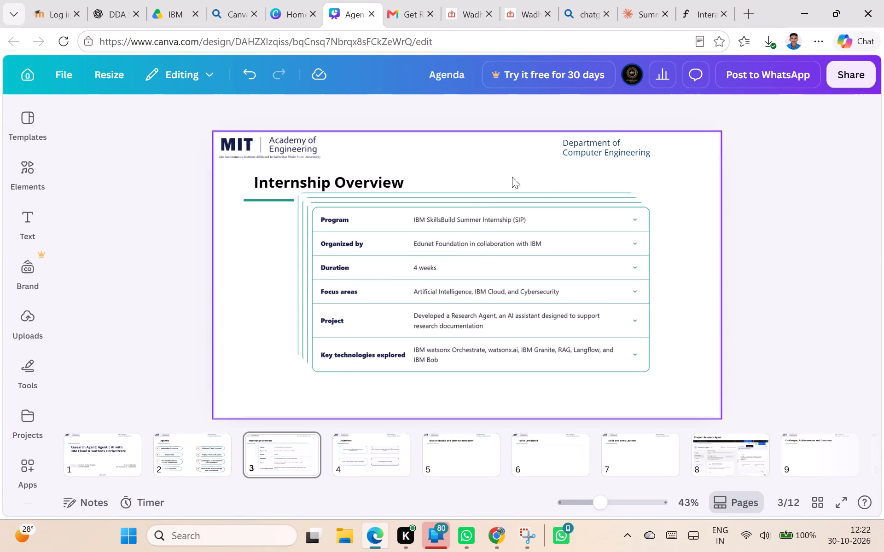
{"action": "left_click", "coordinate": [479, 247]}
{"action": "left_click", "coordinate": [498, 175]}
{"action": "left_click", "coordinate": [489, 249]}
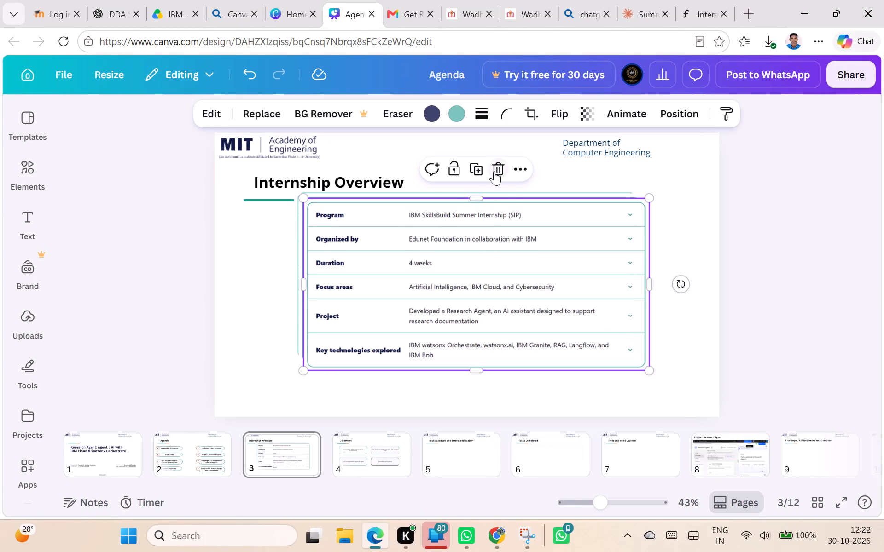
{"action": "left_click", "coordinate": [496, 167]}
{"action": "left_click_drag", "start_coordinate": [480, 251], "coordinate": [482, 279]}
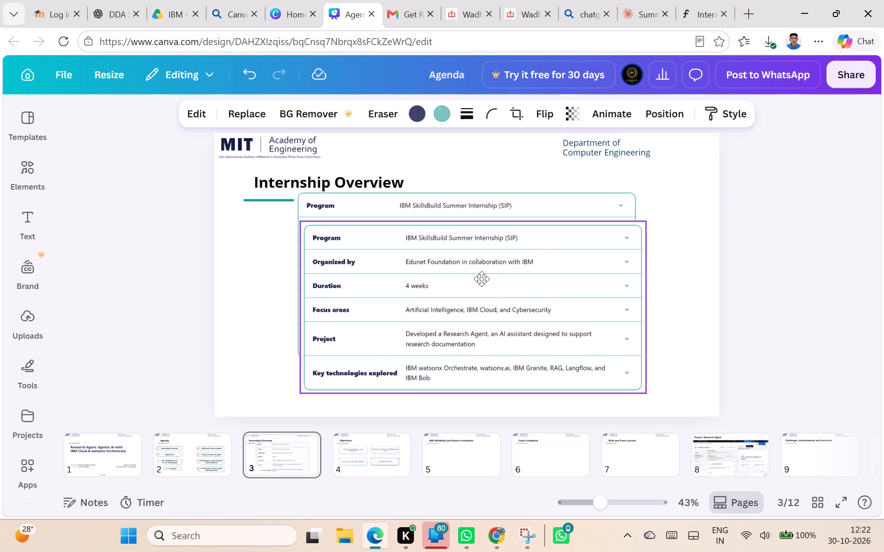
{"action": "left_click_drag", "start_coordinate": [482, 279], "coordinate": [475, 289]}
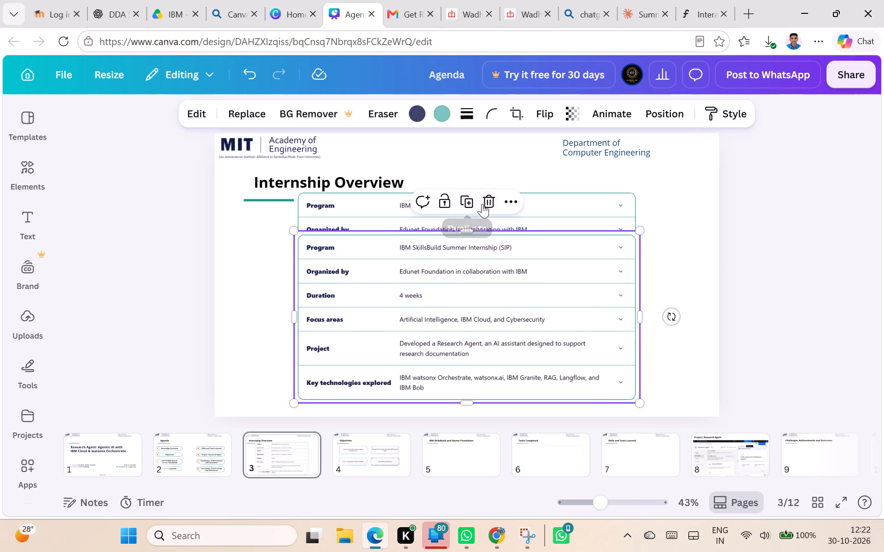
{"action": "left_click", "coordinate": [483, 203]}
Enlarge the remaining internship table image and centre it horizontally on the slide beneath the Internship Overview heading.
{"action": "left_click_drag", "start_coordinate": [462, 240], "coordinate": [407, 266]}
{"action": "left_click_drag", "start_coordinate": [591, 214], "coordinate": [647, 219]}
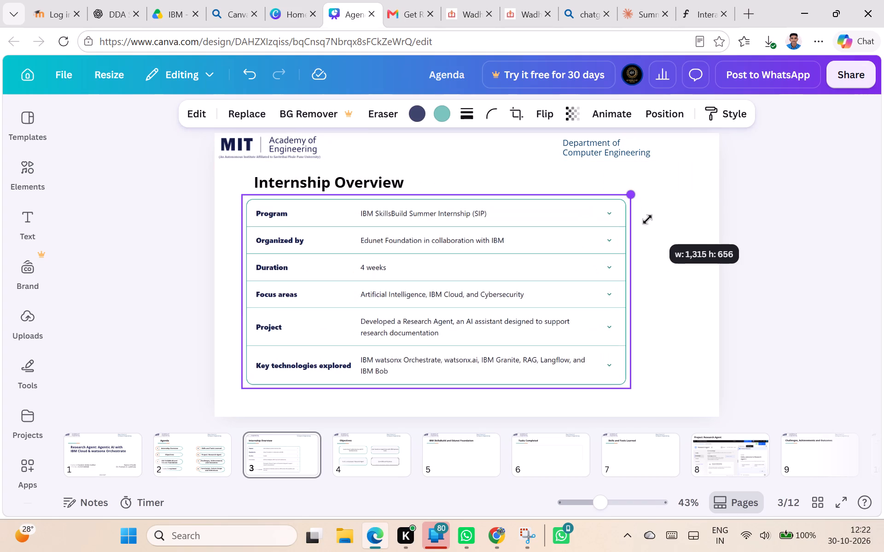
{"action": "left_click_drag", "start_coordinate": [647, 219], "coordinate": [641, 237]}
{"action": "left_click_drag", "start_coordinate": [618, 298], "coordinate": [622, 309]}
{"action": "left_click_drag", "start_coordinate": [505, 312], "coordinate": [550, 324]}
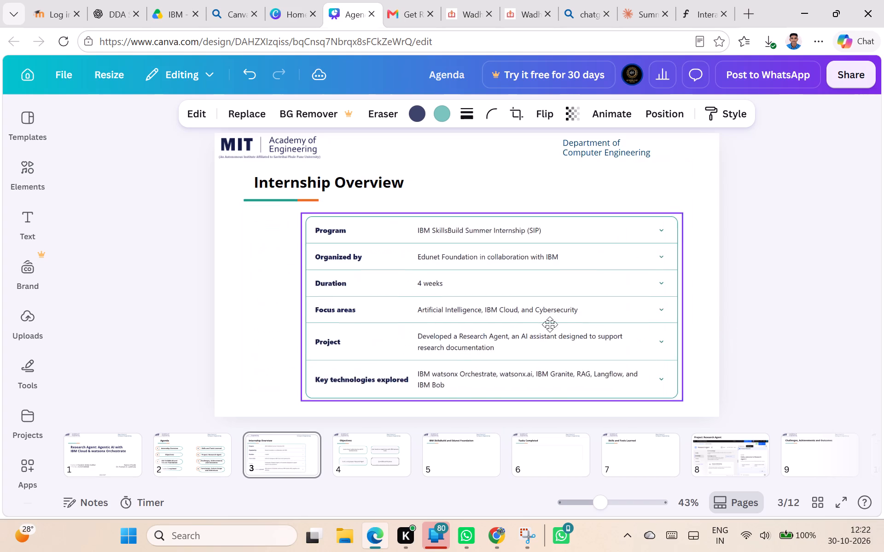
{"action": "left_click_drag", "start_coordinate": [550, 324], "coordinate": [489, 334]}
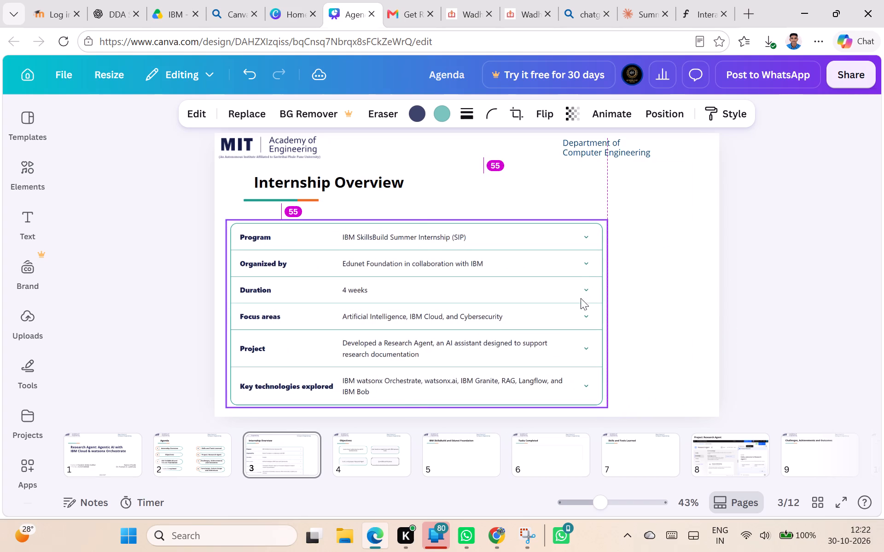
{"action": "left_click_drag", "start_coordinate": [608, 223], "coordinate": [634, 231]}
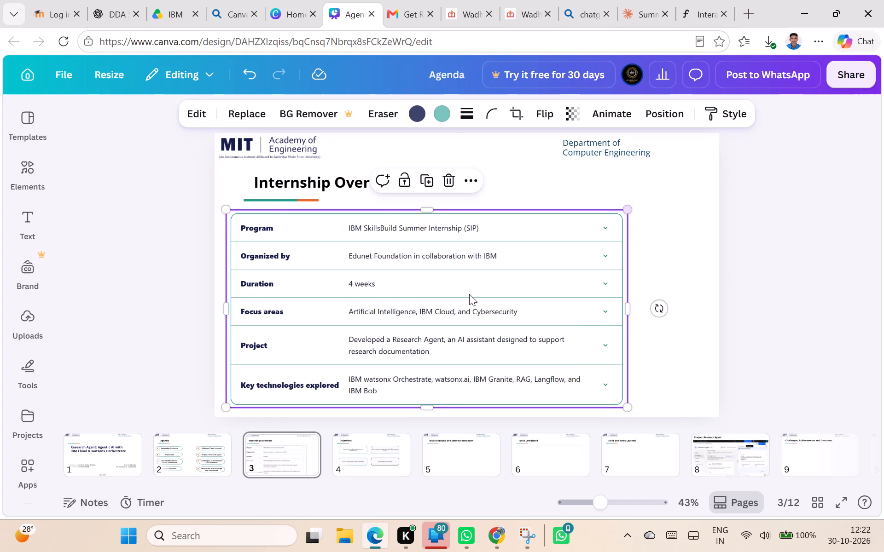
{"action": "left_click_drag", "start_coordinate": [469, 294], "coordinate": [508, 288]}
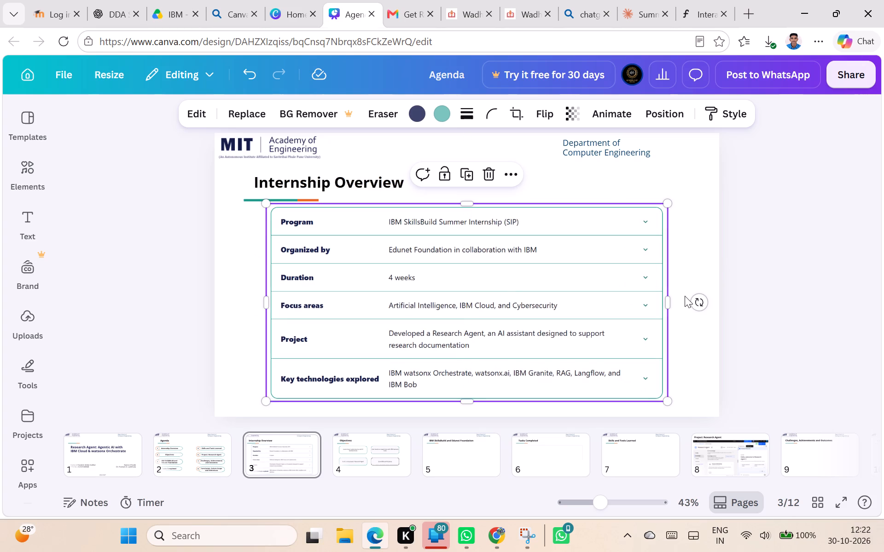
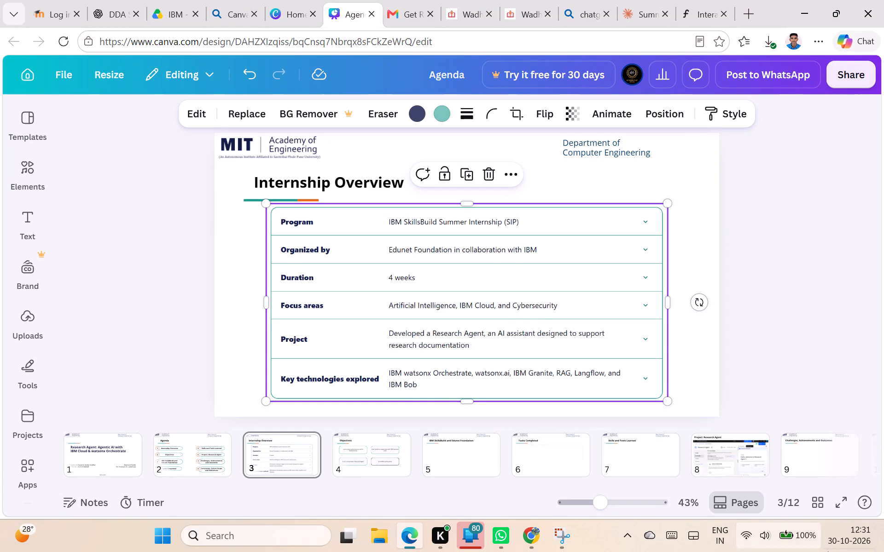
Deselect the internship table image on the Internship Overview slide.
{"action": "left_click", "coordinate": [797, 370]}
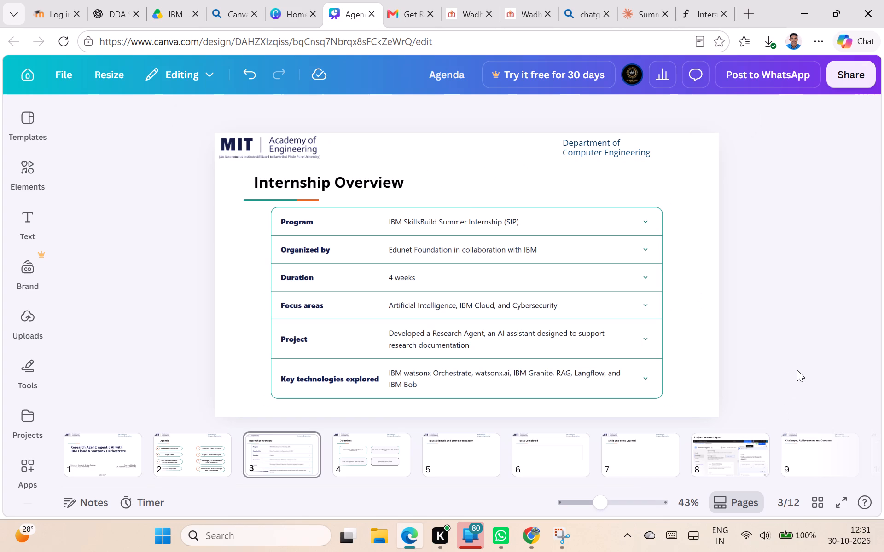
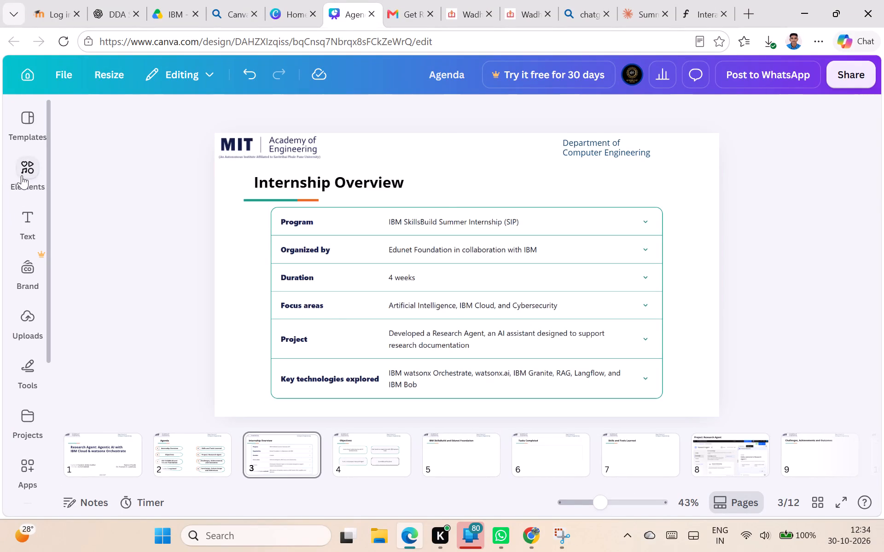
Cover the dropdown arrows in the Program, Organized by and Duration rows of the table image with white marker strokes.
{"action": "left_click", "coordinate": [21, 361]}
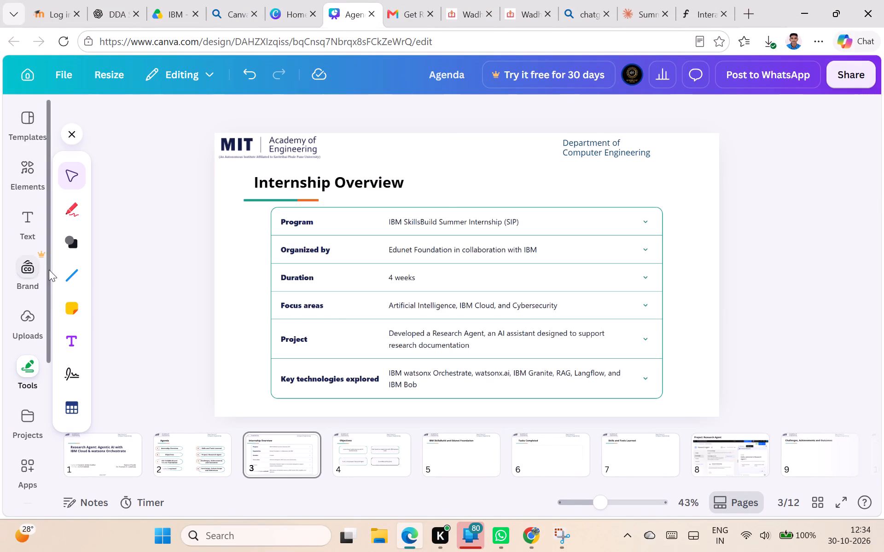
{"action": "left_click", "coordinate": [69, 225]}
{"action": "left_click", "coordinate": [69, 221]}
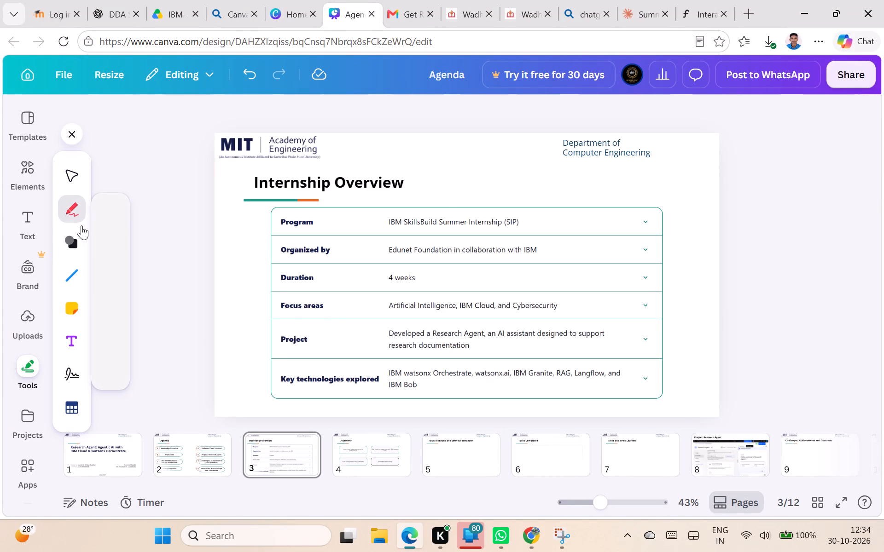
{"action": "left_click", "coordinate": [111, 237]}
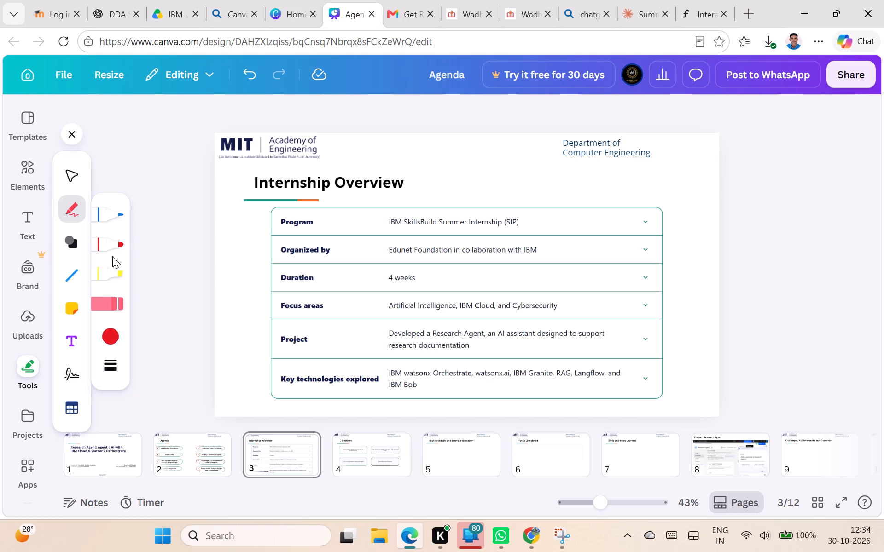
{"action": "left_click", "coordinate": [114, 245]}
{"action": "left_click", "coordinate": [108, 334]}
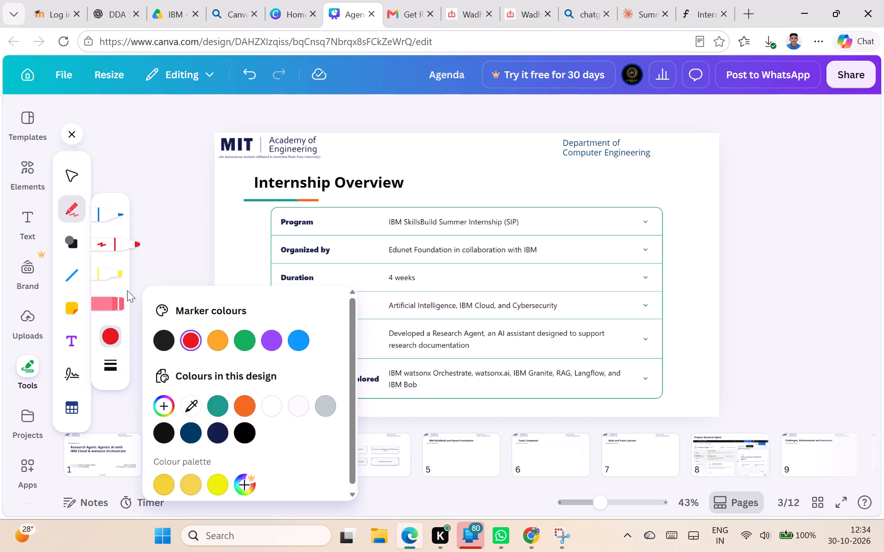
{"action": "left_click", "coordinate": [278, 405]}
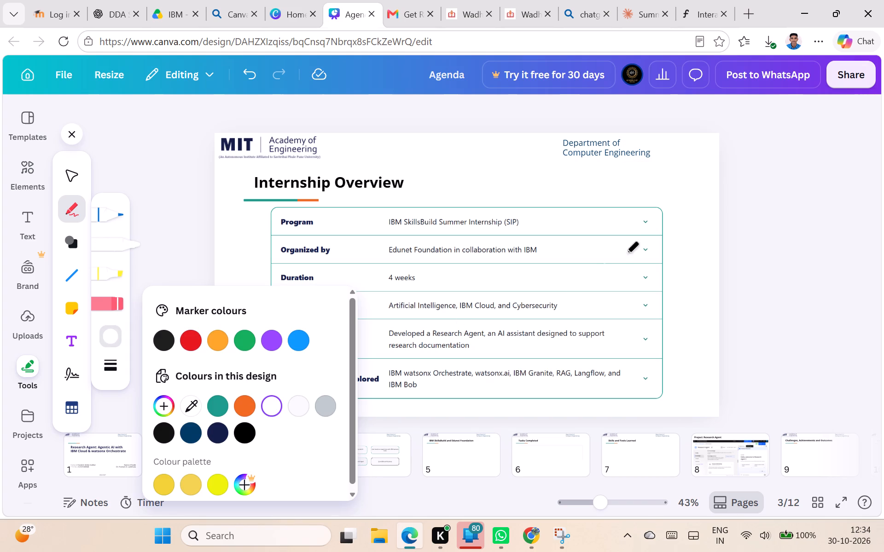
{"action": "left_click", "coordinate": [643, 224]}
{"action": "left_click", "coordinate": [645, 221]}
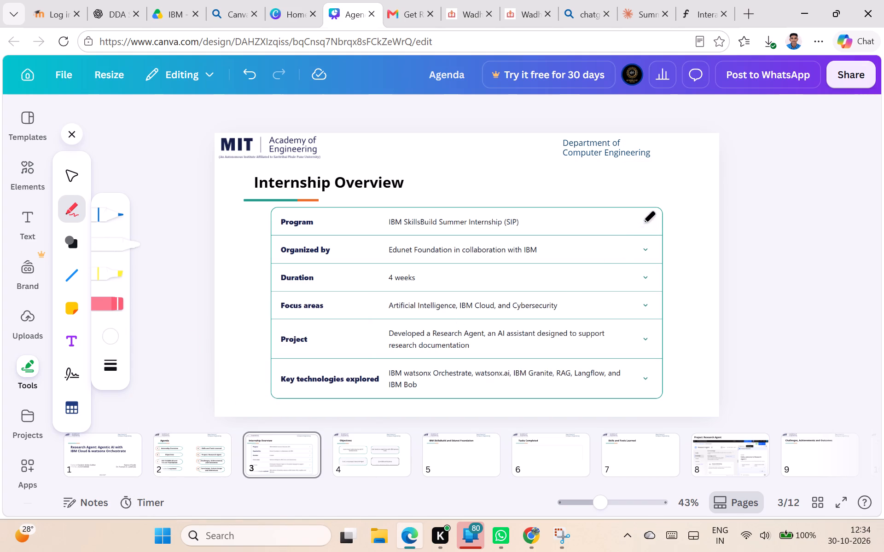
{"action": "left_click", "coordinate": [646, 219]}
{"action": "left_click", "coordinate": [645, 248]}
{"action": "left_click_drag", "start_coordinate": [646, 277], "coordinate": [642, 278]}
{"action": "left_click_drag", "start_coordinate": [642, 278], "coordinate": [640, 281]}
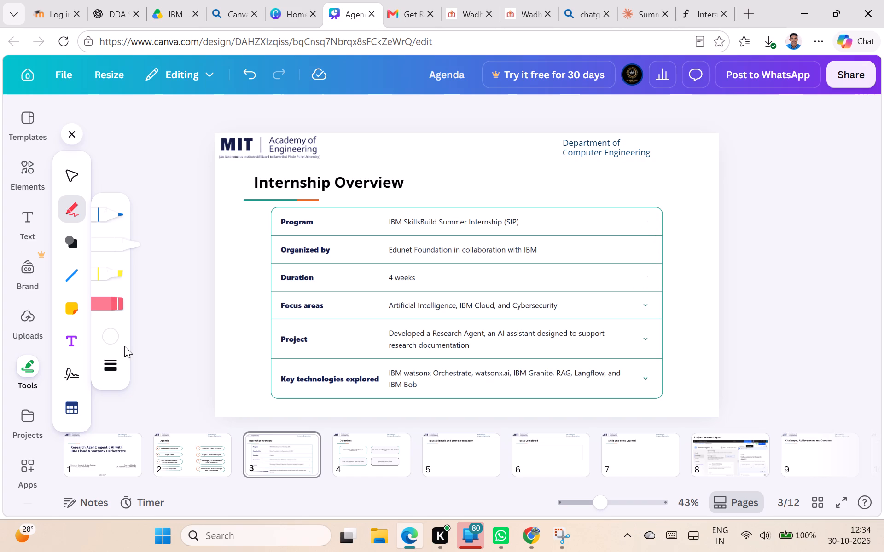
Set the marker weight to 42, cover the arrows in the Focus areas, Project and Key technologies explored rows, and leave drawing mode.
{"action": "left_click", "coordinate": [110, 360]}
{"action": "left_click_drag", "start_coordinate": [177, 385], "coordinate": [209, 388]}
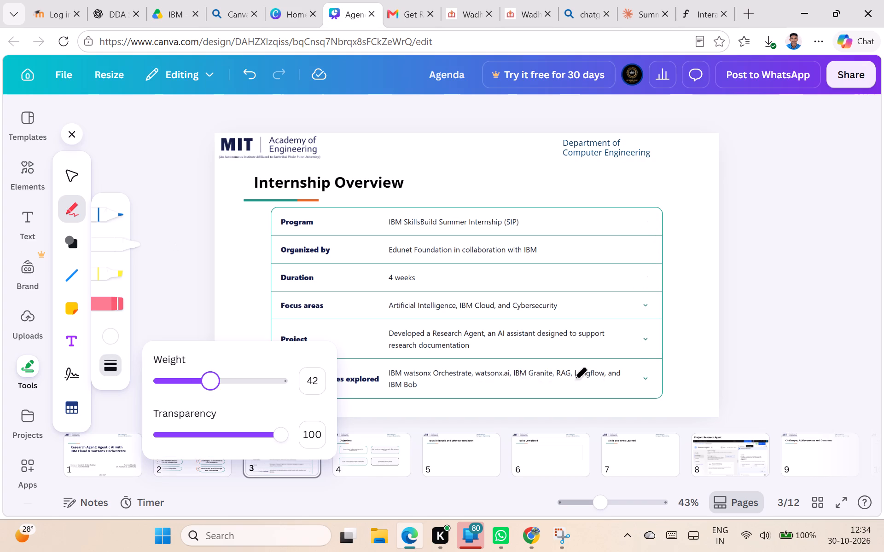
{"action": "left_click", "coordinate": [640, 338]}
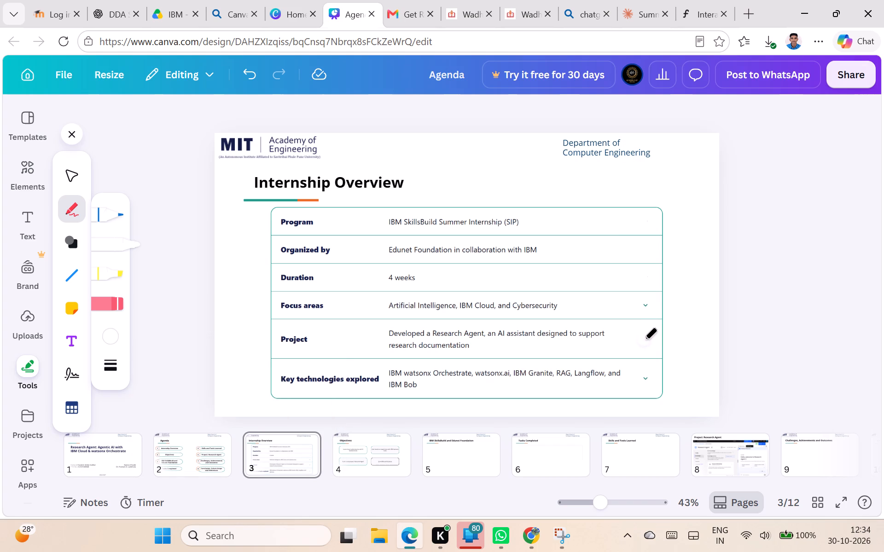
{"action": "left_click", "coordinate": [646, 306]}
{"action": "left_click", "coordinate": [644, 379]}
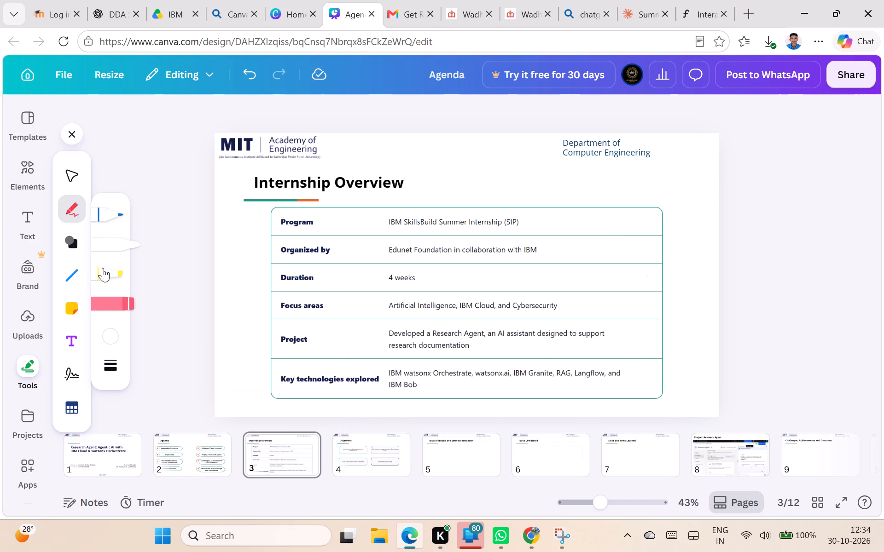
{"action": "left_click", "coordinate": [32, 173]}
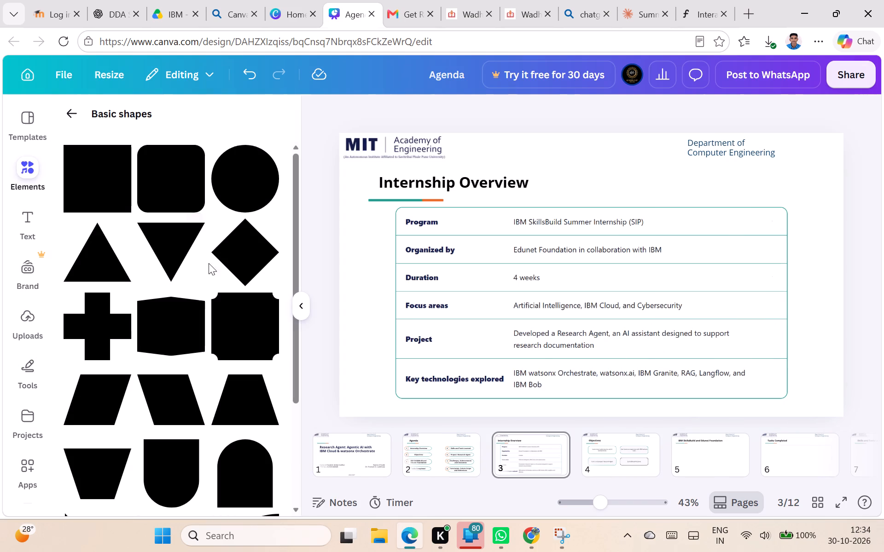
{"action": "left_click", "coordinate": [305, 299]}
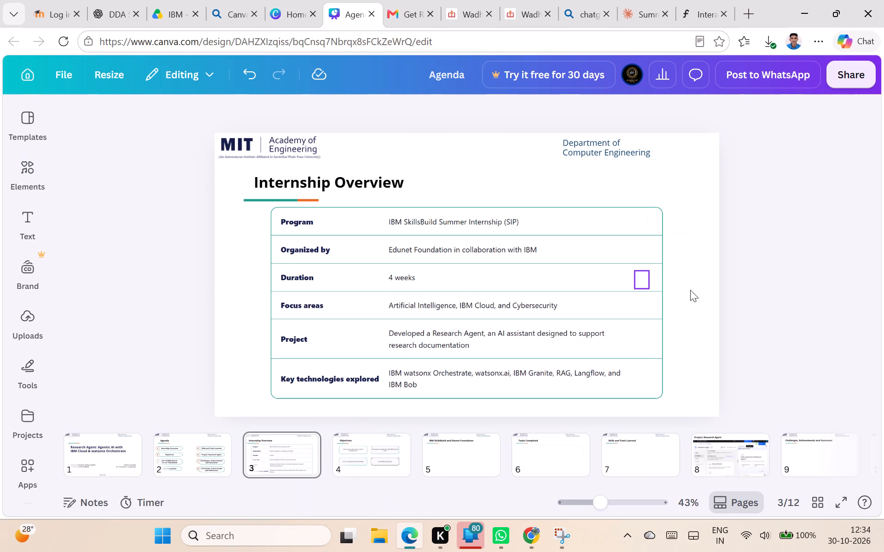
{"action": "left_click", "coordinate": [758, 229]}
Enlarge the internship table image slightly and reposition it just below the Internship Overview heading.
{"action": "left_click", "coordinate": [477, 308]}
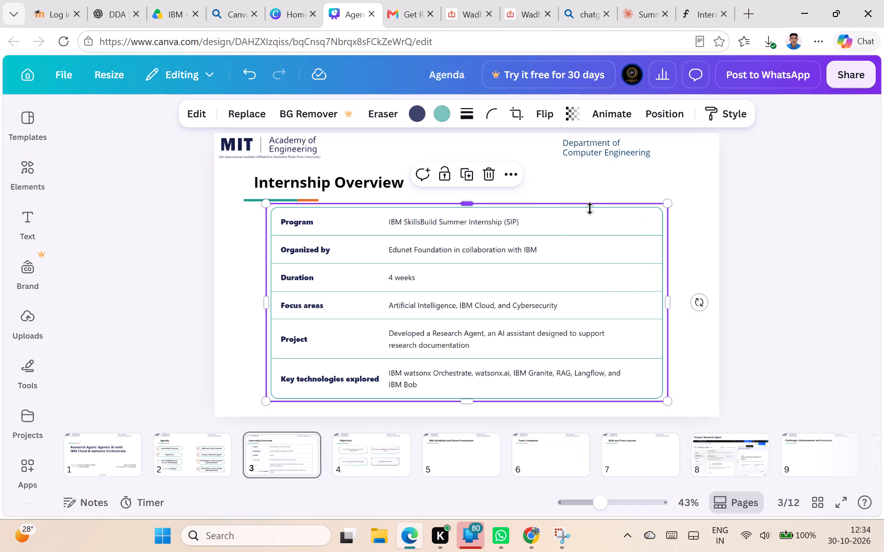
{"action": "left_click_drag", "start_coordinate": [663, 206], "coordinate": [665, 204]}
{"action": "left_click_drag", "start_coordinate": [665, 204], "coordinate": [668, 201]}
{"action": "left_click_drag", "start_coordinate": [566, 243], "coordinate": [563, 250]}
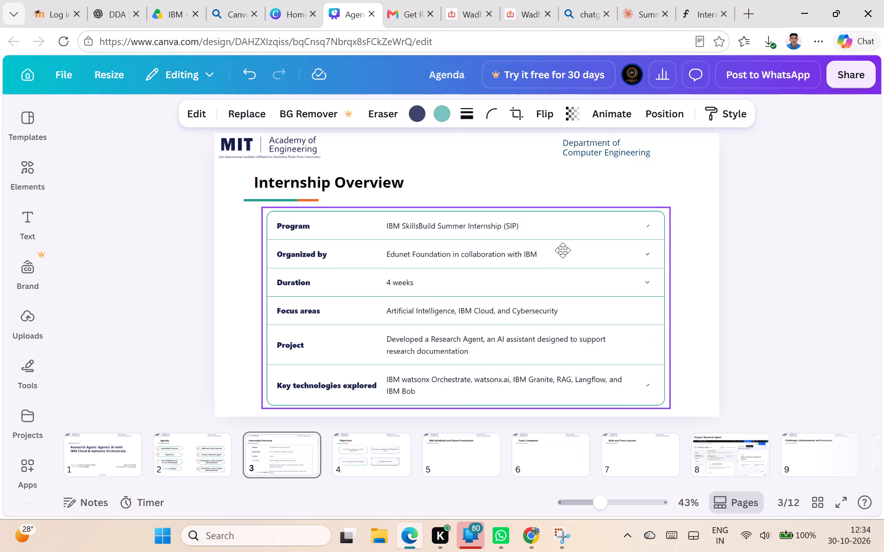
{"action": "left_click_drag", "start_coordinate": [563, 250], "coordinate": [562, 247]}
{"action": "left_click", "coordinate": [746, 229]}
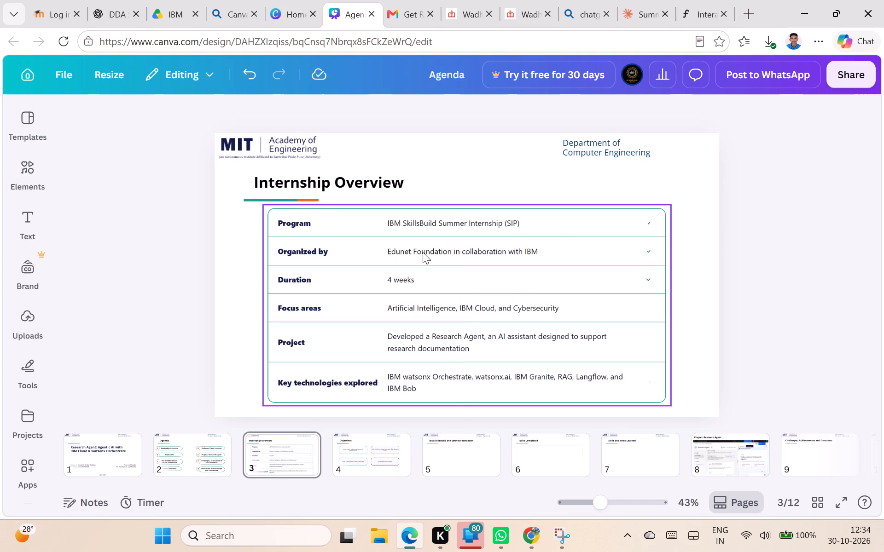
Cover the exposed arrows in the Program, Organized by and Duration rows with the white marker at weight 42.
{"action": "left_click", "coordinate": [34, 368]}
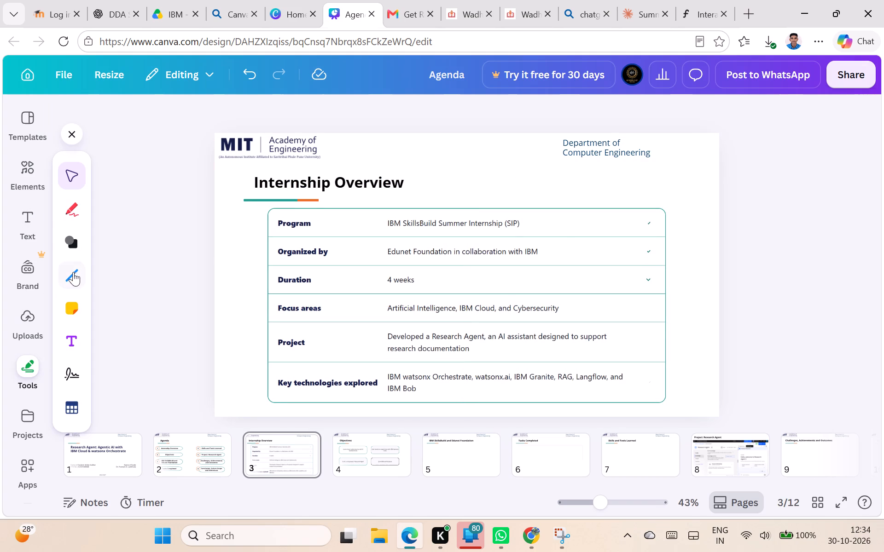
{"action": "left_click", "coordinate": [73, 212]}
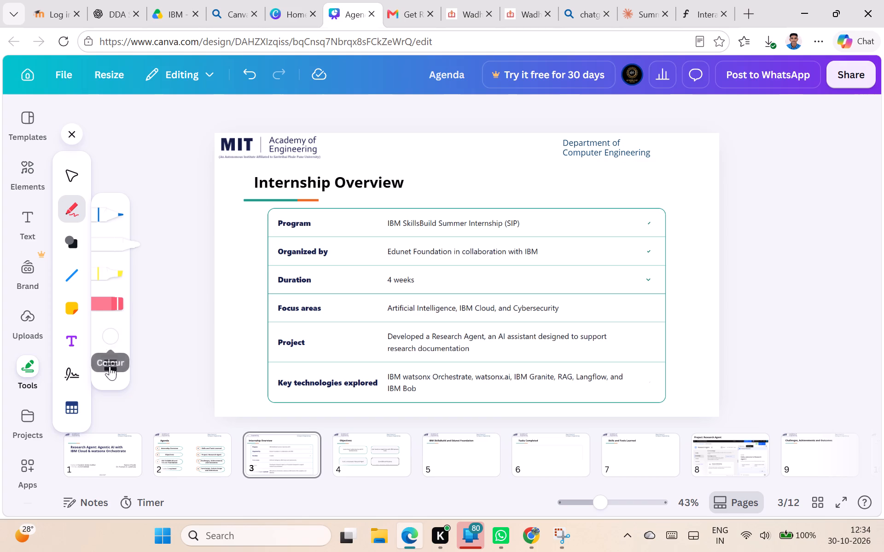
{"action": "left_click", "coordinate": [110, 366]}
{"action": "left_click", "coordinate": [647, 226]}
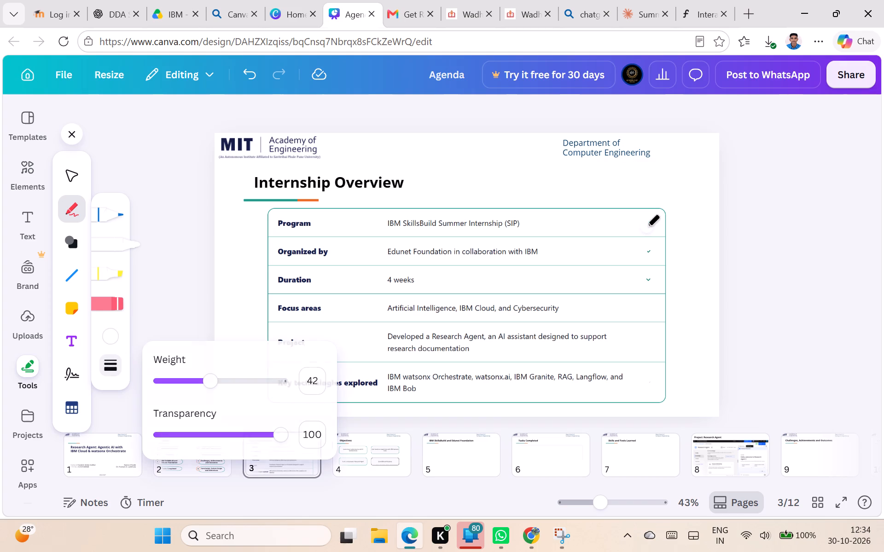
{"action": "left_click_drag", "start_coordinate": [649, 251], "coordinate": [645, 253]}
{"action": "left_click_drag", "start_coordinate": [650, 275], "coordinate": [649, 278]}
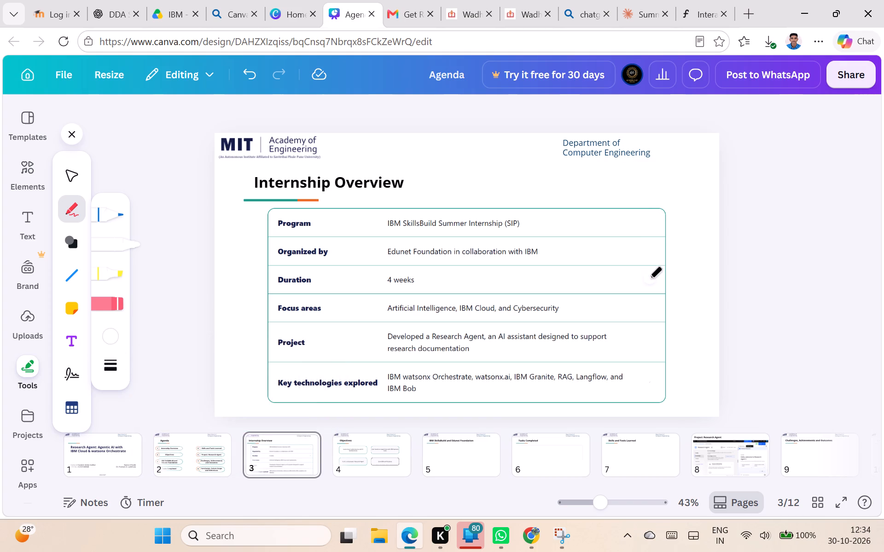
{"action": "left_click_drag", "start_coordinate": [649, 278], "coordinate": [649, 282]}
{"action": "left_click", "coordinate": [645, 223]}
{"action": "left_click", "coordinate": [121, 244]}
On the Objectives slide, change the border colour of the "Earn IBM certifications" box to the design's teal.
{"action": "left_click", "coordinate": [344, 451]}
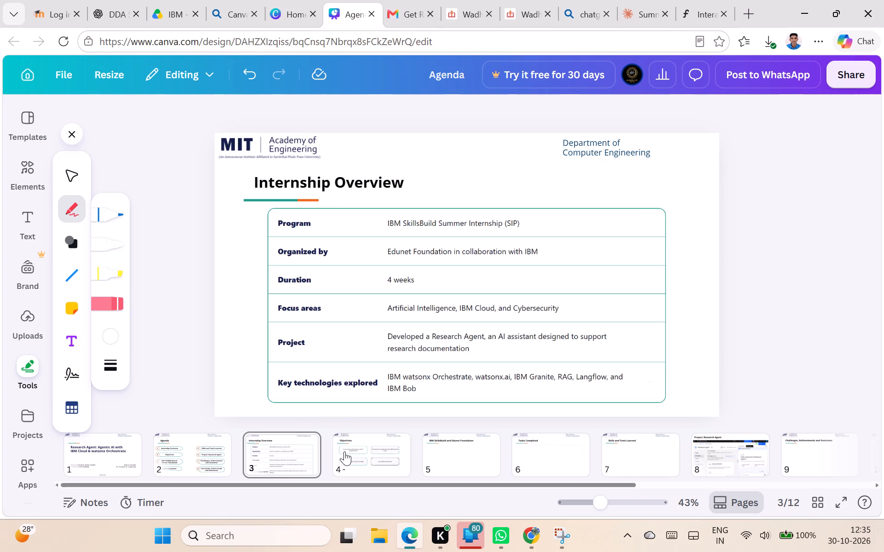
{"action": "left_click", "coordinate": [524, 340]}
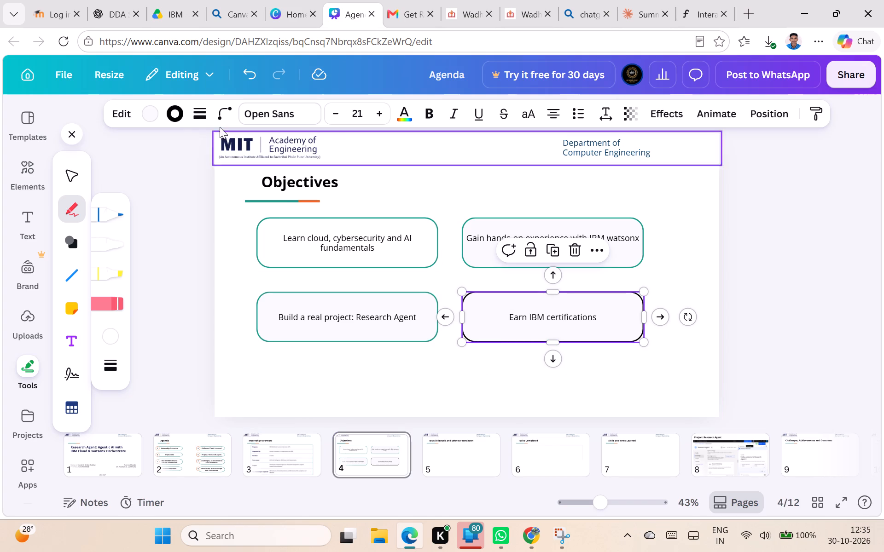
{"action": "left_click", "coordinate": [180, 110]}
{"action": "left_click", "coordinate": [162, 219]}
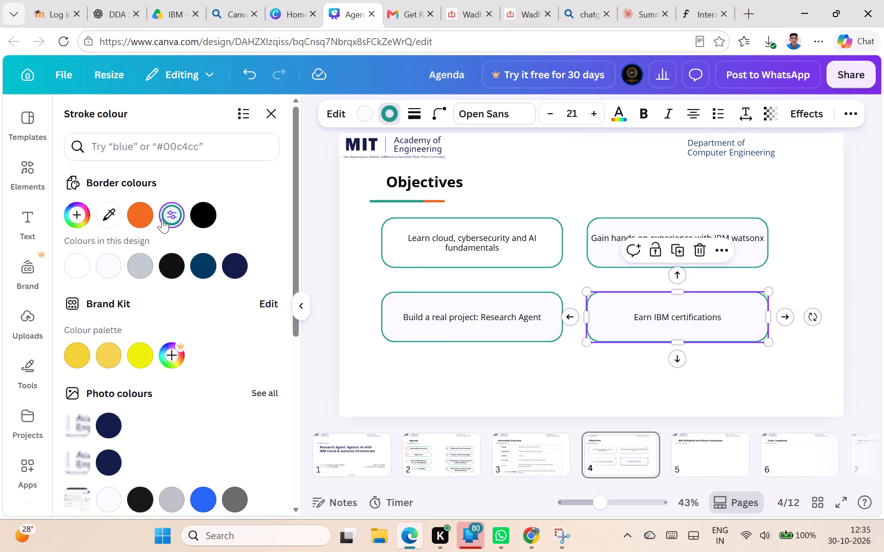
{"action": "left_click", "coordinate": [269, 119]}
{"action": "left_click", "coordinate": [809, 287]}
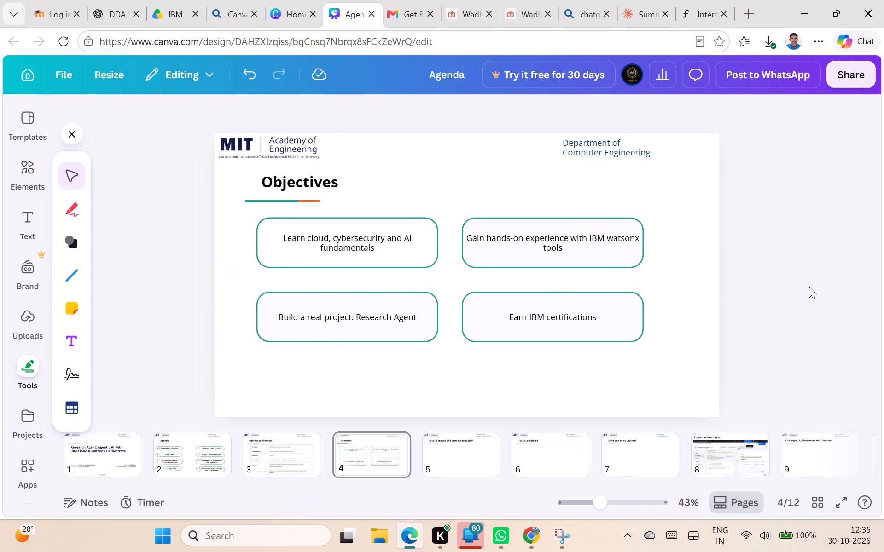
Set the fill colour of the "Earn IBM certifications" box to white.
{"action": "left_click", "coordinate": [501, 319]}
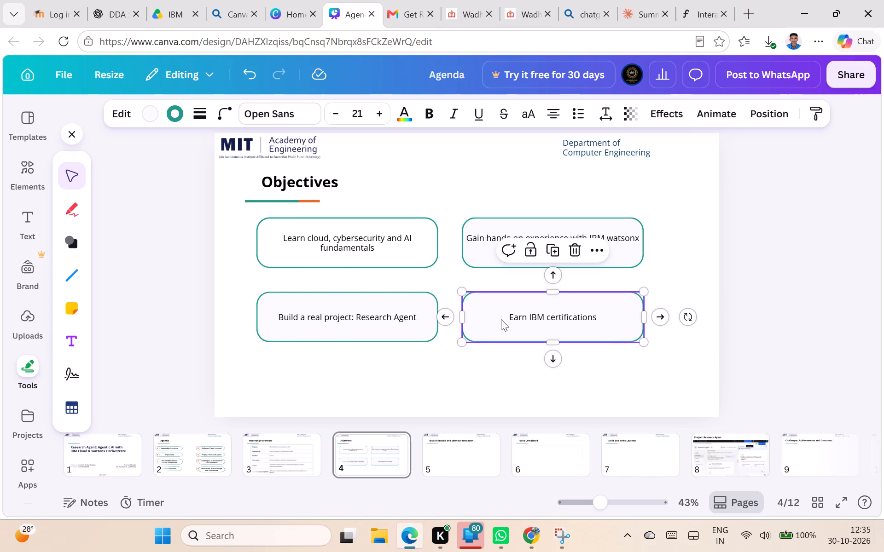
{"action": "left_click", "coordinate": [145, 111]}
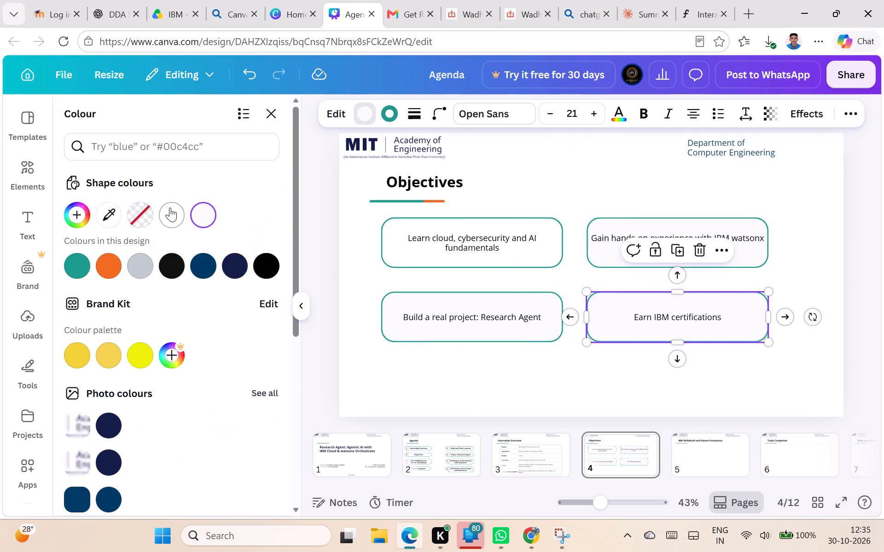
{"action": "left_click", "coordinate": [170, 208]}
{"action": "left_click", "coordinate": [385, 362]}
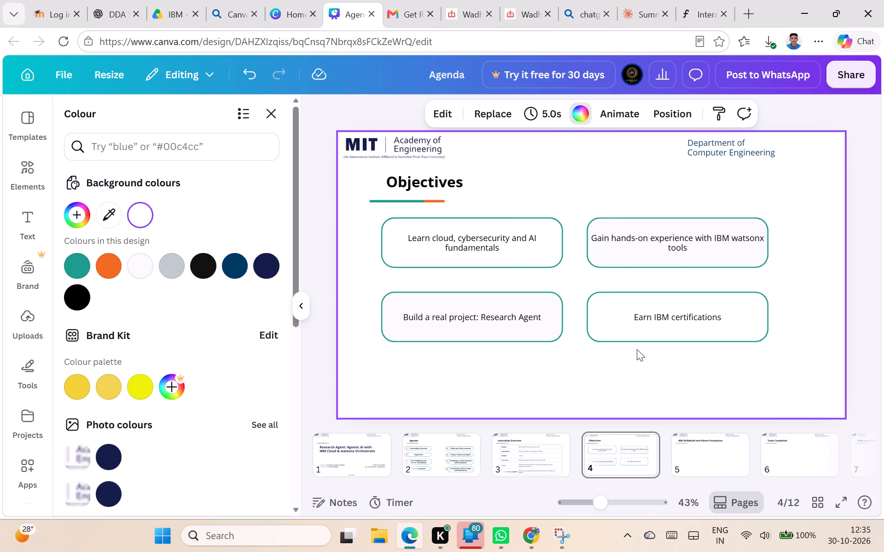
Make the text in all four boxes on the Objectives slide bold.
{"action": "left_click", "coordinate": [493, 243]}
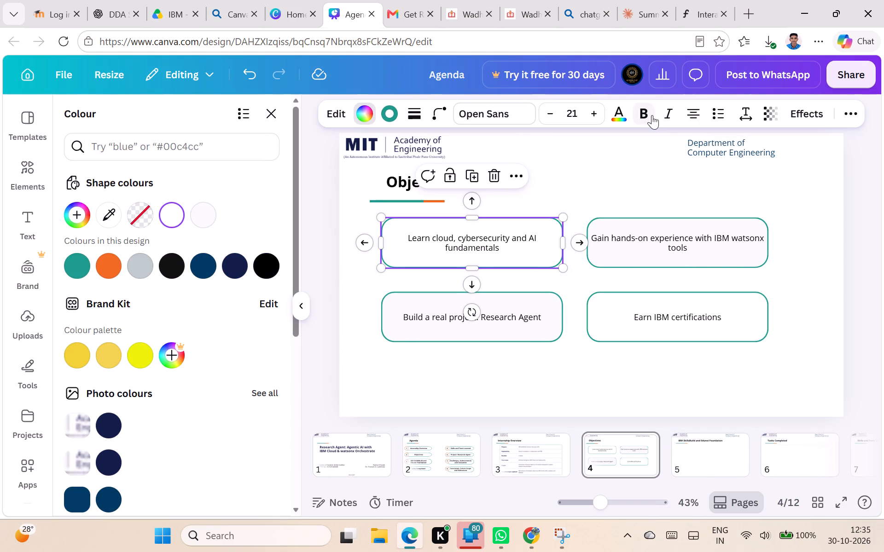
{"action": "left_click", "coordinate": [652, 115]}
{"action": "left_click", "coordinate": [663, 232]}
{"action": "left_click", "coordinate": [640, 117]}
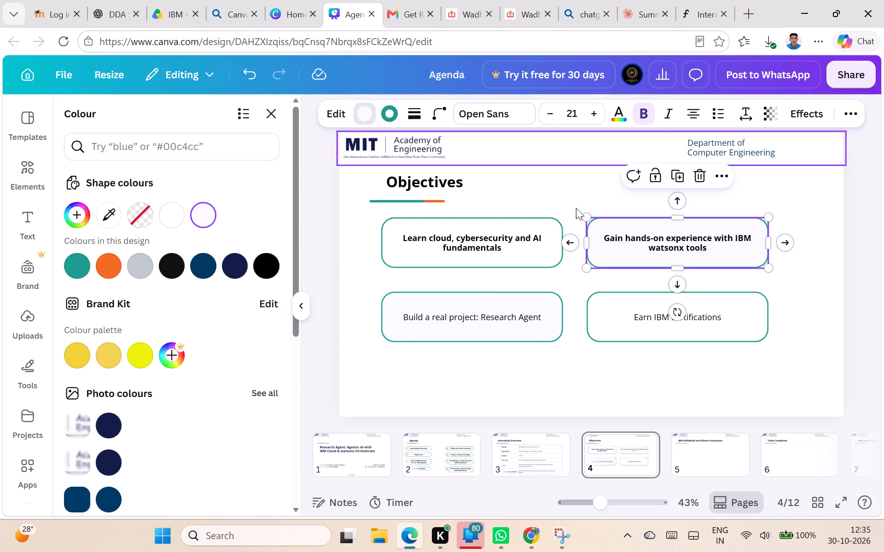
{"action": "left_click", "coordinate": [511, 308]}
{"action": "left_click", "coordinate": [644, 115]}
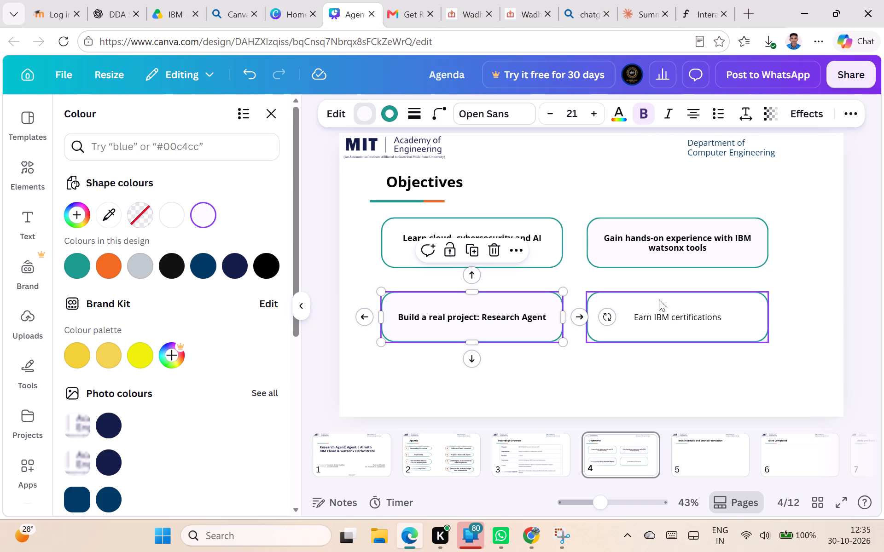
{"action": "left_click", "coordinate": [659, 308]}
{"action": "left_click", "coordinate": [641, 115]}
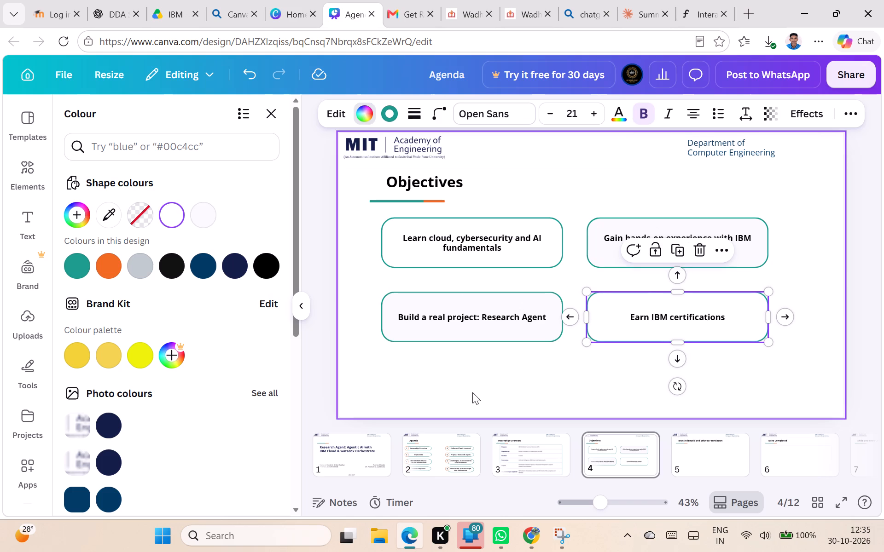
{"action": "left_click", "coordinate": [470, 378]}
{"action": "left_click", "coordinate": [299, 313]}
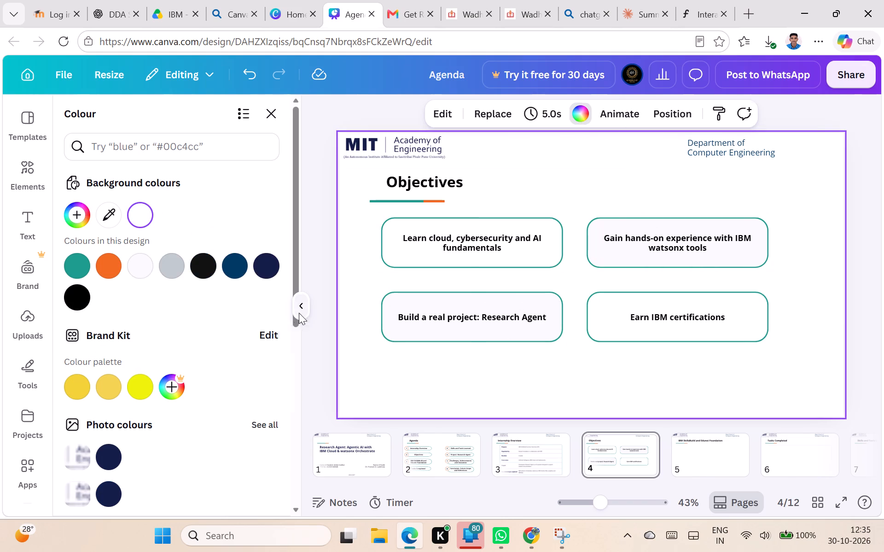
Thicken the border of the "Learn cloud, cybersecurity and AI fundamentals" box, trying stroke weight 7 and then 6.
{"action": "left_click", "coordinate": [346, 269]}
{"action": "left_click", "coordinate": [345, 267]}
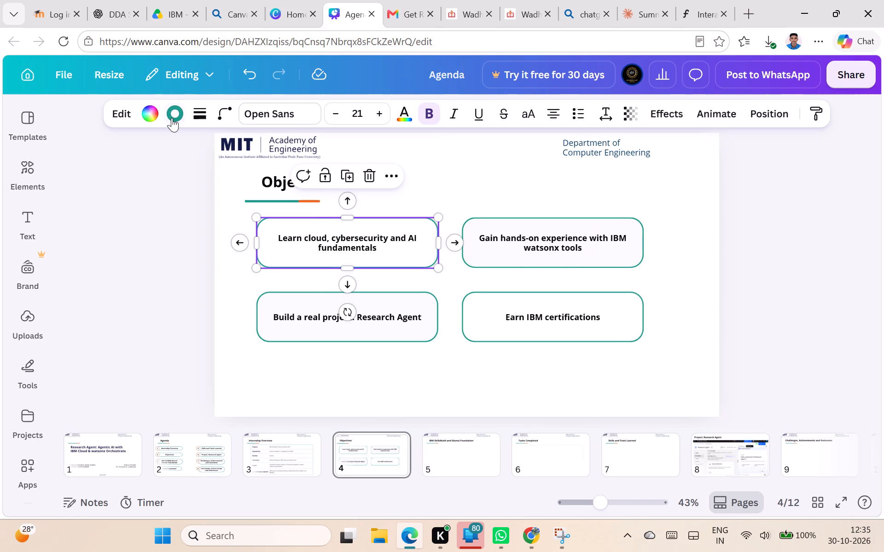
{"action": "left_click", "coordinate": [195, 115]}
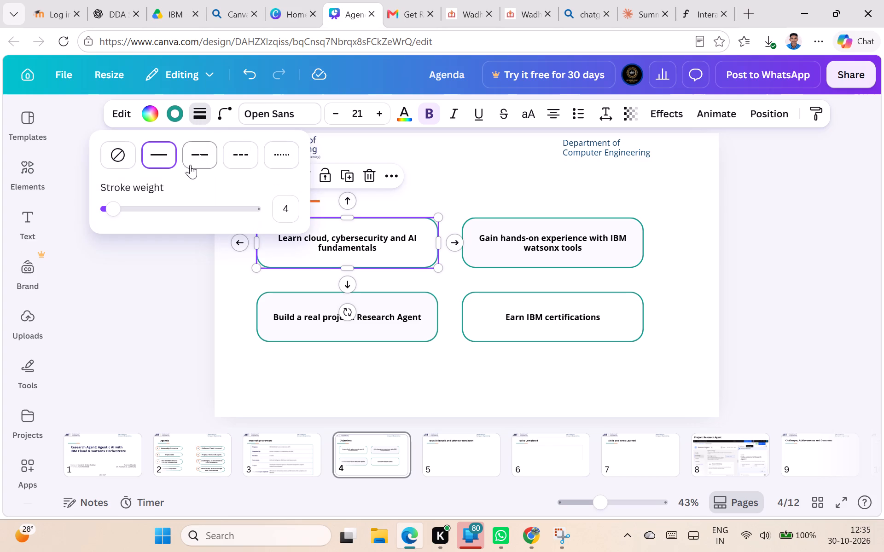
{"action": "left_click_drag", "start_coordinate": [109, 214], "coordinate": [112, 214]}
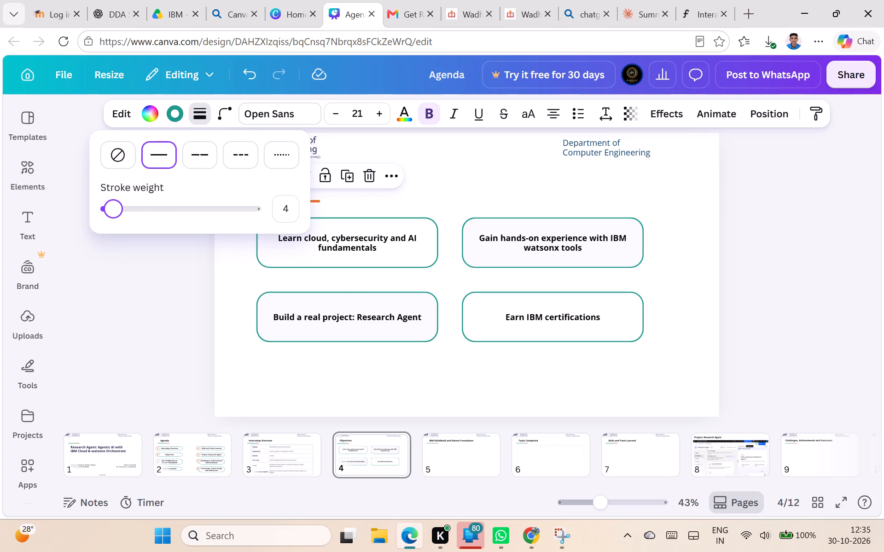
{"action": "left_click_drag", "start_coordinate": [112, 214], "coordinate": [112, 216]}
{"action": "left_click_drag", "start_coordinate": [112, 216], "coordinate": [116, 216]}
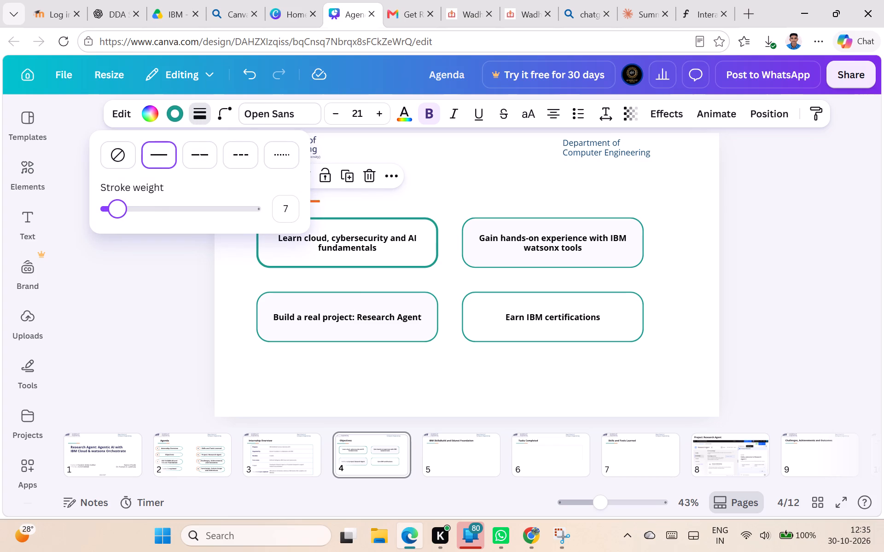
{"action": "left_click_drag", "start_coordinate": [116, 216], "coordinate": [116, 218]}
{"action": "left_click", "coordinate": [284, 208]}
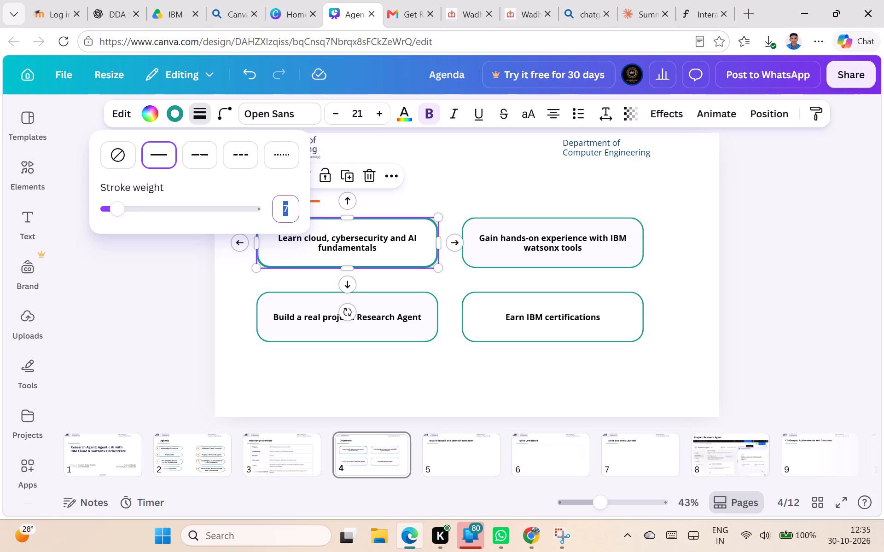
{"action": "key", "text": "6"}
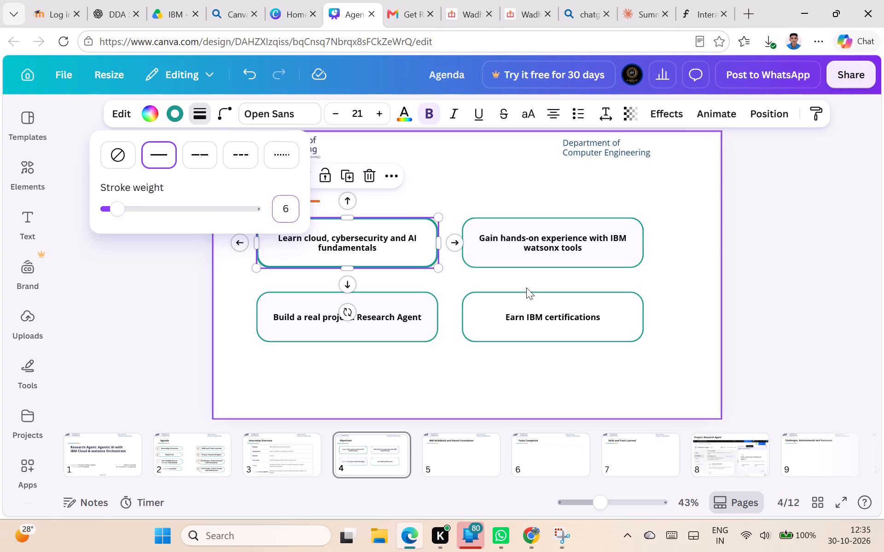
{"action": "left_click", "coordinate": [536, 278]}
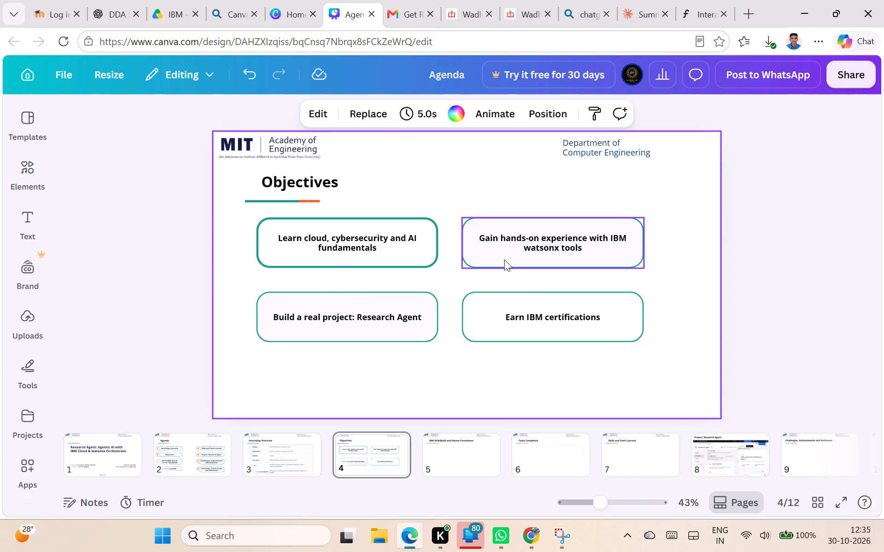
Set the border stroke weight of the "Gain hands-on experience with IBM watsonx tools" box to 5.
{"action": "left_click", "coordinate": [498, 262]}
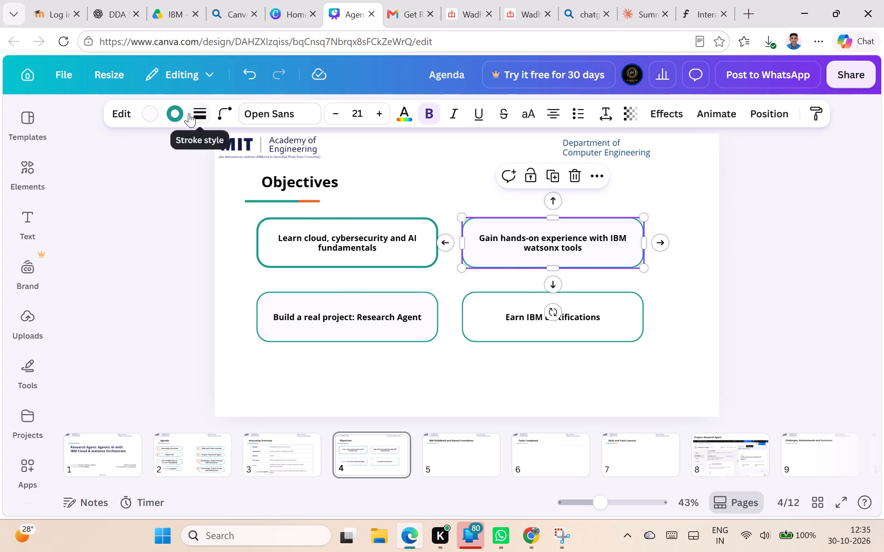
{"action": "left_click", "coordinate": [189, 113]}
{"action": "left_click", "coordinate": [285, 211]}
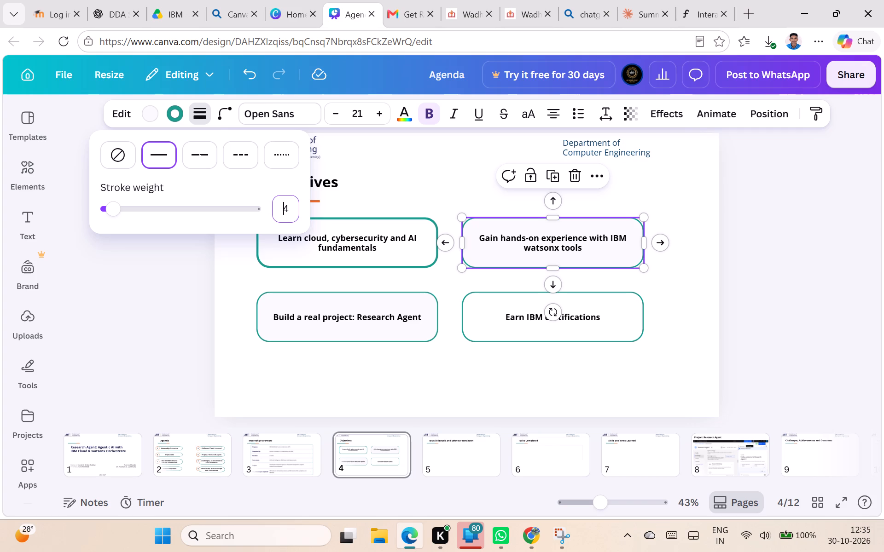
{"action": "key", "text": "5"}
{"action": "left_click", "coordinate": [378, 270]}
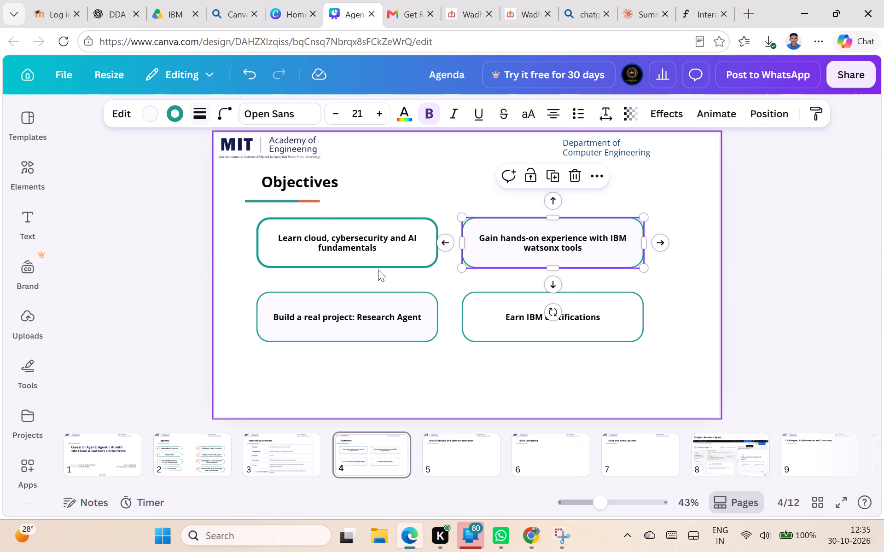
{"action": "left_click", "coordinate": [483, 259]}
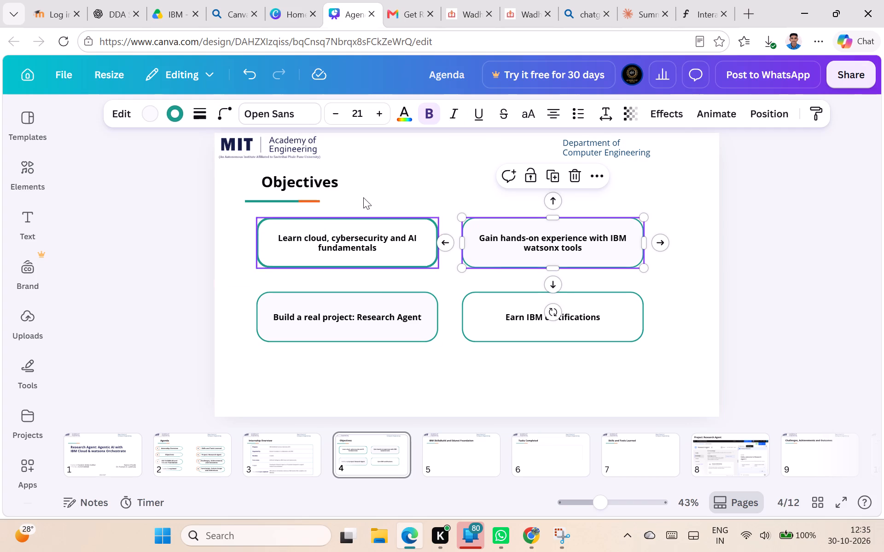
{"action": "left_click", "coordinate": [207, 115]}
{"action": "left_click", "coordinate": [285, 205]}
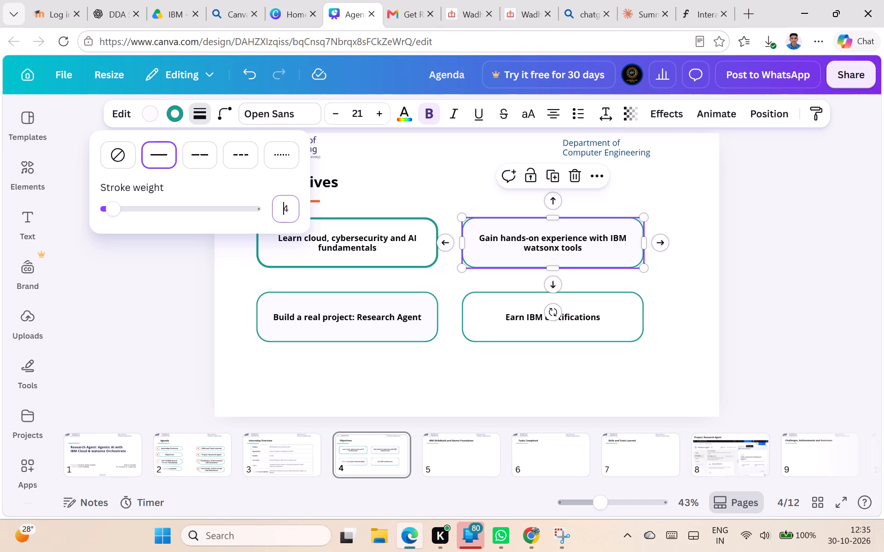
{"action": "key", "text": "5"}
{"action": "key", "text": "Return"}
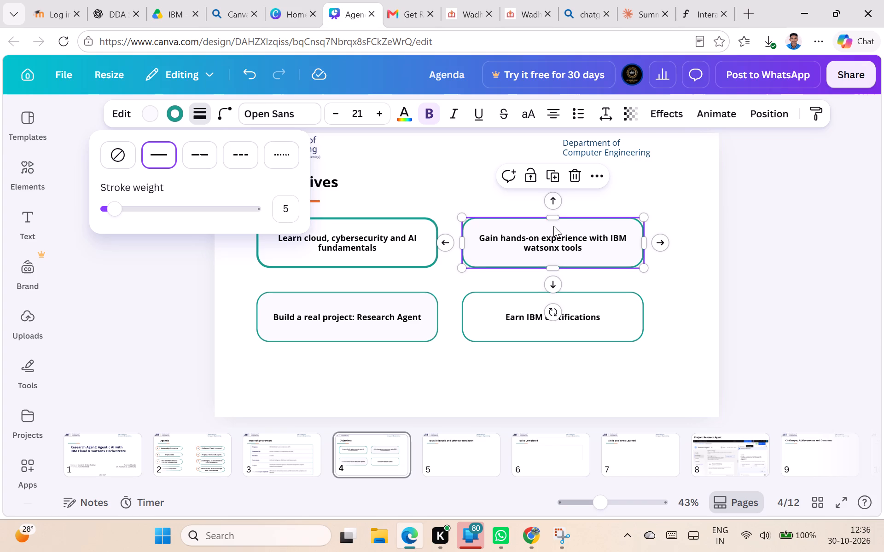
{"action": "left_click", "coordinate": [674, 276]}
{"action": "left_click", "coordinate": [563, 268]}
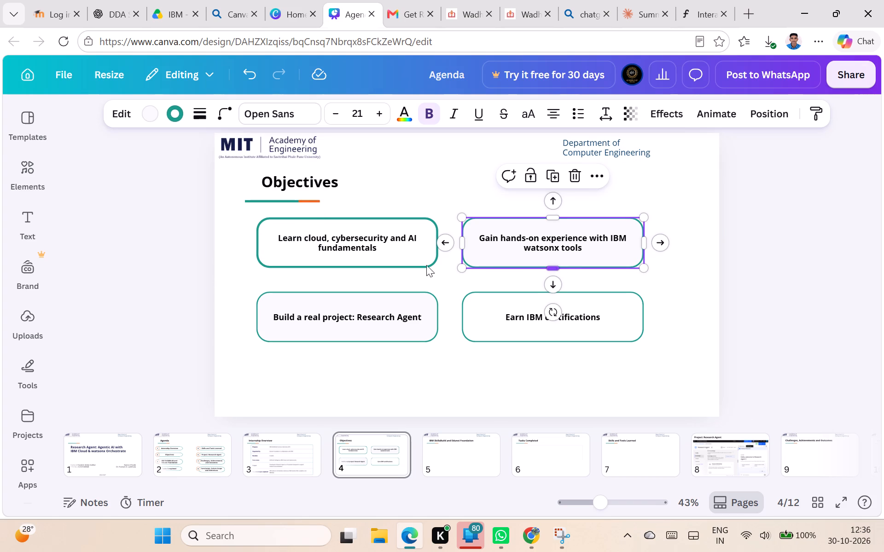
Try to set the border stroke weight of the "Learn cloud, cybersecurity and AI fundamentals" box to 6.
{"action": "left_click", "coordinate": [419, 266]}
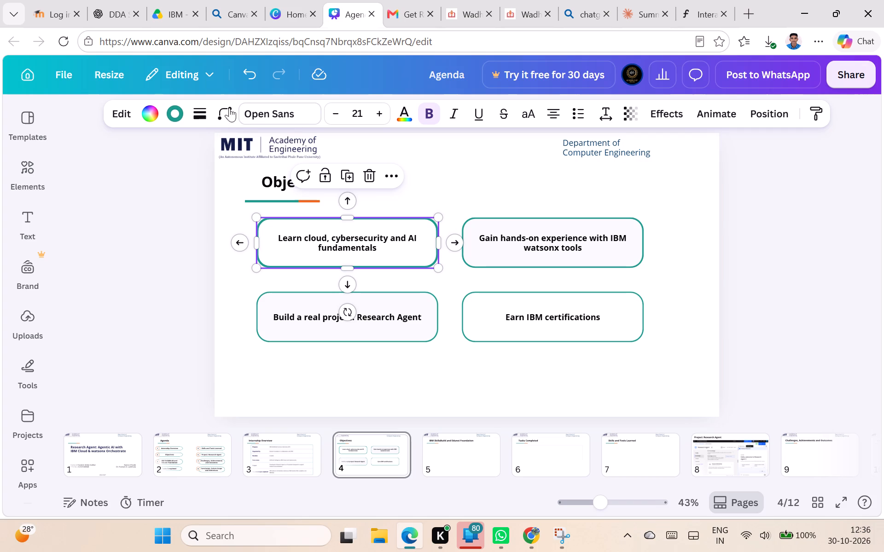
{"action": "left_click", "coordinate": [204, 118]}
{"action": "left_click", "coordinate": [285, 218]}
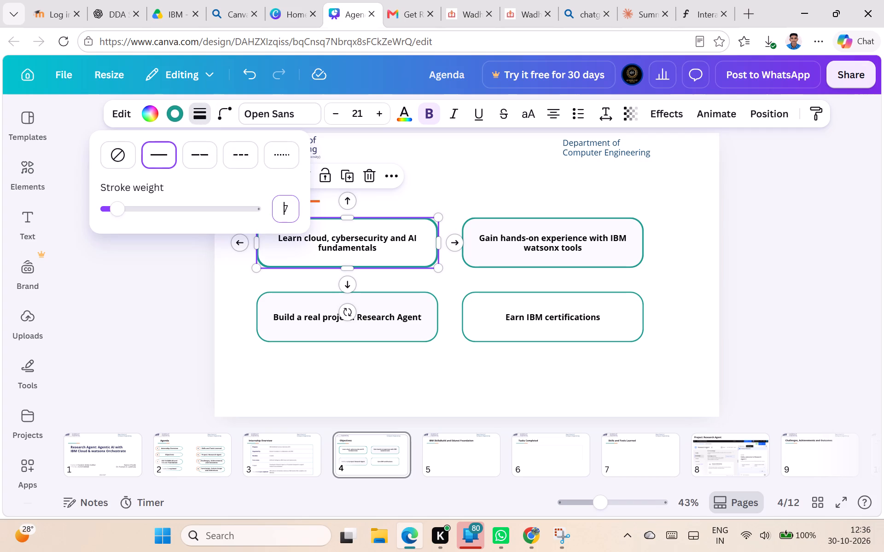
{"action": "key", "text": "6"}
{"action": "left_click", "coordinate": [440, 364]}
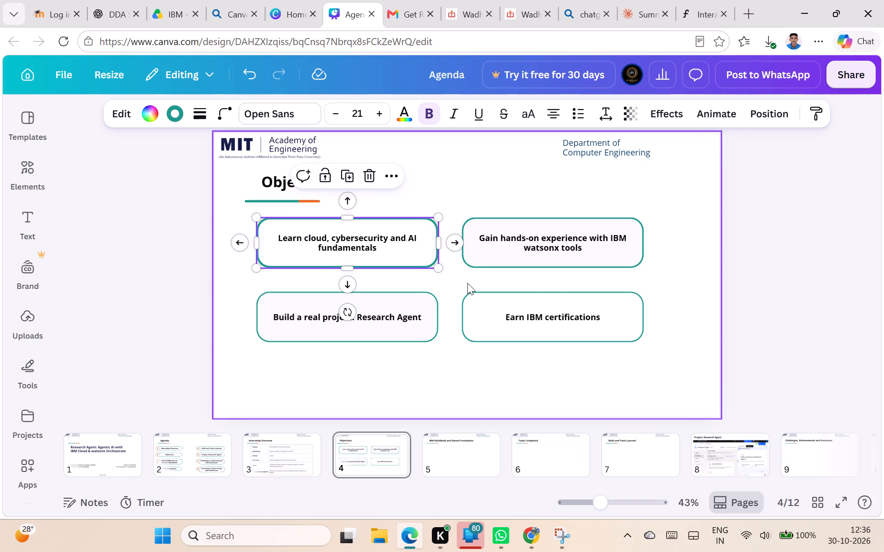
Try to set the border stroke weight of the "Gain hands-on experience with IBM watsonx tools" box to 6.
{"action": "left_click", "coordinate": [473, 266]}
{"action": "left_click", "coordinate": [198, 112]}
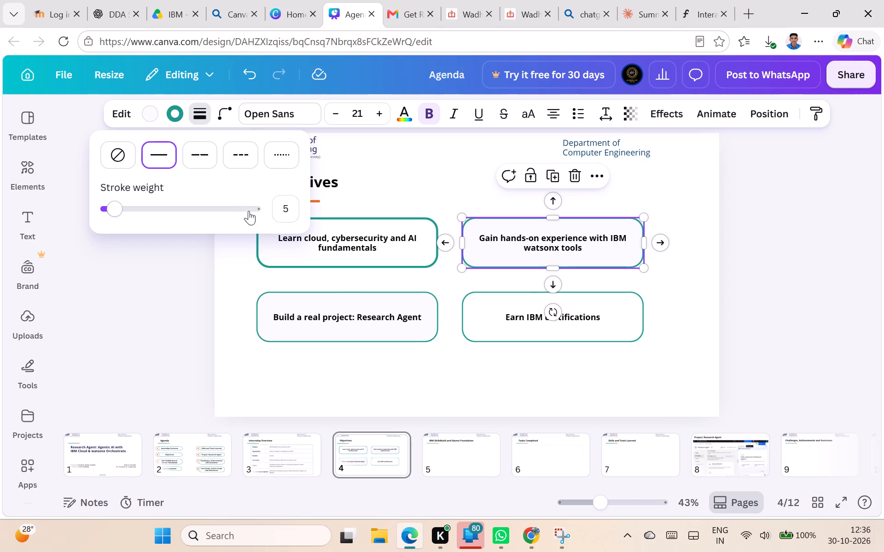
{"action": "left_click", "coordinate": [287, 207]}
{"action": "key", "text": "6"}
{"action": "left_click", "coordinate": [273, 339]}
{"action": "left_click", "coordinate": [267, 241]}
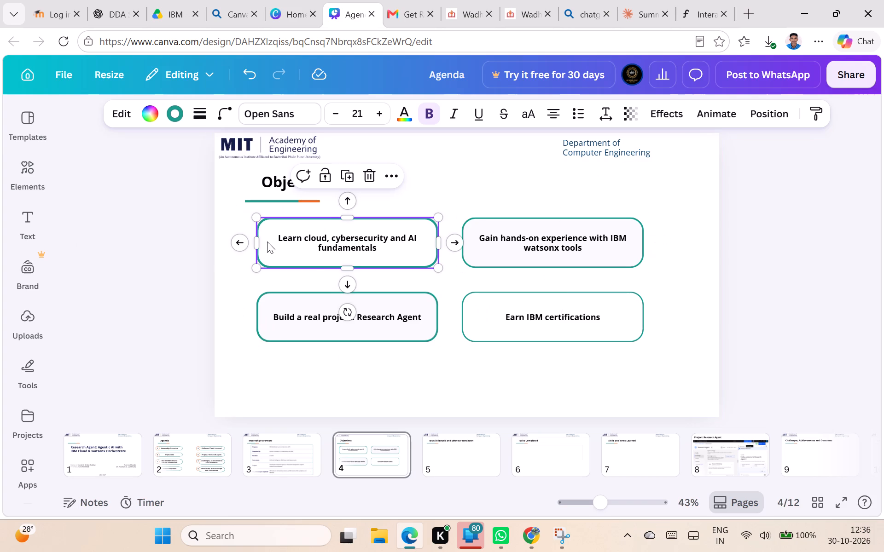
{"action": "left_click", "coordinate": [490, 267], "text": "shift"}
{"action": "left_click", "coordinate": [499, 316], "text": "shift"}
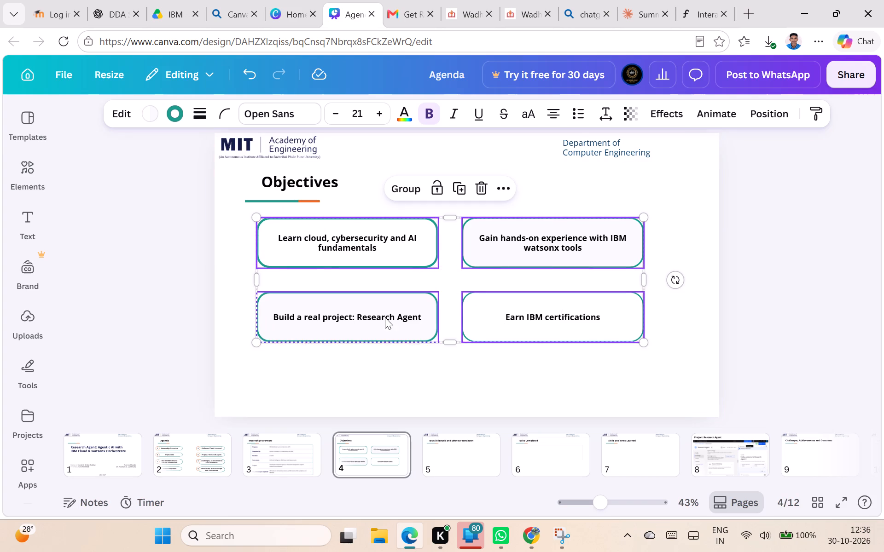
{"action": "left_click", "coordinate": [385, 317], "text": "shift"}
{"action": "left_click", "coordinate": [209, 119]}
{"action": "left_click", "coordinate": [285, 209]}
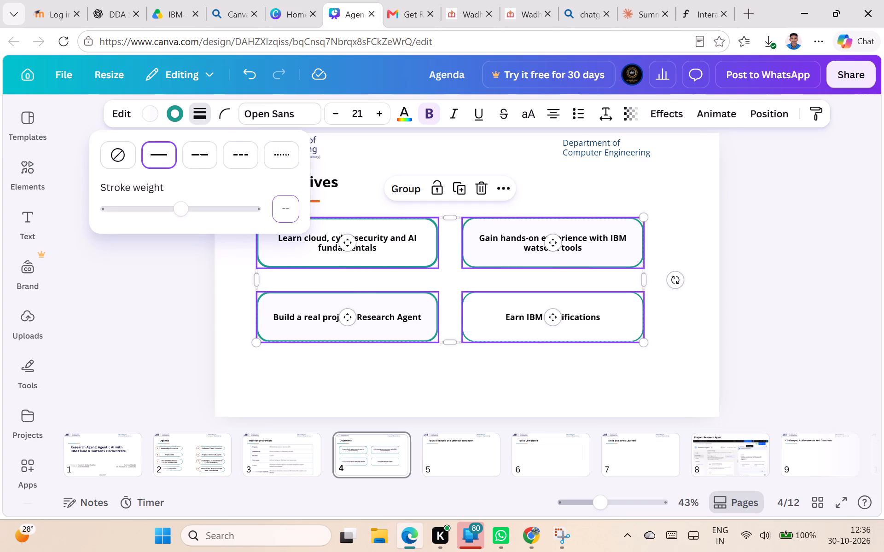
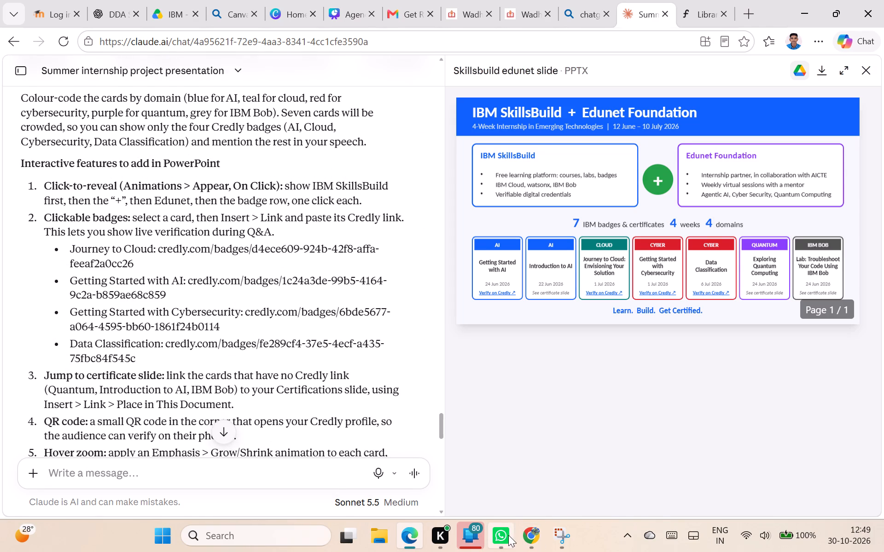
Switch to the Canva presentation, add a rounded square to slide 5 below the title, and stretch it into a wide rectangle.
{"action": "left_click", "coordinate": [339, 17]}
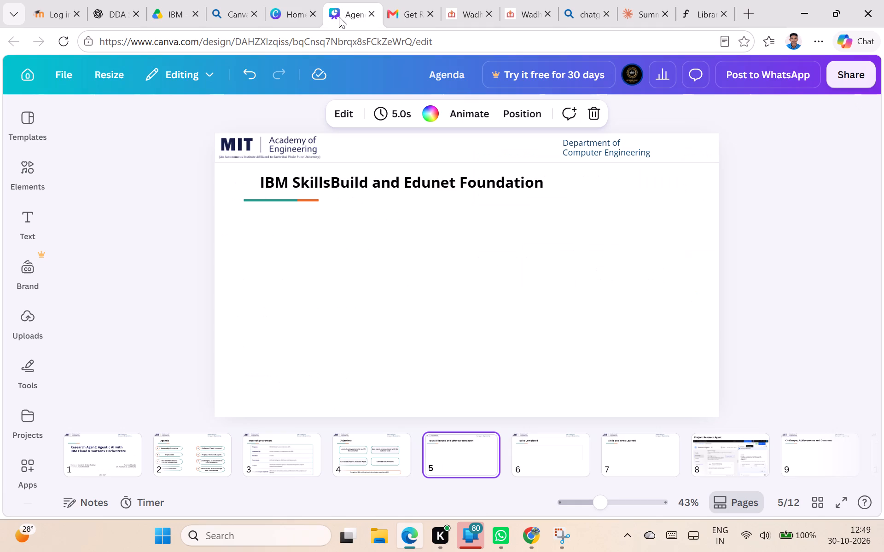
{"action": "left_click", "coordinate": [371, 251]}
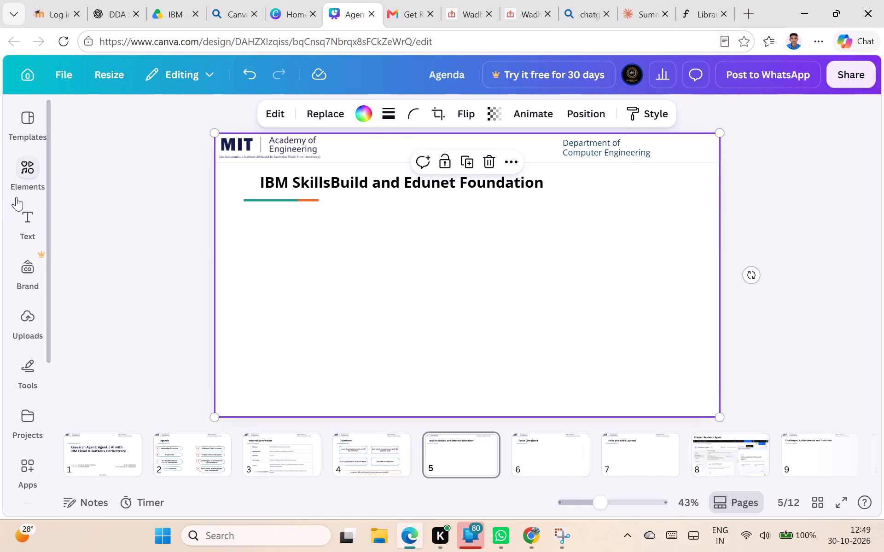
{"action": "left_click", "coordinate": [19, 179]}
{"action": "scroll", "coordinate": [123, 240], "scroll_direction": "up", "scroll_amount": 5}
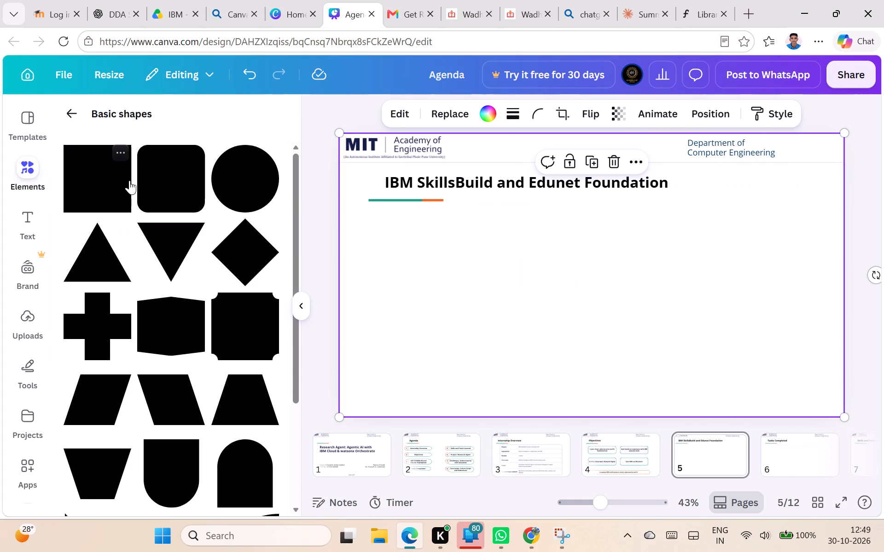
{"action": "left_click", "coordinate": [157, 181]}
{"action": "left_click_drag", "start_coordinate": [585, 285], "coordinate": [468, 282]}
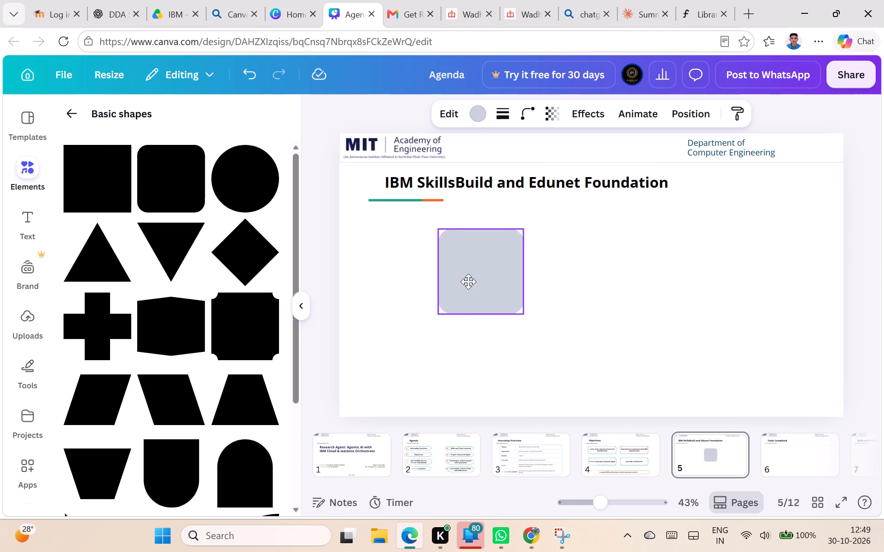
{"action": "left_click_drag", "start_coordinate": [468, 282], "coordinate": [449, 279]}
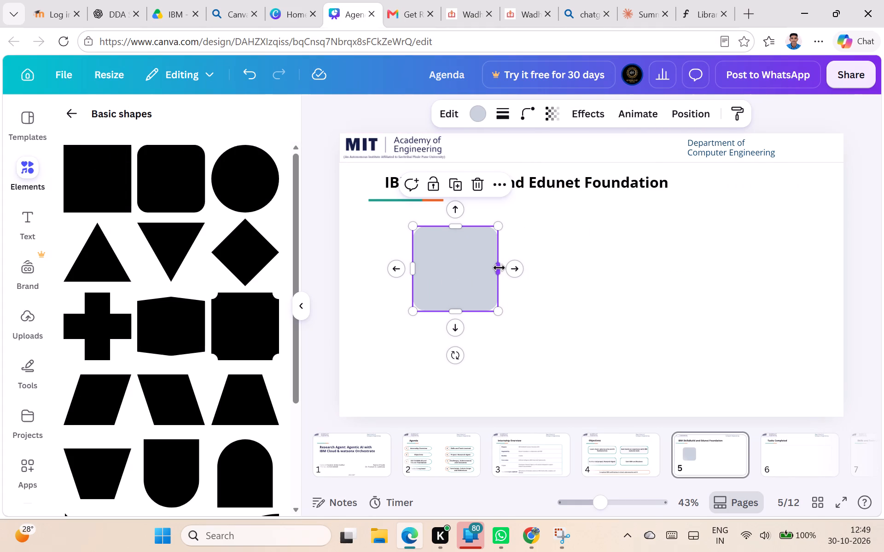
{"action": "left_click_drag", "start_coordinate": [499, 268], "coordinate": [560, 268]}
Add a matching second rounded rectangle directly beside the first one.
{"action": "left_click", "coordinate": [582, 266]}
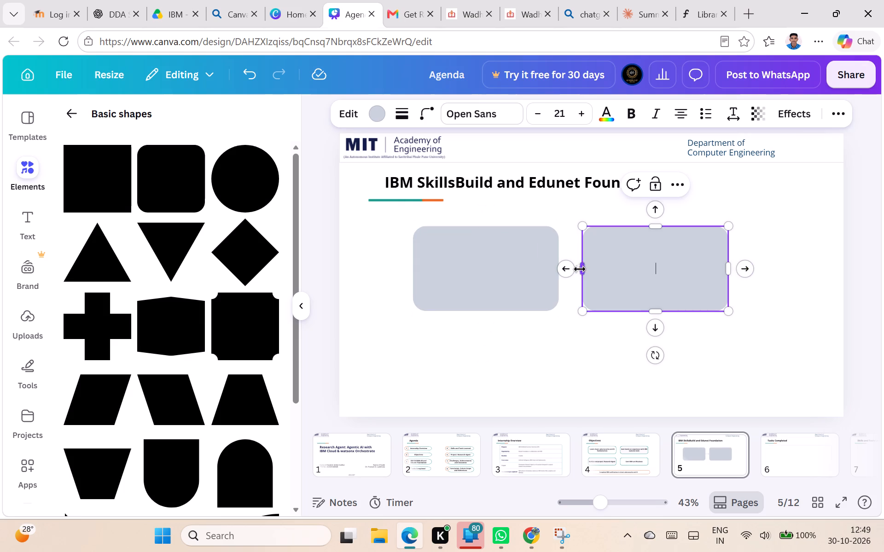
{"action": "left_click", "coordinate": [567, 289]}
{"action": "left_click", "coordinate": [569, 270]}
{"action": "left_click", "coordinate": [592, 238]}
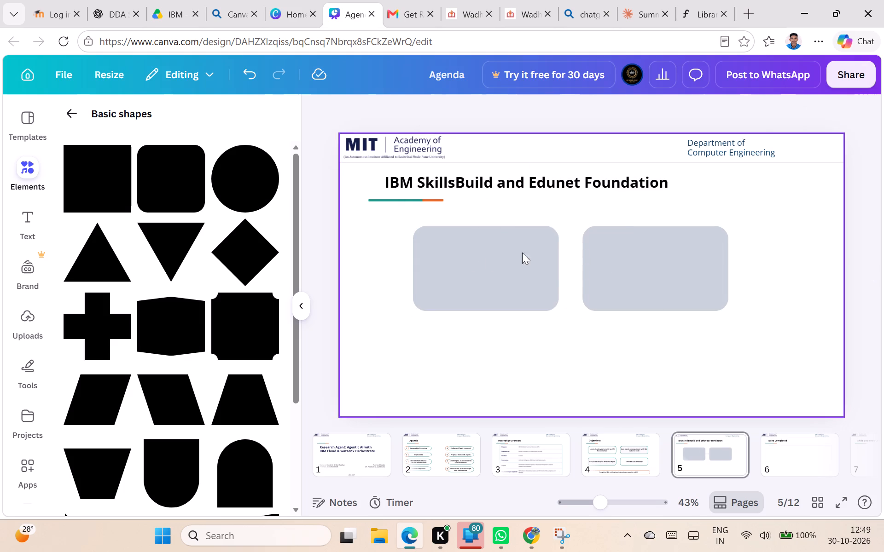
Move the first rounded rectangle to the slide's left side under the title and widen it.
{"action": "left_click_drag", "start_coordinate": [470, 259], "coordinate": [412, 247]}
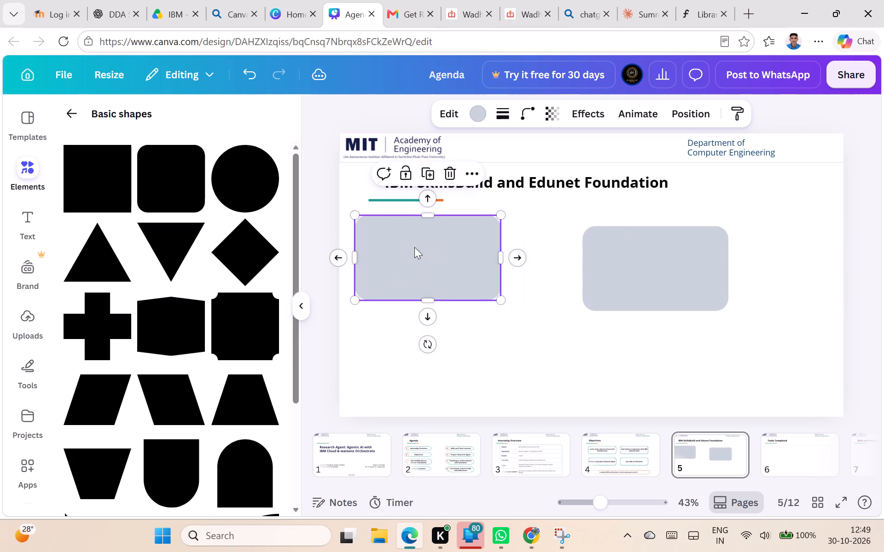
{"action": "left_click_drag", "start_coordinate": [502, 259], "coordinate": [551, 259]}
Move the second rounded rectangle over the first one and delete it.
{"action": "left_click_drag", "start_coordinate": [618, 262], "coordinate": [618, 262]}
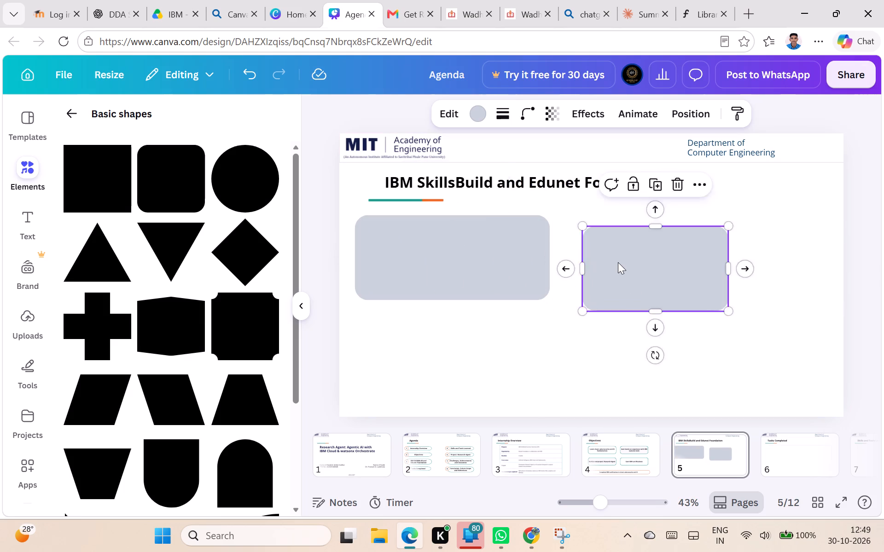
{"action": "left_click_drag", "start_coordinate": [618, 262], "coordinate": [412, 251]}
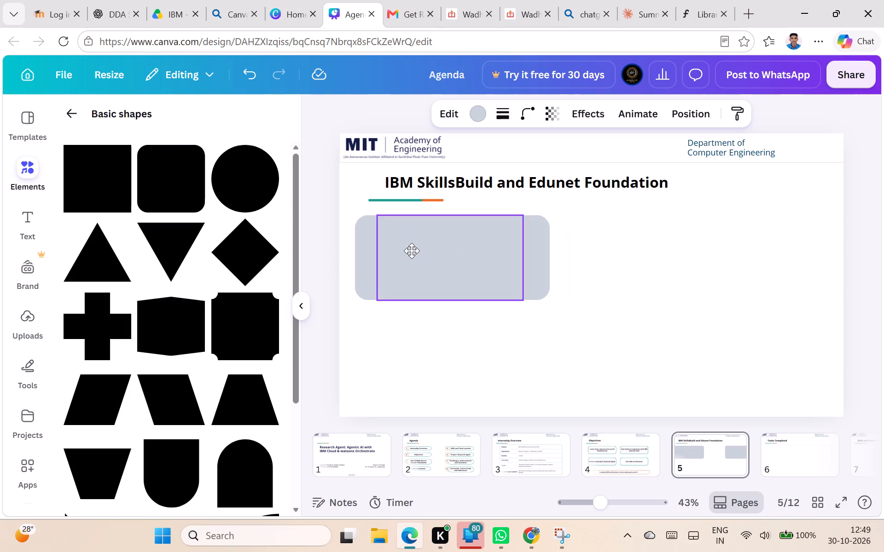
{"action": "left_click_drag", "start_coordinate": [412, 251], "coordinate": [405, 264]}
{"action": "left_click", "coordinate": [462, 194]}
Enlarge the remaining rounded rectangle and position it just below the title's underline on the slide's left side.
{"action": "left_click", "coordinate": [478, 239]}
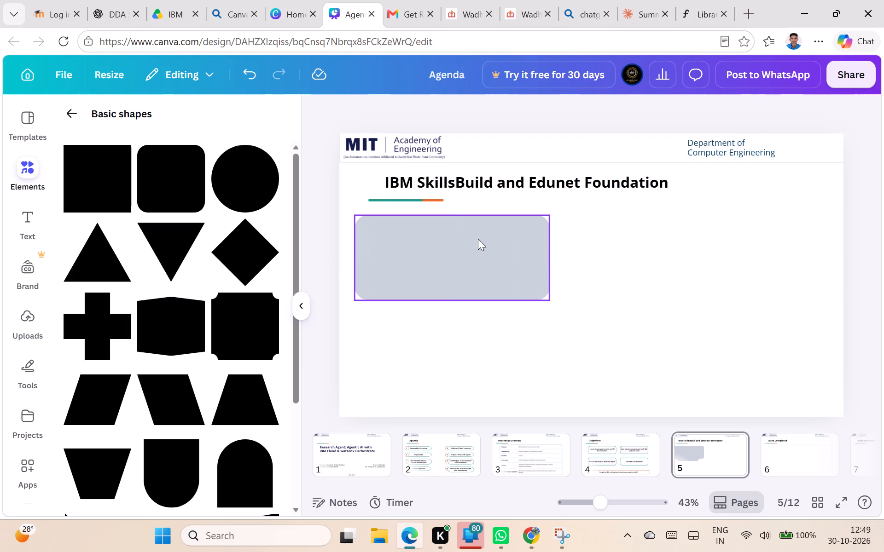
{"action": "left_click_drag", "start_coordinate": [548, 299], "coordinate": [557, 316]}
{"action": "left_click_drag", "start_coordinate": [506, 277], "coordinate": [503, 271]}
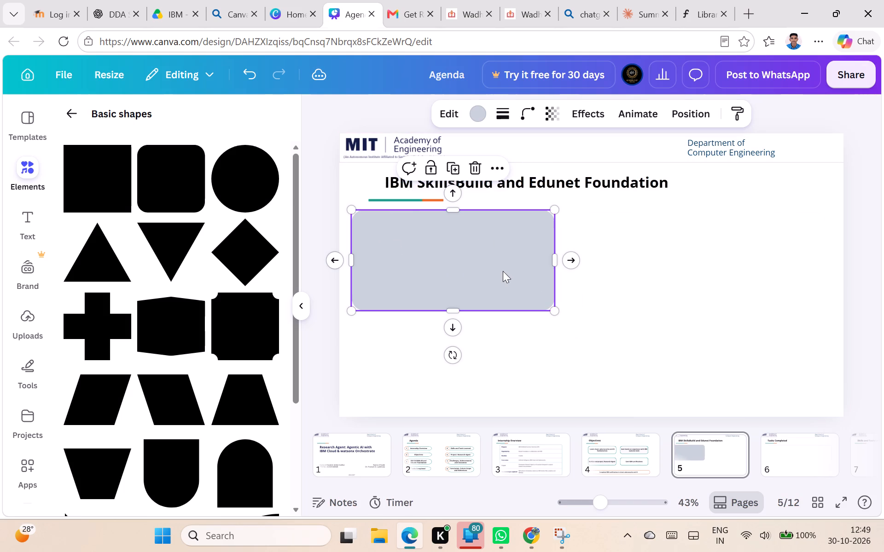
Give the rounded rectangle a white fill and a solid teal border.
{"action": "left_click", "coordinate": [489, 266]}
{"action": "left_click", "coordinate": [374, 108]}
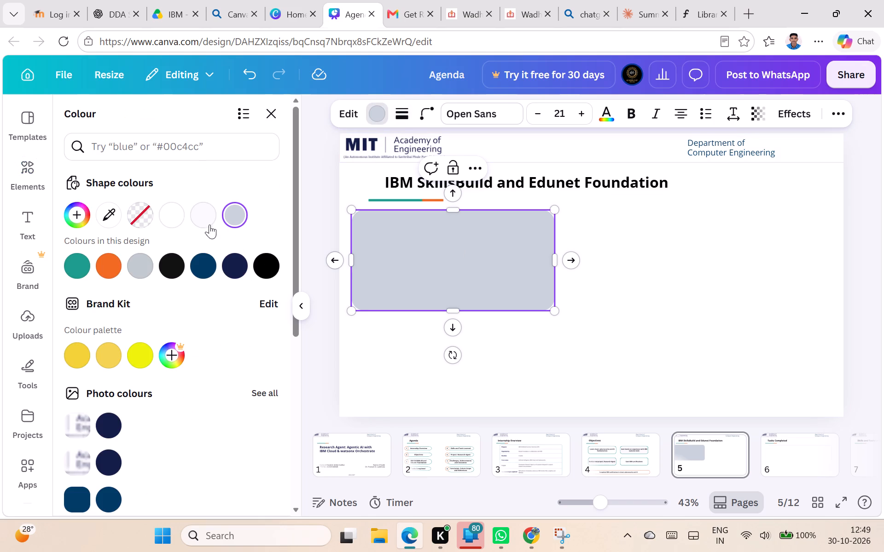
{"action": "left_click", "coordinate": [176, 212]}
{"action": "left_click", "coordinate": [401, 121]}
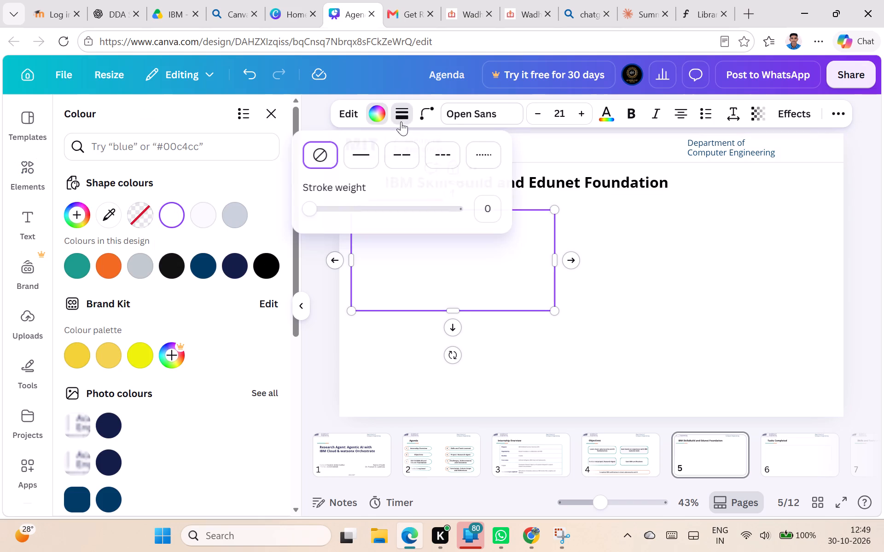
{"action": "left_click", "coordinate": [362, 155]}
{"action": "left_click", "coordinate": [78, 259]}
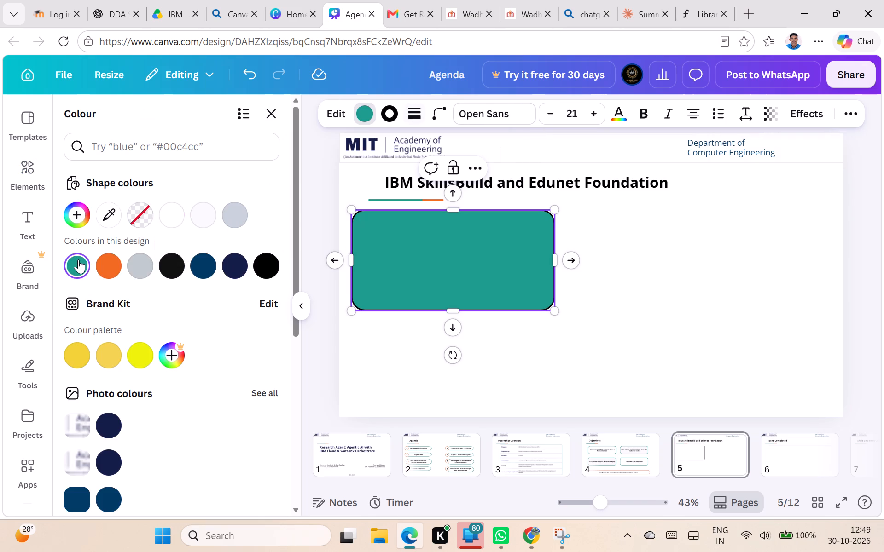
{"action": "left_click", "coordinate": [382, 114]}
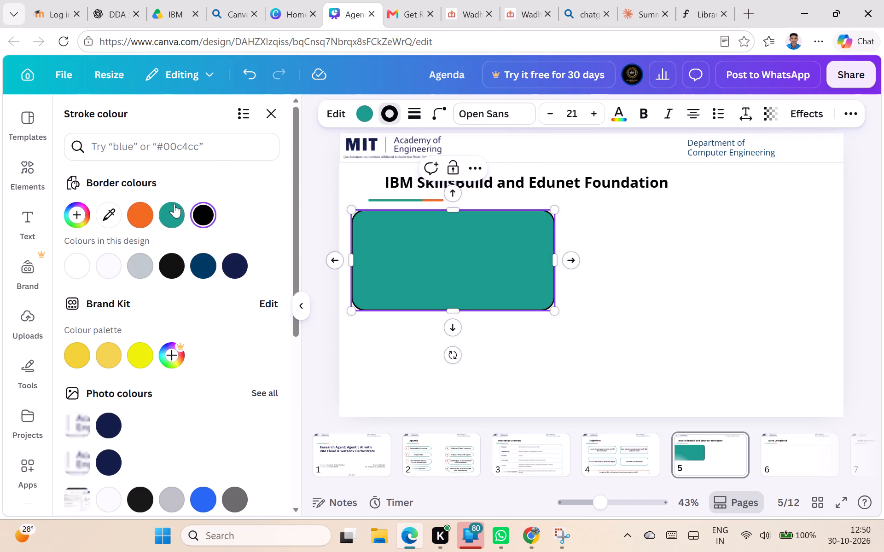
{"action": "left_click", "coordinate": [174, 204]}
{"action": "left_click", "coordinate": [365, 112]}
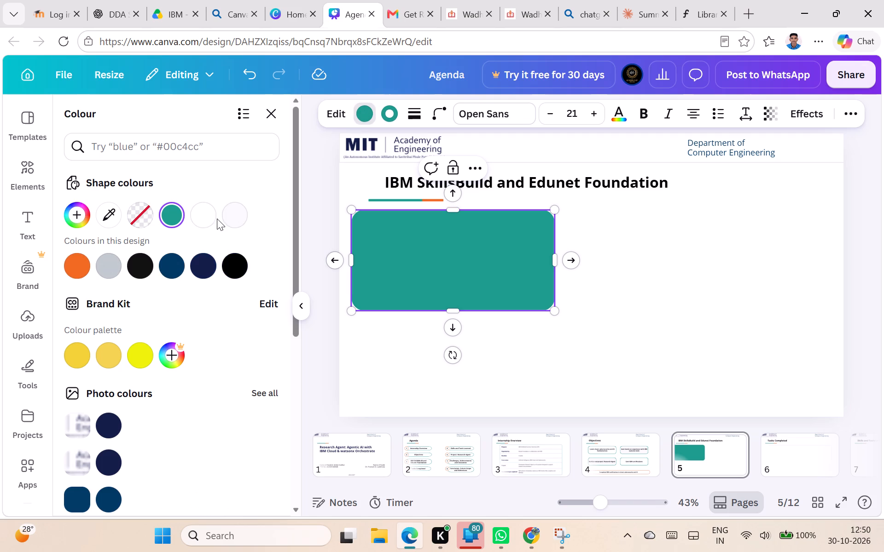
{"action": "left_click", "coordinate": [210, 217]}
Change the rounded rectangle's border colour to dark blue.
{"action": "left_click", "coordinate": [436, 237]}
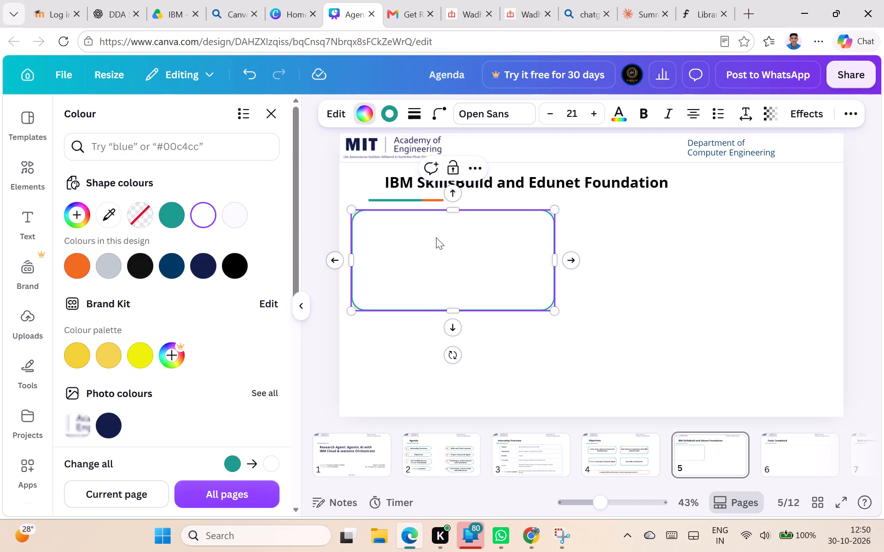
{"action": "left_click", "coordinate": [455, 249]}
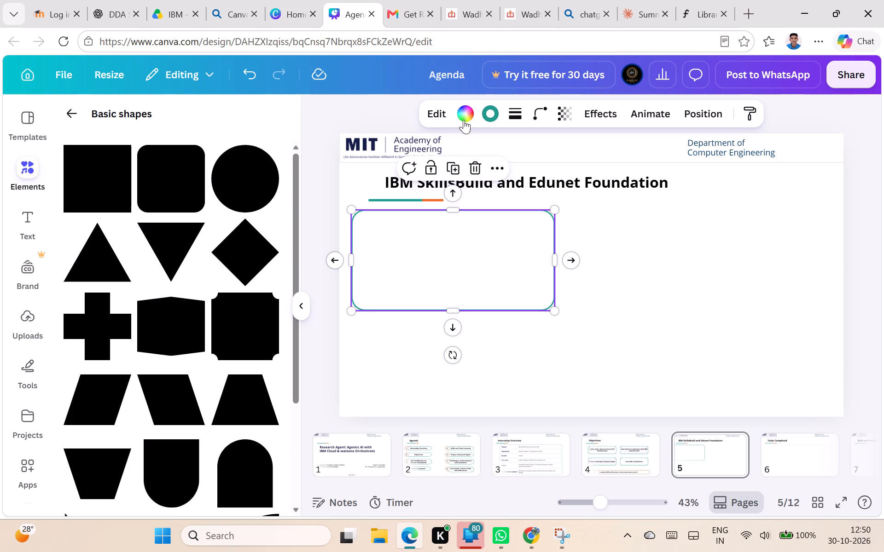
{"action": "left_click", "coordinate": [492, 113]}
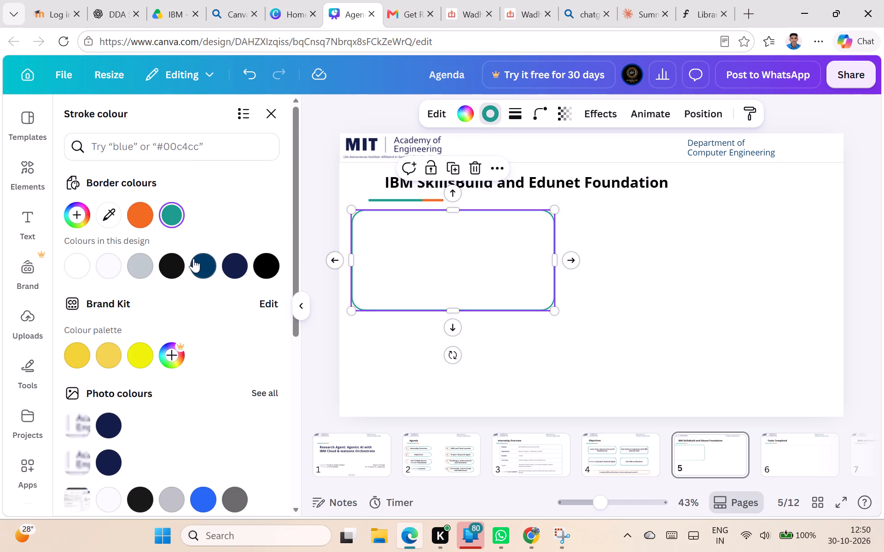
{"action": "left_click", "coordinate": [193, 259]}
{"action": "scroll", "coordinate": [193, 259], "scroll_direction": "down", "scroll_amount": 2}
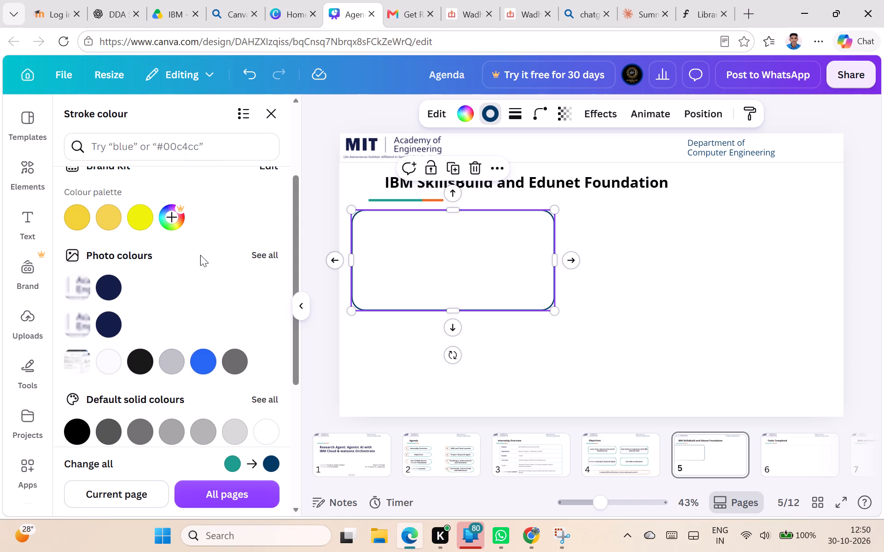
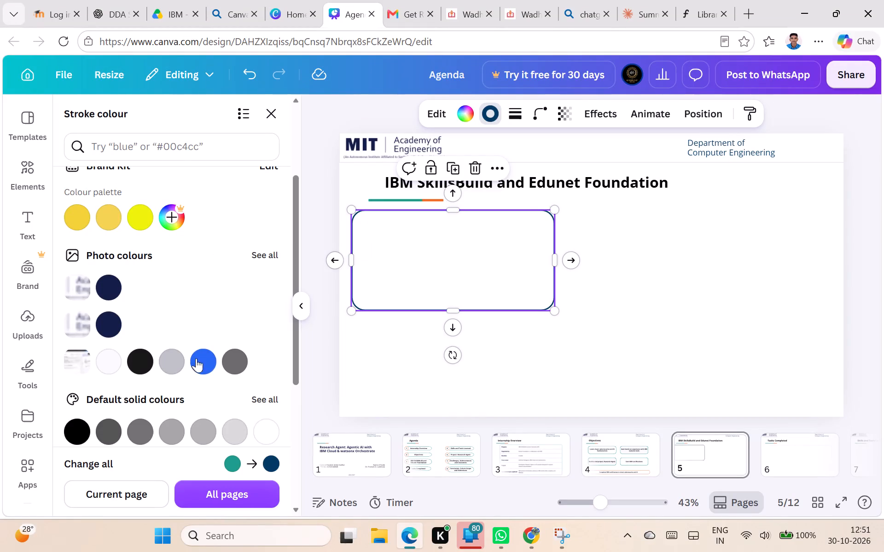
Change the rounded rectangle's border colour to the lighter cornflower blue from the default solid colours.
{"action": "scroll", "coordinate": [93, 263], "scroll_direction": "down", "scroll_amount": 3}
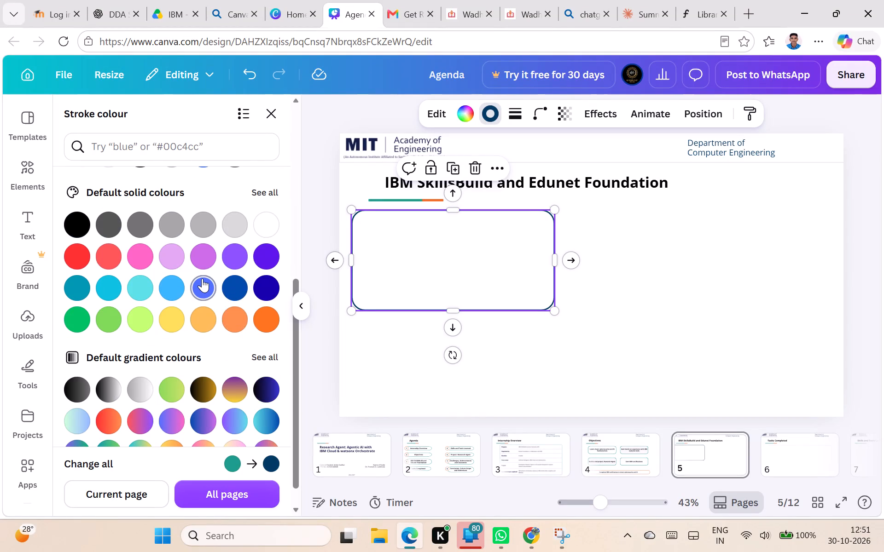
{"action": "left_click", "coordinate": [202, 278]}
{"action": "left_click", "coordinate": [409, 363]}
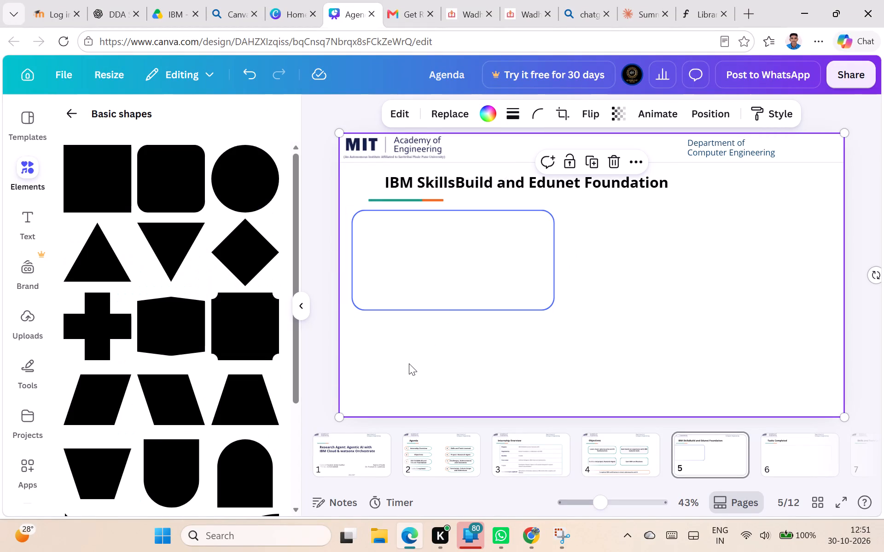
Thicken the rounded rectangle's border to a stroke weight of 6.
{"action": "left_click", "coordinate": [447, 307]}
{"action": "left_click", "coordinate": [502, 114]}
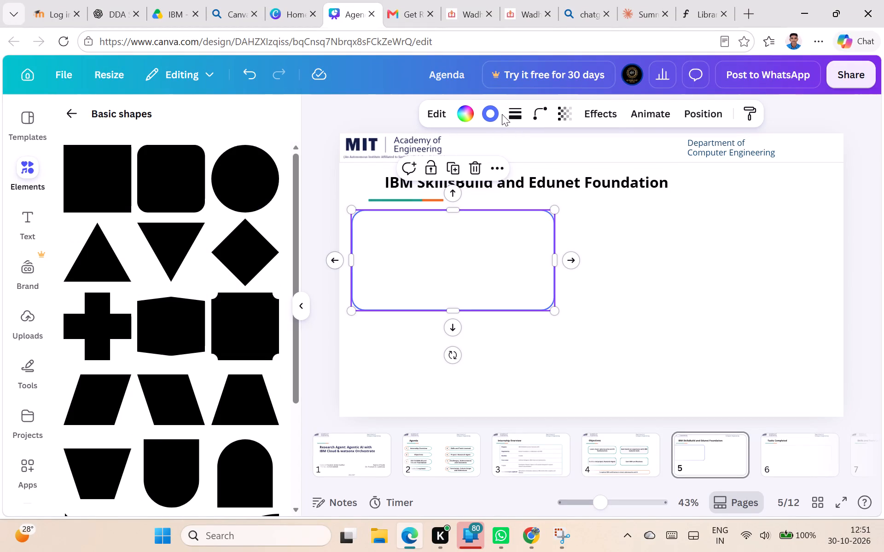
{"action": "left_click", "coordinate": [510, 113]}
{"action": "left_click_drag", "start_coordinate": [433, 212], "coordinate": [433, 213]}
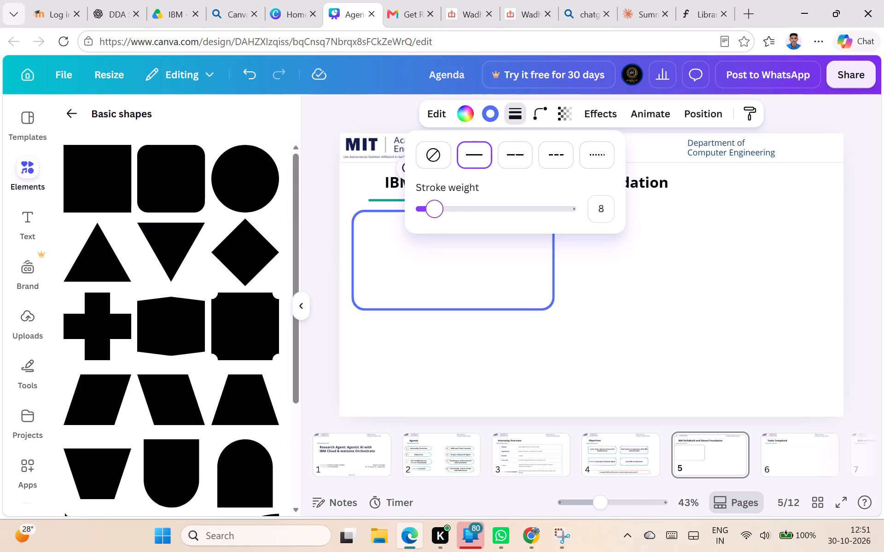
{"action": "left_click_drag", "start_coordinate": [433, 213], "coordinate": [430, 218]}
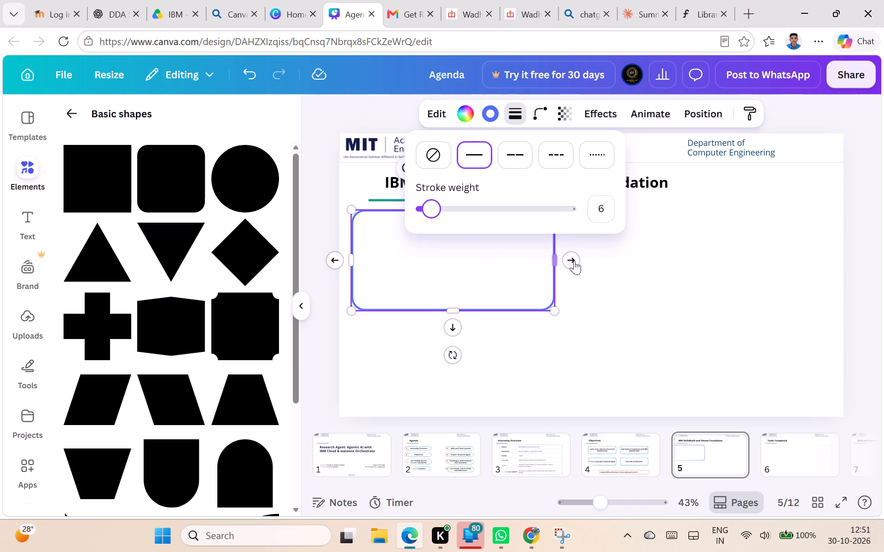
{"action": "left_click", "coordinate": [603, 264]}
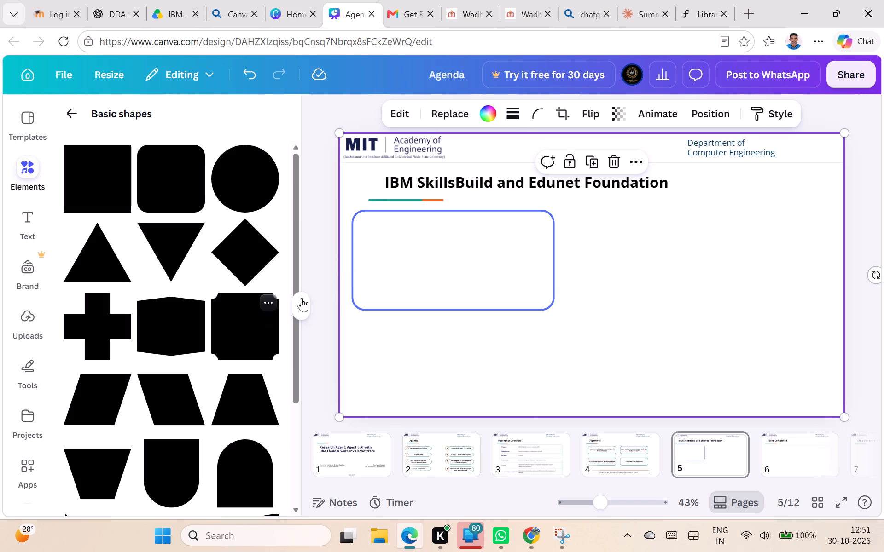
{"action": "left_click", "coordinate": [379, 257]}
{"action": "left_click", "coordinate": [488, 113]}
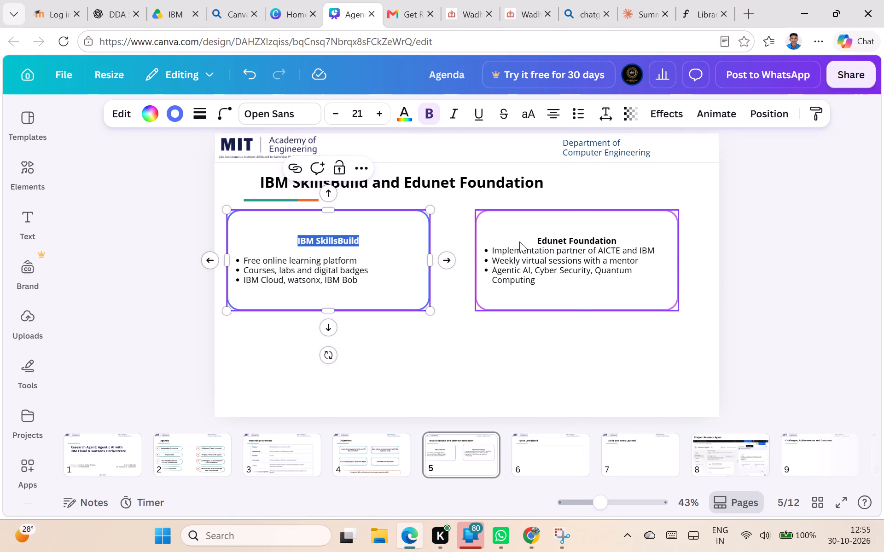
Insert a blank line between the "Edunet Foundation" heading and its bullets to match the IBM SkillsBuild box.
{"action": "left_click", "coordinate": [519, 241]}
{"action": "left_click", "coordinate": [320, 247]}
{"action": "left_click", "coordinate": [313, 252]}
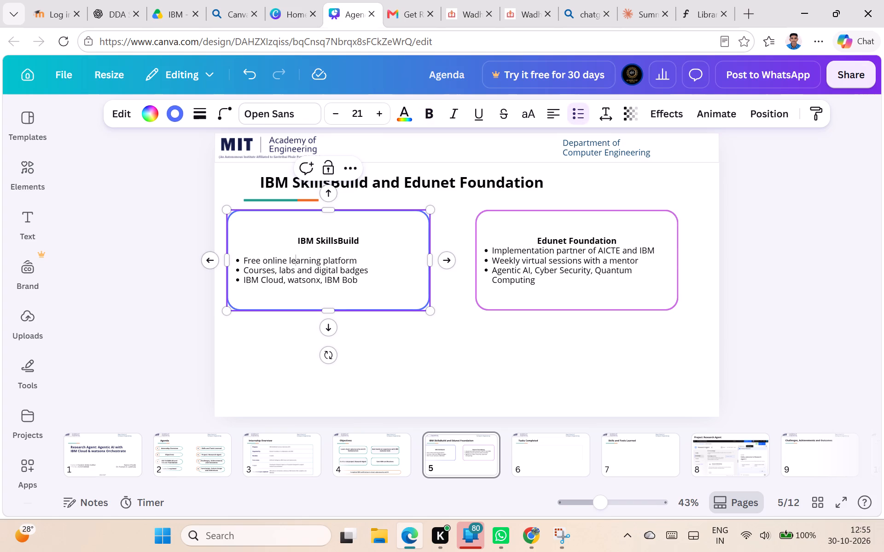
{"action": "left_click", "coordinate": [624, 240]}
{"action": "left_click", "coordinate": [622, 240]}
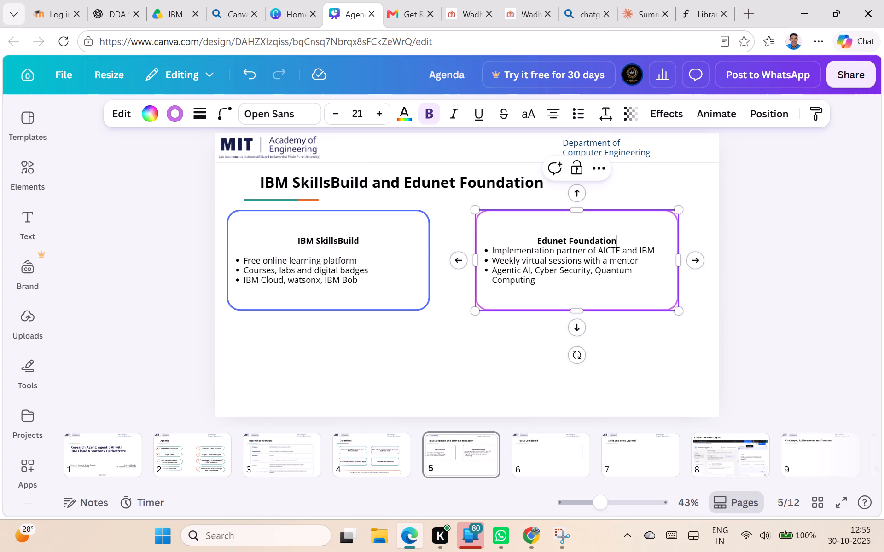
{"action": "key", "text": "Return"}
{"action": "left_click", "coordinate": [677, 377]}
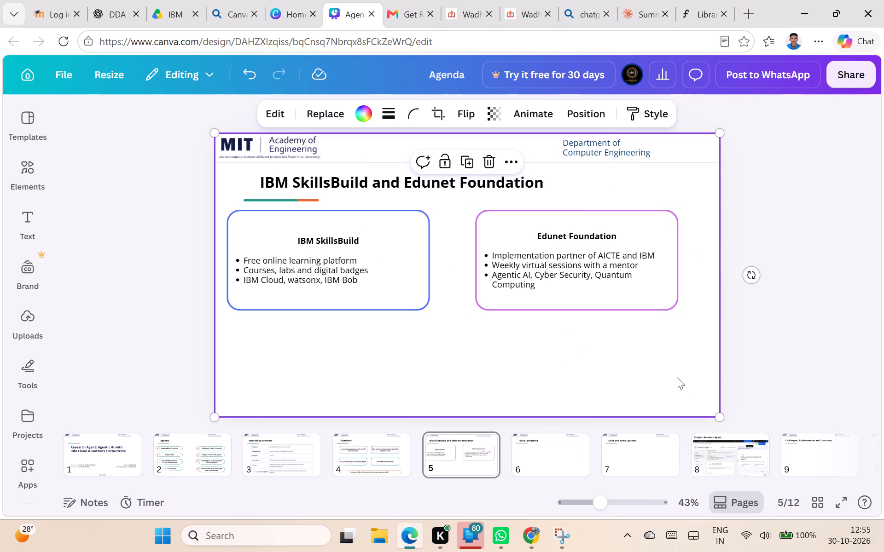
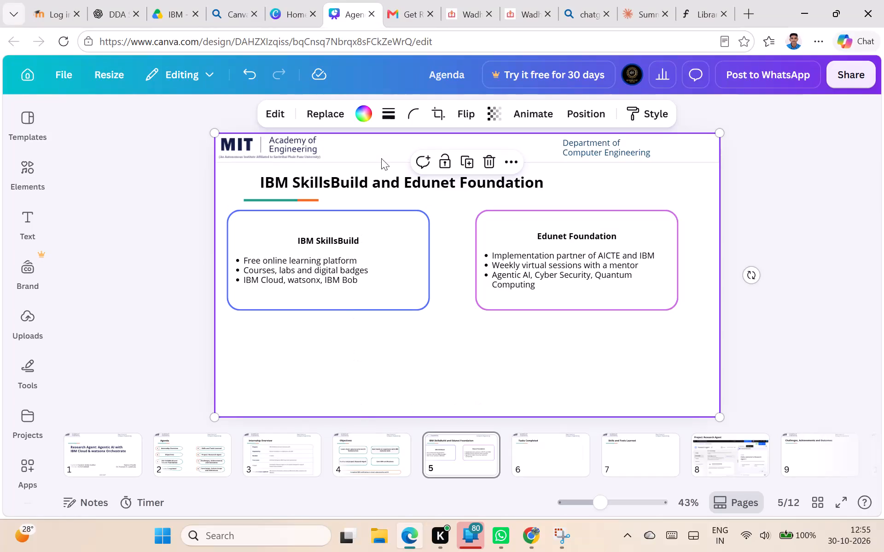
Check the reference slide in the Claude chat, and select the IBM SkillsBuild heading text on slide 5 of the Canva deck.
{"action": "left_click", "coordinate": [650, 8]}
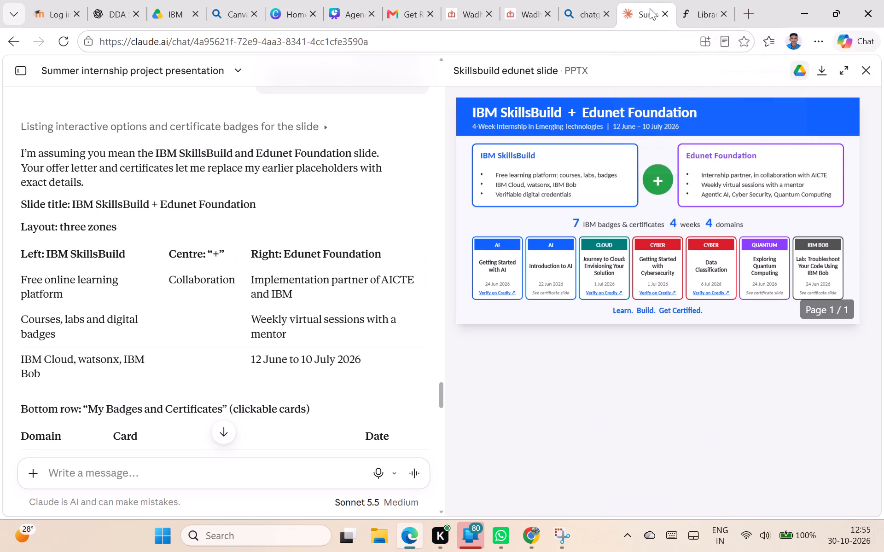
{"action": "left_click", "coordinate": [340, 7]}
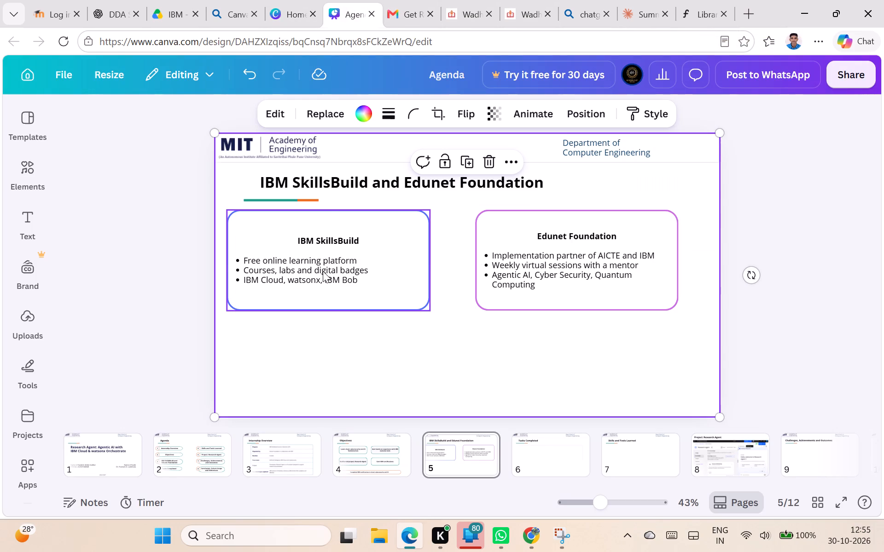
{"action": "triple_click", "coordinate": [333, 237]}
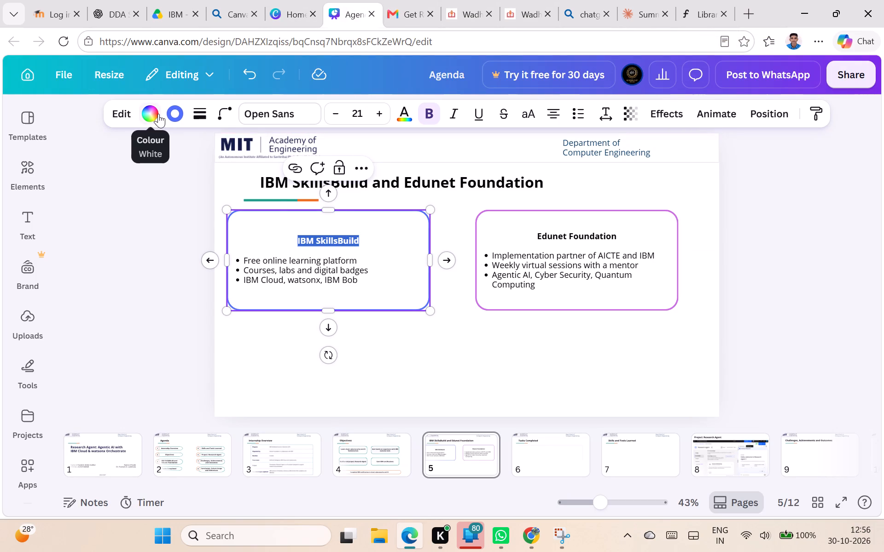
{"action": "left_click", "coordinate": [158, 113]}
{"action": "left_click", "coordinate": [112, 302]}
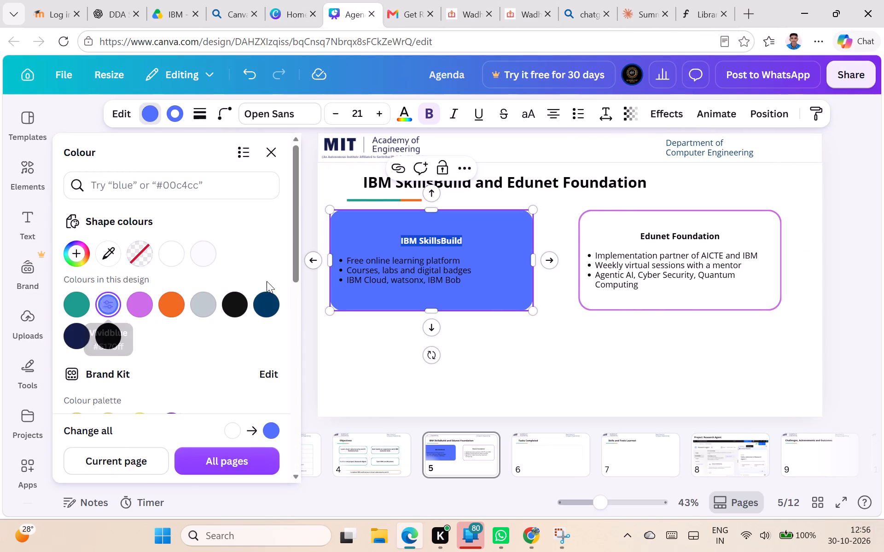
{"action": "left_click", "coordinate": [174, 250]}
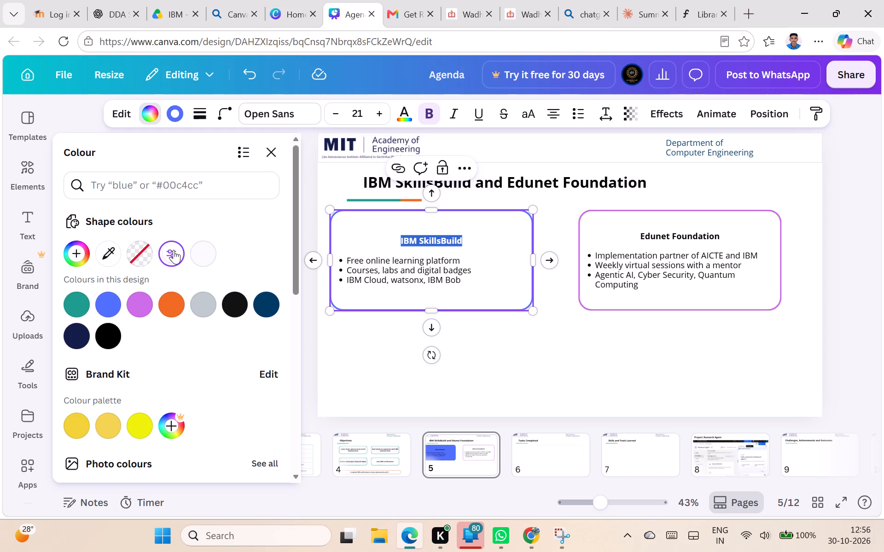
Colour the IBM SkillsBuild heading text blue and the Edunet Foundation heading text purple, matching their box borders.
{"action": "left_click", "coordinate": [415, 109]}
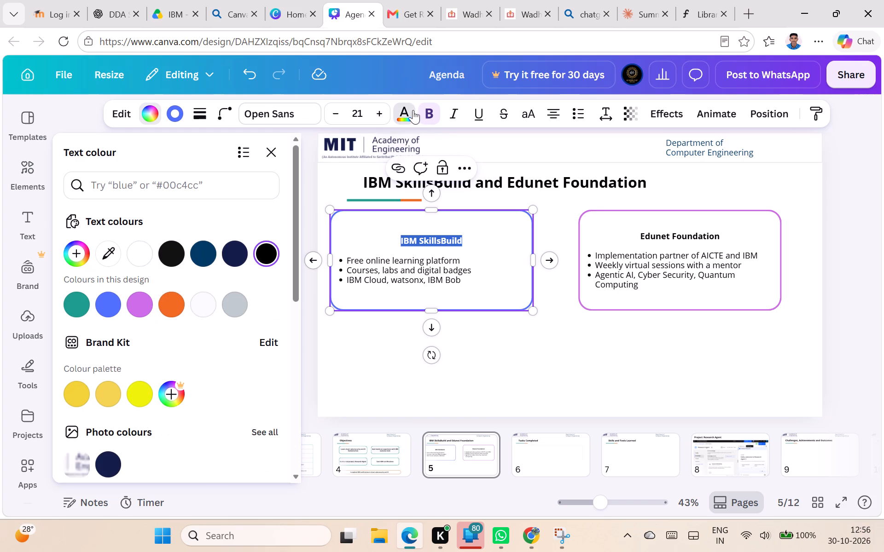
{"action": "left_click", "coordinate": [109, 298]}
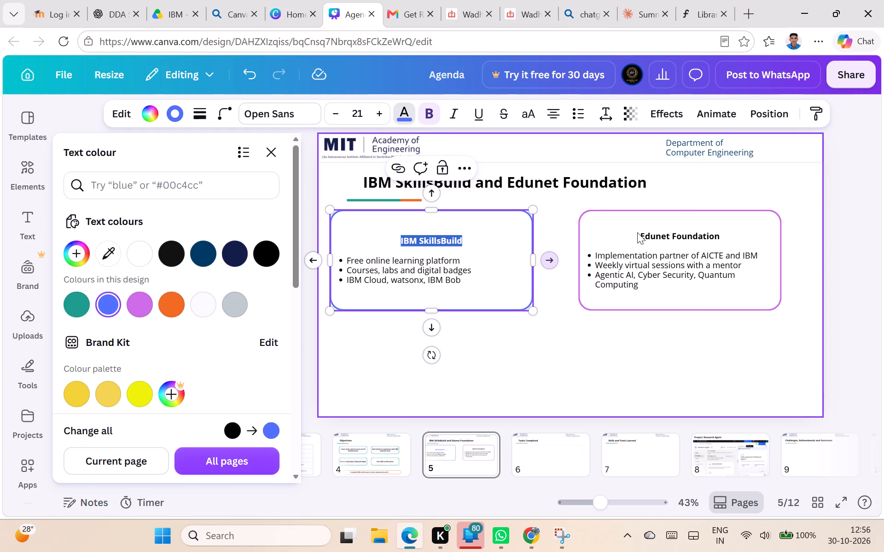
{"action": "left_click", "coordinate": [637, 232]}
{"action": "triple_click", "coordinate": [644, 234]}
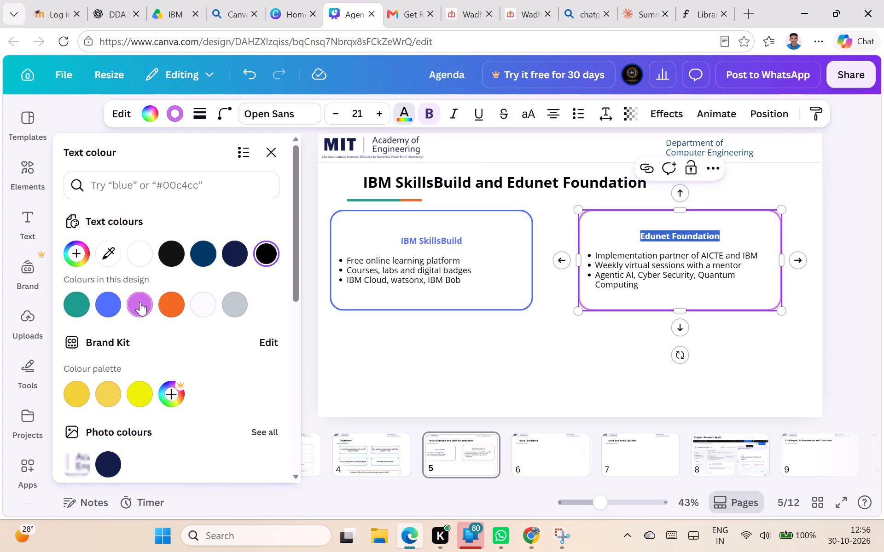
{"action": "left_click", "coordinate": [140, 302]}
{"action": "left_click", "coordinate": [396, 367]}
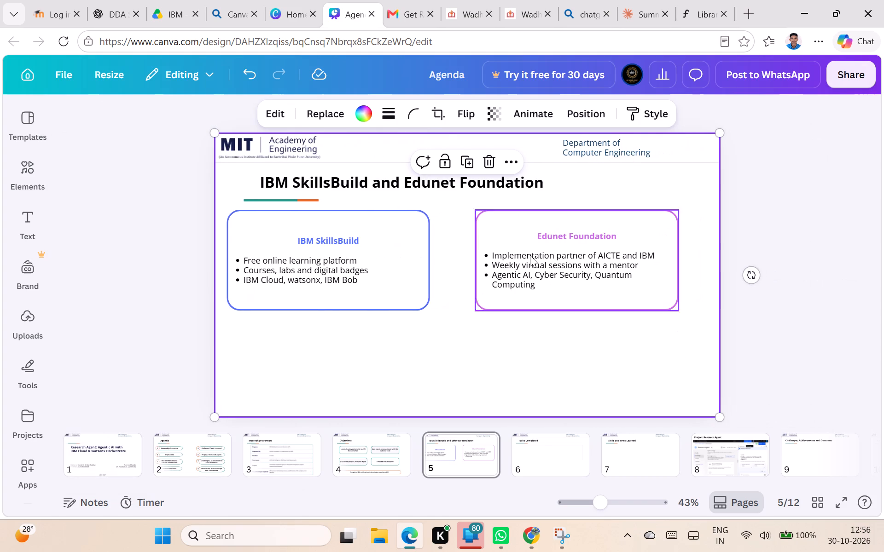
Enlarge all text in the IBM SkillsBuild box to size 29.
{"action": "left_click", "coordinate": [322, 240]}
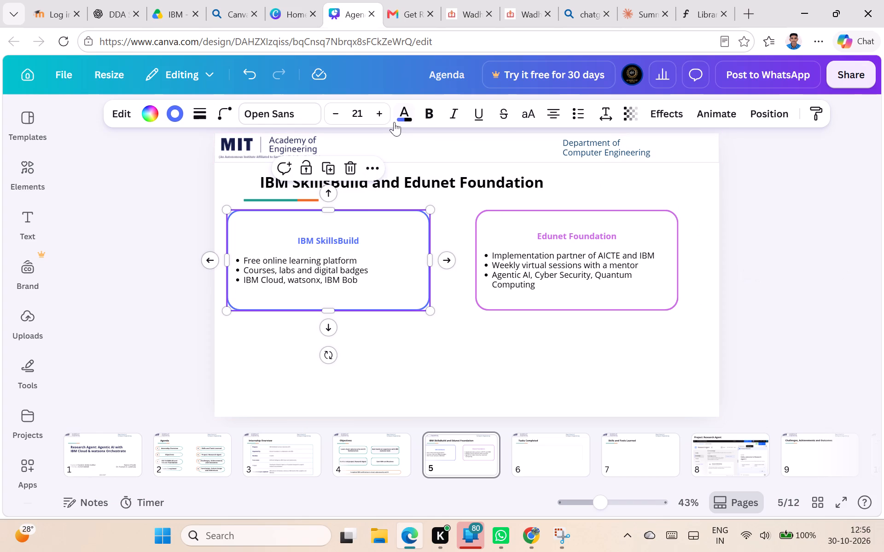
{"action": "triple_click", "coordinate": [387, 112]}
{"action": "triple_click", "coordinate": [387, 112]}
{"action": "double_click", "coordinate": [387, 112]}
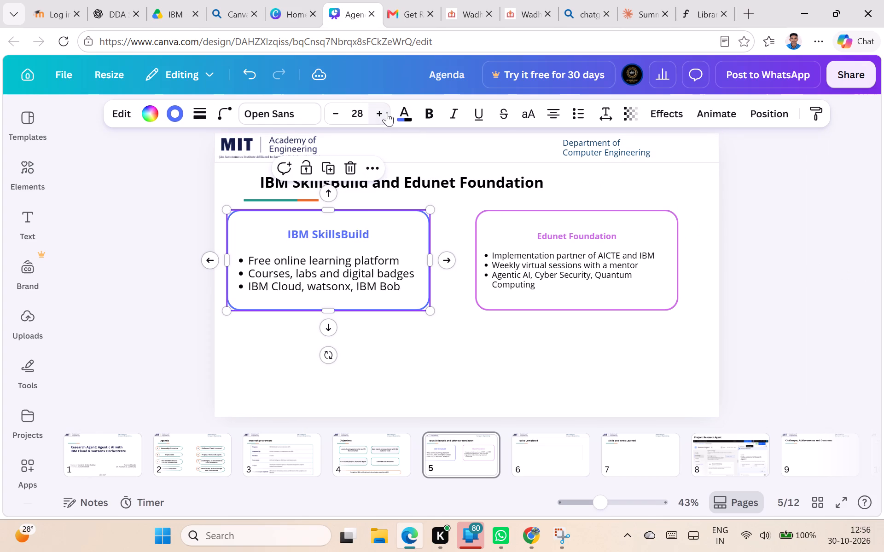
Set all text in the Edunet Foundation box to size 25.
{"action": "left_click", "coordinate": [608, 271]}
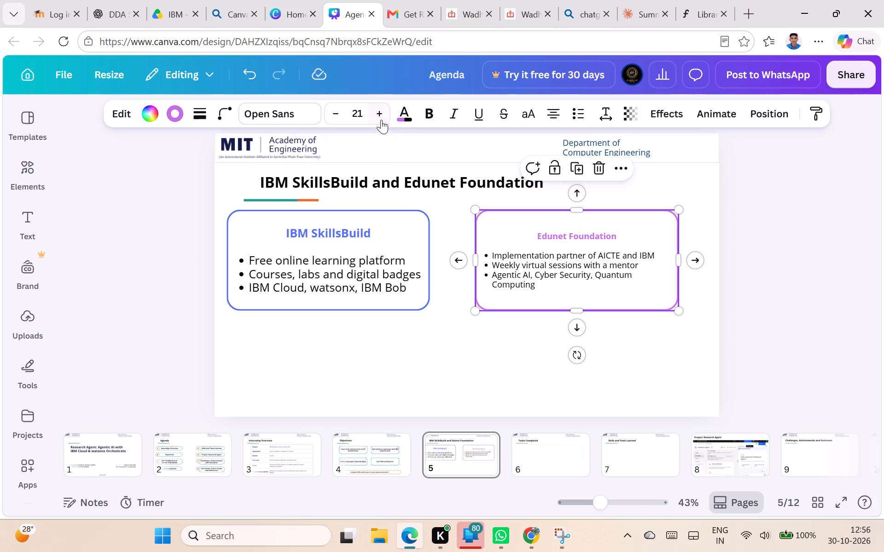
{"action": "left_click", "coordinate": [330, 240]}
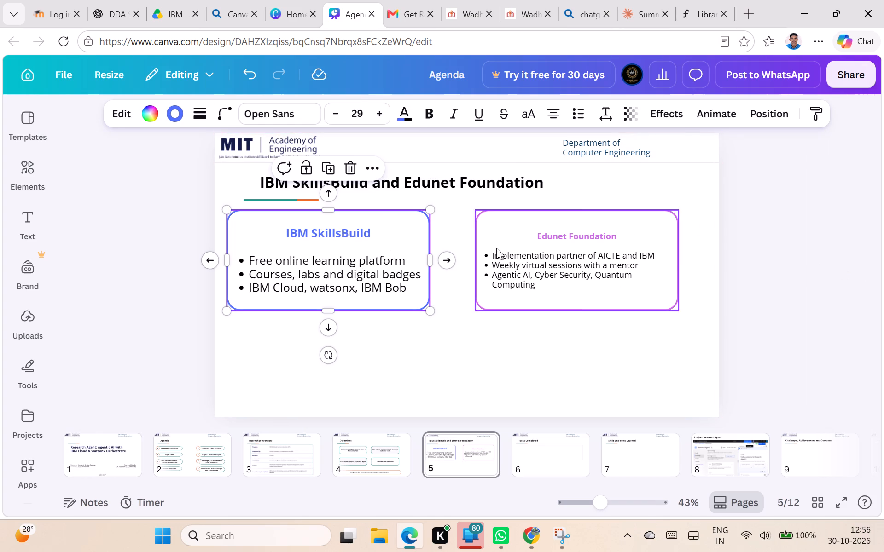
{"action": "left_click", "coordinate": [498, 248]}
{"action": "triple_click", "coordinate": [380, 112]}
{"action": "left_click", "coordinate": [380, 112]}
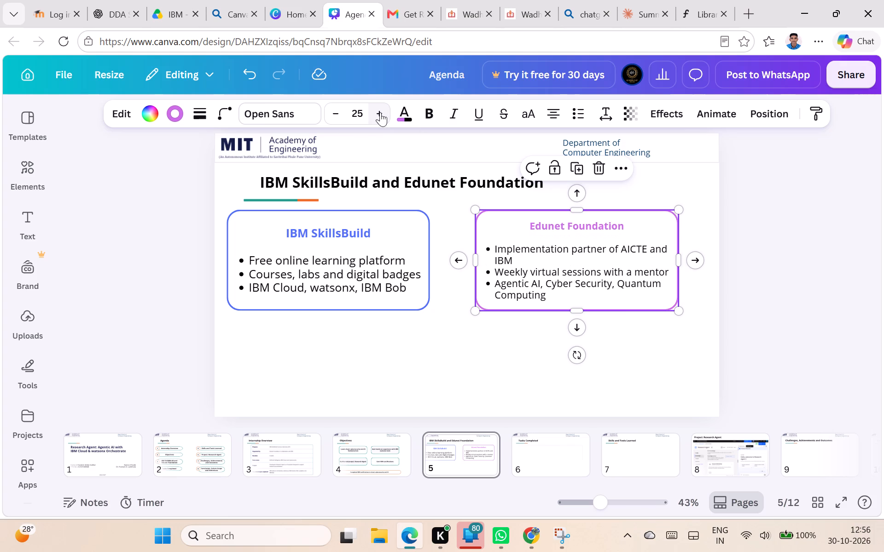
{"action": "left_click", "coordinate": [380, 112]}
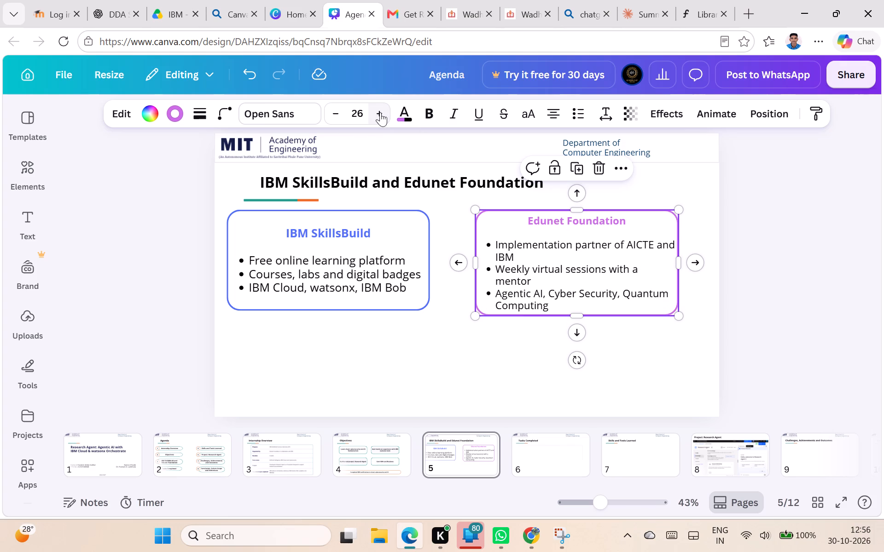
{"action": "left_click", "coordinate": [338, 119]}
Set all text in the IBM SkillsBuild box to size 25.
{"action": "left_click", "coordinate": [339, 249]}
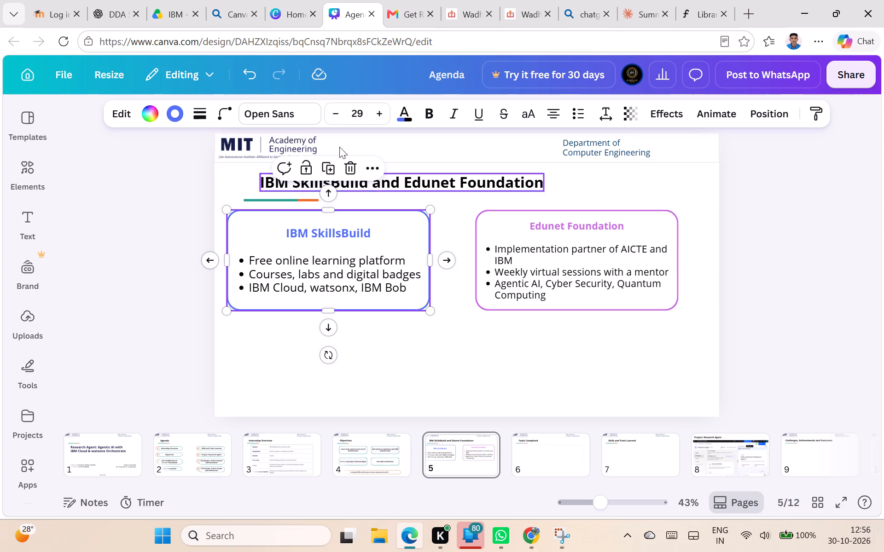
{"action": "triple_click", "coordinate": [336, 121]}
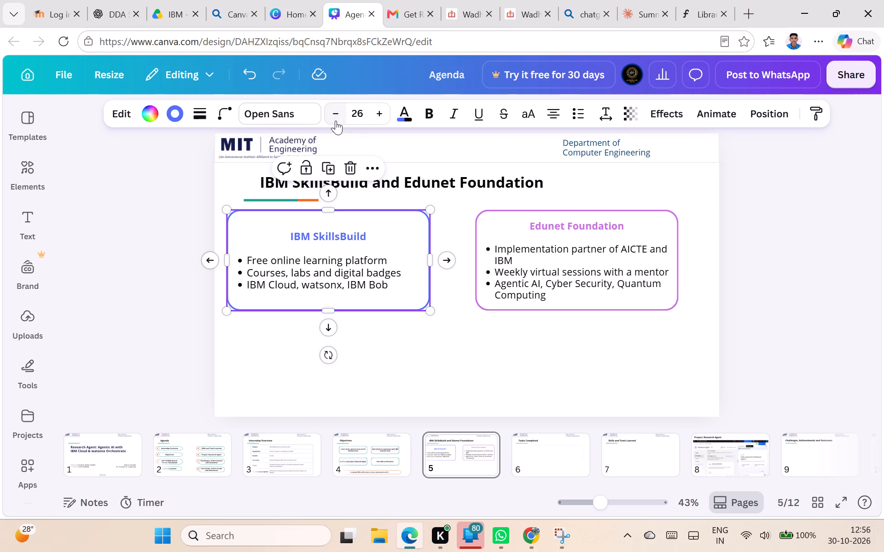
{"action": "left_click", "coordinate": [336, 121]}
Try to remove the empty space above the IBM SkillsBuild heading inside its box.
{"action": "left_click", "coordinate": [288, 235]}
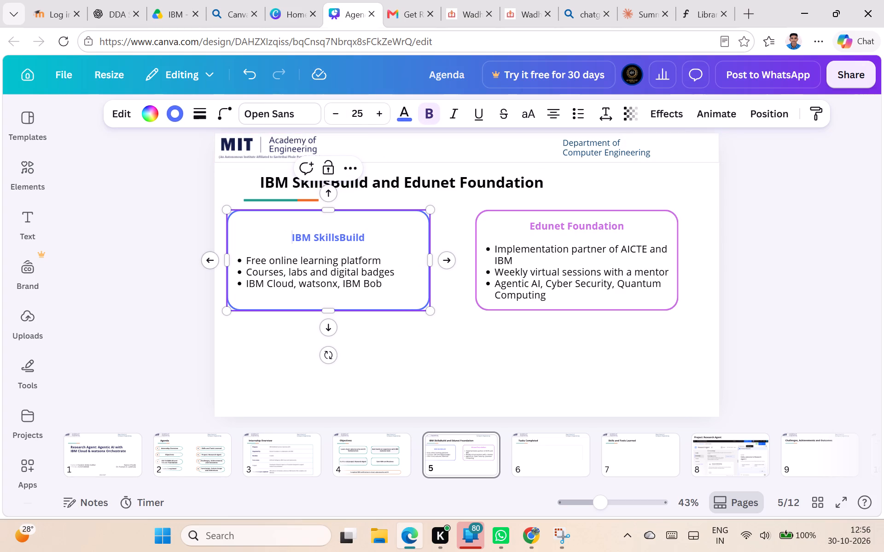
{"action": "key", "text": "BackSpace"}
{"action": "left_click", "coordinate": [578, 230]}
Nudge the IBM SkillsBuild box slightly down and to the right on the slide.
{"action": "left_click_drag", "start_coordinate": [310, 236], "coordinate": [311, 226]}
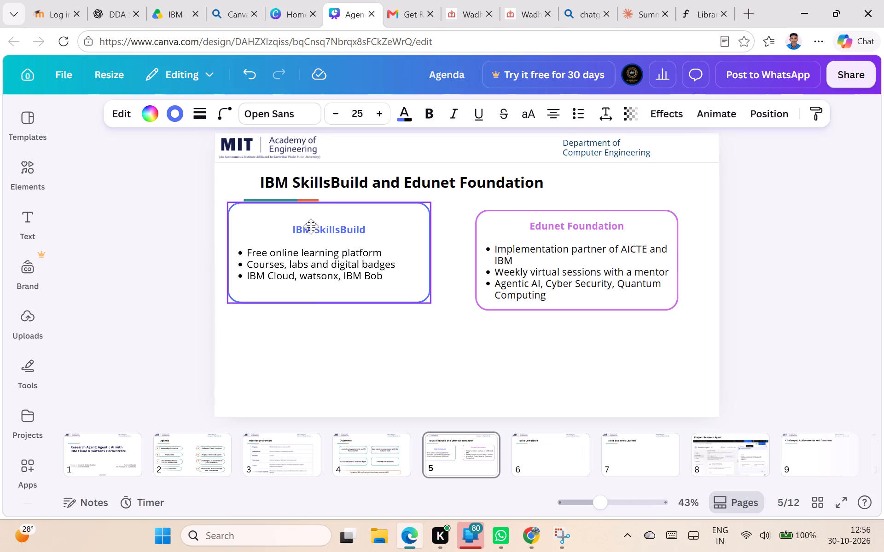
{"action": "left_click_drag", "start_coordinate": [311, 226], "coordinate": [314, 238]}
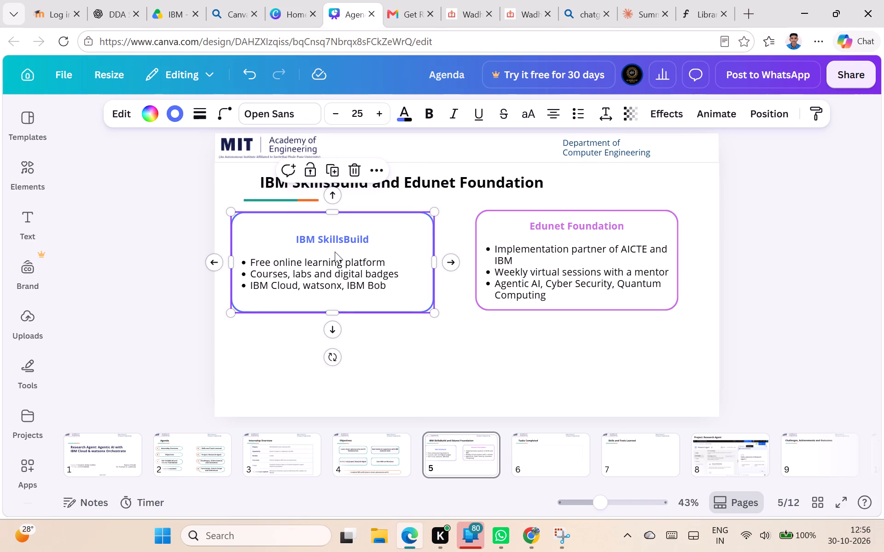
Set the letter spacing of the IBM SkillsBuild heading to 14.
{"action": "left_click", "coordinate": [335, 247]}
{"action": "left_click", "coordinate": [320, 241]}
{"action": "triple_click", "coordinate": [323, 239]}
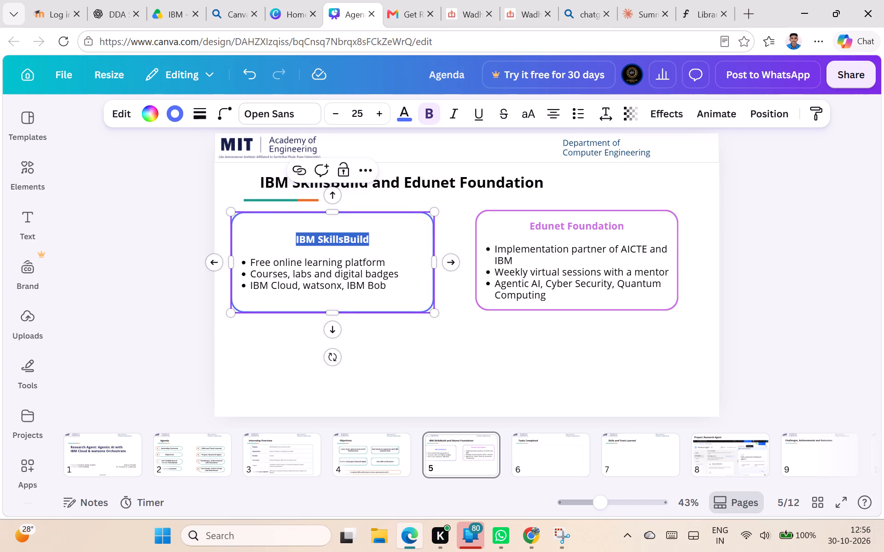
{"action": "left_click", "coordinate": [372, 235]}
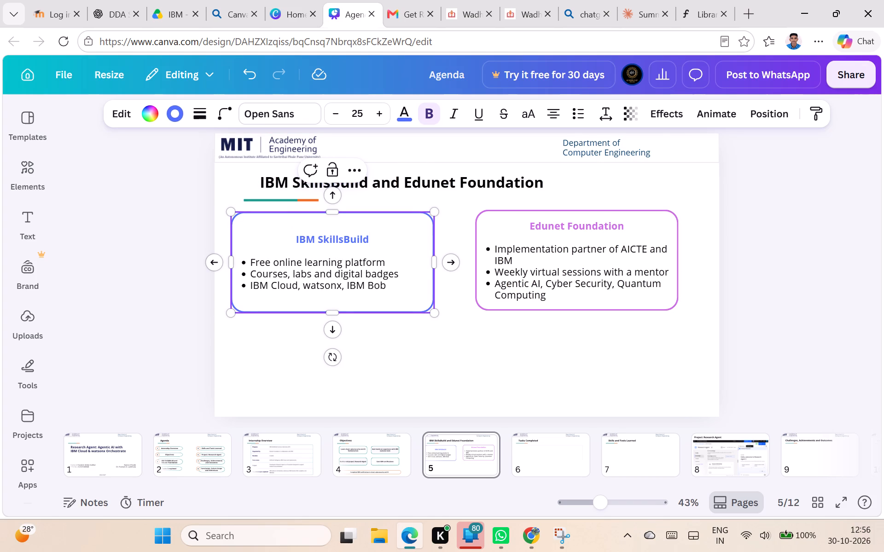
{"action": "left_click", "coordinate": [607, 116]}
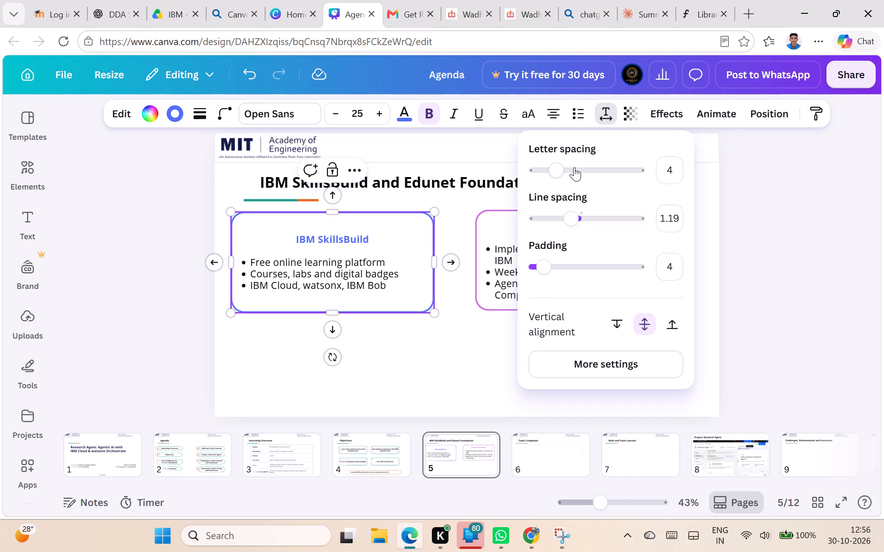
{"action": "left_click_drag", "start_coordinate": [558, 171], "coordinate": [565, 172]}
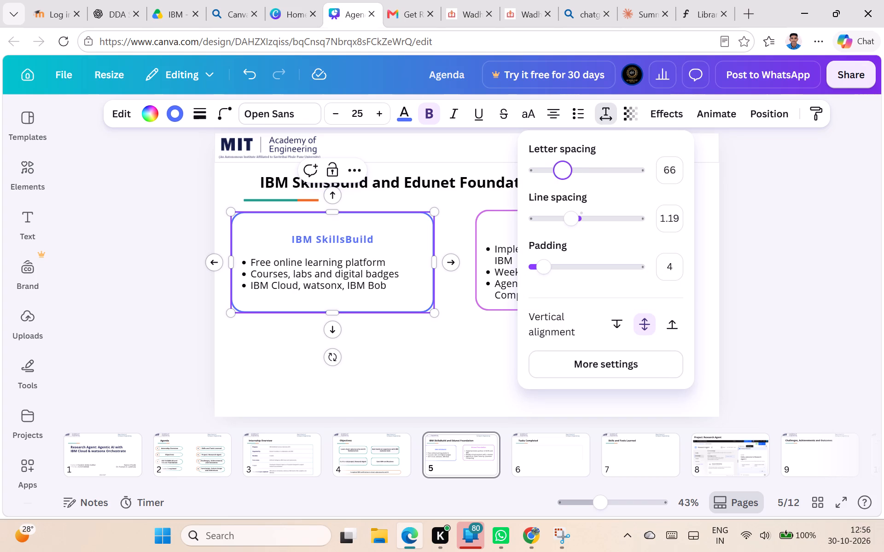
{"action": "left_click_drag", "start_coordinate": [565, 172], "coordinate": [557, 177]}
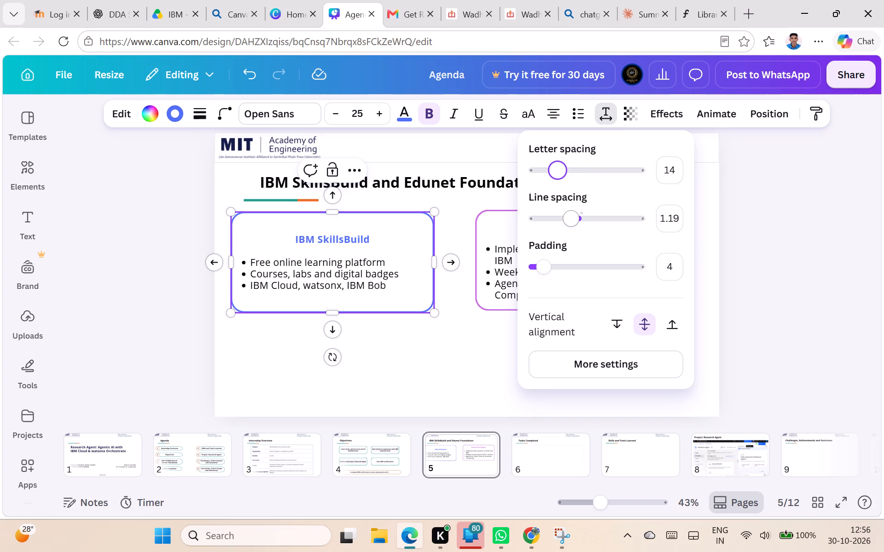
{"action": "key", "text": "ctrl+z"}
Set the IBM SkillsBuild heading's line spacing to 2.5 and its box's text padding to 22.
{"action": "left_click_drag", "start_coordinate": [578, 223], "coordinate": [644, 225]}
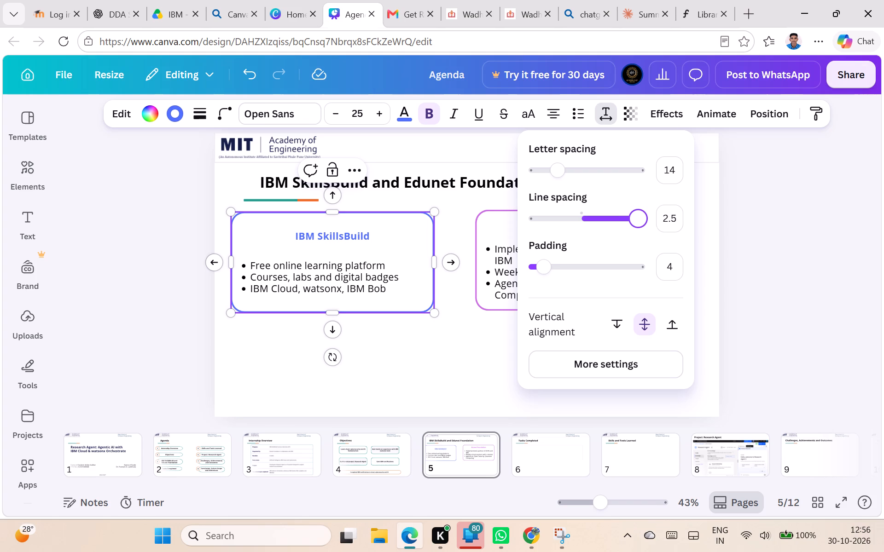
{"action": "left_click_drag", "start_coordinate": [547, 266], "coordinate": [562, 269]}
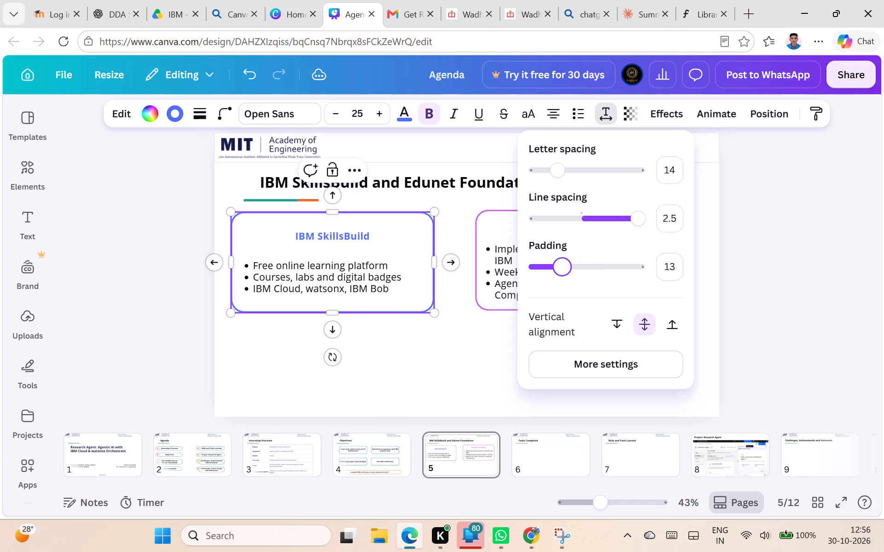
{"action": "left_click_drag", "start_coordinate": [562, 269], "coordinate": [580, 270]}
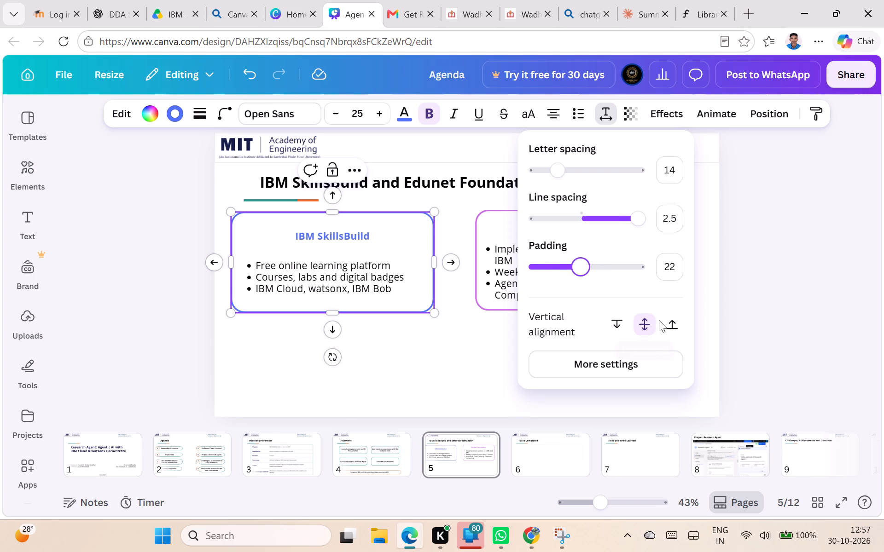
Align the IBM SkillsBuild box's text vertically to the top of the box.
{"action": "left_click", "coordinate": [660, 320]}
{"action": "double_click", "coordinate": [660, 320]}
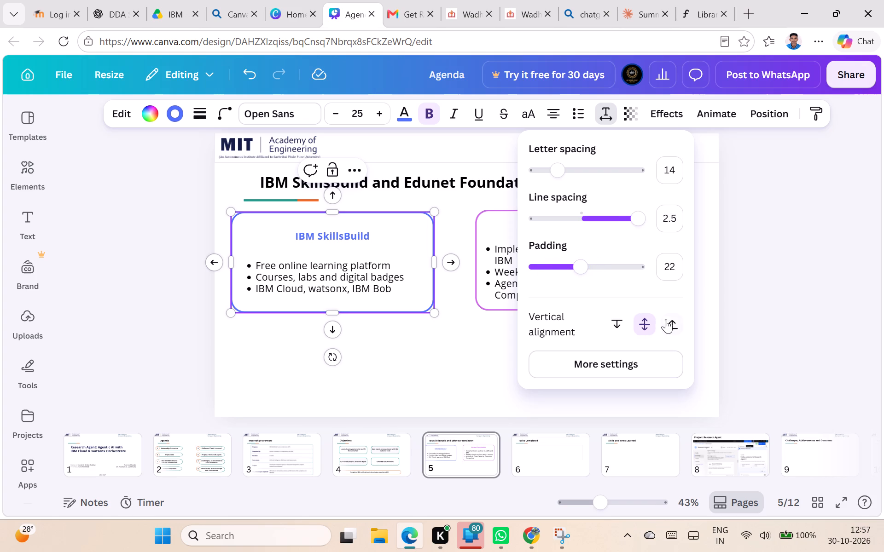
{"action": "left_click", "coordinate": [668, 320]}
{"action": "left_click", "coordinate": [620, 328]}
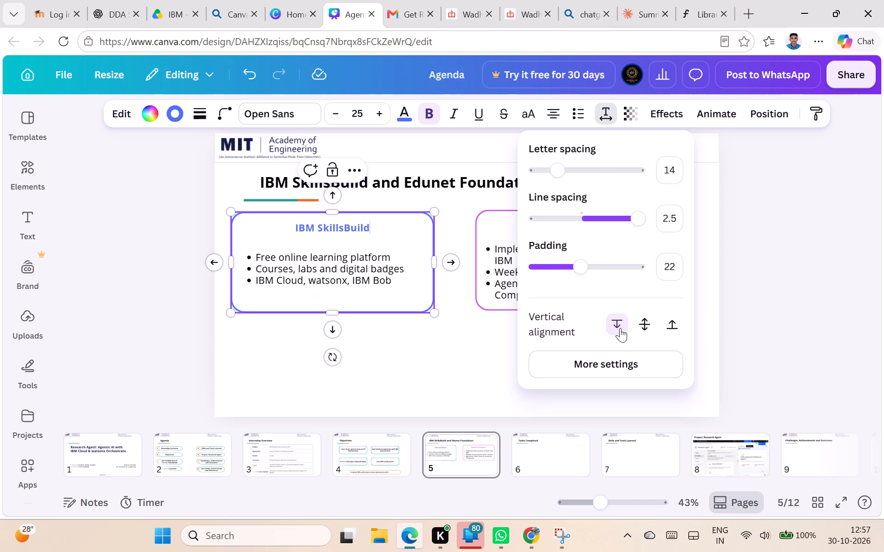
{"action": "left_click", "coordinate": [711, 306]}
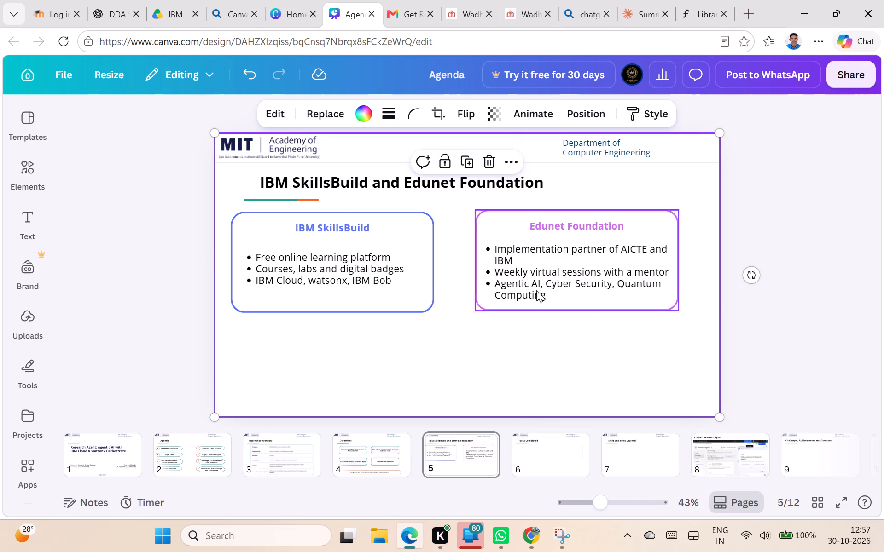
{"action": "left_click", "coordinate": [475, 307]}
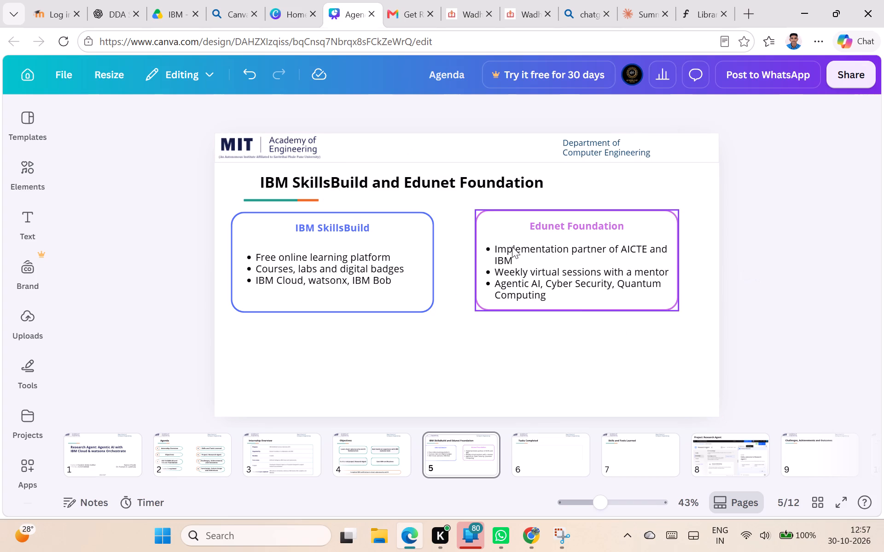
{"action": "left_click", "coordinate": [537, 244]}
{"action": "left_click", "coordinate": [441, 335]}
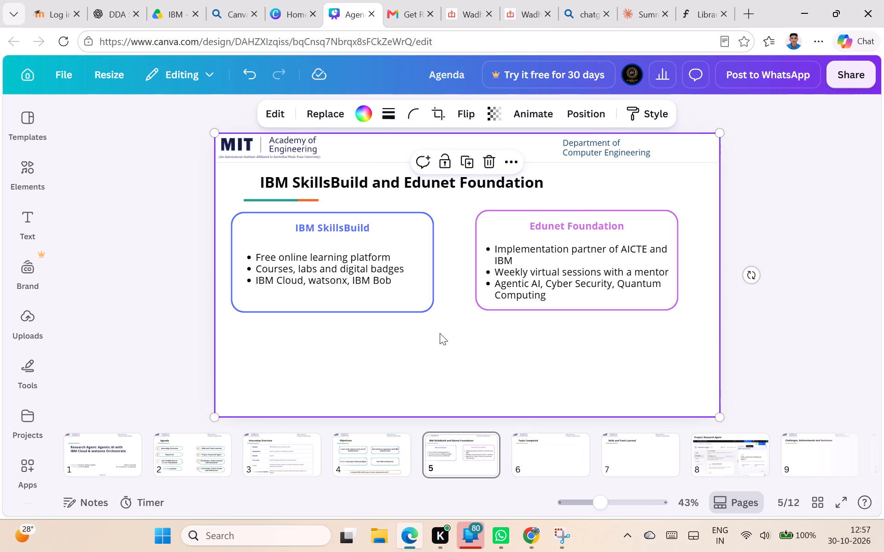
Nudge the IBM SkillsBuild box slightly up and to the right, level with the Edunet Foundation box.
{"action": "left_click_drag", "start_coordinate": [397, 298], "coordinate": [399, 293]}
{"action": "left_click", "coordinate": [494, 339]}
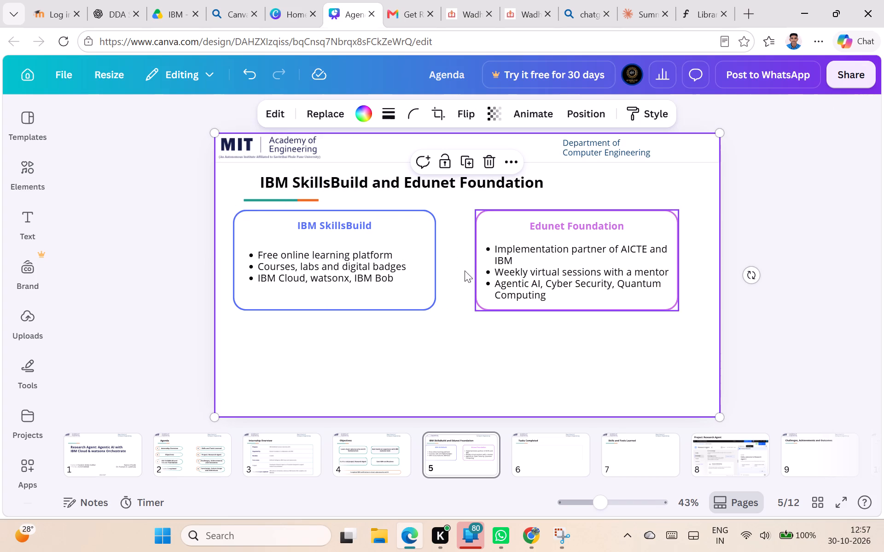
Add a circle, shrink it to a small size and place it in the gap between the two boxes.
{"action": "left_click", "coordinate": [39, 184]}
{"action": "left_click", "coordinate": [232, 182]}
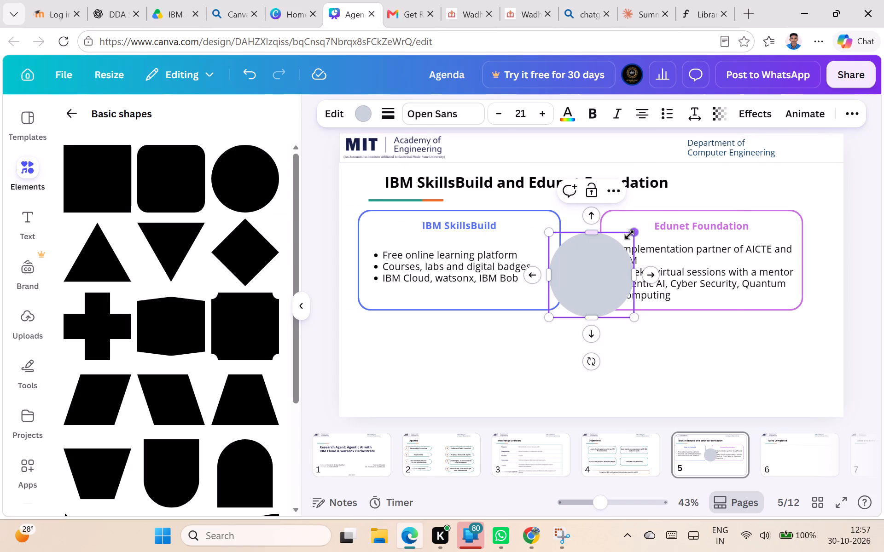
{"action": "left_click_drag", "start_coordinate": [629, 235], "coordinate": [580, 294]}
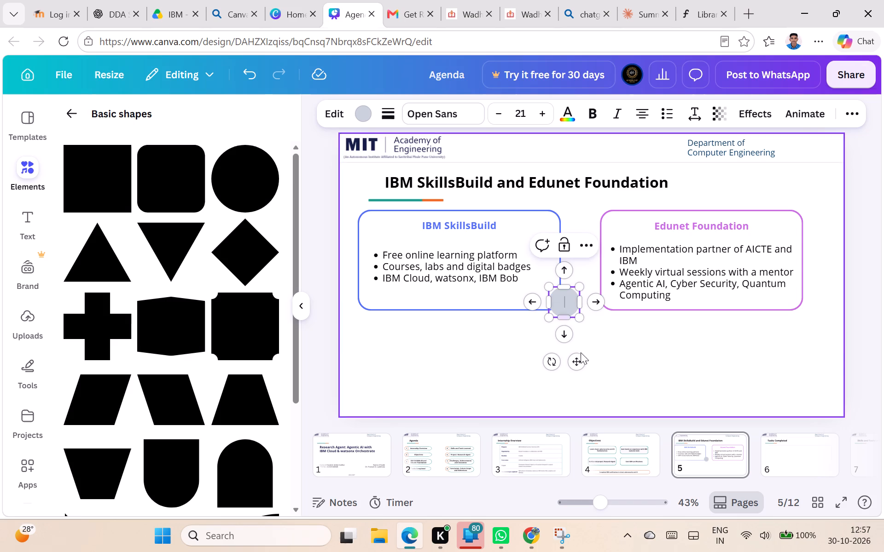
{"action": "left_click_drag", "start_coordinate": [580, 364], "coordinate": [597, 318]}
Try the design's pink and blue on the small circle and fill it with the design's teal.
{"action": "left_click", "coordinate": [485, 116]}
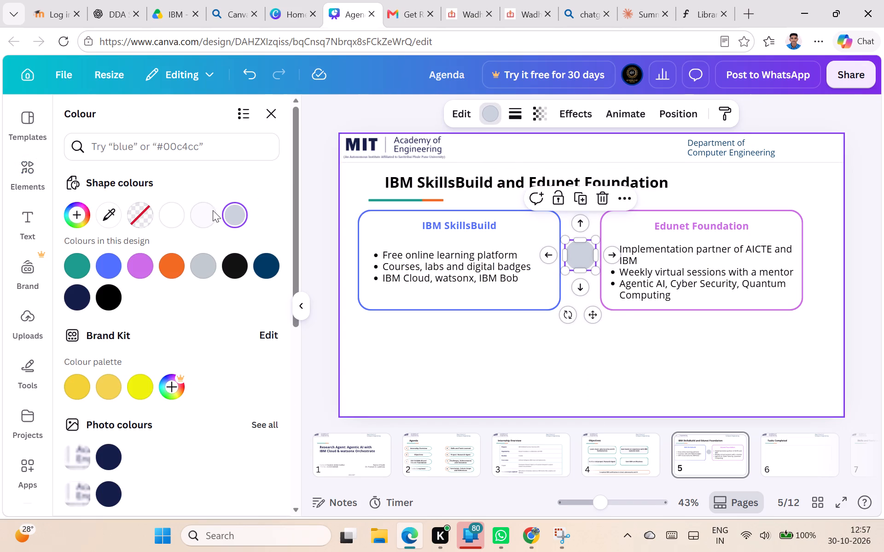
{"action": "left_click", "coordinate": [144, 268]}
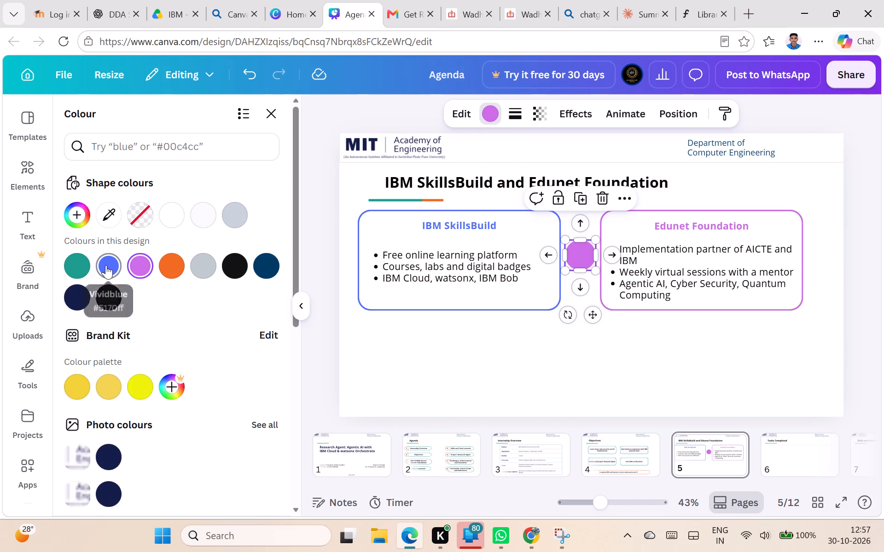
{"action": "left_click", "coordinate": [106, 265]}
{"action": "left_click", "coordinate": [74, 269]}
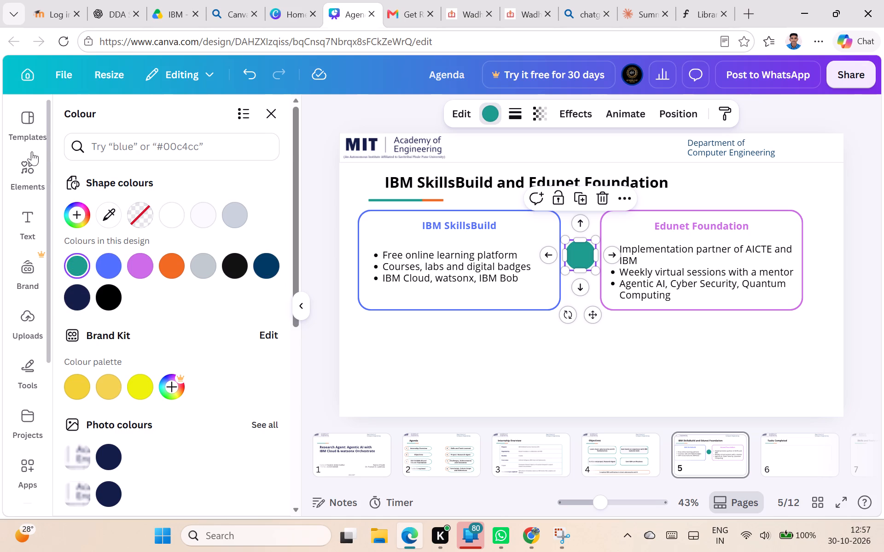
Look through the shape categories for a plus symbol and search the elements library for addition.
{"action": "left_click", "coordinate": [32, 167]}
{"action": "left_click", "coordinate": [64, 123]}
{"action": "scroll", "coordinate": [147, 296], "scroll_direction": "down", "scroll_amount": 3}
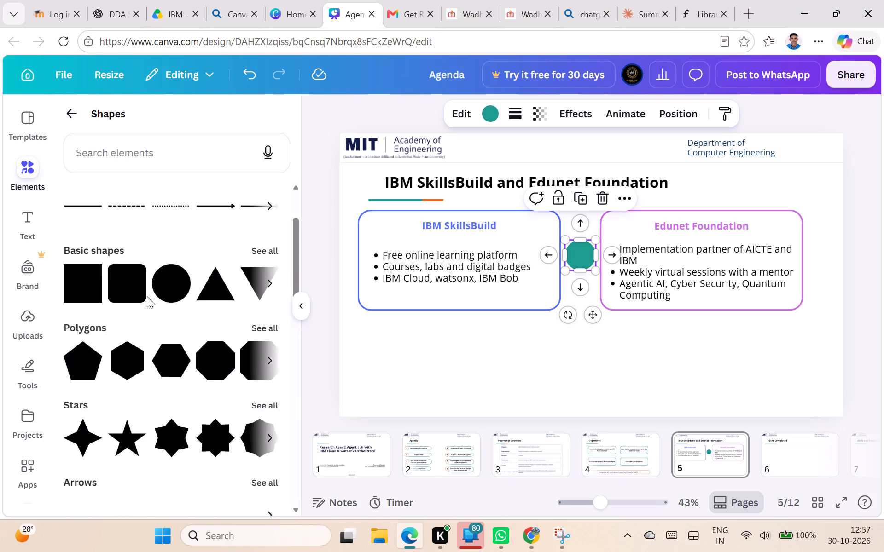
{"action": "scroll", "coordinate": [147, 296], "scroll_direction": "down", "scroll_amount": 15}
{"action": "left_click", "coordinate": [80, 113]}
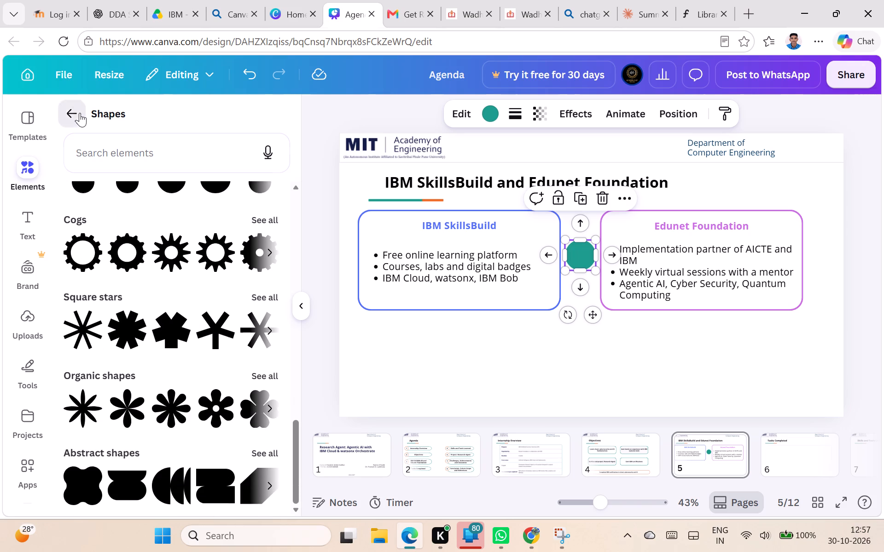
{"action": "left_click", "coordinate": [141, 144]}
{"action": "left_click", "coordinate": [141, 140]}
{"action": "left_click", "coordinate": [141, 132]}
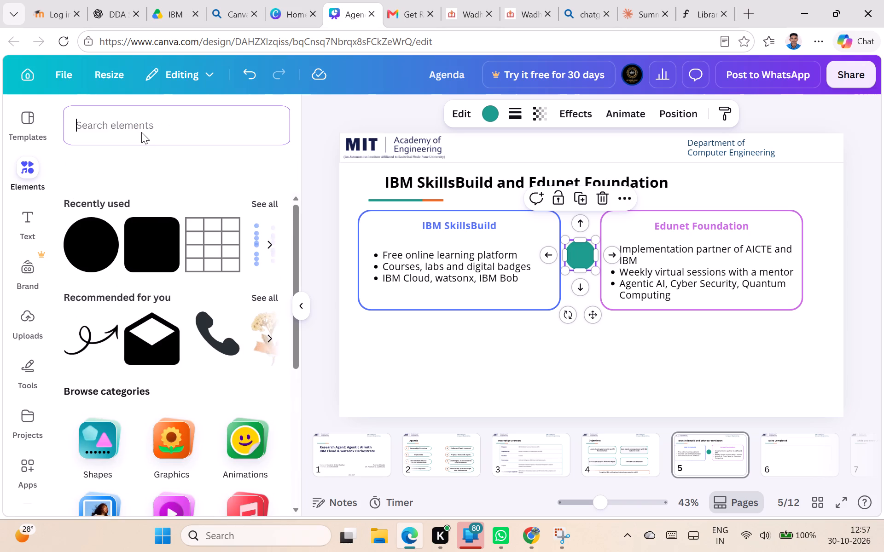
{"action": "type", "text": "add"}
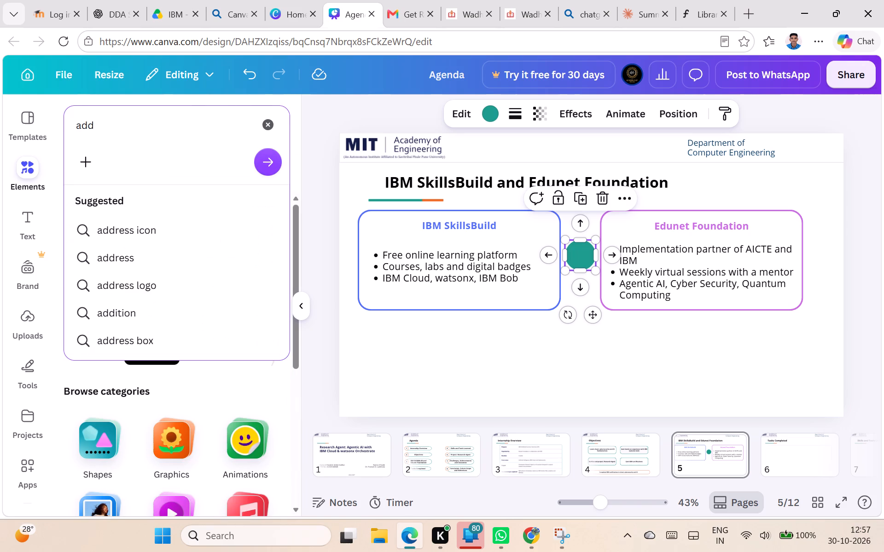
{"action": "key", "text": "i"}
{"action": "left_click", "coordinate": [142, 232]}
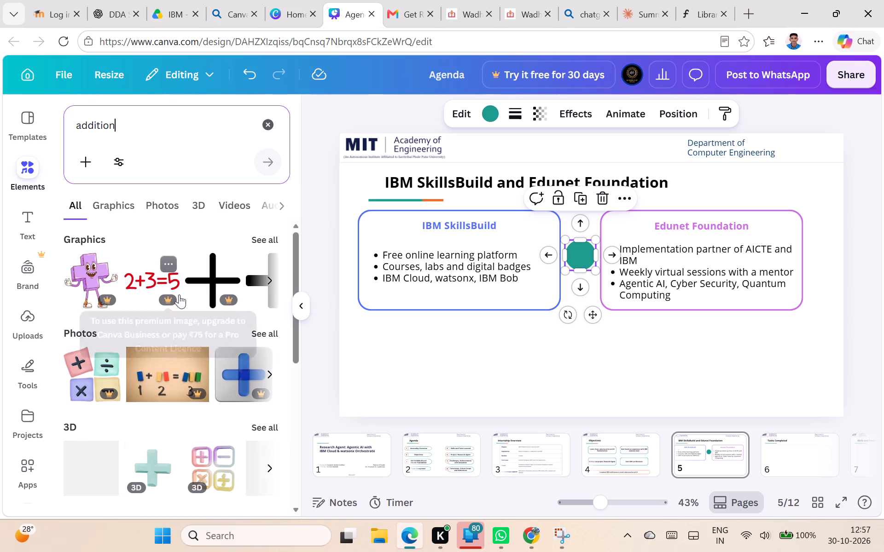
{"action": "scroll", "coordinate": [180, 294], "scroll_direction": "down", "scroll_amount": 4}
{"action": "scroll", "coordinate": [180, 294], "scroll_direction": "up", "scroll_amount": 3}
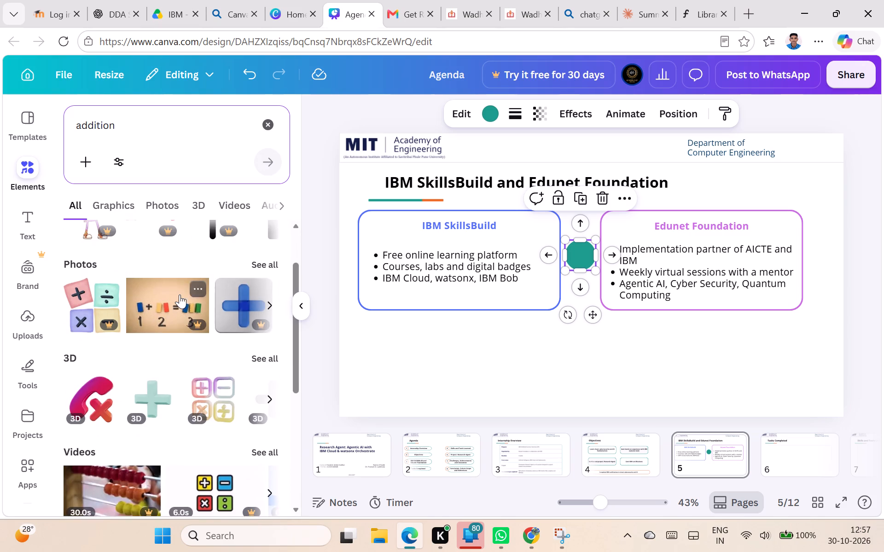
{"action": "scroll", "coordinate": [180, 294], "scroll_direction": "up", "scroll_amount": 4}
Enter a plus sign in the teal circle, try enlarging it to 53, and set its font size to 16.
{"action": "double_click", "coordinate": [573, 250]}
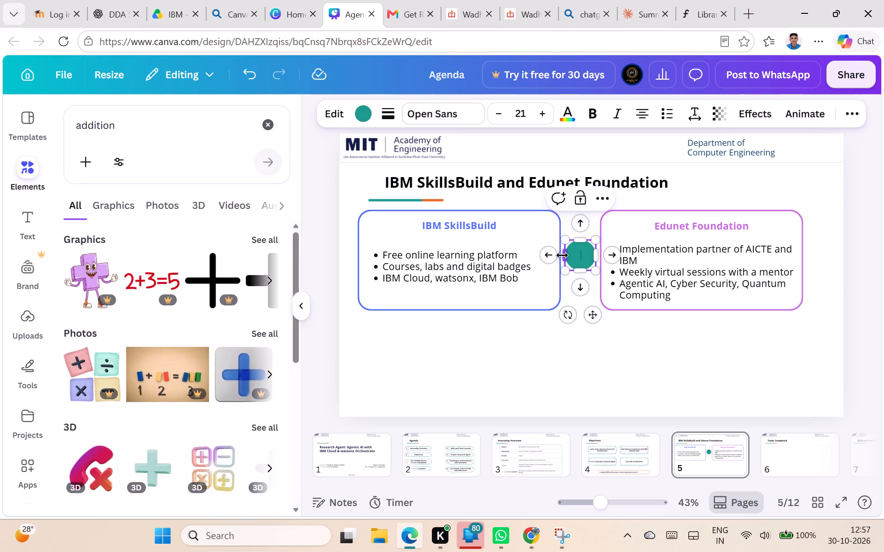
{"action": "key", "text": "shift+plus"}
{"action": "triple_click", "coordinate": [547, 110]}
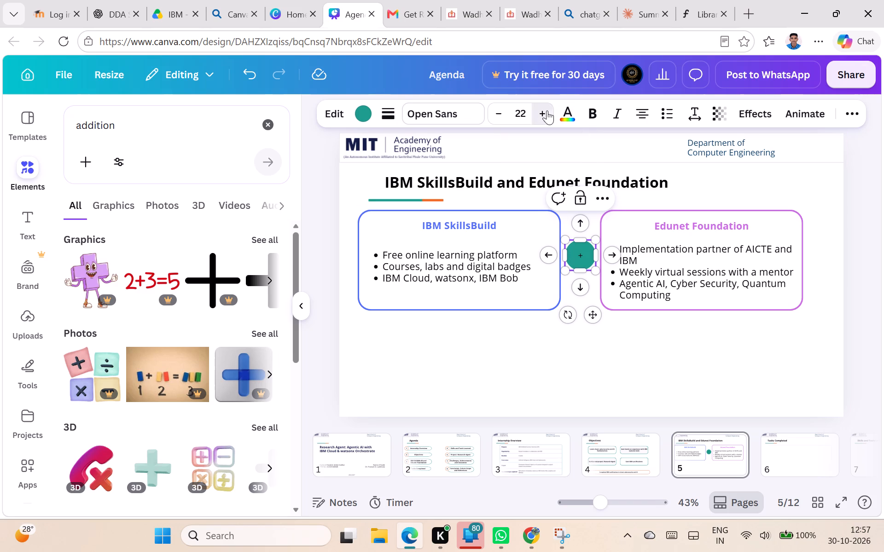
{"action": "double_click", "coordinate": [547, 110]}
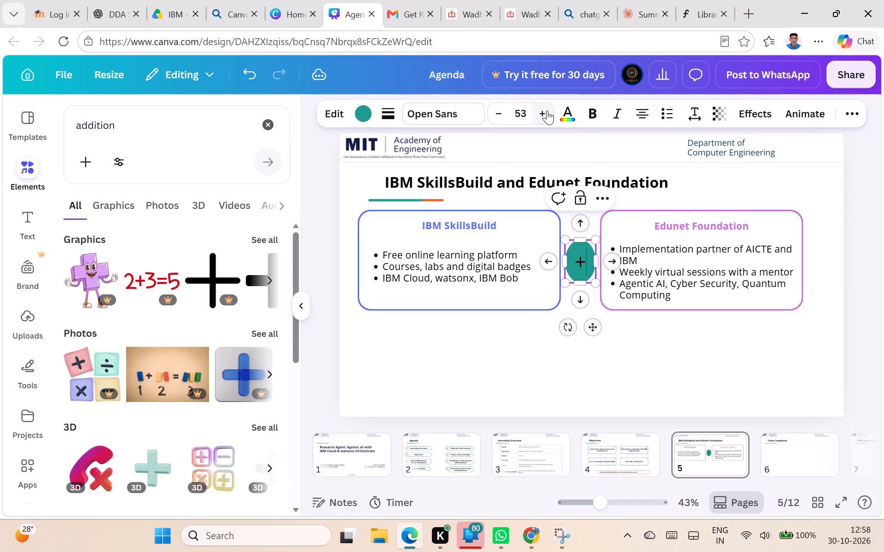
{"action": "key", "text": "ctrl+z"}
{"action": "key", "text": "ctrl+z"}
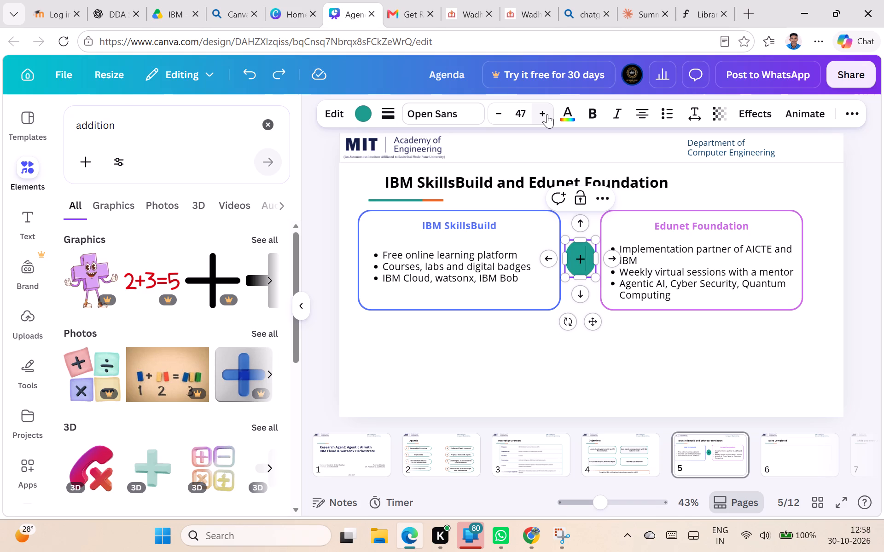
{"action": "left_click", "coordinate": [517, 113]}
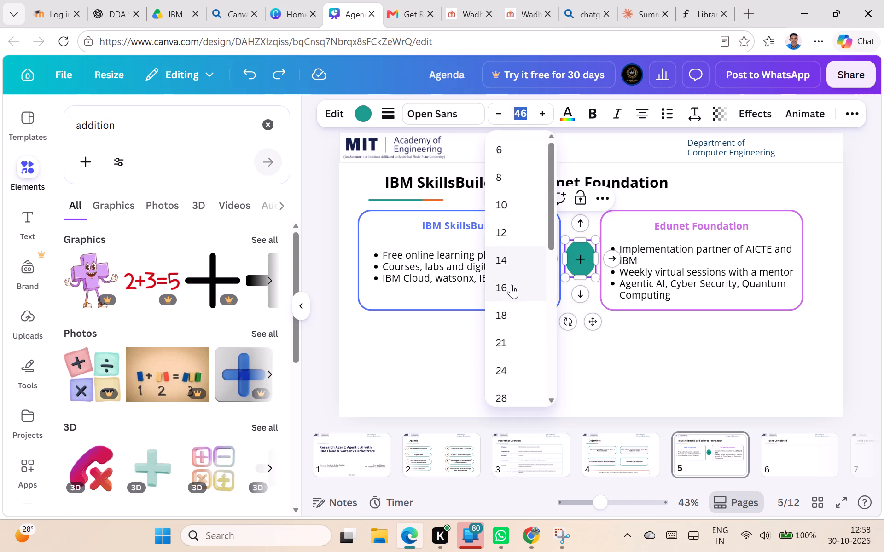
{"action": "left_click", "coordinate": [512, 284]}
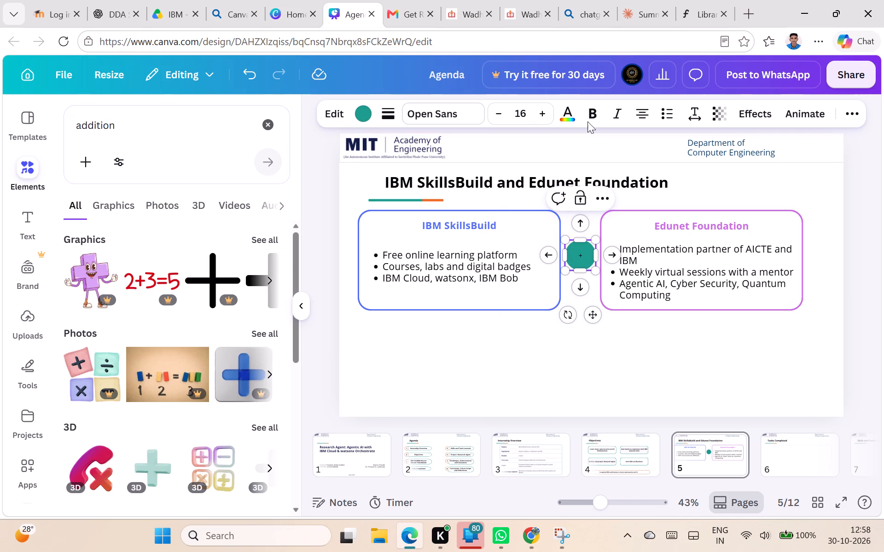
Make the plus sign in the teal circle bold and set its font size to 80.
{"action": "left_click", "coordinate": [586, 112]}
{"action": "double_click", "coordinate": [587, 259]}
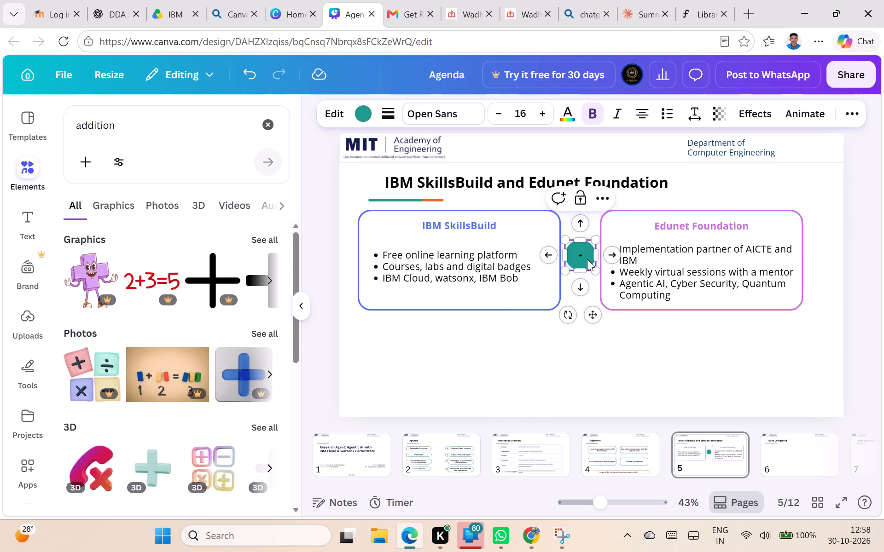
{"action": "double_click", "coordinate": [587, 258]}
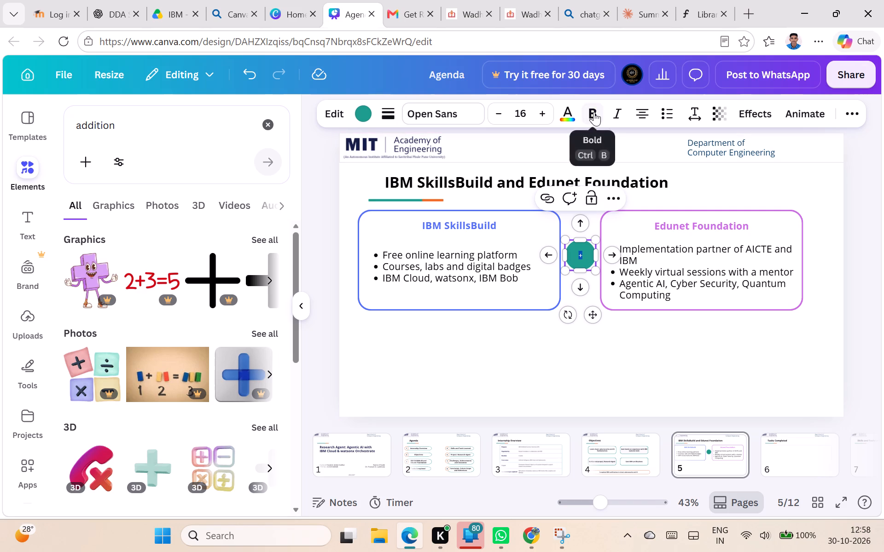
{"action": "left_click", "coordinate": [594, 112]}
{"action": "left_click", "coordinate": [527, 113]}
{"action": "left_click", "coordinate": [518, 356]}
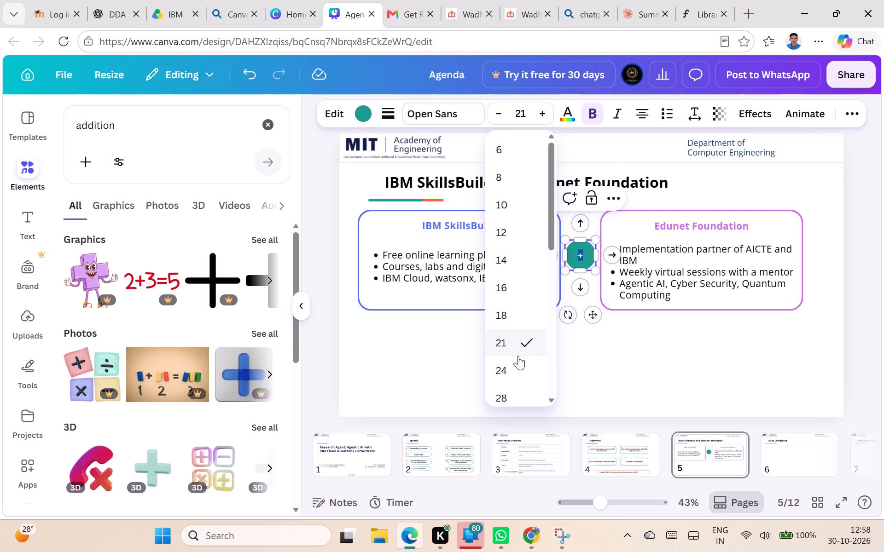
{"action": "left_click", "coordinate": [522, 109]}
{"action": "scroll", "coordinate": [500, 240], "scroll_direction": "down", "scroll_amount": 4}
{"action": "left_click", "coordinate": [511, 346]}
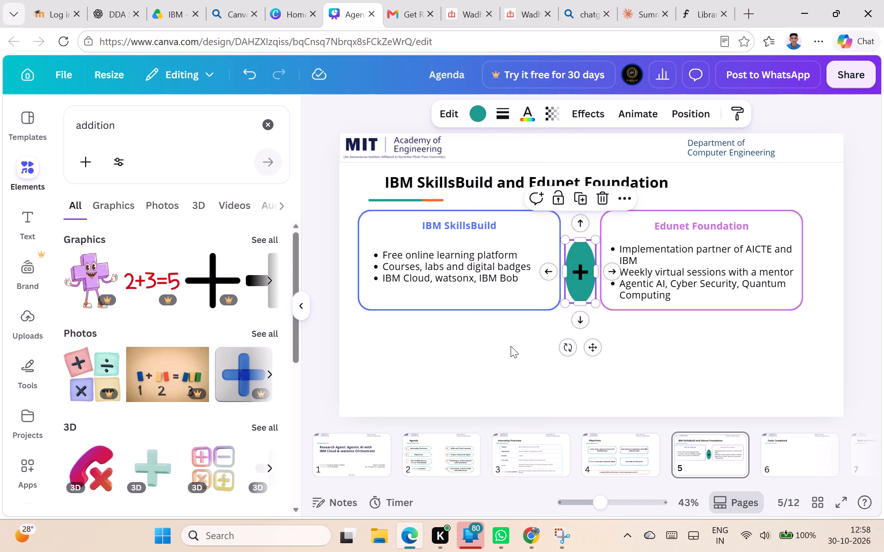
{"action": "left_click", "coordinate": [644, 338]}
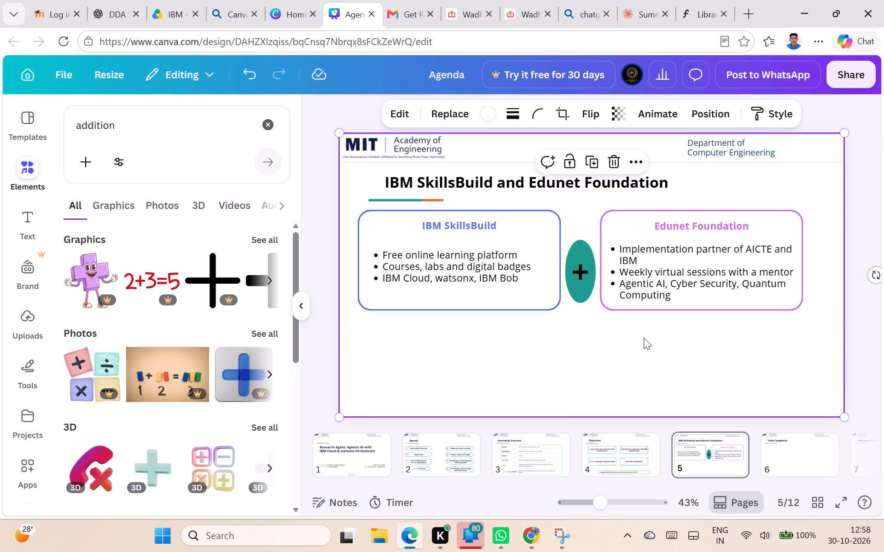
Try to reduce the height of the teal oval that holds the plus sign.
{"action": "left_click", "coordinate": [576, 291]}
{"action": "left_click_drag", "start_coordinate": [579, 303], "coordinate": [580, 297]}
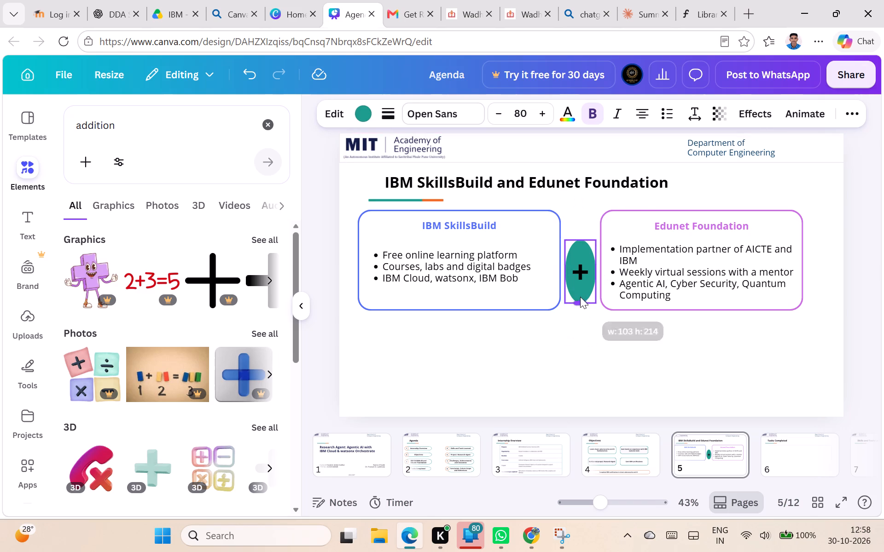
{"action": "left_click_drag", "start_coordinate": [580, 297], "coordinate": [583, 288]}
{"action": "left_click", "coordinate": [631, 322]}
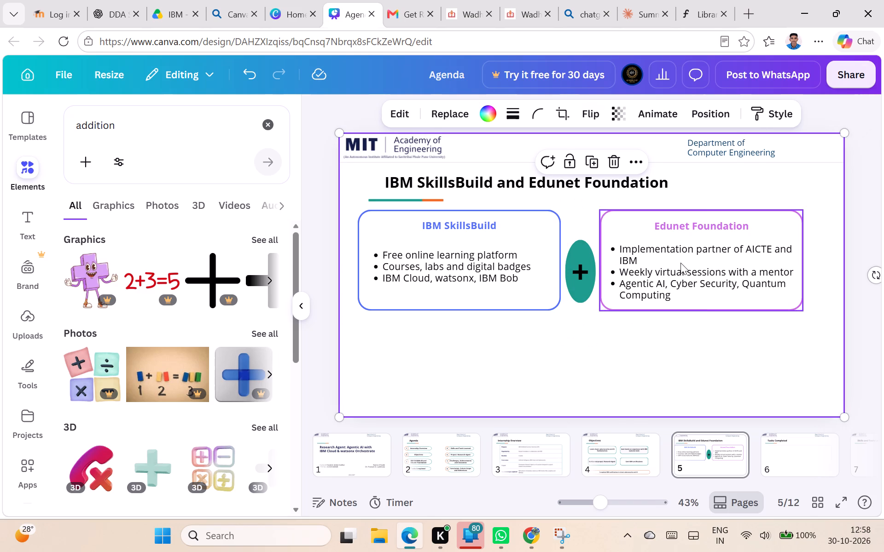
Move the Edunet Foundation box to the right and slightly up to widen the gap between the boxes.
{"action": "left_click_drag", "start_coordinate": [680, 263], "coordinate": [697, 260]}
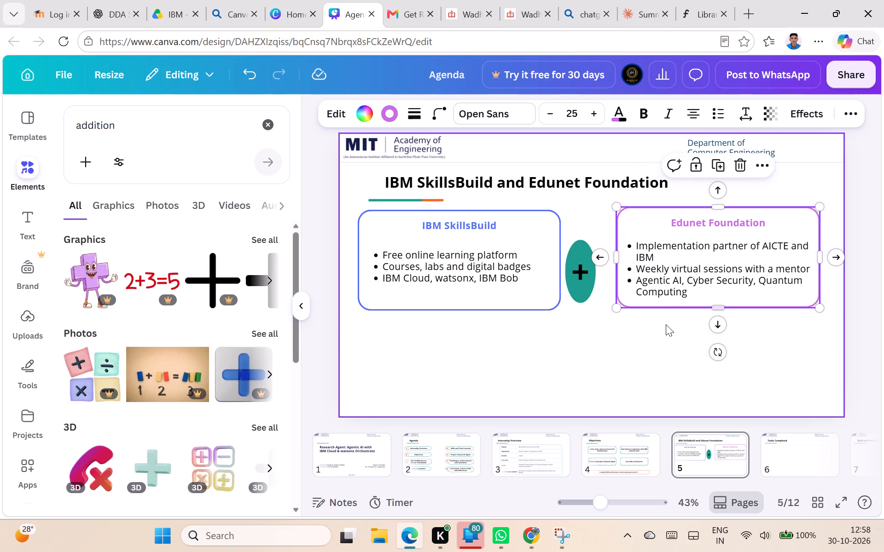
{"action": "left_click", "coordinate": [604, 354]}
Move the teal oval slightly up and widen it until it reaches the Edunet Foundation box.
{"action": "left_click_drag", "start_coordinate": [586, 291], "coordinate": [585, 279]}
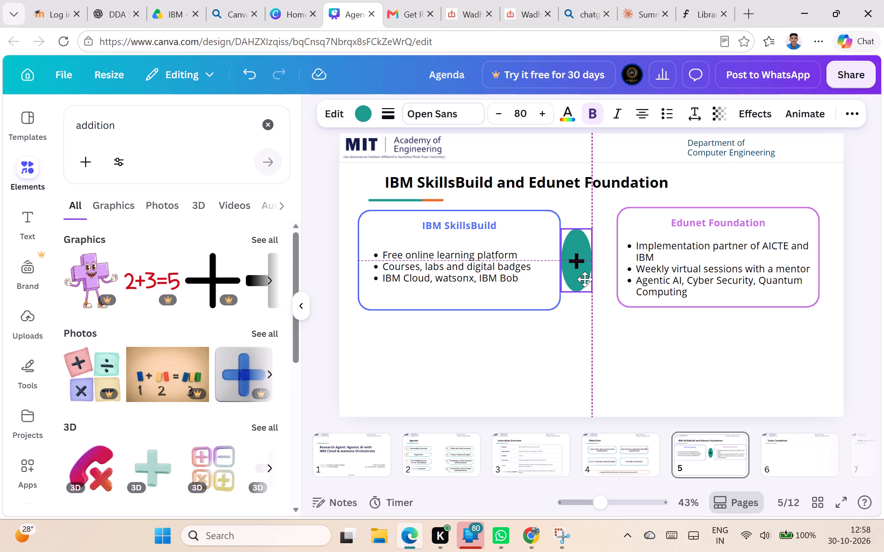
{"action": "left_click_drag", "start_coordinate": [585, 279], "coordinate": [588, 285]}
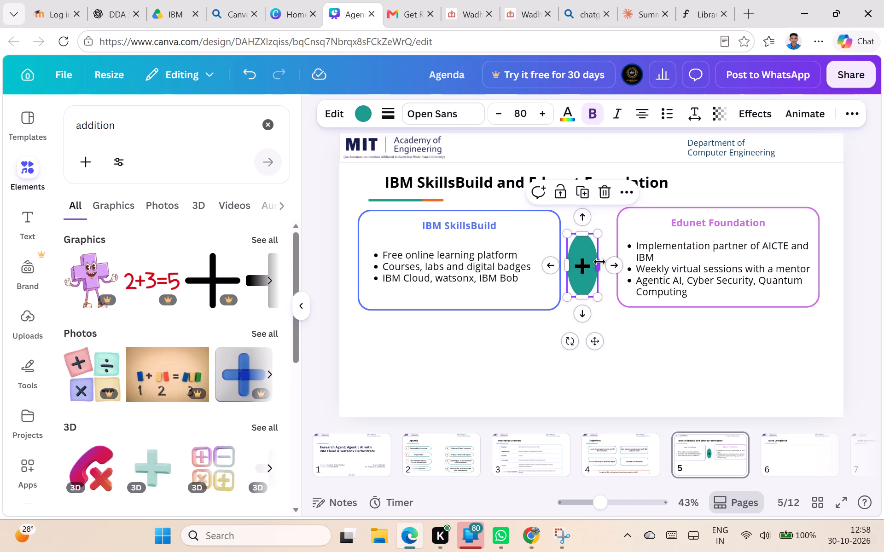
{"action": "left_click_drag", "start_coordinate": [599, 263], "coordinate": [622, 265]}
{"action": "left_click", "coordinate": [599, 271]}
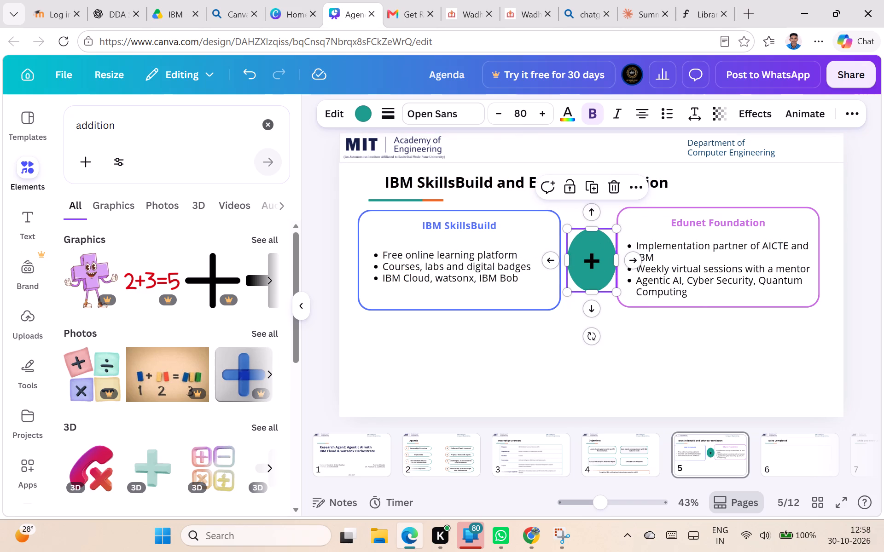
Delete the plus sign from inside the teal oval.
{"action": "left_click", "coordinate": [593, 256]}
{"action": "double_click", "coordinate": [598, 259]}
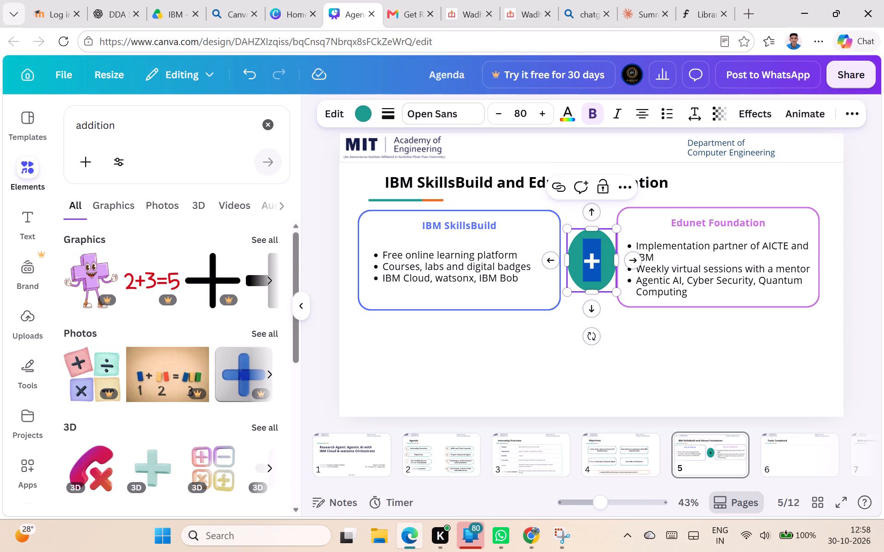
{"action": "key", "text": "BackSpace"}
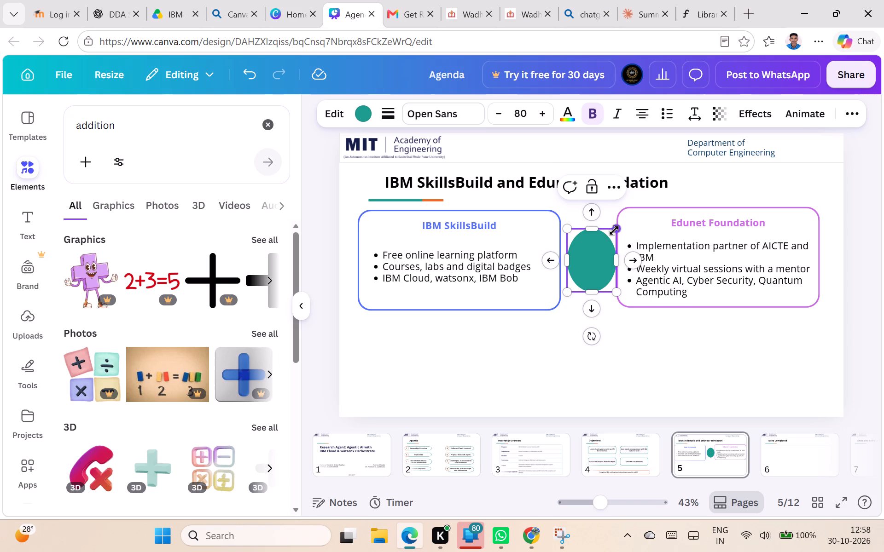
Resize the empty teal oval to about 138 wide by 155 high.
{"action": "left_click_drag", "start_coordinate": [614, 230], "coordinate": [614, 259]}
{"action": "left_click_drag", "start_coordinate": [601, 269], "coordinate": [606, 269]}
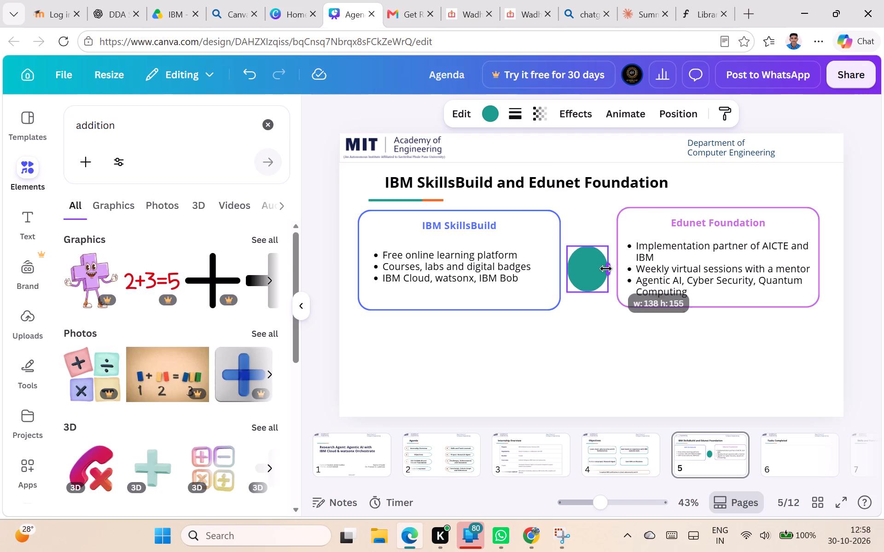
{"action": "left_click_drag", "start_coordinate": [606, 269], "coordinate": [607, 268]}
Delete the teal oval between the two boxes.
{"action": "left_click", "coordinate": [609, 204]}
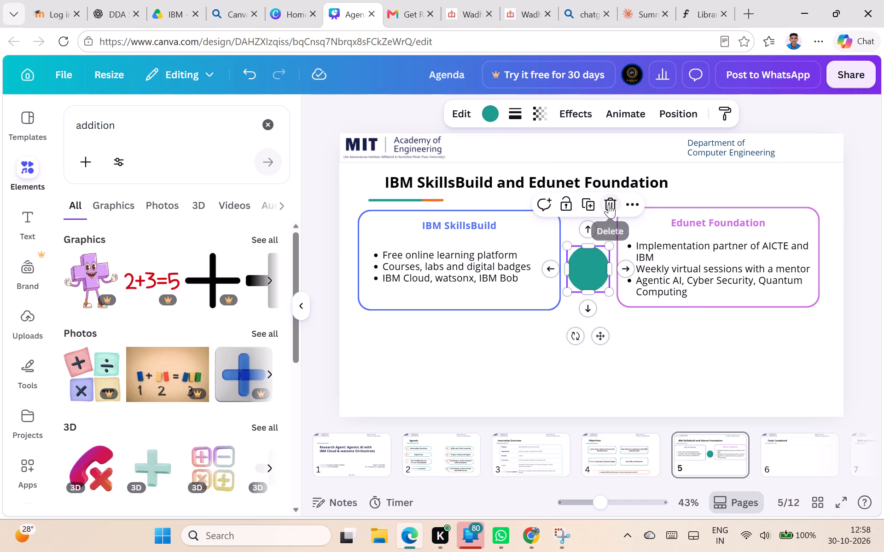
Add a new circle shape, shrink it, and place it in the gap between the IBM SkillsBuild and Edunet Foundation boxes.
{"action": "scroll", "coordinate": [168, 204], "scroll_direction": "up", "scroll_amount": 2}
{"action": "left_click", "coordinate": [275, 126]}
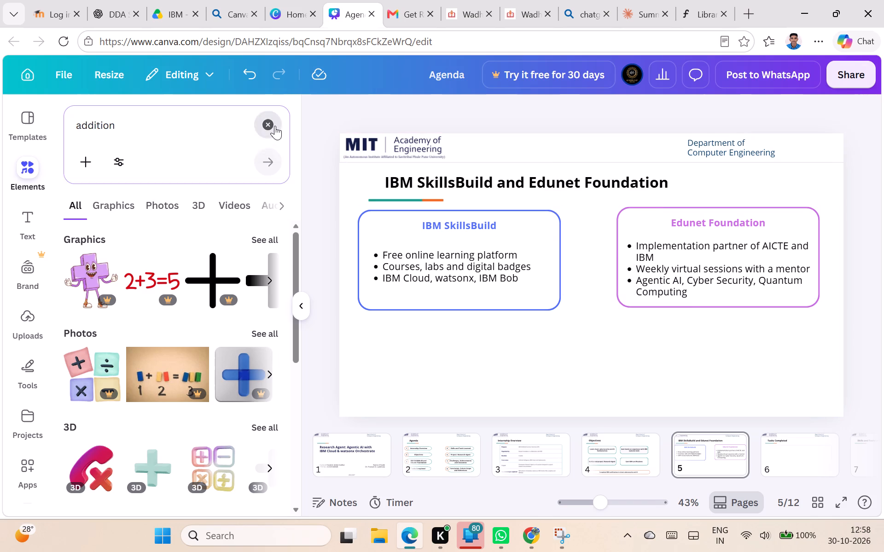
{"action": "left_click", "coordinate": [29, 171]}
{"action": "left_click", "coordinate": [107, 219]}
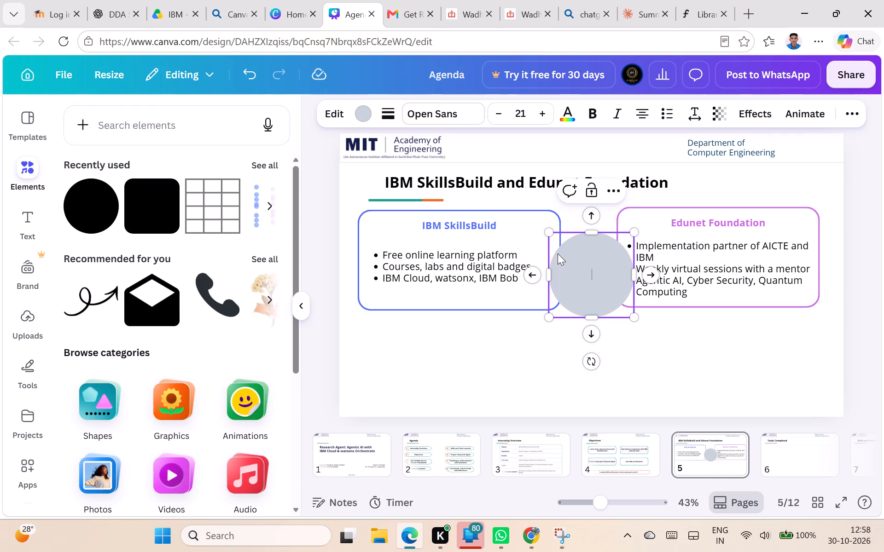
{"action": "left_click_drag", "start_coordinate": [634, 232], "coordinate": [612, 281]}
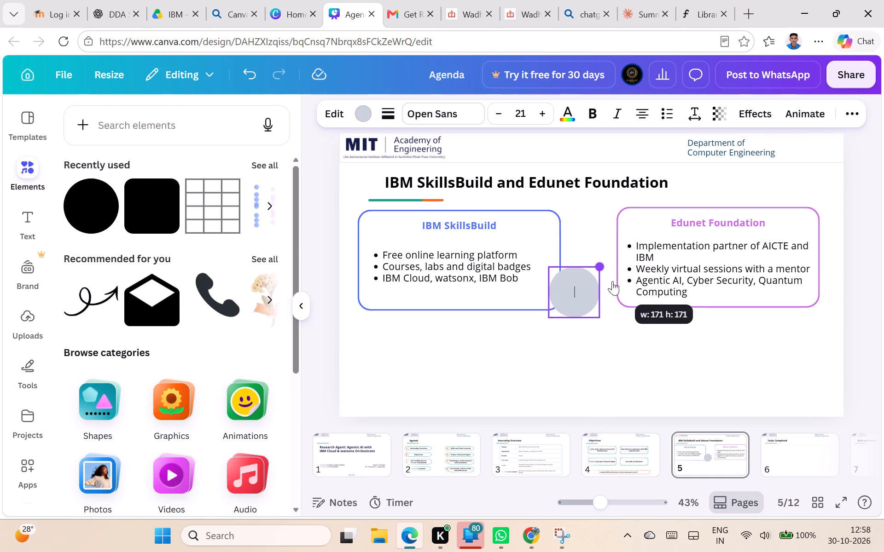
{"action": "left_click_drag", "start_coordinate": [612, 281], "coordinate": [608, 286]}
{"action": "left_click_drag", "start_coordinate": [574, 302], "coordinate": [594, 264]}
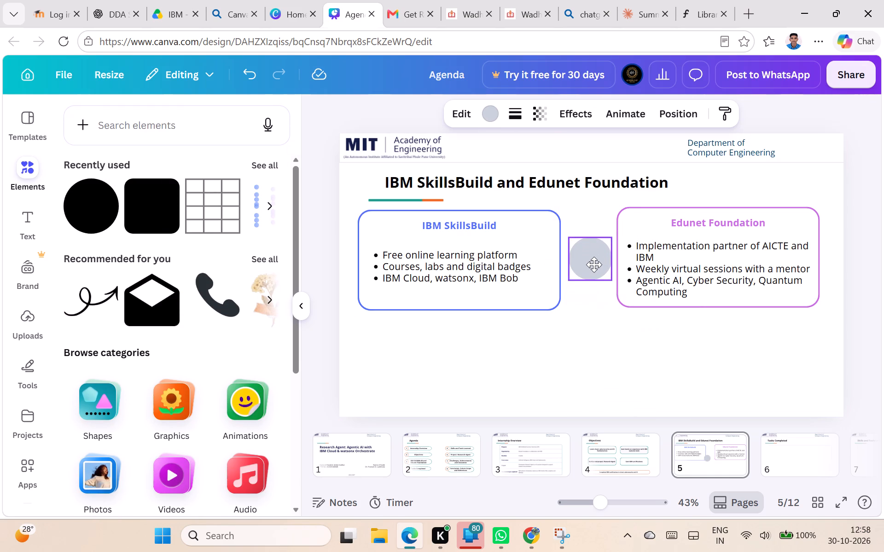
{"action": "left_click_drag", "start_coordinate": [594, 264], "coordinate": [591, 268]}
Fill the new circle with the teal already used in the design.
{"action": "left_click", "coordinate": [491, 116]}
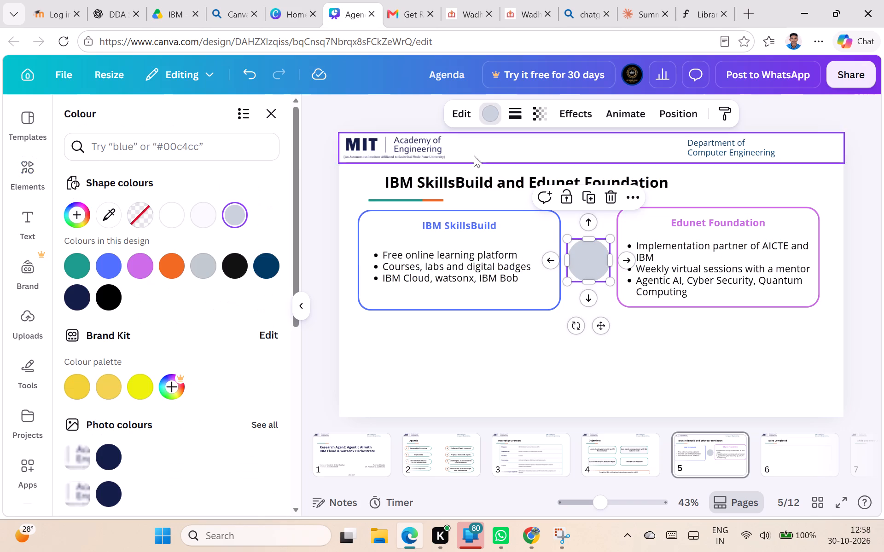
{"action": "left_click", "coordinate": [76, 266]}
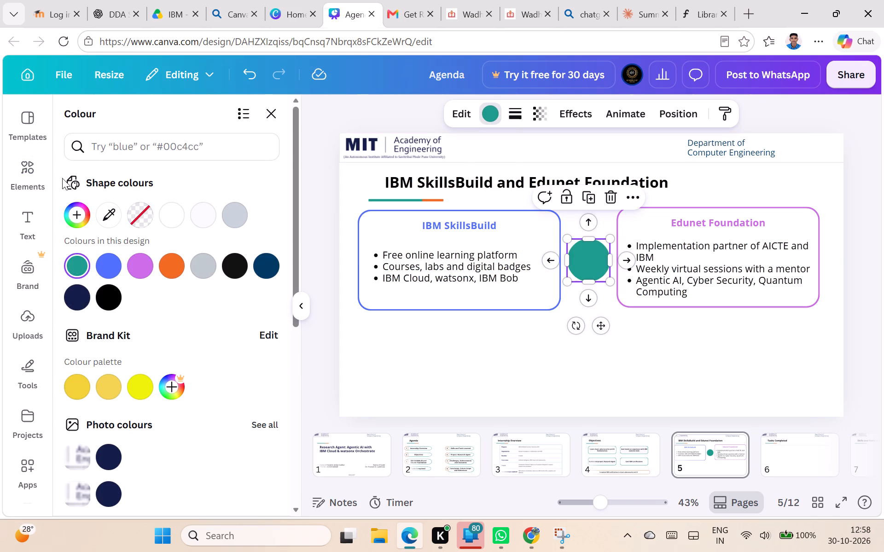
Search the elements library for "addition" and list all matching graphics.
{"action": "left_click", "coordinate": [35, 179]}
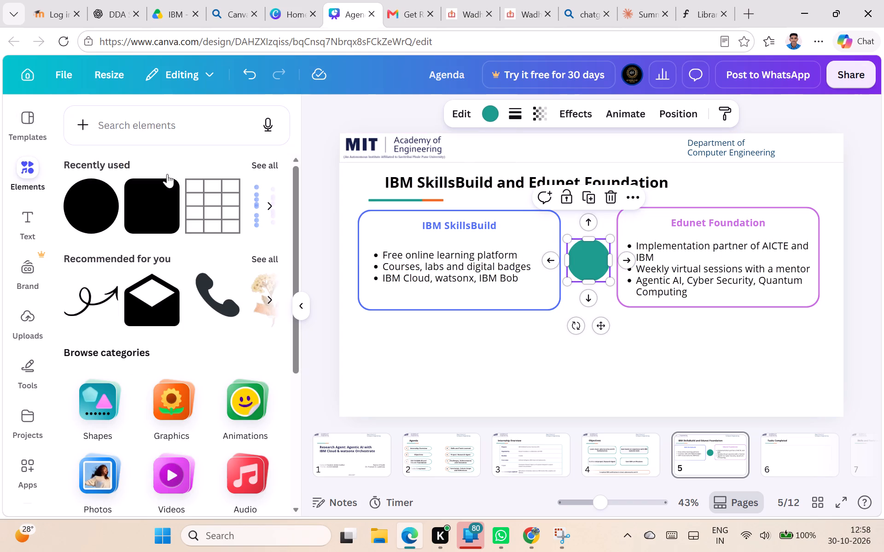
{"action": "left_click", "coordinate": [157, 134]}
{"action": "left_click", "coordinate": [143, 115]}
{"action": "left_click", "coordinate": [133, 123]}
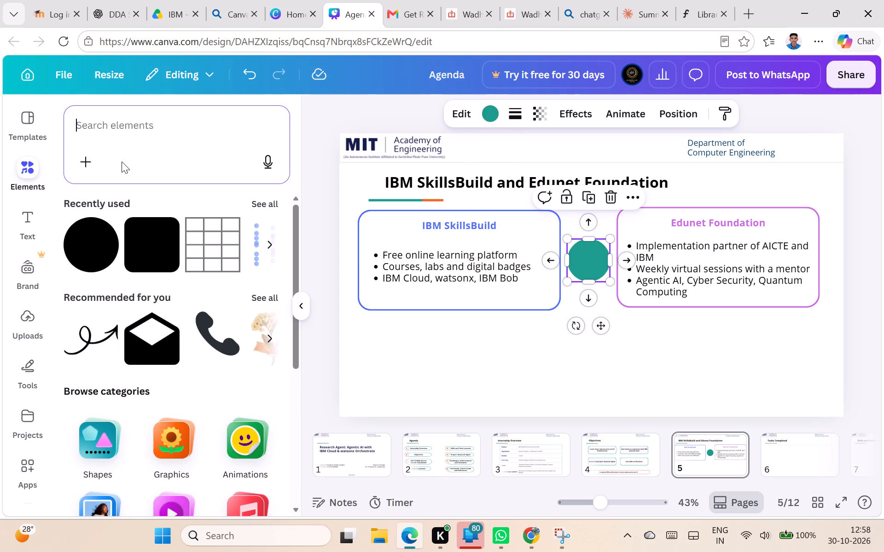
{"action": "left_click", "coordinate": [116, 237]}
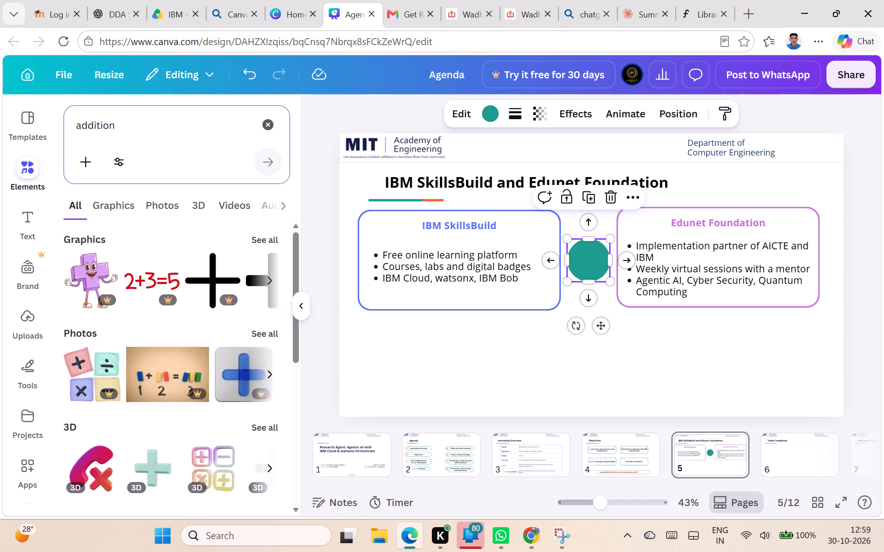
{"action": "left_click", "coordinate": [144, 151]}
{"action": "key", "text": "space"}
{"action": "scroll", "coordinate": [187, 272], "scroll_direction": "down", "scroll_amount": 2}
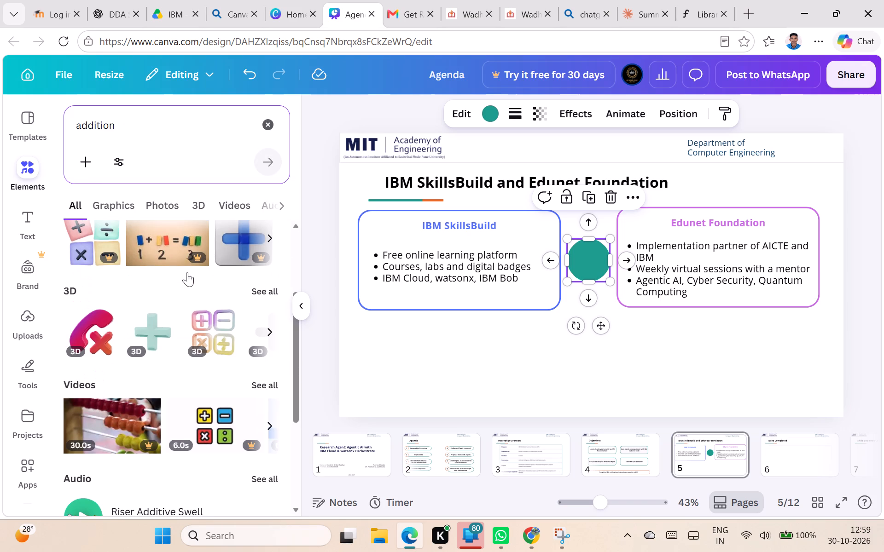
{"action": "scroll", "coordinate": [186, 270], "scroll_direction": "down", "scroll_amount": 8}
{"action": "scroll", "coordinate": [186, 270], "scroll_direction": "up", "scroll_amount": 5}
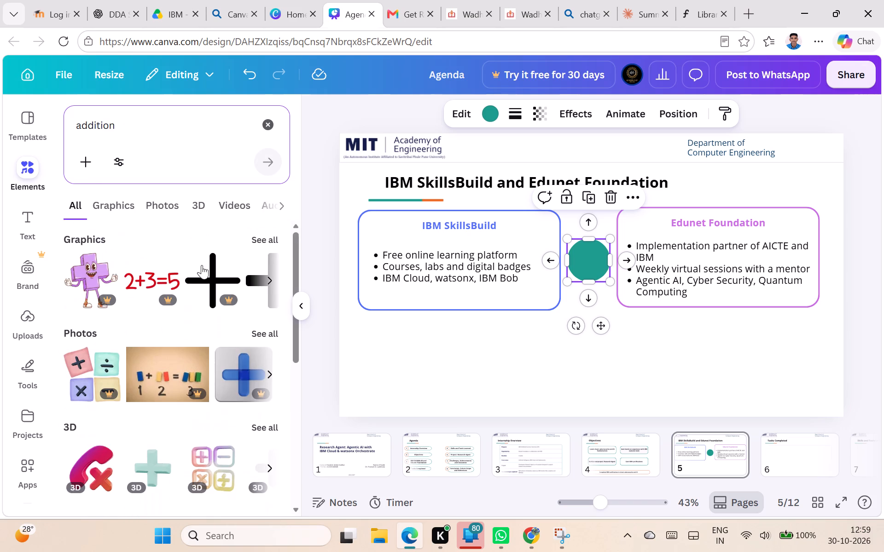
{"action": "left_click", "coordinate": [262, 236]}
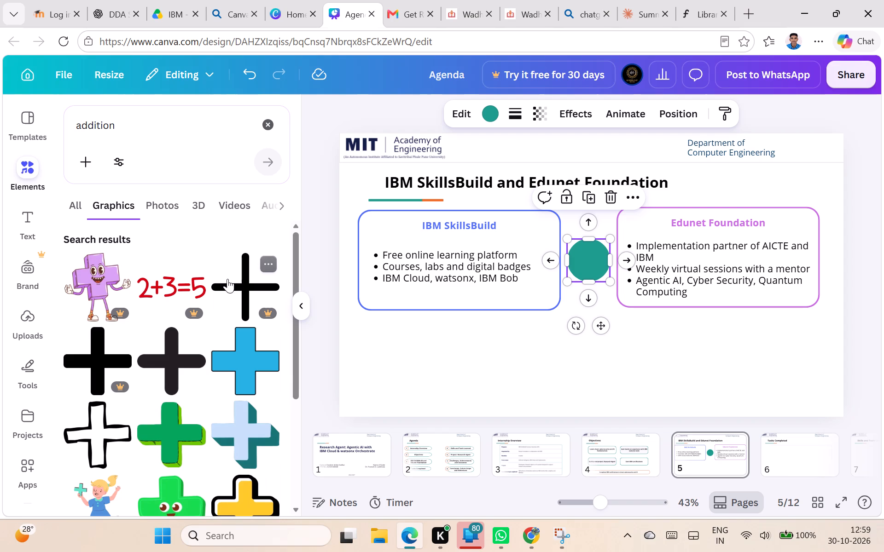
Look through the addition graphics for a plus symbol that suits the teal circle.
{"action": "scroll", "coordinate": [227, 279], "scroll_direction": "down", "scroll_amount": 1}
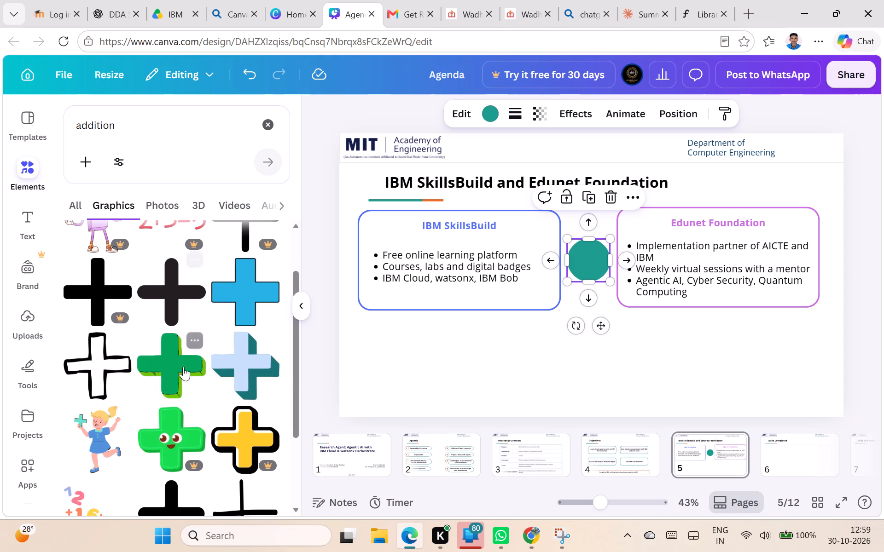
{"action": "scroll", "coordinate": [190, 356], "scroll_direction": "down", "scroll_amount": 1}
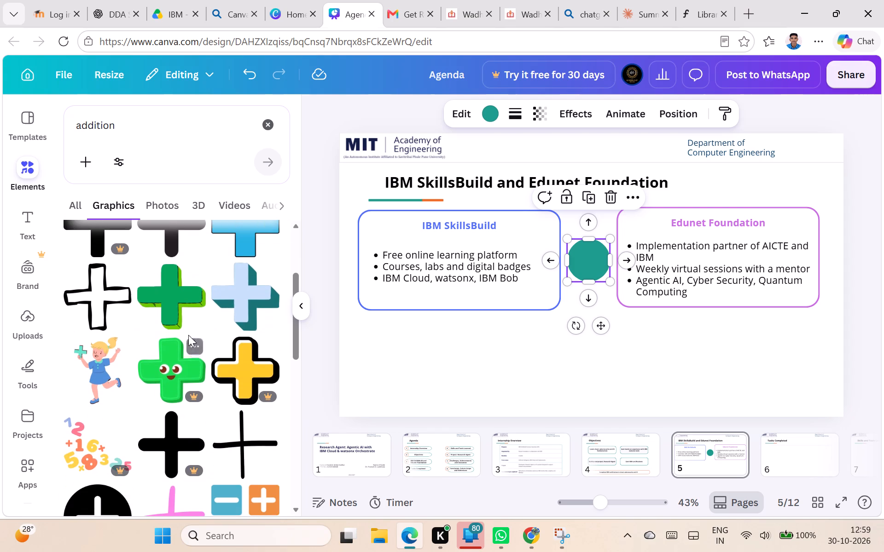
{"action": "scroll", "coordinate": [188, 335], "scroll_direction": "down", "scroll_amount": 3}
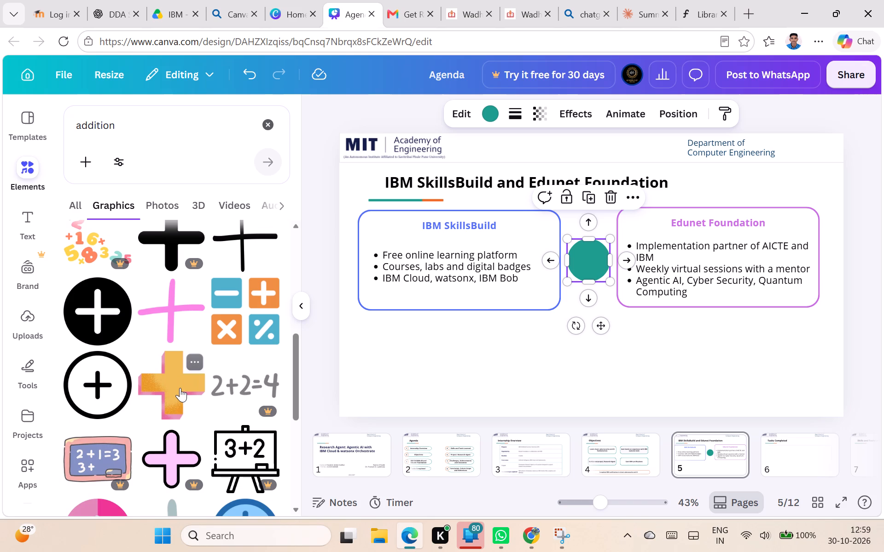
{"action": "scroll", "coordinate": [198, 368], "scroll_direction": "down", "scroll_amount": 3}
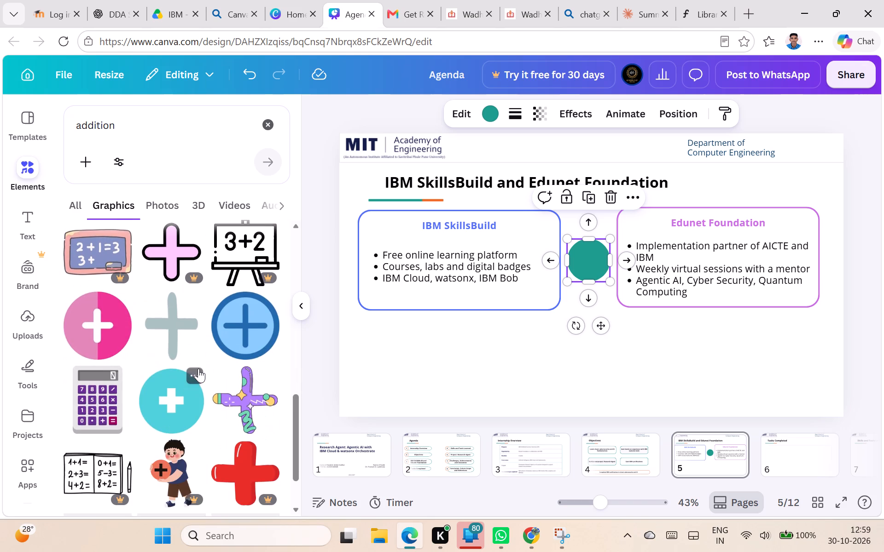
{"action": "scroll", "coordinate": [198, 368], "scroll_direction": "down", "scroll_amount": 1}
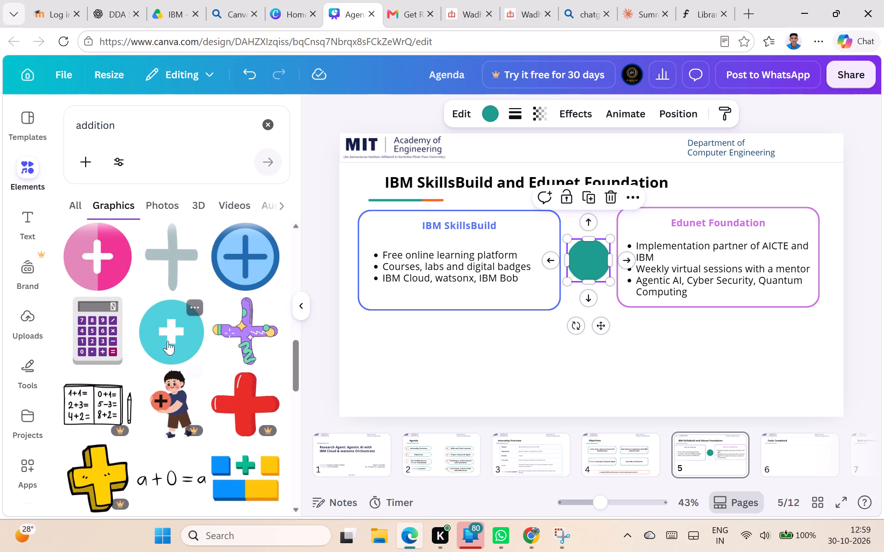
{"action": "scroll", "coordinate": [192, 329], "scroll_direction": "down", "scroll_amount": 3}
{"action": "scroll", "coordinate": [192, 328], "scroll_direction": "up", "scroll_amount": 3}
{"action": "scroll", "coordinate": [192, 328], "scroll_direction": "down", "scroll_amount": 1}
{"action": "scroll", "coordinate": [192, 328], "scroll_direction": "up", "scroll_amount": 8}
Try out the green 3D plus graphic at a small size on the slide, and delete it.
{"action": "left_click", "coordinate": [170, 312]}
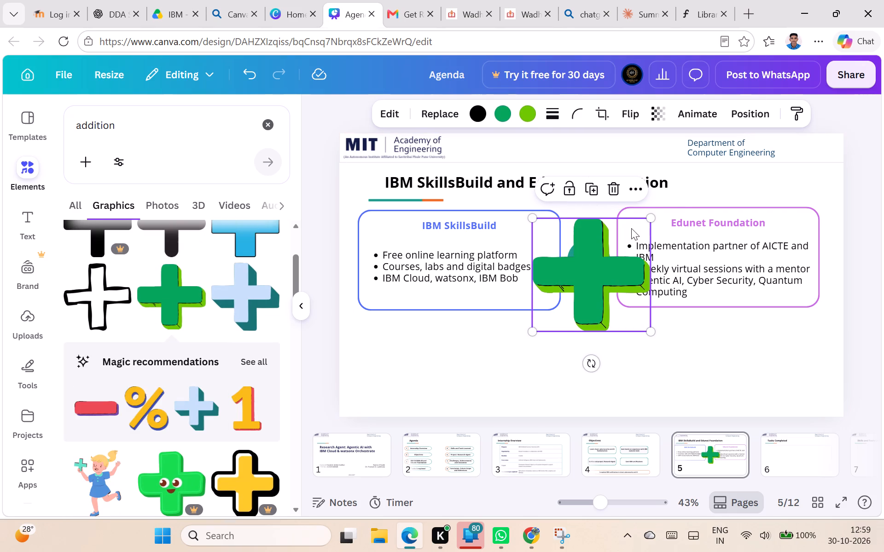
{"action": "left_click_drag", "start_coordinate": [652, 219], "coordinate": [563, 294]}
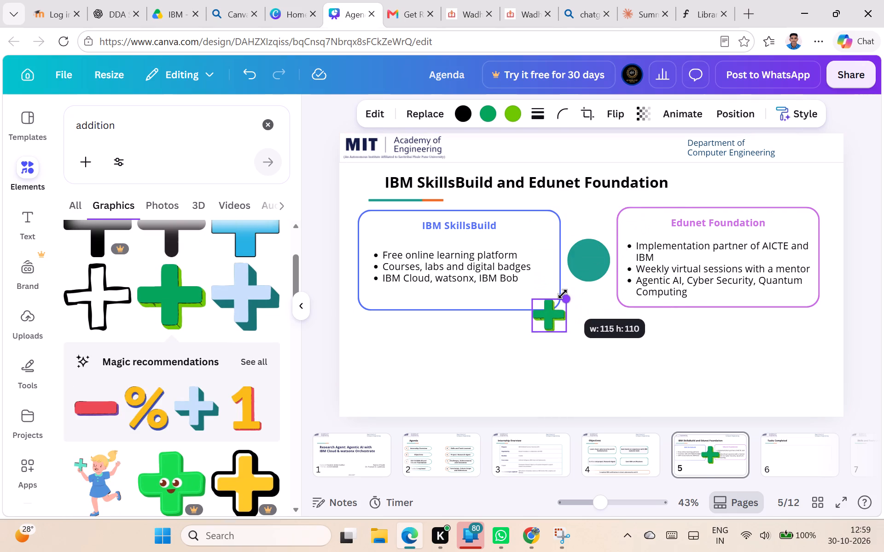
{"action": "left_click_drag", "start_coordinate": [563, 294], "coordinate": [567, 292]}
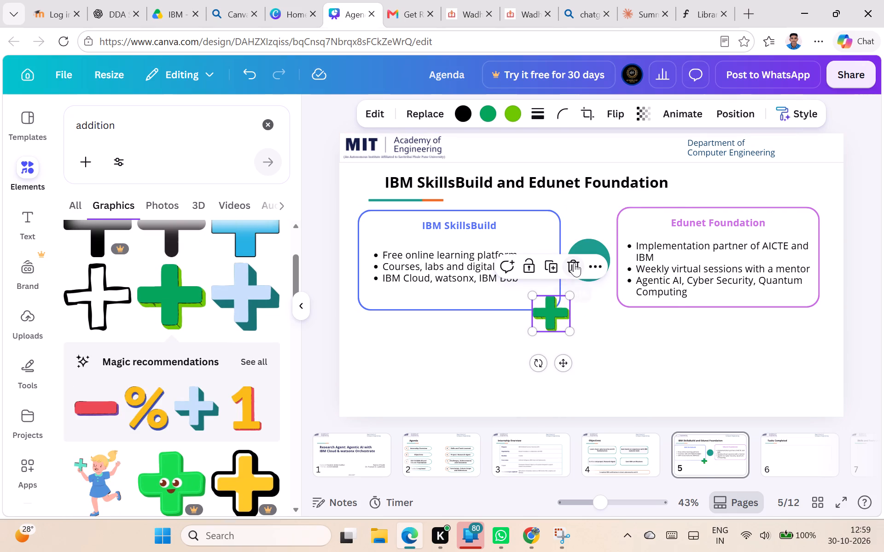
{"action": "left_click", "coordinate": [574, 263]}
Insert the dark plus graphic with rounded ends, shrink it, and centre it on the teal circle.
{"action": "scroll", "coordinate": [200, 336], "scroll_direction": "up", "scroll_amount": 2}
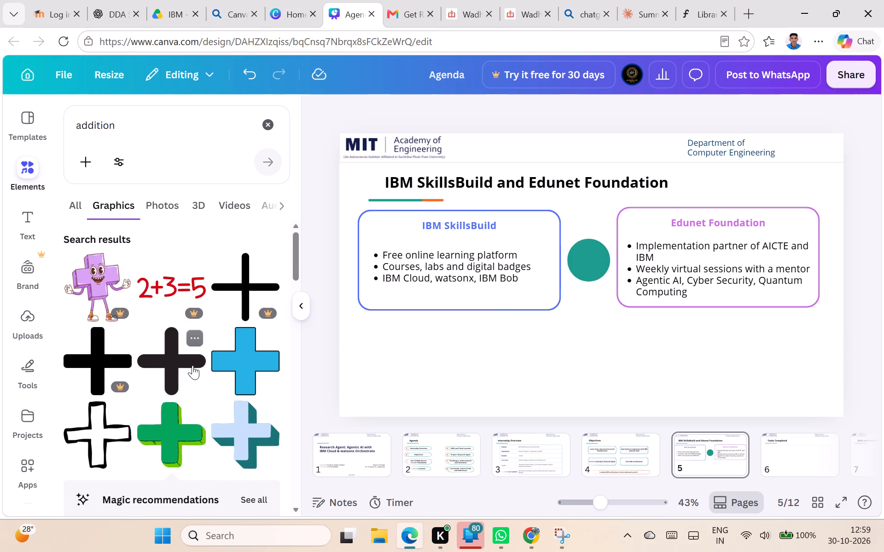
{"action": "left_click", "coordinate": [159, 352]}
{"action": "left_click_drag", "start_coordinate": [702, 164], "coordinate": [672, 203]}
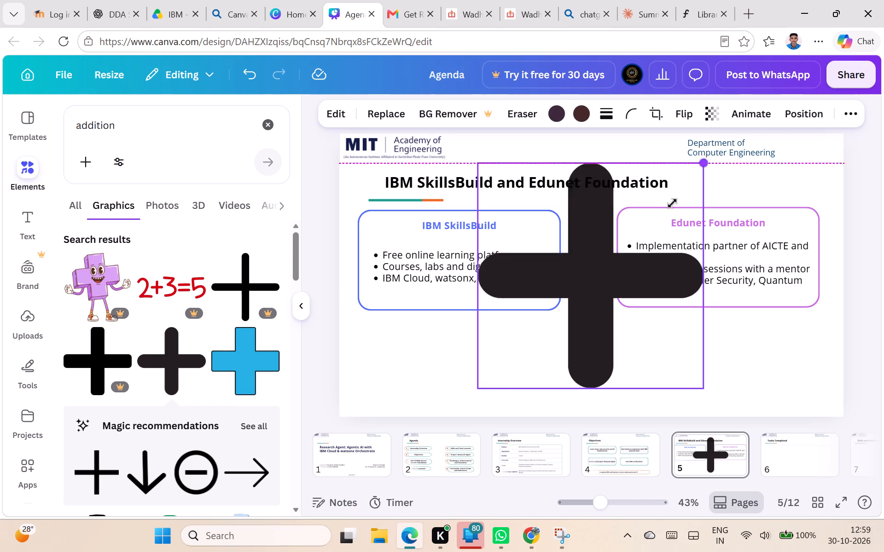
{"action": "left_click_drag", "start_coordinate": [672, 203], "coordinate": [519, 394]}
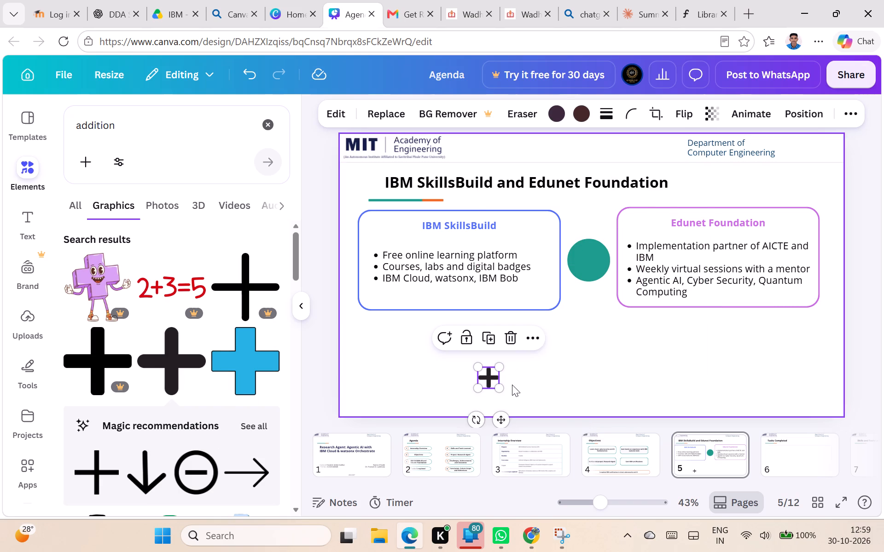
{"action": "left_click_drag", "start_coordinate": [500, 420], "coordinate": [600, 303]}
Set both colours of the plus graphic to orange #f26a21.
{"action": "left_click", "coordinate": [563, 113]}
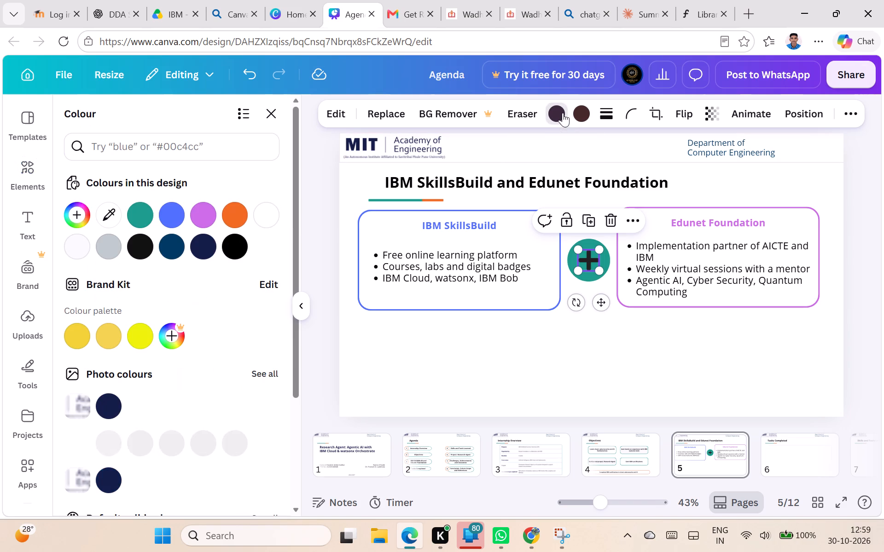
{"action": "left_click", "coordinate": [244, 217]}
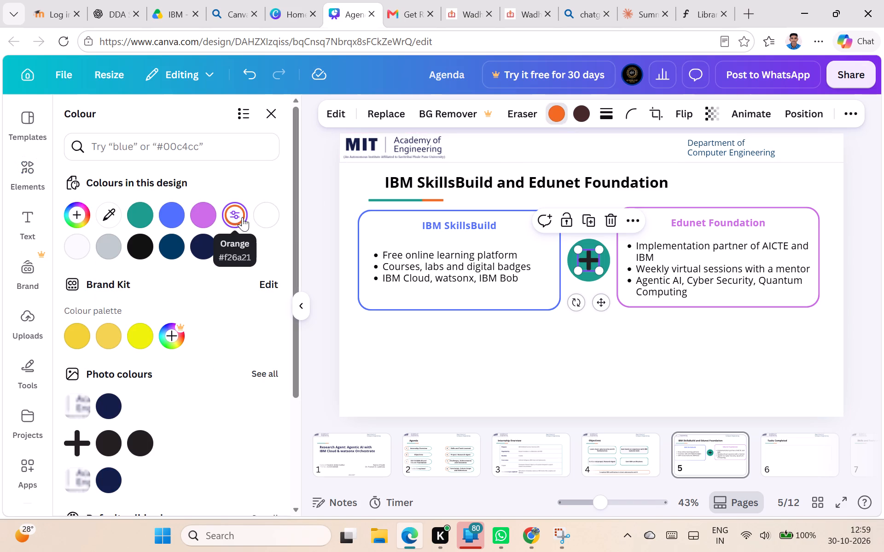
{"action": "left_click", "coordinate": [588, 111]}
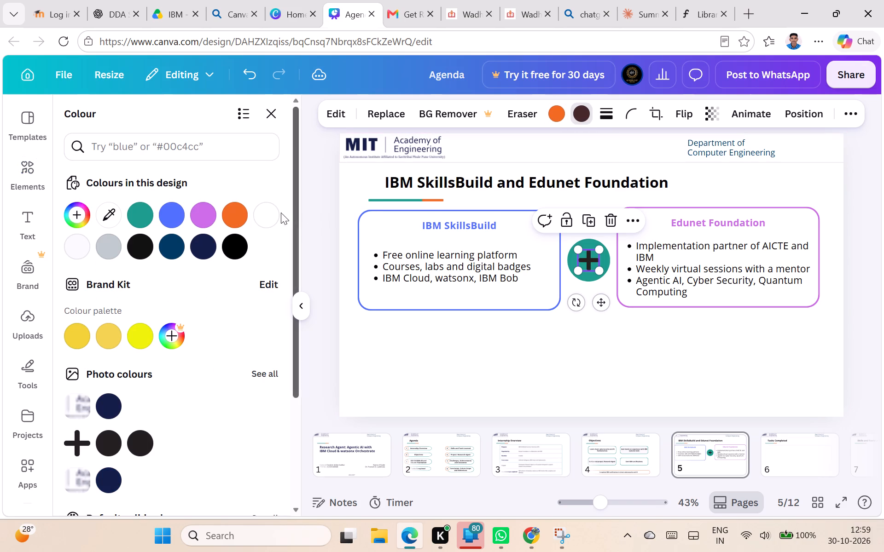
{"action": "left_click", "coordinate": [239, 212]}
{"action": "left_click", "coordinate": [485, 379]}
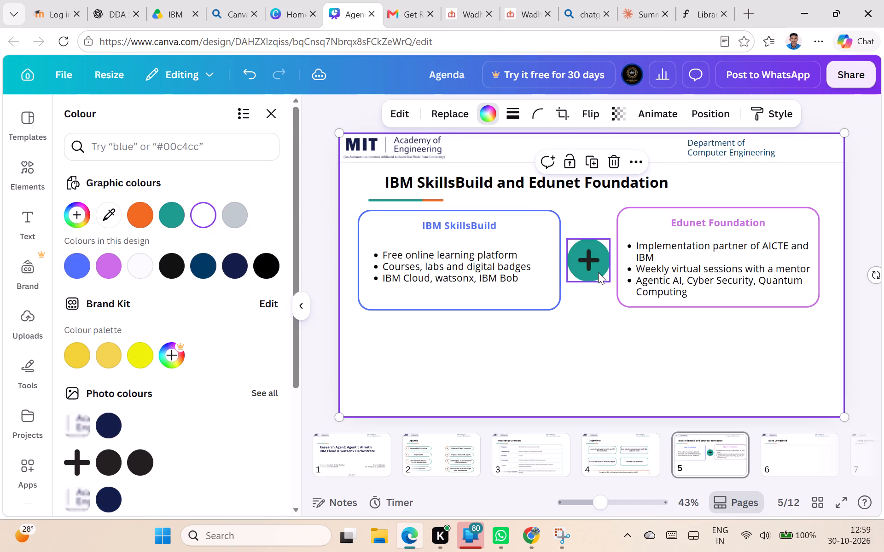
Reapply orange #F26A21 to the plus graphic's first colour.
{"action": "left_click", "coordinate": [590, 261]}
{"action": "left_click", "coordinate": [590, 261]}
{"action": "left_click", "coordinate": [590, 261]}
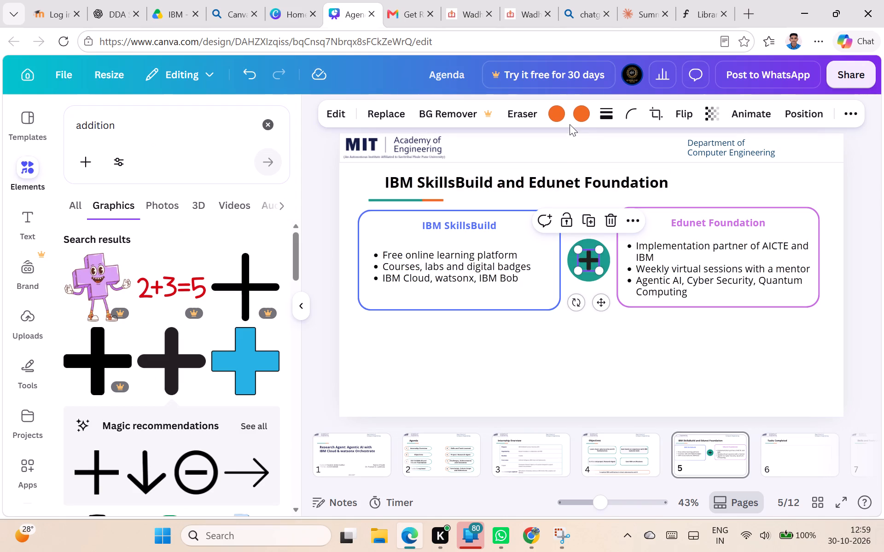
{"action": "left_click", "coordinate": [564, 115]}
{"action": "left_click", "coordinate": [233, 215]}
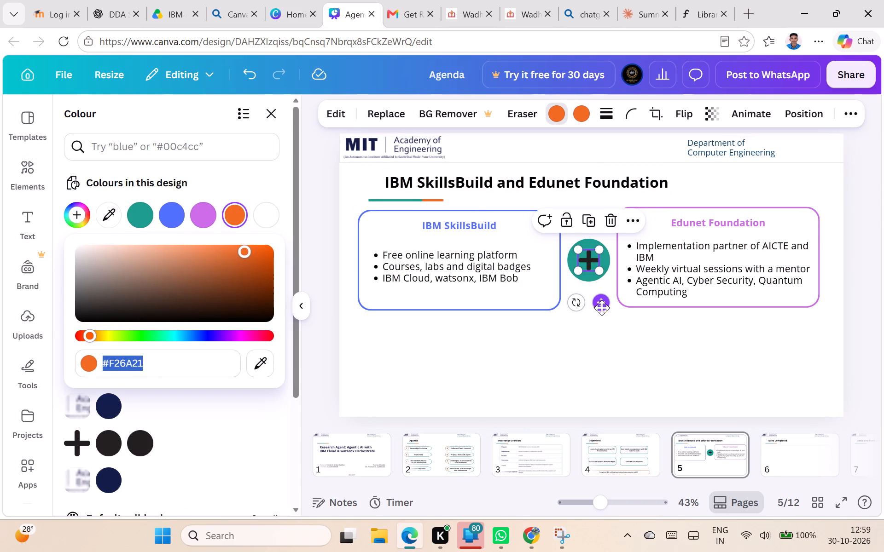
Move the plus graphic out of the teal circle to just below it and reapply orange to its second colour.
{"action": "left_click_drag", "start_coordinate": [602, 308], "coordinate": [578, 373]}
{"action": "left_click", "coordinate": [585, 119]}
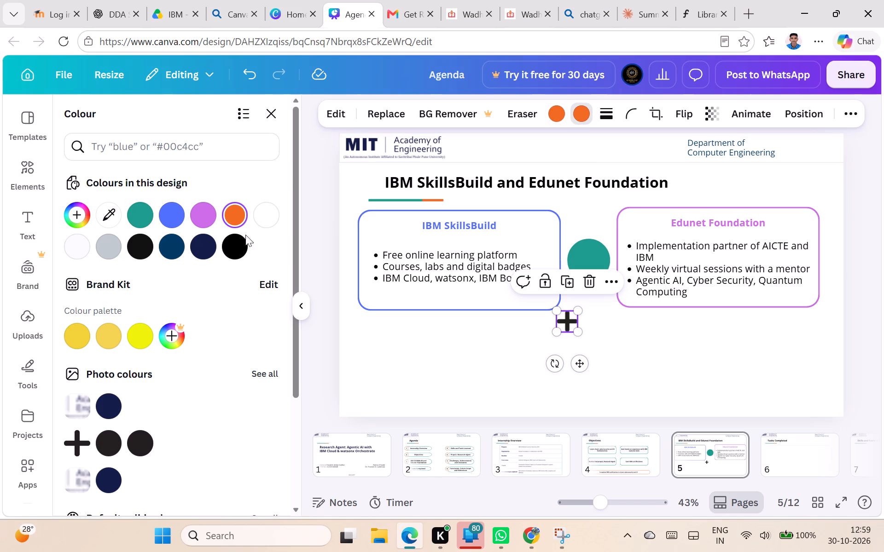
{"action": "left_click", "coordinate": [238, 217]}
{"action": "left_click", "coordinate": [613, 364]}
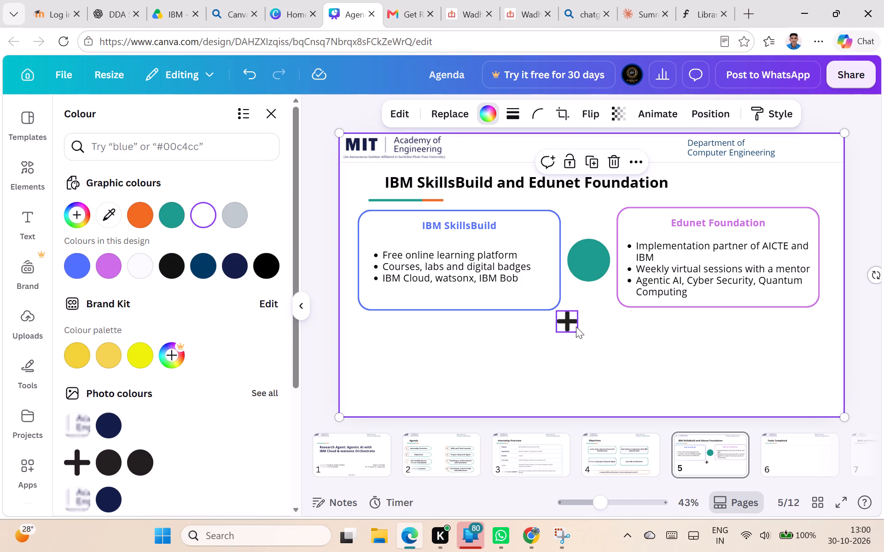
Copy the basic style of the plus graphic.
{"action": "right_click", "coordinate": [570, 327]}
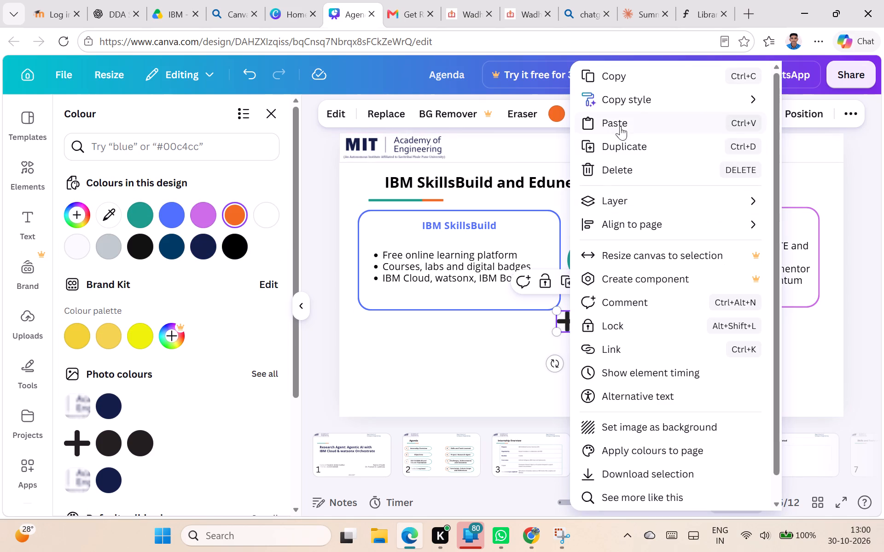
{"action": "left_click", "coordinate": [623, 102]}
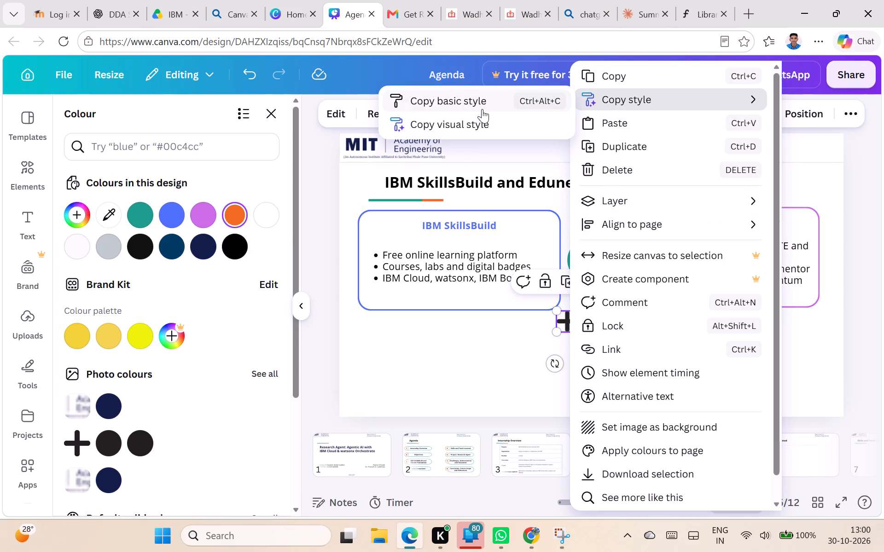
{"action": "left_click", "coordinate": [482, 109]}
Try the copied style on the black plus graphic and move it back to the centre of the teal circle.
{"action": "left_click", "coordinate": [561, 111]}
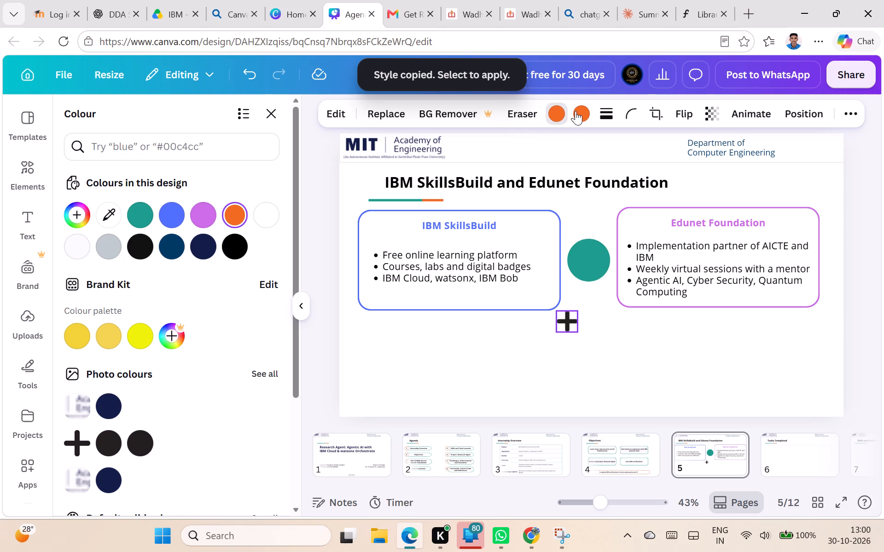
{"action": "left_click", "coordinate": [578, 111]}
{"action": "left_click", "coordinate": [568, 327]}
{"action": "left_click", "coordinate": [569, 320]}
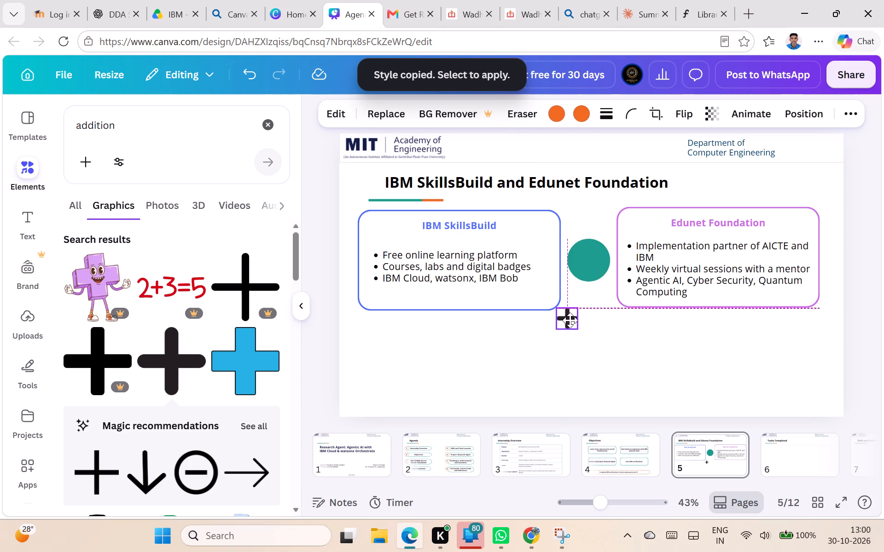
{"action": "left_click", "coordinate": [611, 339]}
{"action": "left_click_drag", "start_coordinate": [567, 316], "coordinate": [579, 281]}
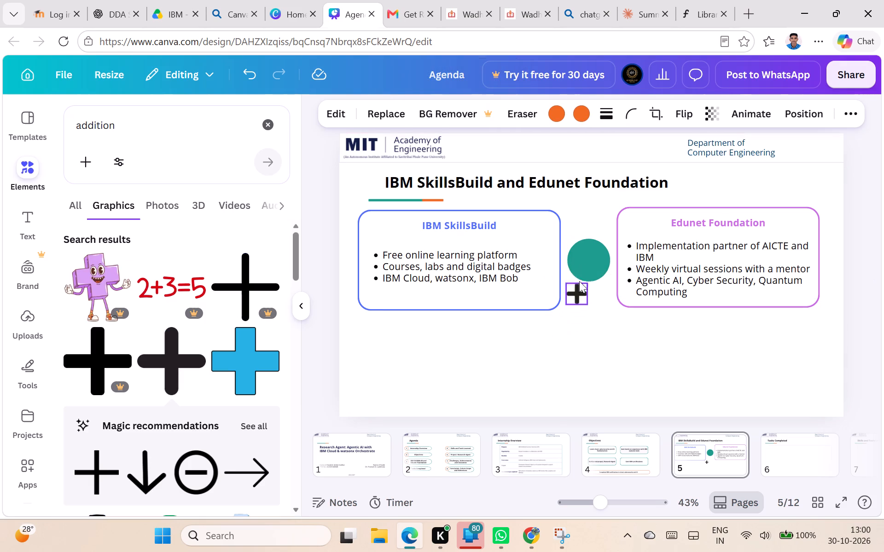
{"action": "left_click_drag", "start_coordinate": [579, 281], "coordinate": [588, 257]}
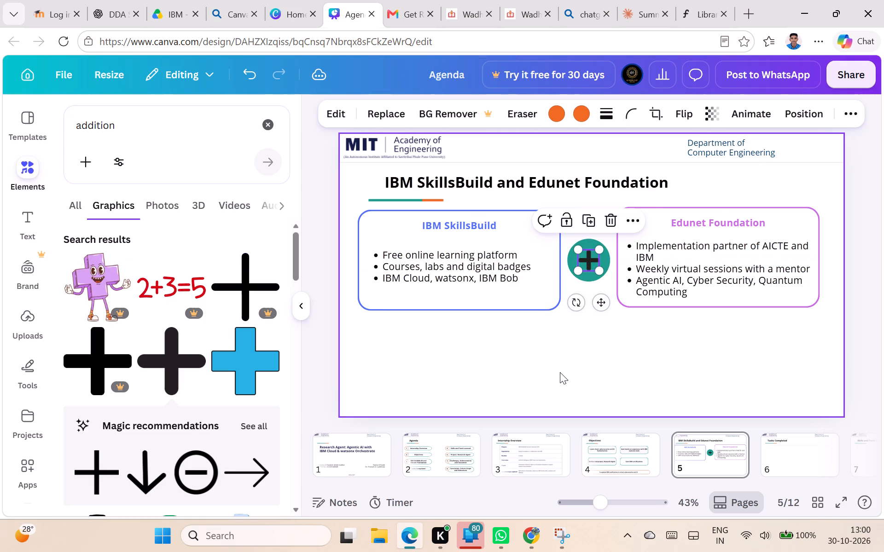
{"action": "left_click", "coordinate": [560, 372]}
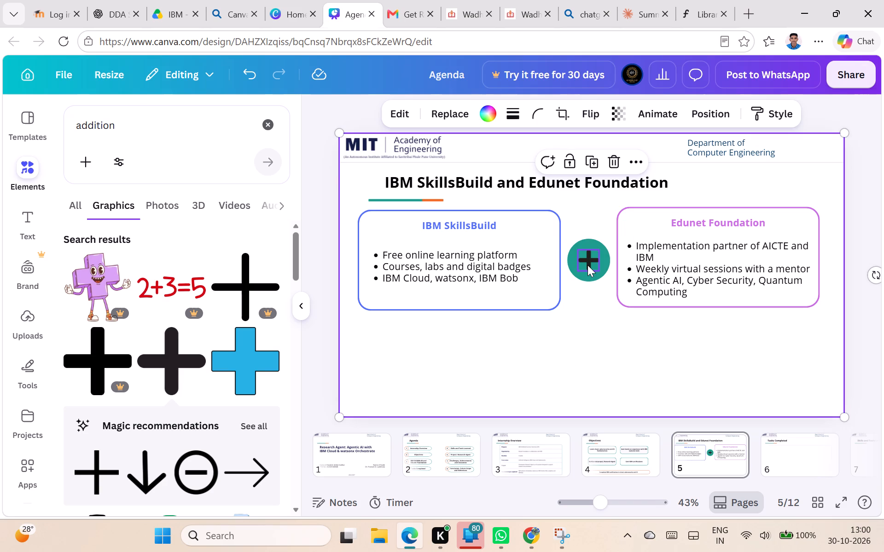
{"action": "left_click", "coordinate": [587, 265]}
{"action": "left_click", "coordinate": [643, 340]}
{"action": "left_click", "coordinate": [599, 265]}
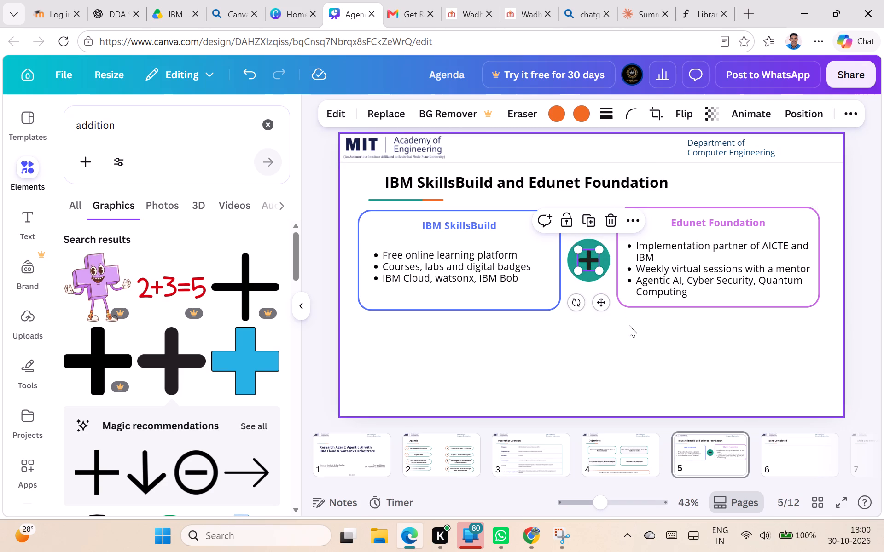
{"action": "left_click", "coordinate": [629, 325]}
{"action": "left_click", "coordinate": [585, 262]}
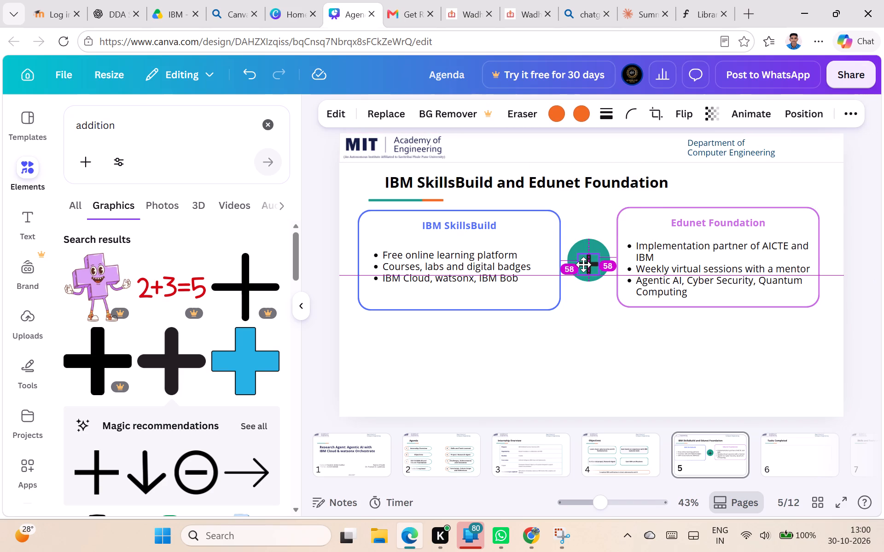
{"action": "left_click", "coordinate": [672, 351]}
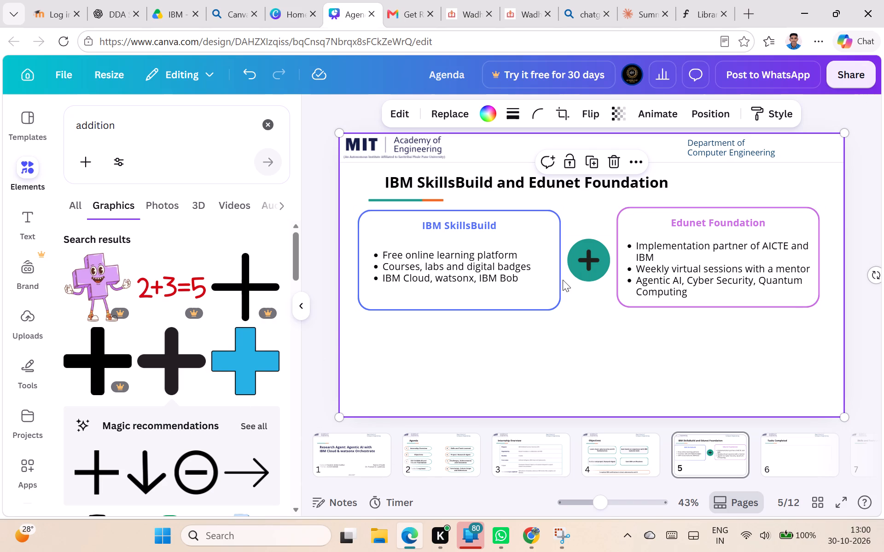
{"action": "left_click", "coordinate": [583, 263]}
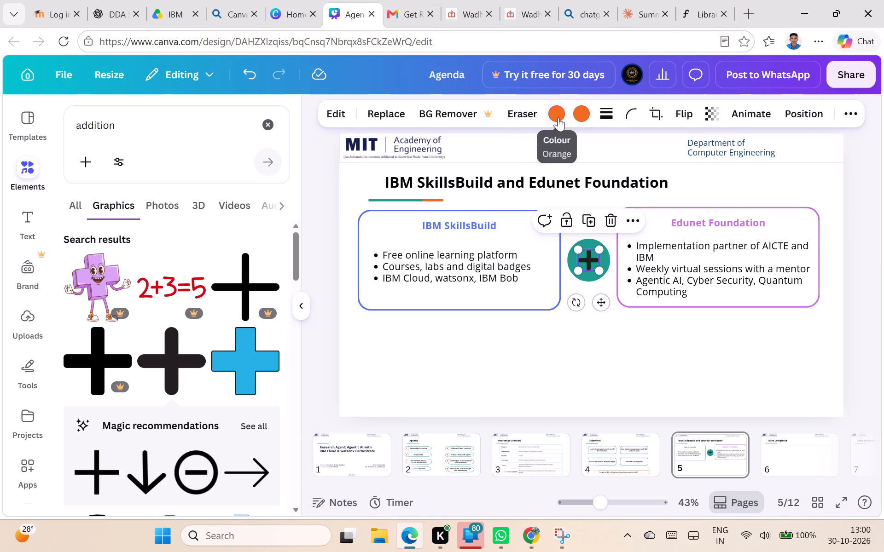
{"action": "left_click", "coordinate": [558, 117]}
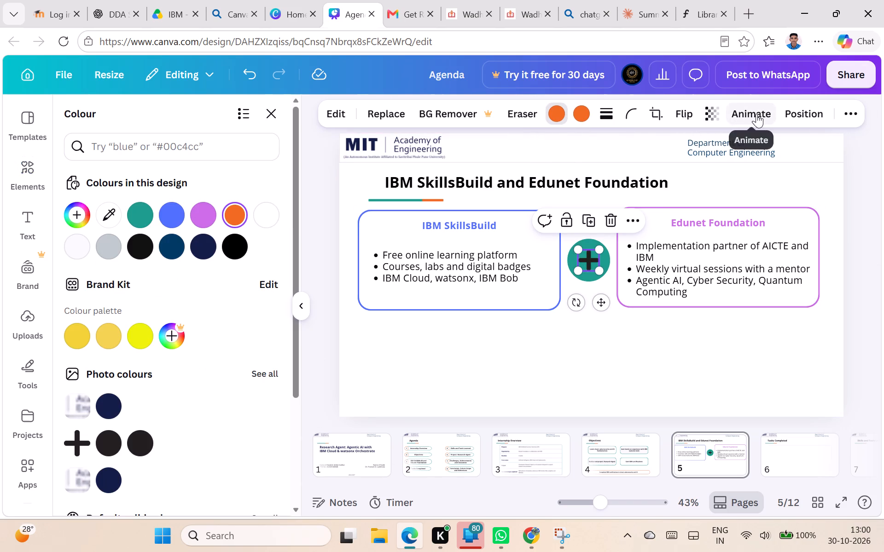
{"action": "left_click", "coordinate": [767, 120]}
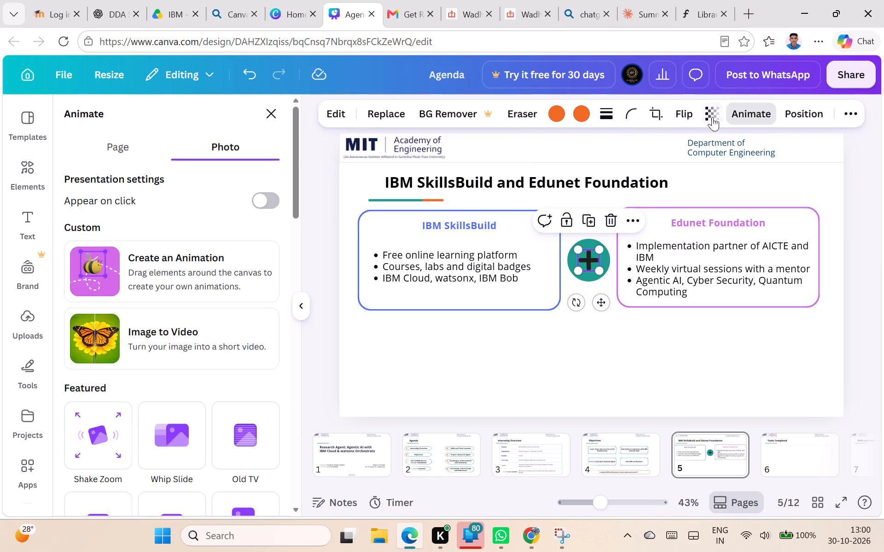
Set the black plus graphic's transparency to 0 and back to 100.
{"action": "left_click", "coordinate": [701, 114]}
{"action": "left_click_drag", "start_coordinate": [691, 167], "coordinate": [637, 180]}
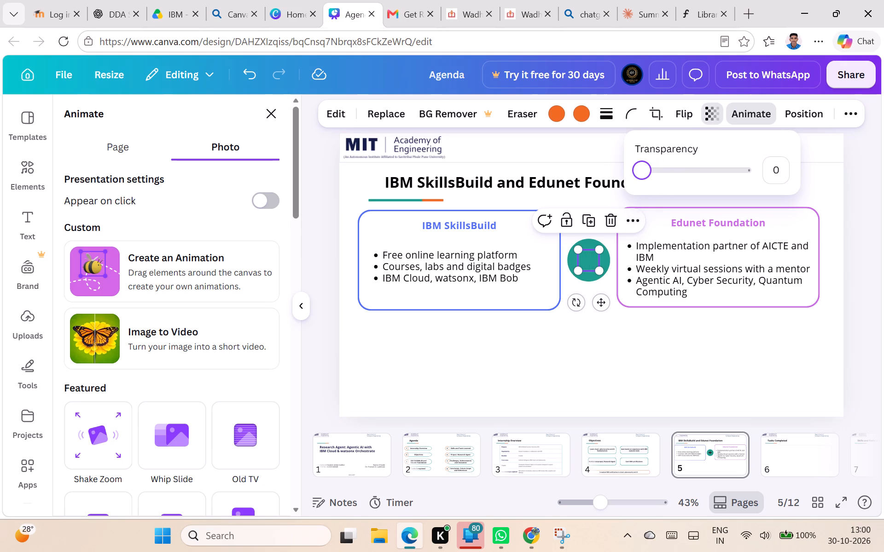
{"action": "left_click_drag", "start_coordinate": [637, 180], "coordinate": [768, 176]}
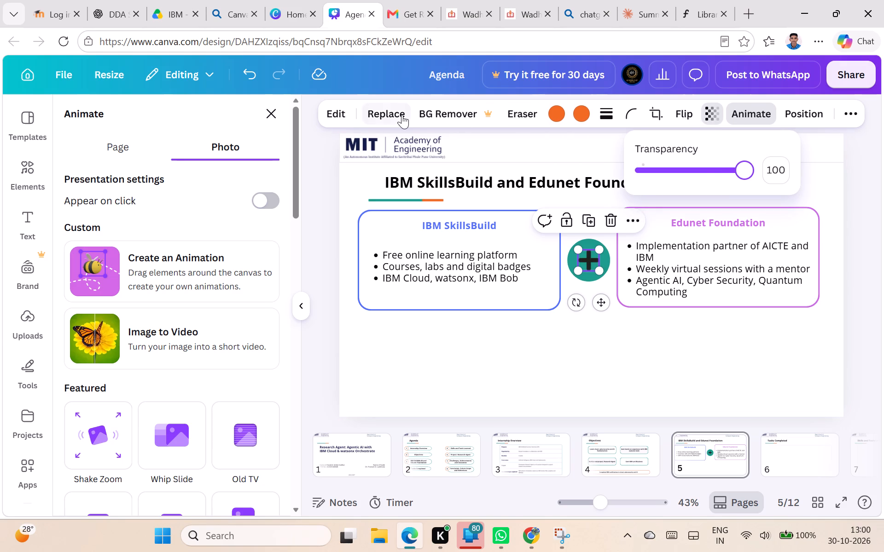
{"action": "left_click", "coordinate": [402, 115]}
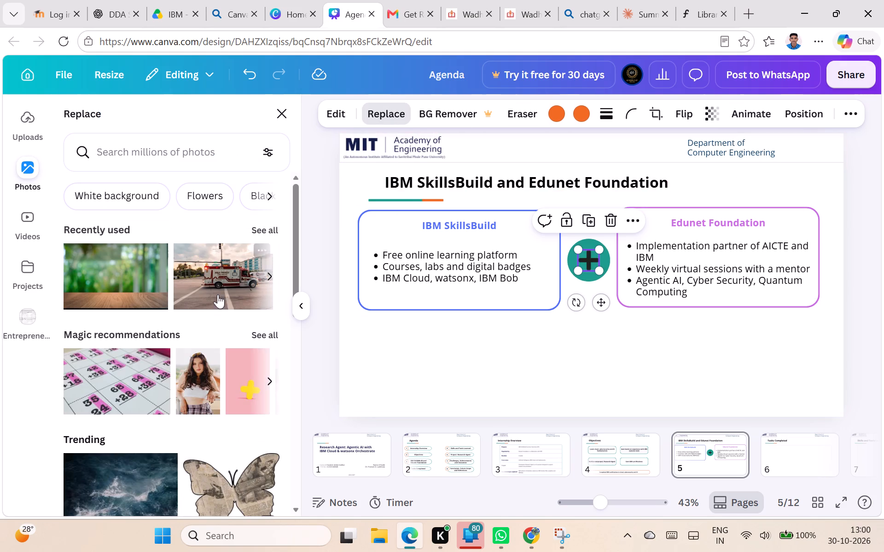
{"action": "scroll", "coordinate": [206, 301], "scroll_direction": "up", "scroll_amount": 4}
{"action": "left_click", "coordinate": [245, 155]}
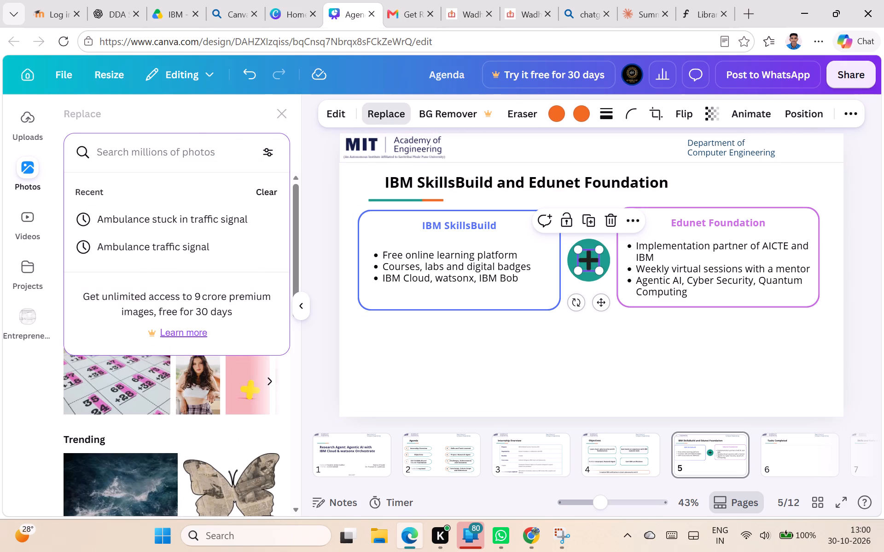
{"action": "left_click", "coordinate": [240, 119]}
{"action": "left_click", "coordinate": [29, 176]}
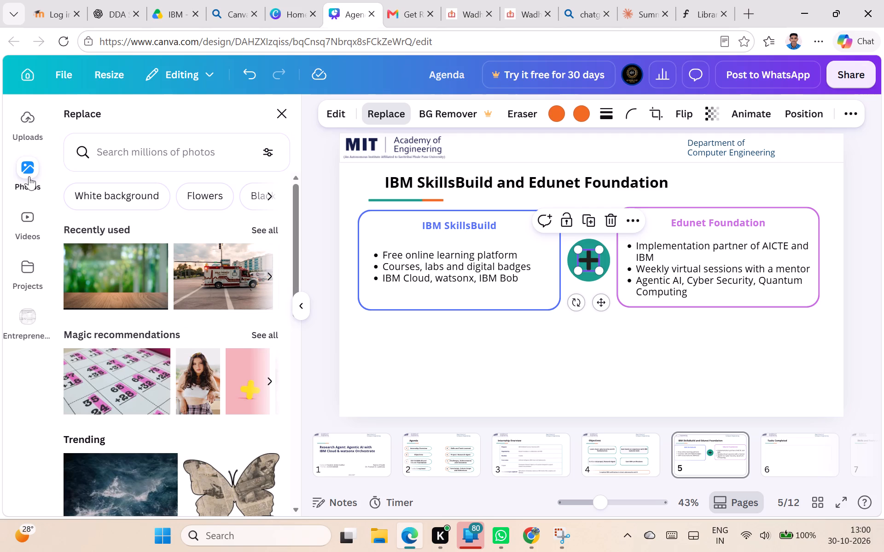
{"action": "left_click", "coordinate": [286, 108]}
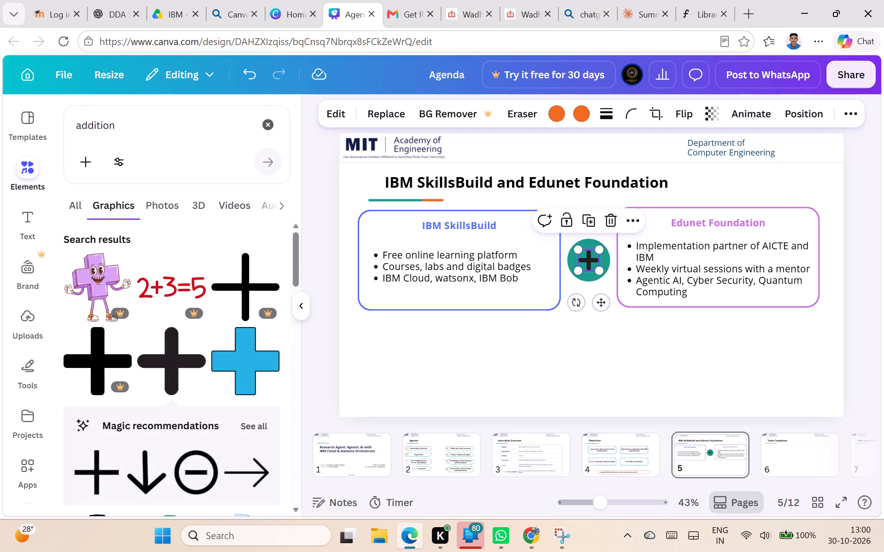
Add the blue plus graphic with a black outline from the addition graphics results and place it below the teal circle.
{"action": "left_click", "coordinate": [162, 140]}
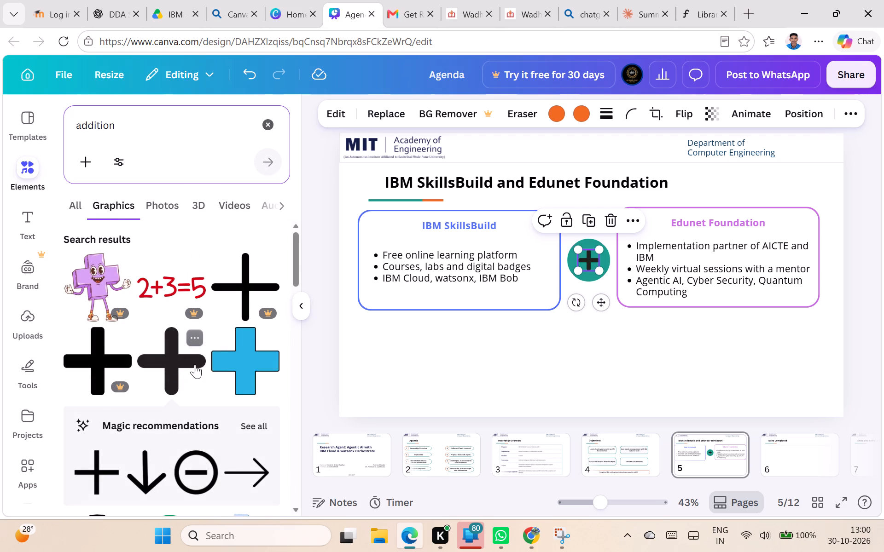
{"action": "scroll", "coordinate": [201, 361], "scroll_direction": "down", "scroll_amount": 1}
{"action": "left_click", "coordinate": [268, 305]}
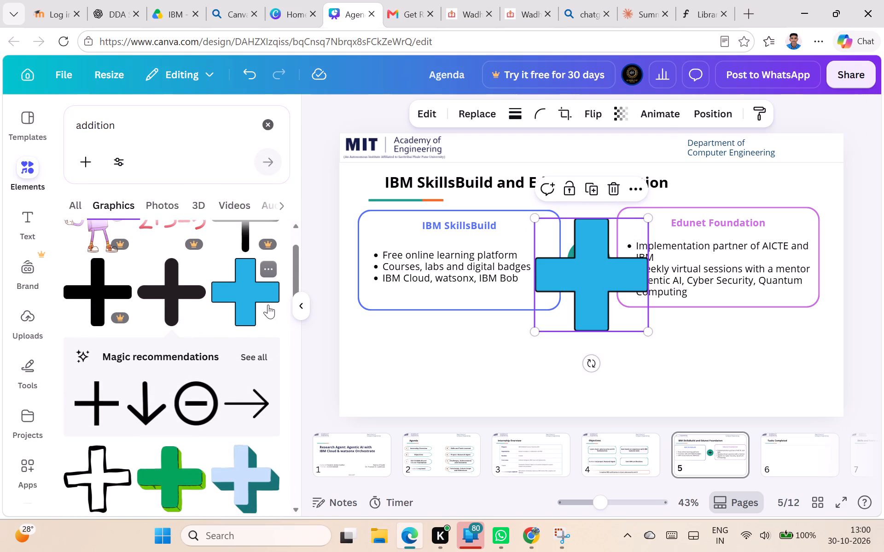
{"action": "left_click_drag", "start_coordinate": [592, 283], "coordinate": [591, 356]}
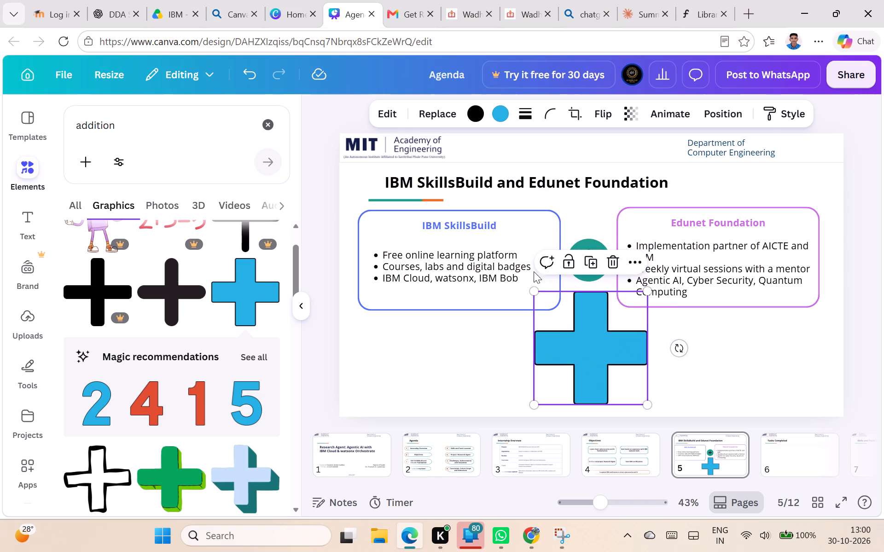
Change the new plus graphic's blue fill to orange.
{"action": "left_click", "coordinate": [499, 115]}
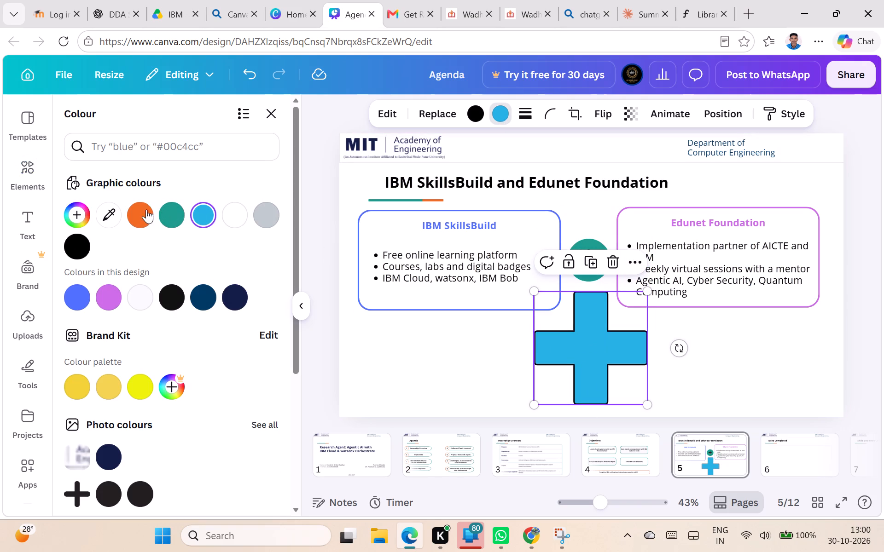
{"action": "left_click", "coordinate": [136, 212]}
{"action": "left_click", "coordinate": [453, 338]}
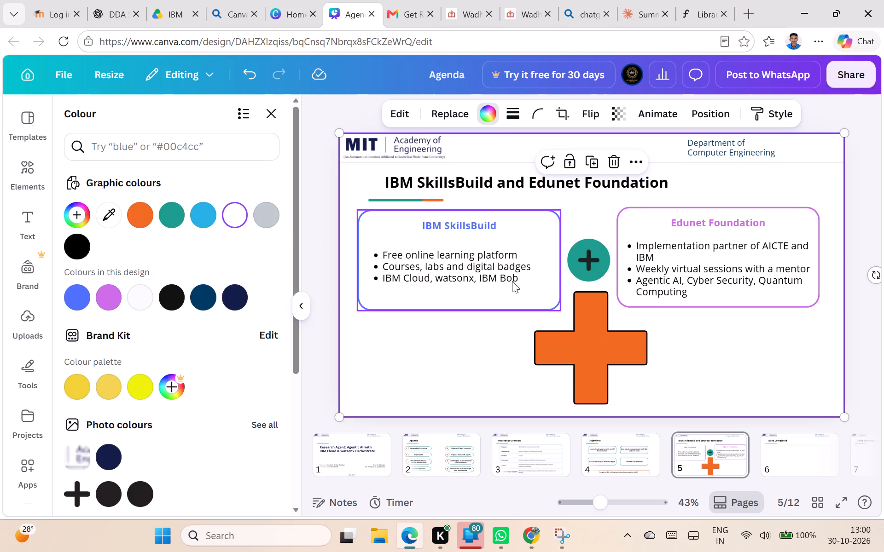
Delete the black plus graphic from the teal circle.
{"action": "left_click", "coordinate": [588, 260]}
{"action": "left_click", "coordinate": [603, 225]}
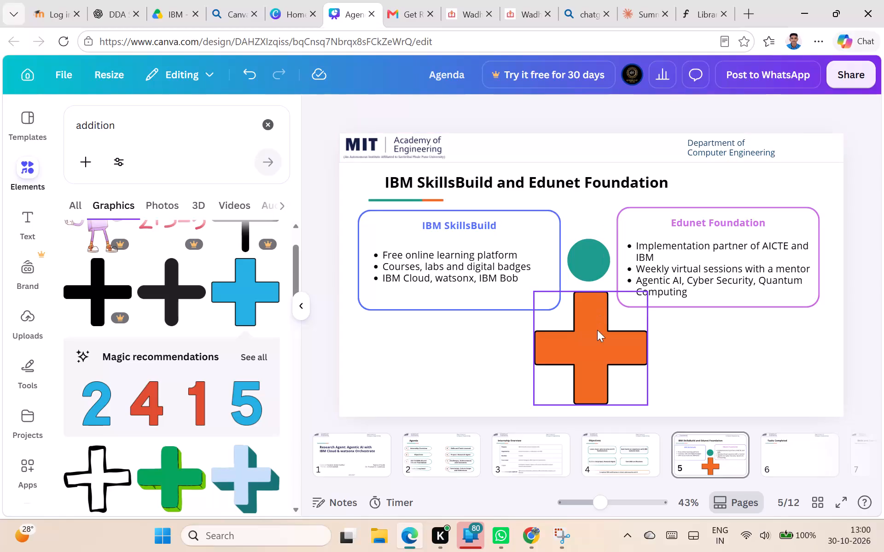
Shrink the orange plus graphic to about a third of its size.
{"action": "left_click", "coordinate": [597, 331]}
{"action": "left_click_drag", "start_coordinate": [646, 293], "coordinate": [577, 374]}
{"action": "left_click_drag", "start_coordinate": [577, 374], "coordinate": [569, 380]}
Change the orange plus graphic's black outline to the teal of the circle.
{"action": "left_click", "coordinate": [469, 116]}
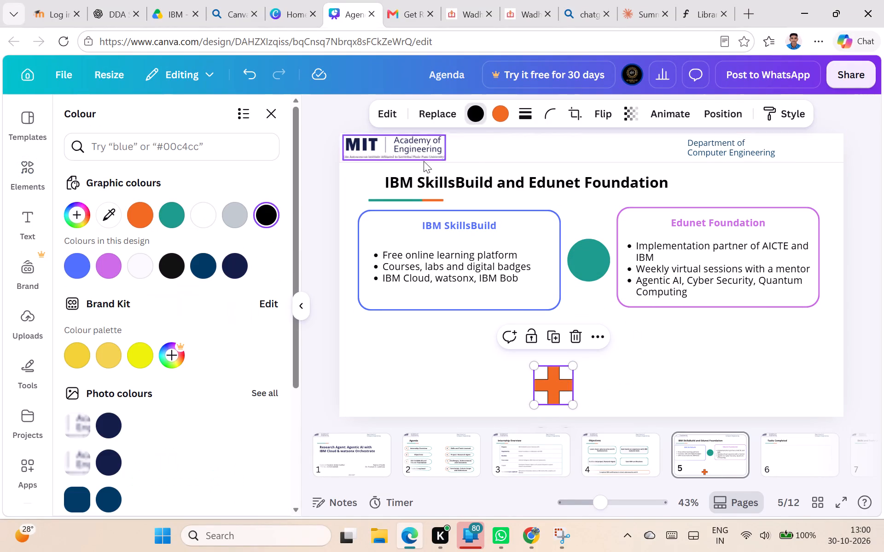
{"action": "left_click", "coordinate": [169, 218]}
{"action": "left_click", "coordinate": [649, 372]}
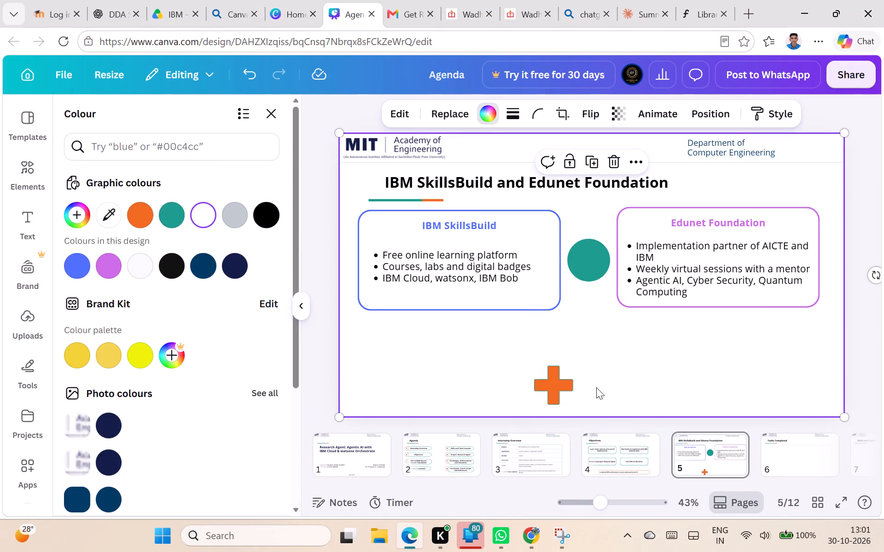
{"action": "left_click", "coordinate": [566, 390]}
{"action": "left_click_drag", "start_coordinate": [572, 365], "coordinate": [564, 385]}
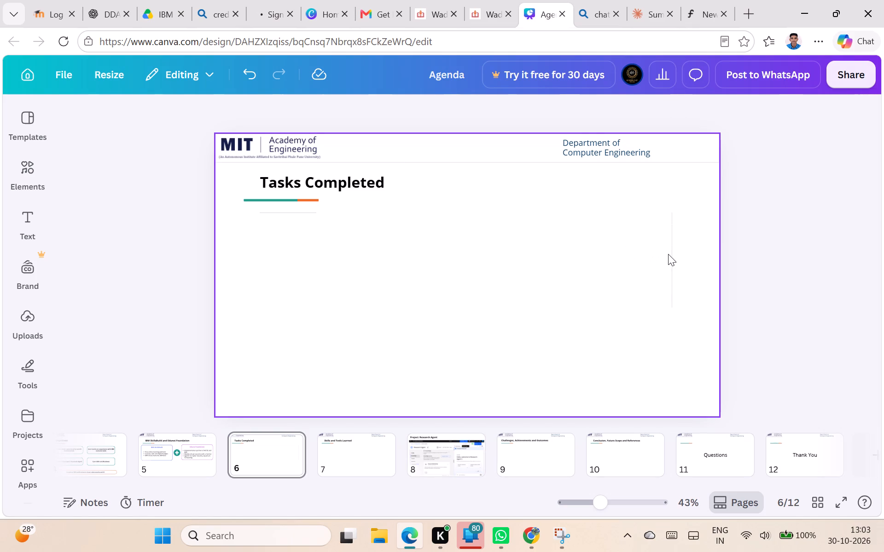
{"action": "left_click", "coordinate": [672, 258]}
{"action": "left_click", "coordinate": [690, 218]}
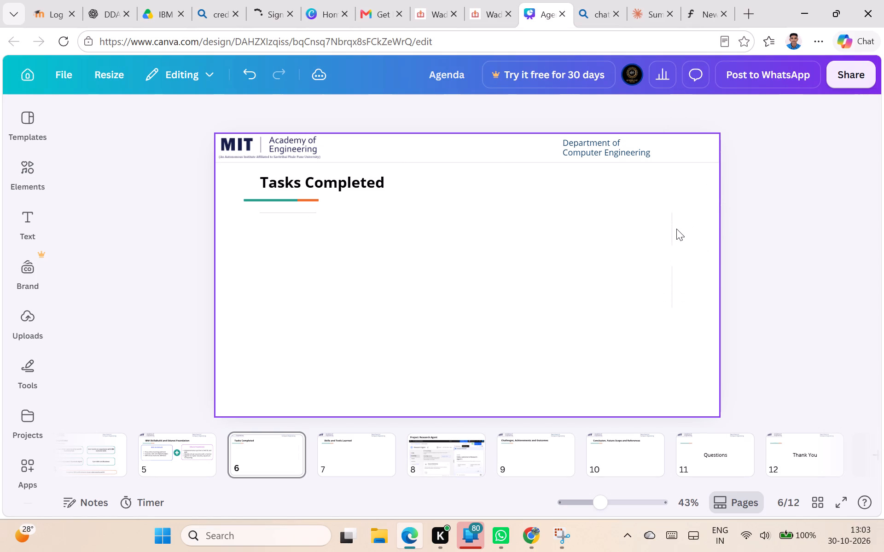
{"action": "left_click", "coordinate": [670, 233]}
{"action": "left_click_drag", "start_coordinate": [670, 226], "coordinate": [671, 268]}
{"action": "left_click_drag", "start_coordinate": [669, 261], "coordinate": [662, 236]}
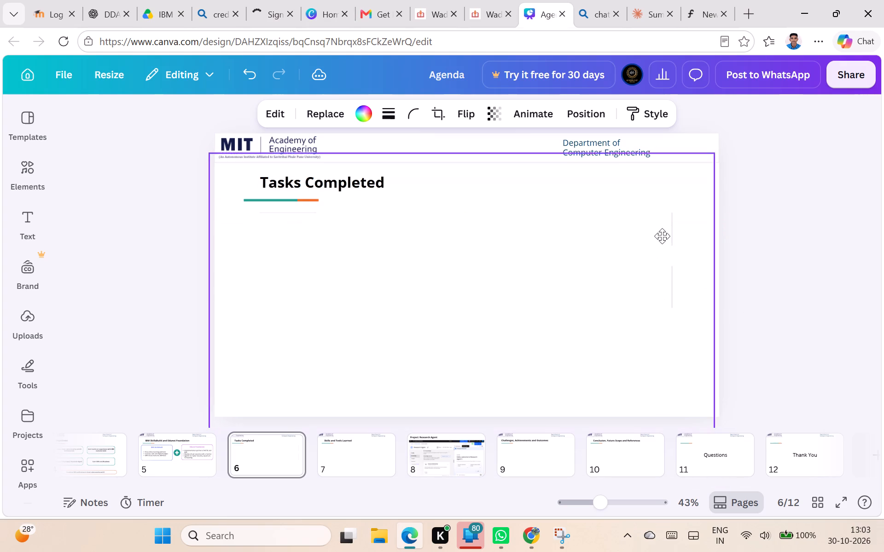
{"action": "left_click_drag", "start_coordinate": [662, 236], "coordinate": [665, 220]}
{"action": "left_click", "coordinate": [540, 254]}
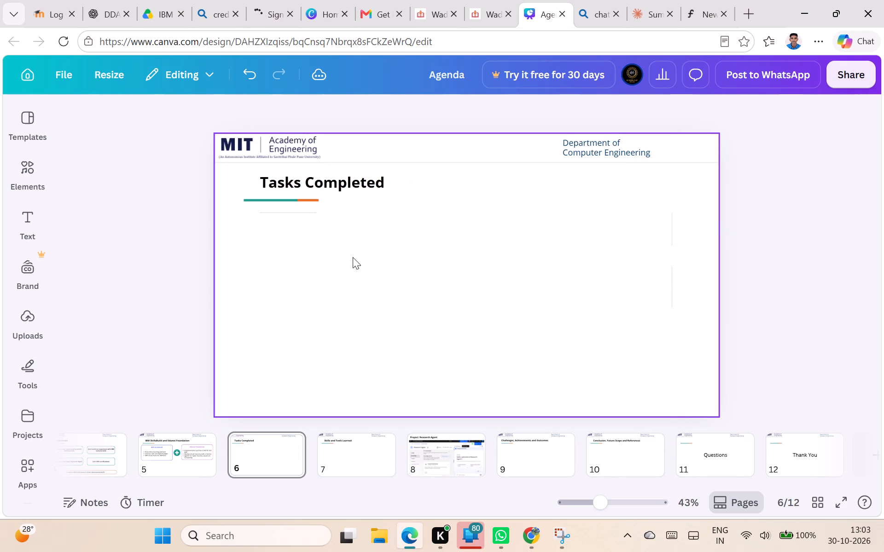
{"action": "left_click_drag", "start_coordinate": [240, 208], "coordinate": [692, 323]}
{"action": "key", "text": "BackSpace"}
Paste the copied week-by-week table onto the Tasks Completed slide and move it just below the title underline.
{"action": "key", "text": "ctrl+v"}
{"action": "left_click", "coordinate": [587, 325]}
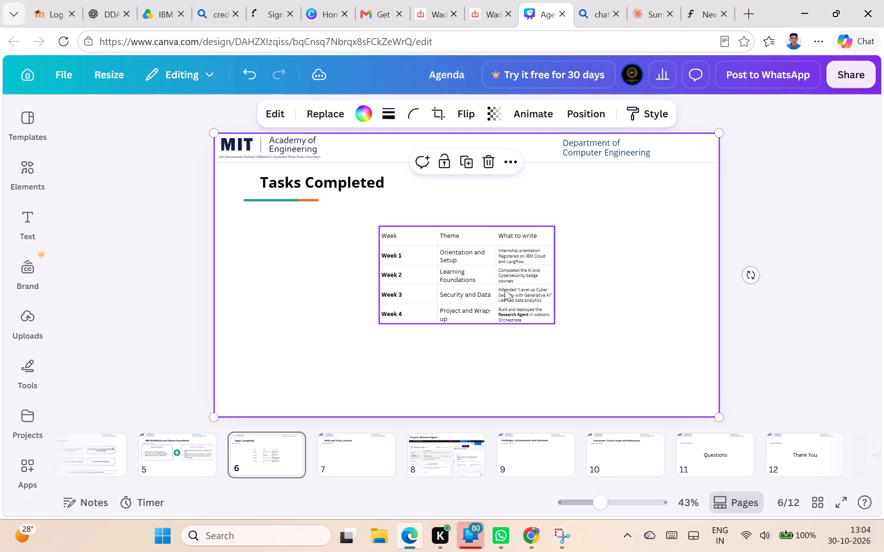
{"action": "left_click_drag", "start_coordinate": [502, 287], "coordinate": [373, 296]}
{"action": "left_click", "coordinate": [336, 327]}
{"action": "left_click_drag", "start_coordinate": [450, 290], "coordinate": [439, 308]}
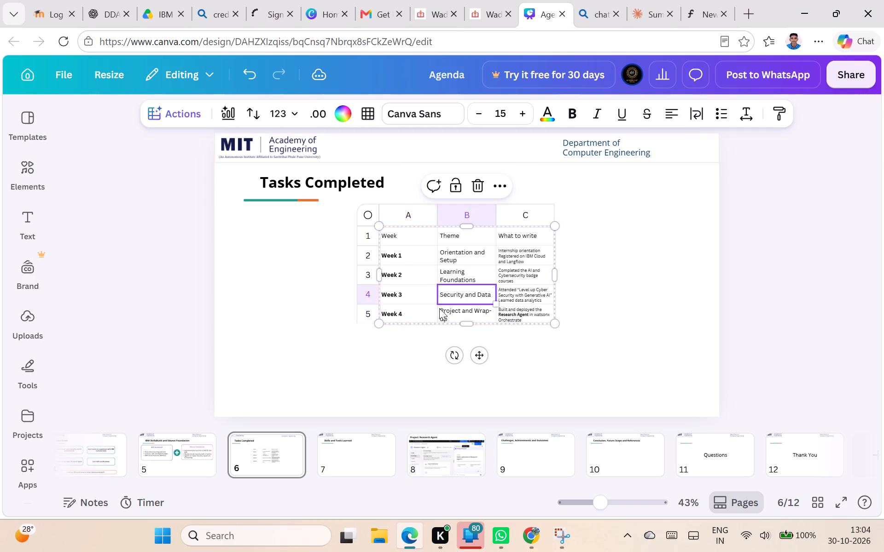
{"action": "left_click_drag", "start_coordinate": [439, 308], "coordinate": [349, 326]}
{"action": "left_click", "coordinate": [320, 356]}
{"action": "left_click", "coordinate": [476, 326]}
{"action": "left_click", "coordinate": [482, 316]}
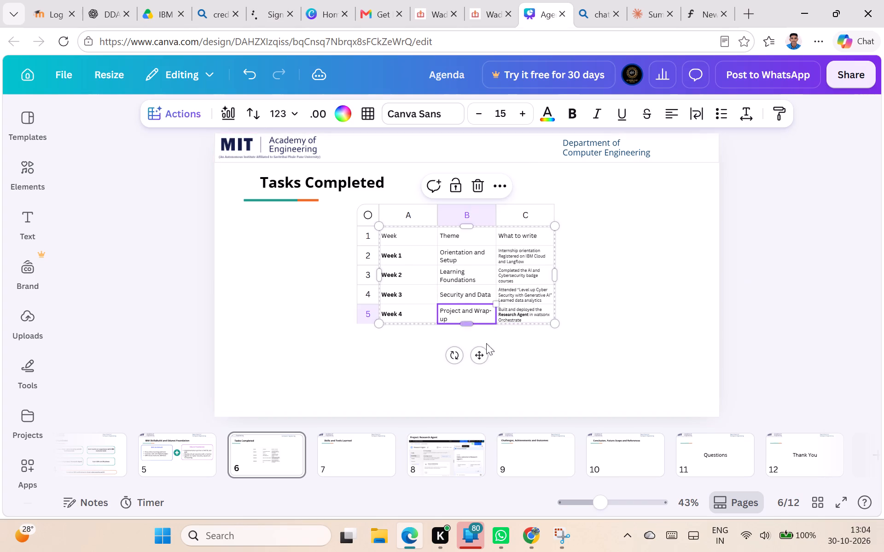
{"action": "left_click_drag", "start_coordinate": [476, 361], "coordinate": [349, 350]}
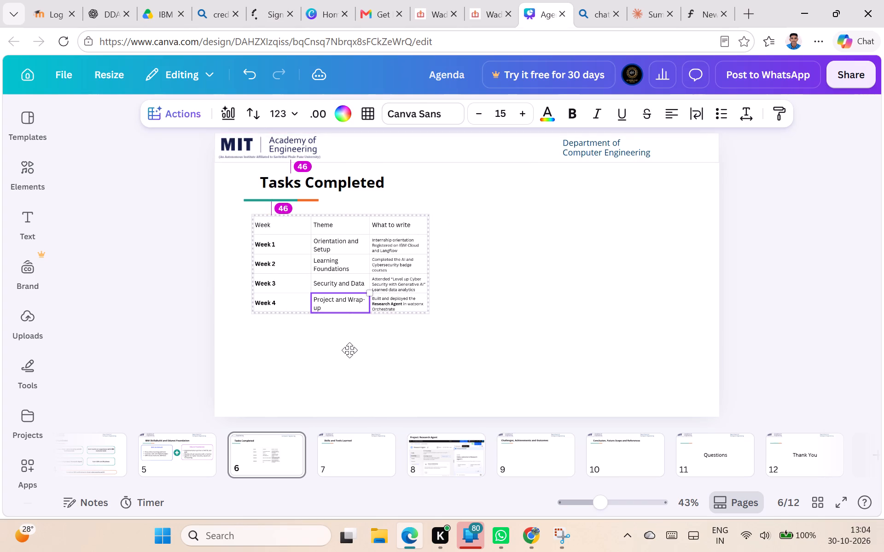
{"action": "left_click_drag", "start_coordinate": [349, 350], "coordinate": [349, 349]}
Enlarge the pasted table to span the slide's content area, from below the title to near the bottom edge.
{"action": "left_click_drag", "start_coordinate": [428, 314], "coordinate": [673, 379]}
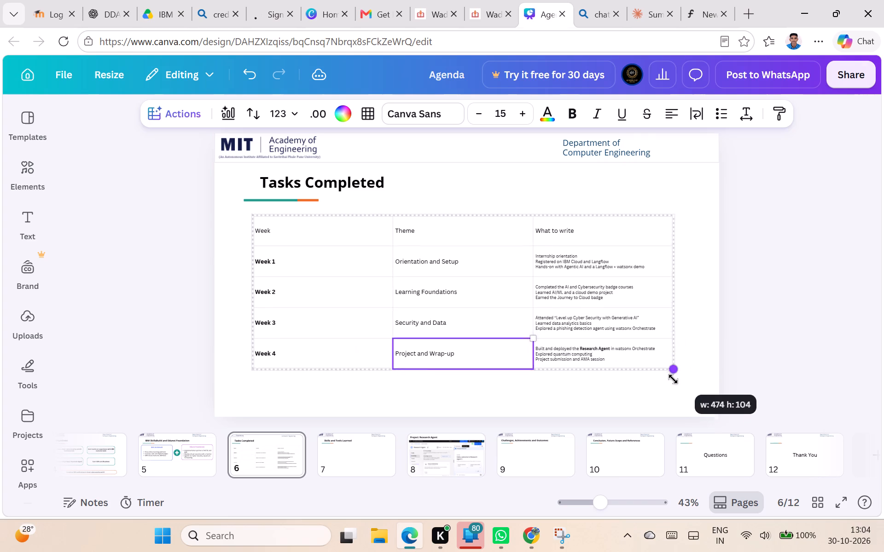
{"action": "left_click_drag", "start_coordinate": [673, 379], "coordinate": [675, 398]}
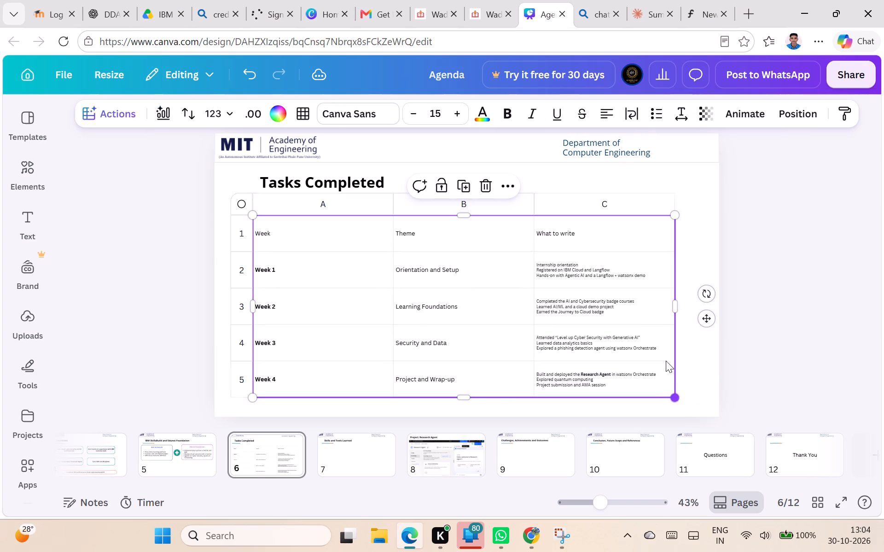
{"action": "left_click", "coordinate": [747, 231]}
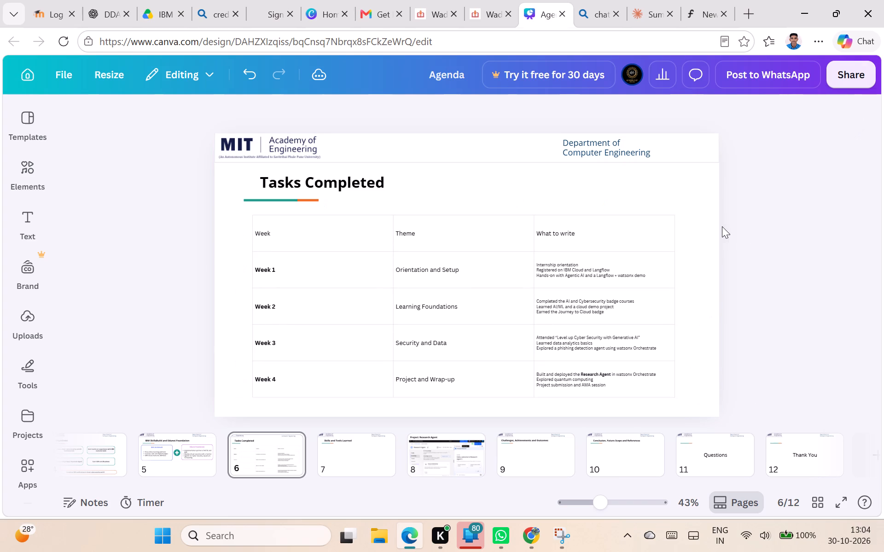
{"action": "left_click_drag", "start_coordinate": [609, 269], "coordinate": [609, 259]}
{"action": "left_click", "coordinate": [761, 259]}
Delete the table's header row containing Week, Theme and What to write.
{"action": "left_click", "coordinate": [346, 243]}
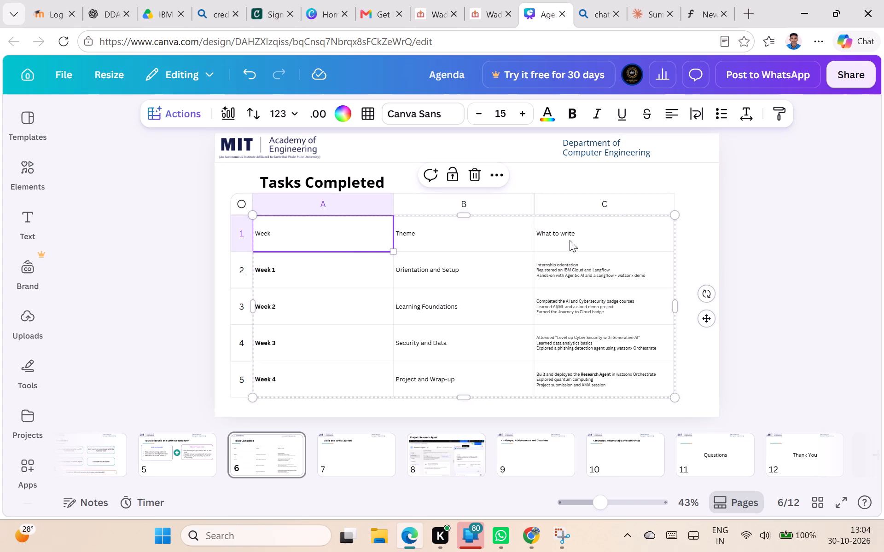
{"action": "left_click", "coordinate": [585, 238], "text": "shift"}
{"action": "left_click", "coordinate": [472, 179]}
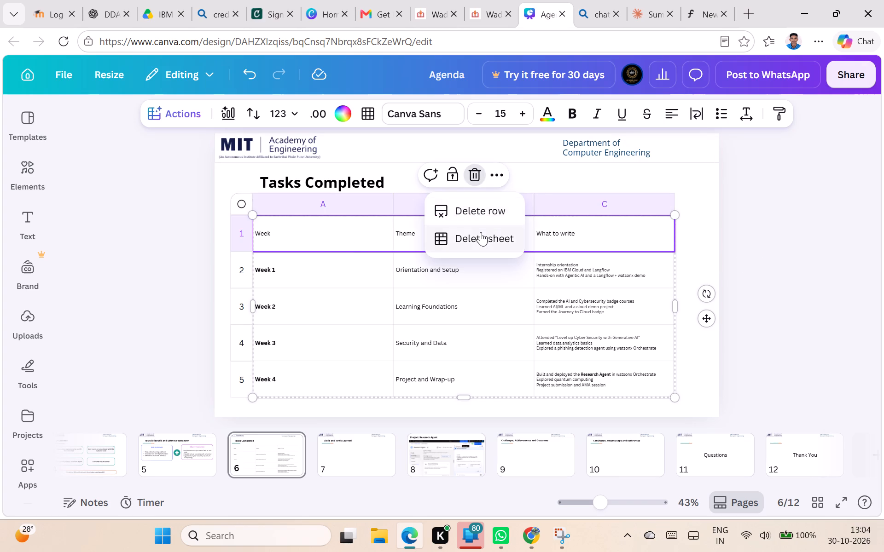
{"action": "left_click", "coordinate": [480, 214]}
{"action": "left_click", "coordinate": [883, 259]}
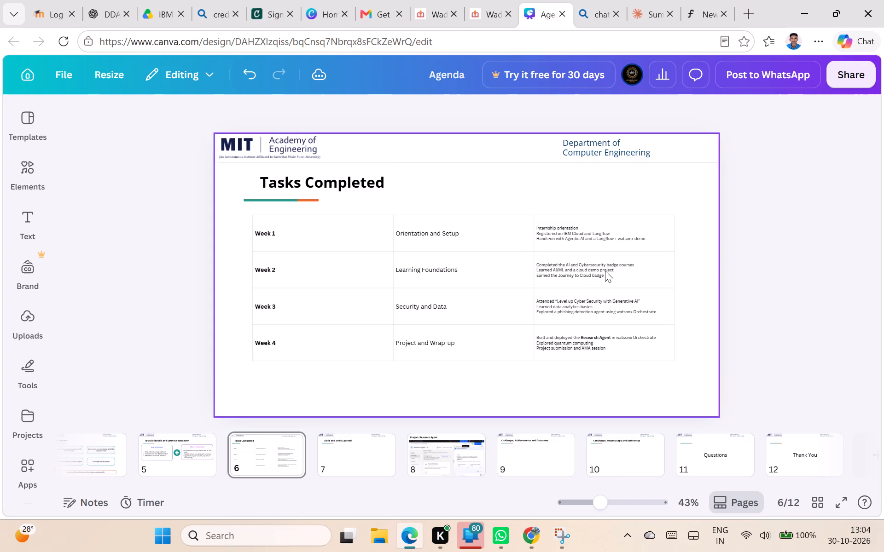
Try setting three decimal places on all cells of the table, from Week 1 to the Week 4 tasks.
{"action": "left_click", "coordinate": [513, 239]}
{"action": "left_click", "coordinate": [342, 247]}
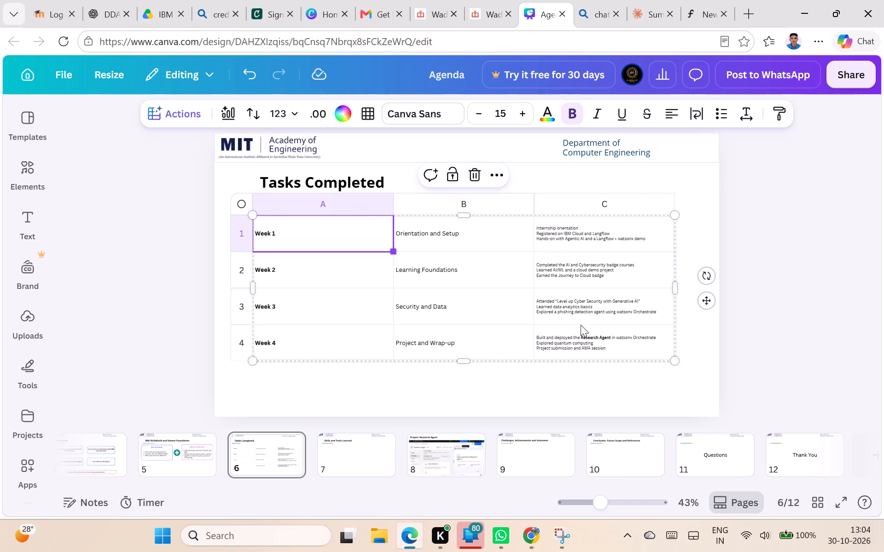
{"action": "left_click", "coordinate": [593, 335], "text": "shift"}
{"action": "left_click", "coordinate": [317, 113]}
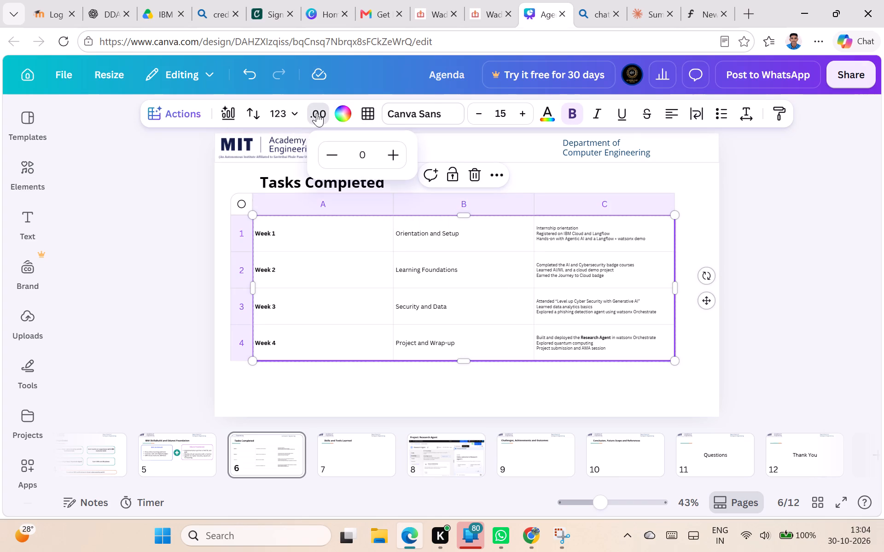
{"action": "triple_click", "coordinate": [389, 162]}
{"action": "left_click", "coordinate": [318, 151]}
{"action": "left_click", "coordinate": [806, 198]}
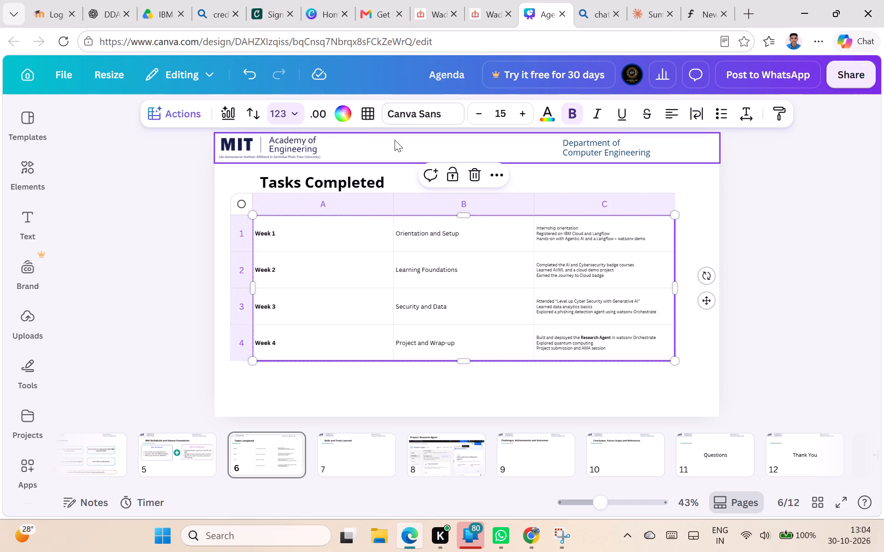
Change the data format of all the table's cells to Text.
{"action": "left_click", "coordinate": [307, 114]}
{"action": "left_click", "coordinate": [297, 111]}
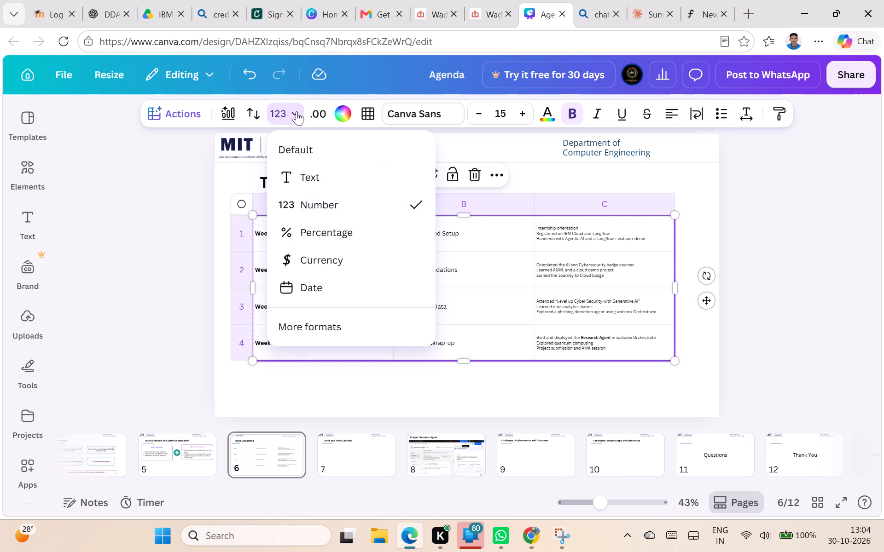
{"action": "left_click", "coordinate": [343, 188]}
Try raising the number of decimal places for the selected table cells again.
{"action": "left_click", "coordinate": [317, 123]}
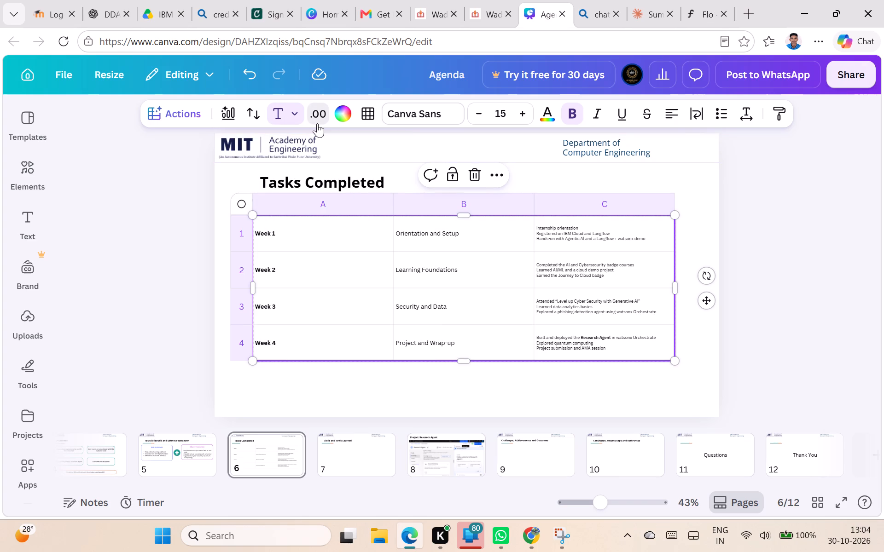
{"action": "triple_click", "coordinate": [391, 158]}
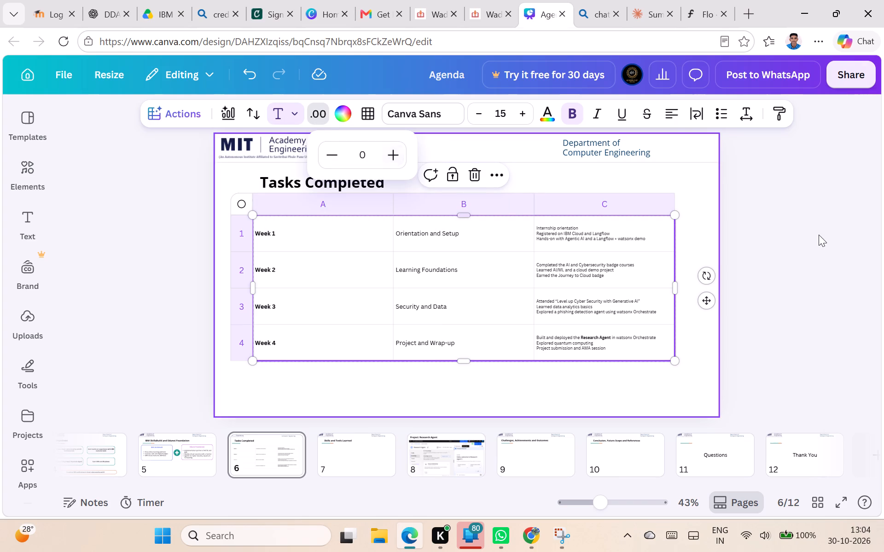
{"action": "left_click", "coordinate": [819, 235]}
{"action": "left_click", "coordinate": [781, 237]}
Set the font size of all cells in the Tasks Completed table to 16.
{"action": "left_click", "coordinate": [380, 230]}
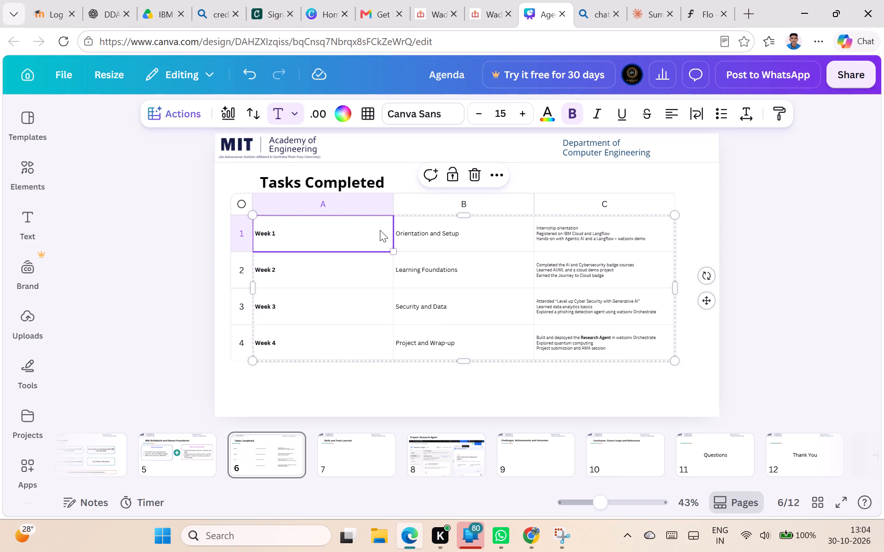
{"action": "left_click", "coordinate": [631, 343], "text": "shift"}
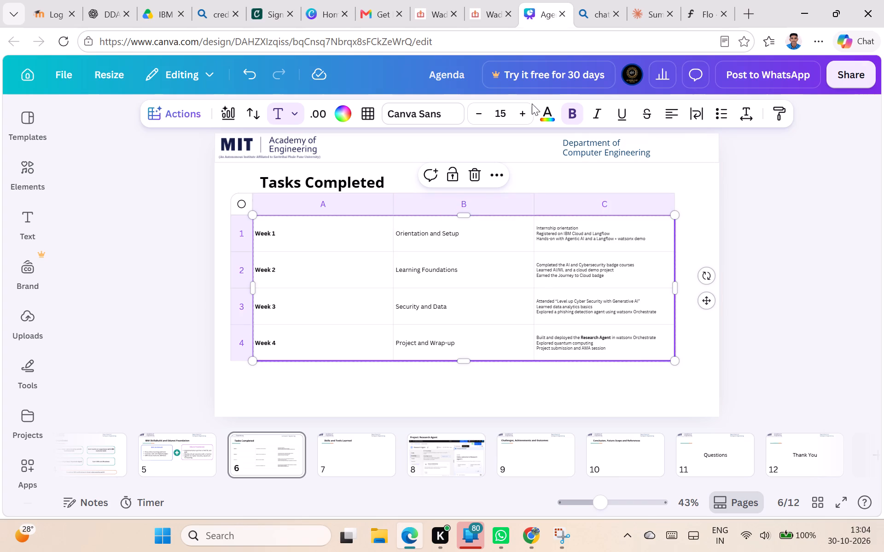
{"action": "triple_click", "coordinate": [521, 116]}
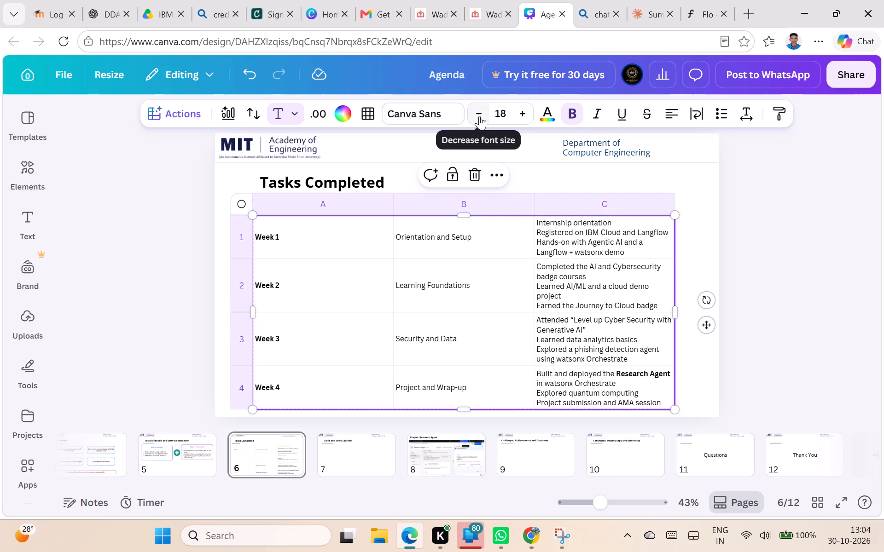
{"action": "left_click", "coordinate": [479, 116]}
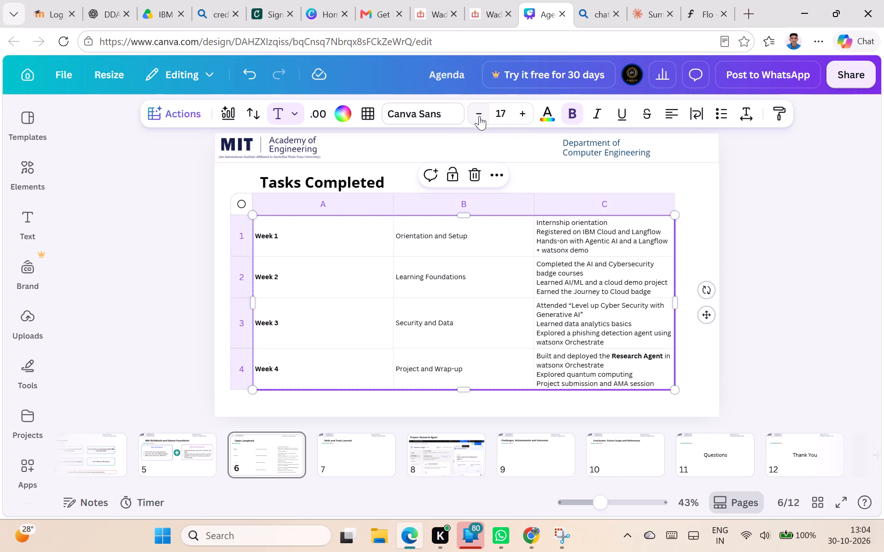
{"action": "left_click", "coordinate": [479, 116]}
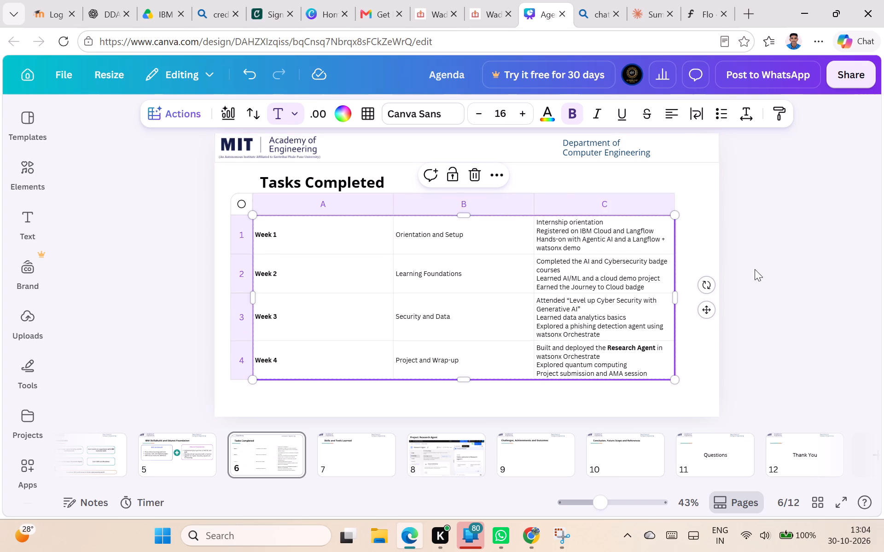
Set the font size of the week and topic columns in the Tasks Completed table to 21.
{"action": "left_click", "coordinate": [364, 232]}
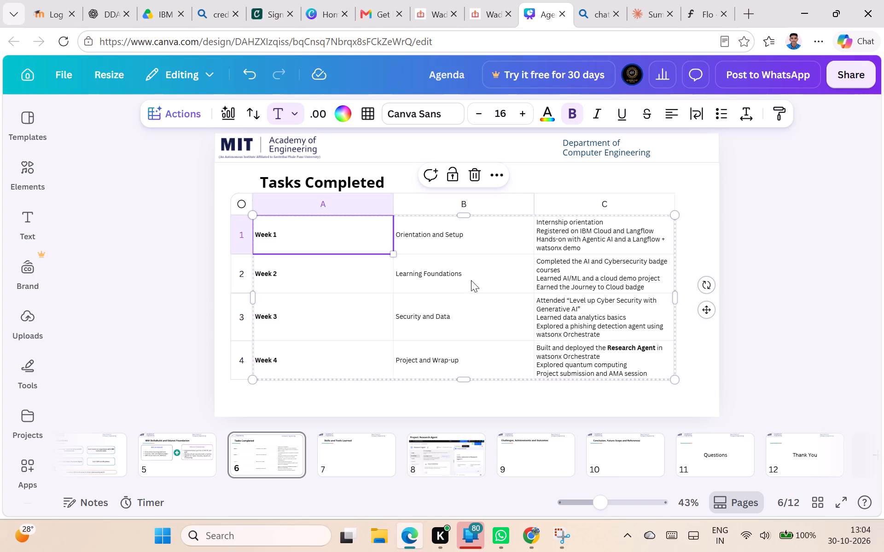
{"action": "left_click", "coordinate": [486, 352], "text": "shift"}
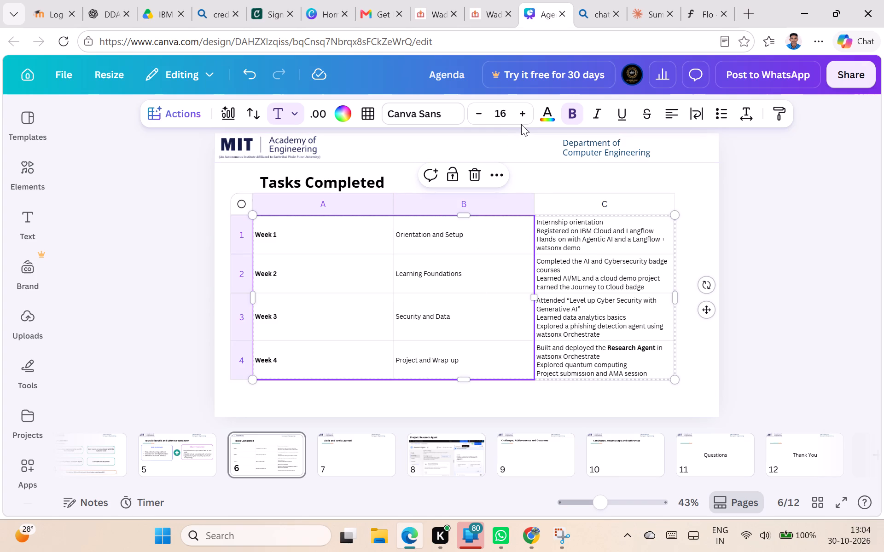
{"action": "left_click", "coordinate": [521, 124]}
{"action": "left_click", "coordinate": [526, 119]}
{"action": "double_click", "coordinate": [526, 119]}
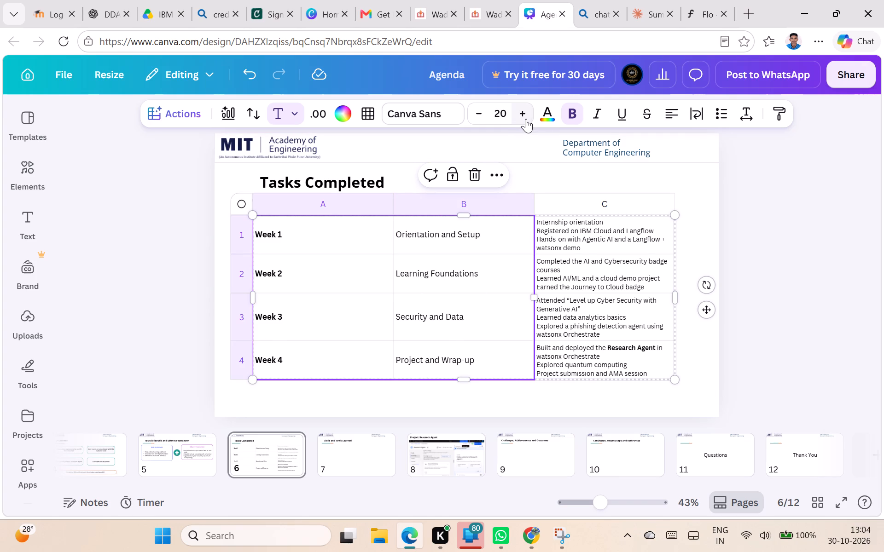
{"action": "left_click", "coordinate": [526, 119]}
{"action": "left_click", "coordinate": [742, 276]}
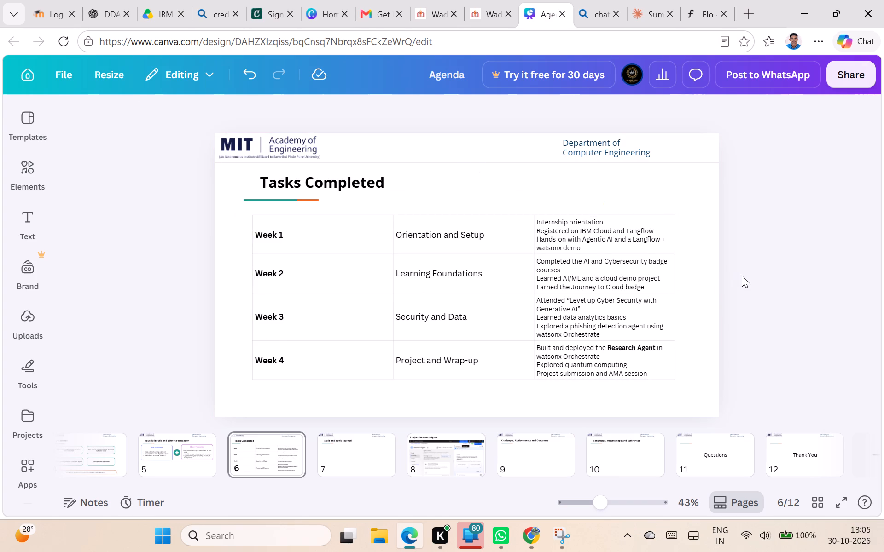
Narrow the week column of the table to about half its width.
{"action": "left_click", "coordinate": [398, 266]}
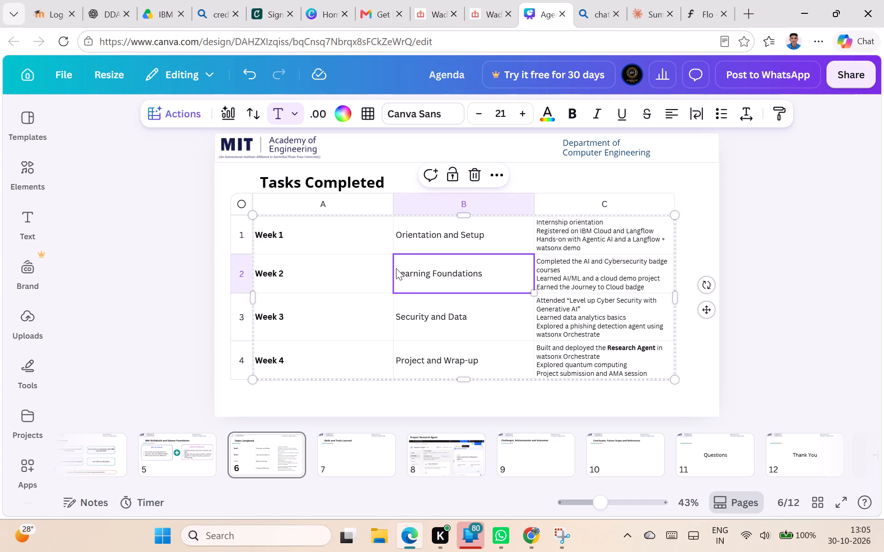
{"action": "left_click", "coordinate": [390, 276]}
{"action": "left_click", "coordinate": [390, 308]}
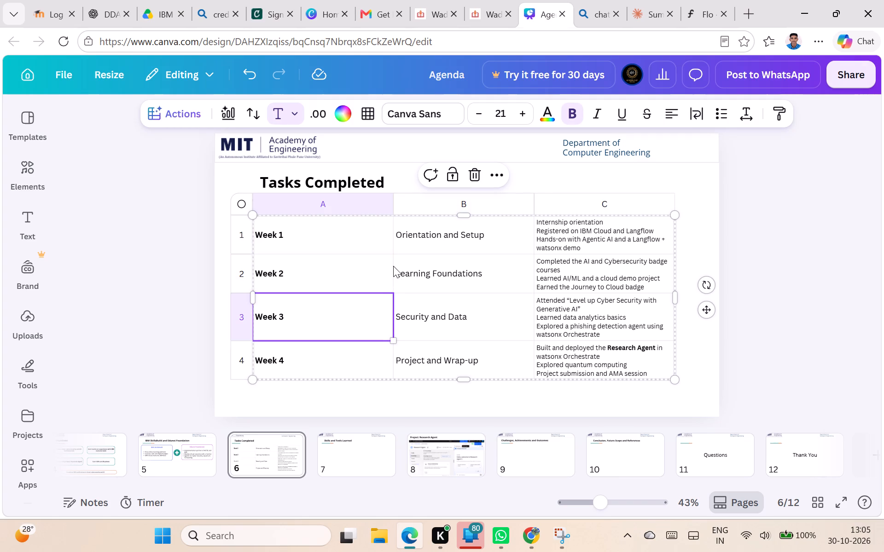
{"action": "left_click_drag", "start_coordinate": [391, 204], "coordinate": [319, 209]}
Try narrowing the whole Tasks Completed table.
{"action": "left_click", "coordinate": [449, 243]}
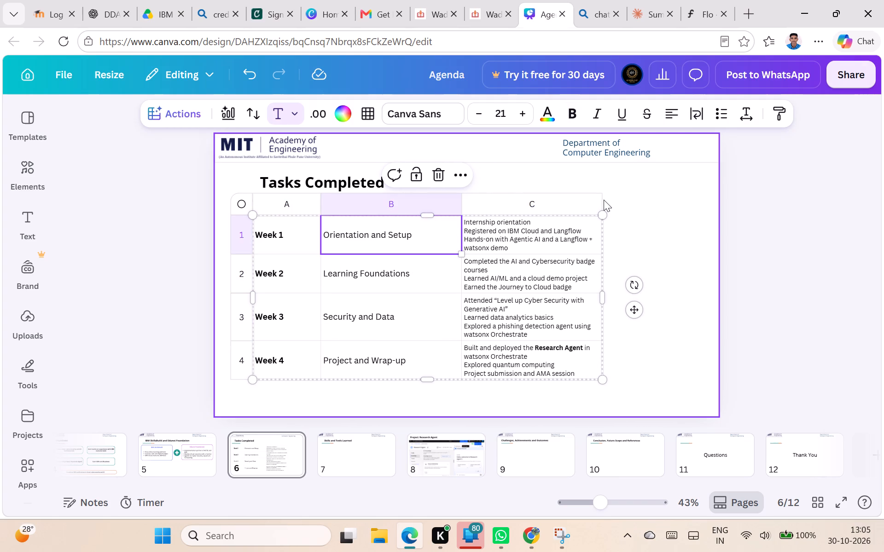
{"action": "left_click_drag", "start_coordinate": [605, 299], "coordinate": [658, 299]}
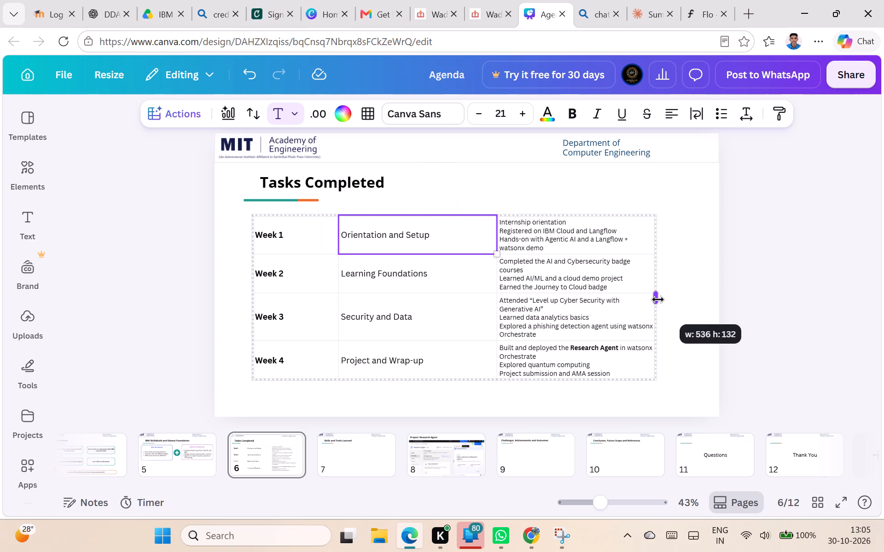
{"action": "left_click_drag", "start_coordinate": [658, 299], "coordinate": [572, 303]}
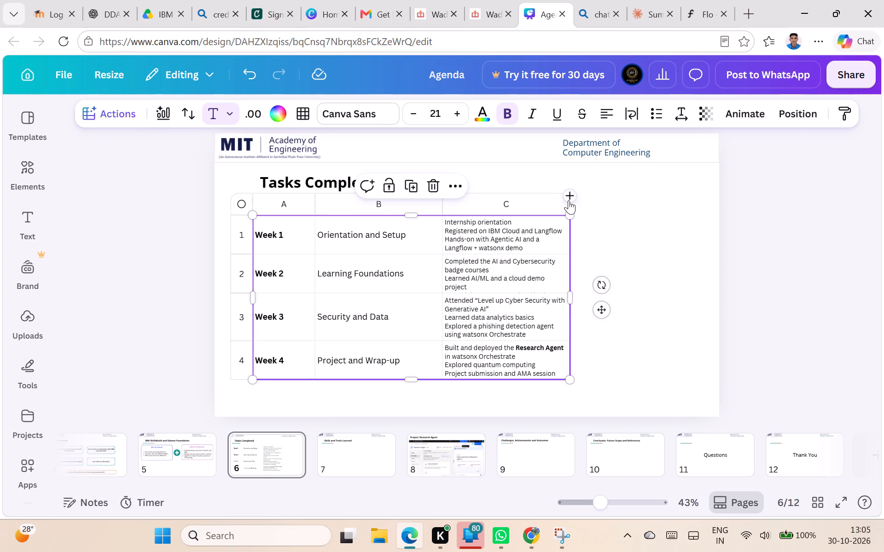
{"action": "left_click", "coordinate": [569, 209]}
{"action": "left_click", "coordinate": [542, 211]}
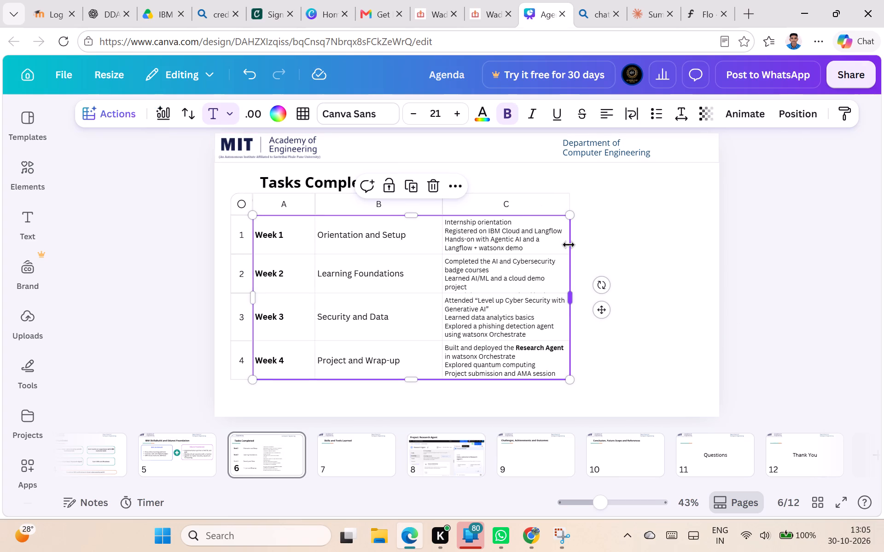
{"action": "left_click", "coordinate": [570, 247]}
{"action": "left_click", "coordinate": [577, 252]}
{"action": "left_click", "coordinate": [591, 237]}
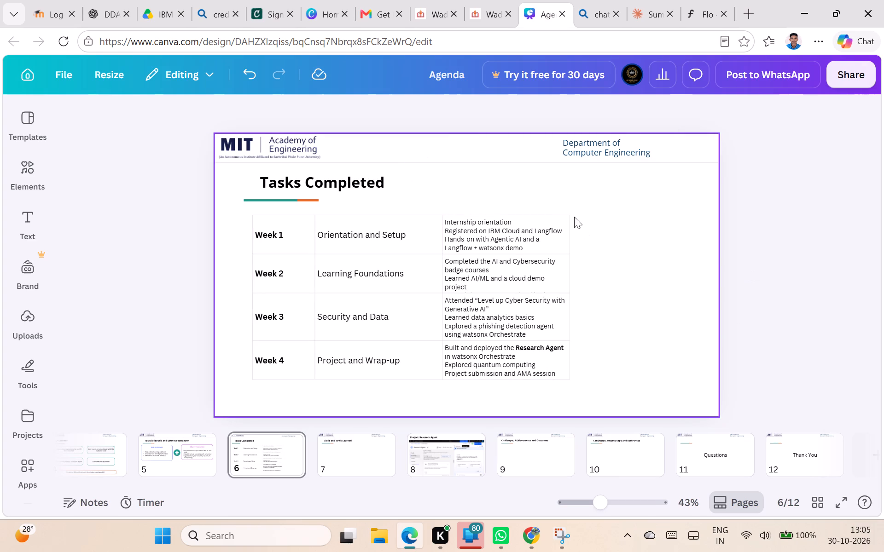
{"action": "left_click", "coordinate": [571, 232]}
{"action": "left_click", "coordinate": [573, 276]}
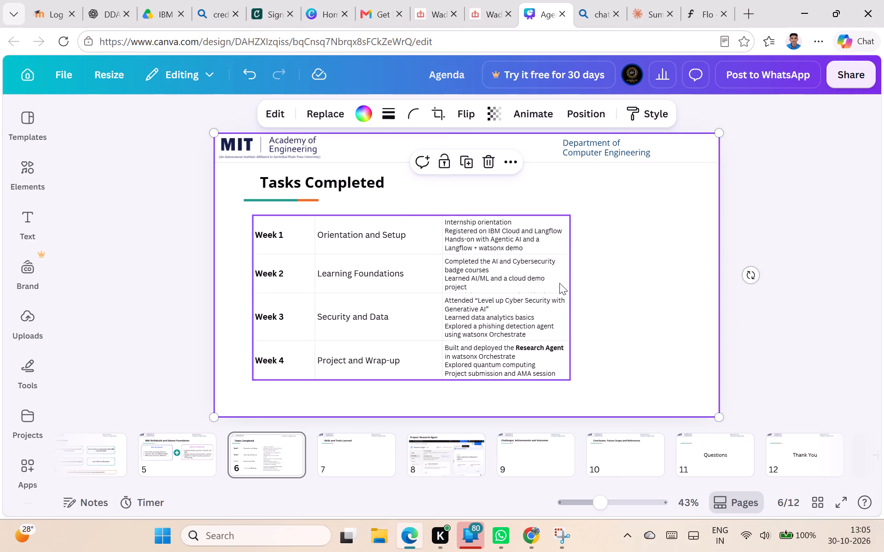
Widen the whole table so it extends almost to the edge of the slide.
{"action": "left_click", "coordinate": [559, 283]}
{"action": "left_click_drag", "start_coordinate": [572, 299], "coordinate": [690, 309]}
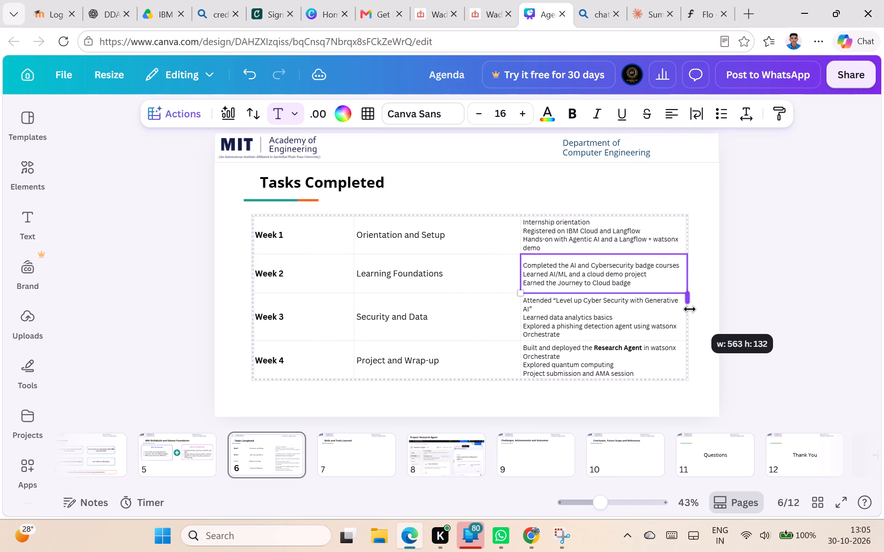
{"action": "left_click_drag", "start_coordinate": [690, 309], "coordinate": [695, 309]}
Widen the task details column so the table reaches just inside the slide's edge.
{"action": "left_click", "coordinate": [357, 280]}
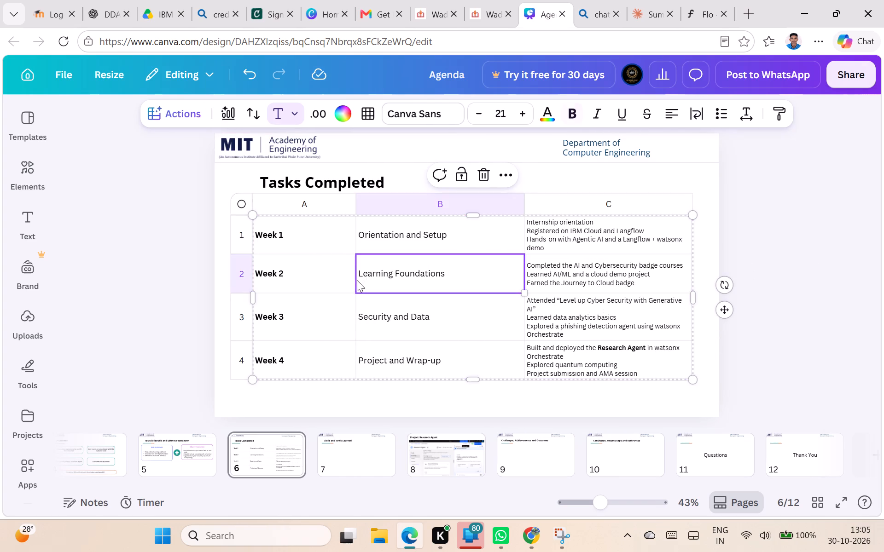
{"action": "left_click_drag", "start_coordinate": [356, 207], "coordinate": [347, 217]}
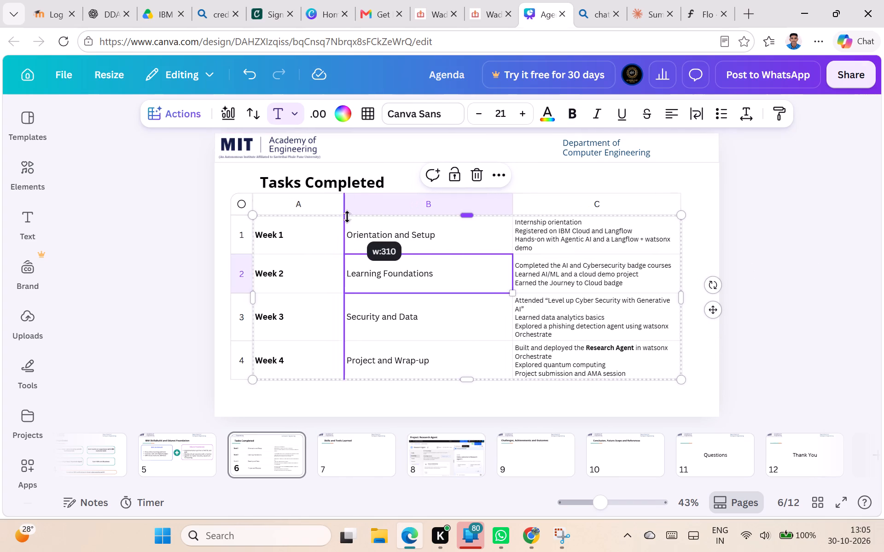
{"action": "left_click_drag", "start_coordinate": [347, 217], "coordinate": [358, 218]}
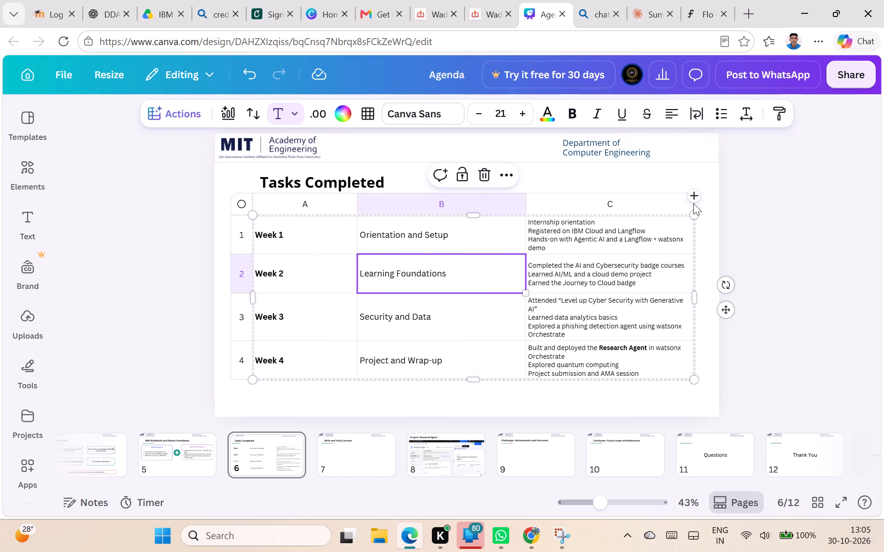
{"action": "left_click", "coordinate": [693, 203]}
{"action": "left_click_drag", "start_coordinate": [692, 205], "coordinate": [711, 209]}
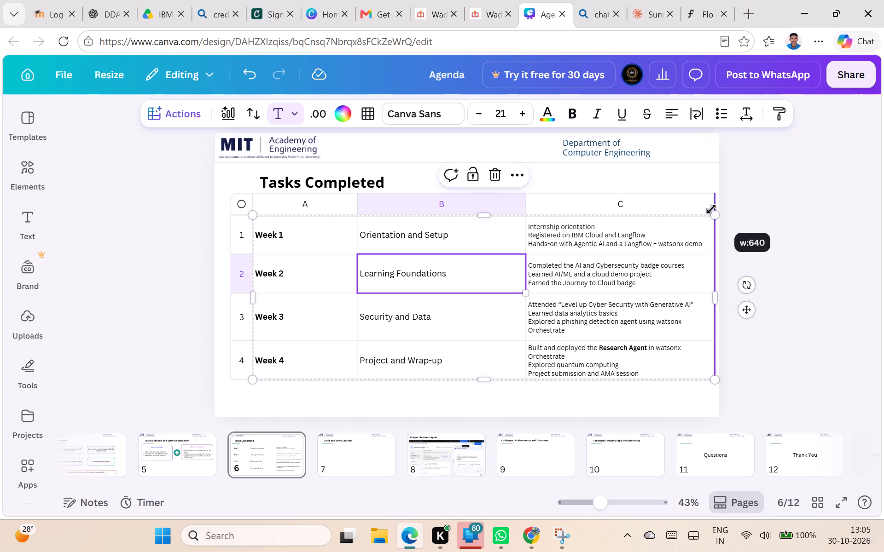
{"action": "left_click_drag", "start_coordinate": [711, 209], "coordinate": [709, 210]}
Narrow the topic and week columns closer to their text and give the freed width to the task details column.
{"action": "left_click_drag", "start_coordinate": [526, 206], "coordinate": [523, 208]}
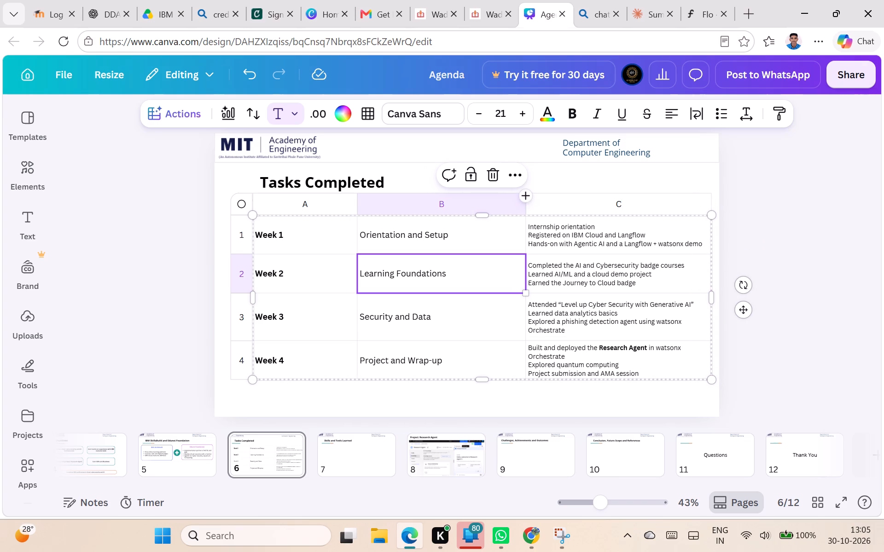
{"action": "left_click_drag", "start_coordinate": [523, 208], "coordinate": [471, 217]}
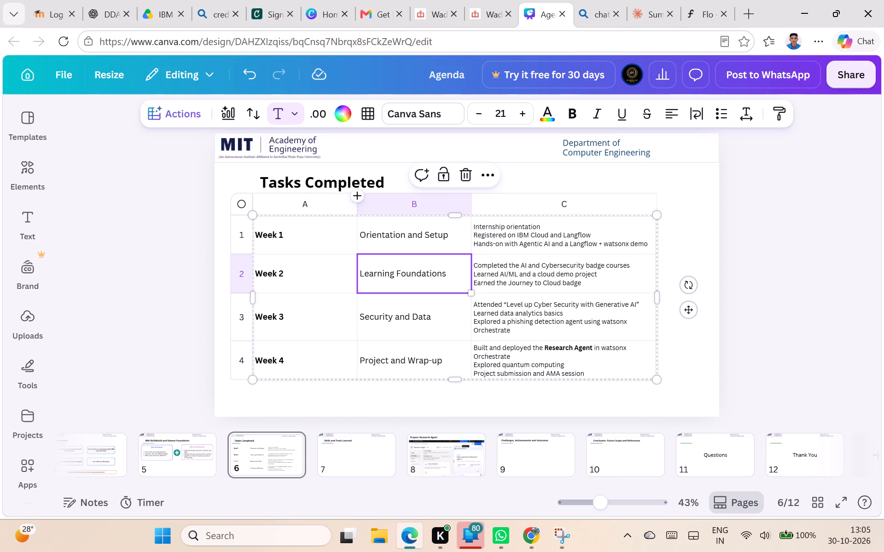
{"action": "left_click_drag", "start_coordinate": [357, 205], "coordinate": [308, 209]}
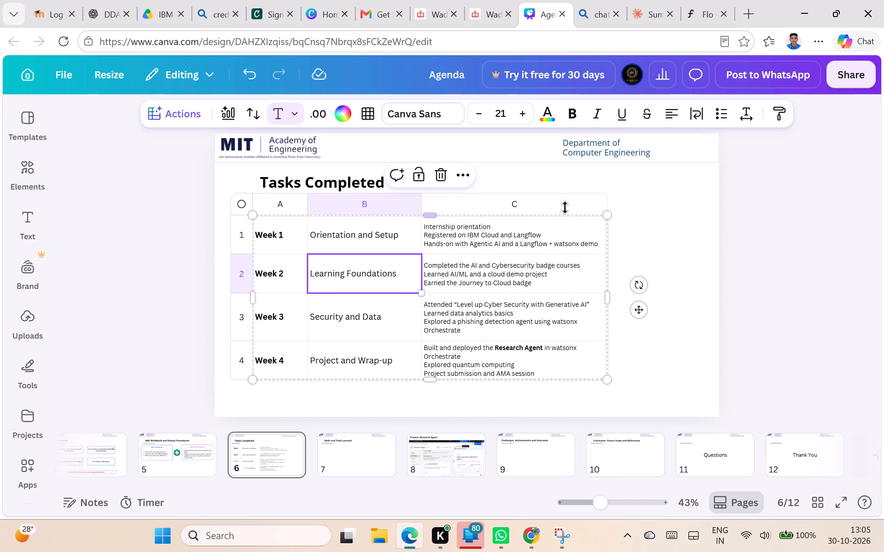
{"action": "left_click_drag", "start_coordinate": [607, 204], "coordinate": [668, 204]}
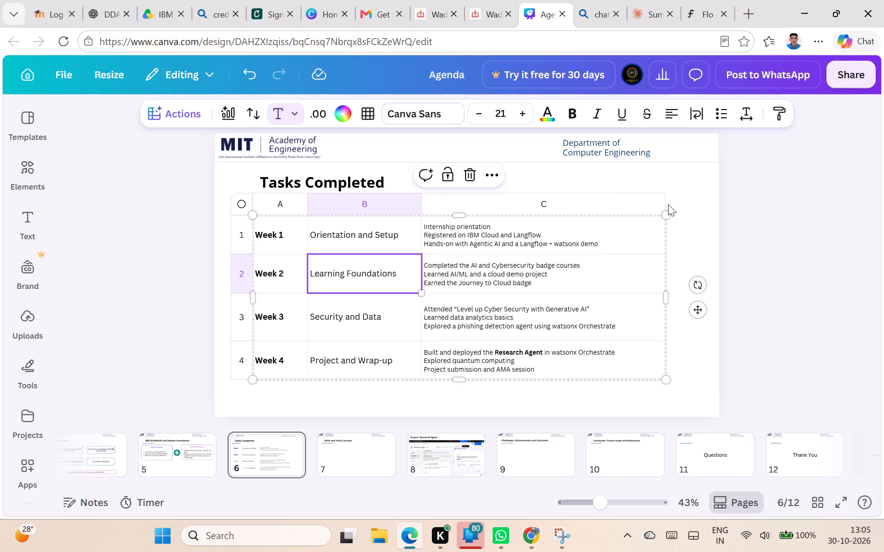
{"action": "left_click_drag", "start_coordinate": [668, 204], "coordinate": [701, 204]}
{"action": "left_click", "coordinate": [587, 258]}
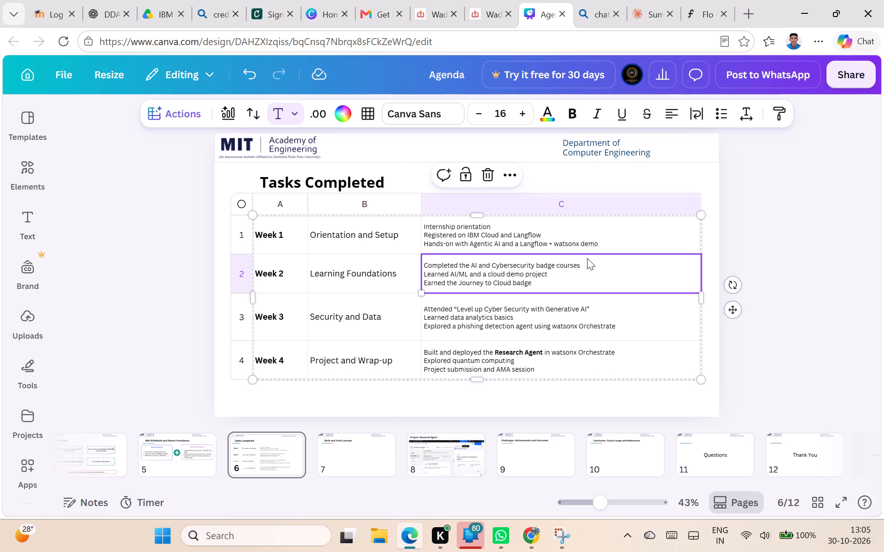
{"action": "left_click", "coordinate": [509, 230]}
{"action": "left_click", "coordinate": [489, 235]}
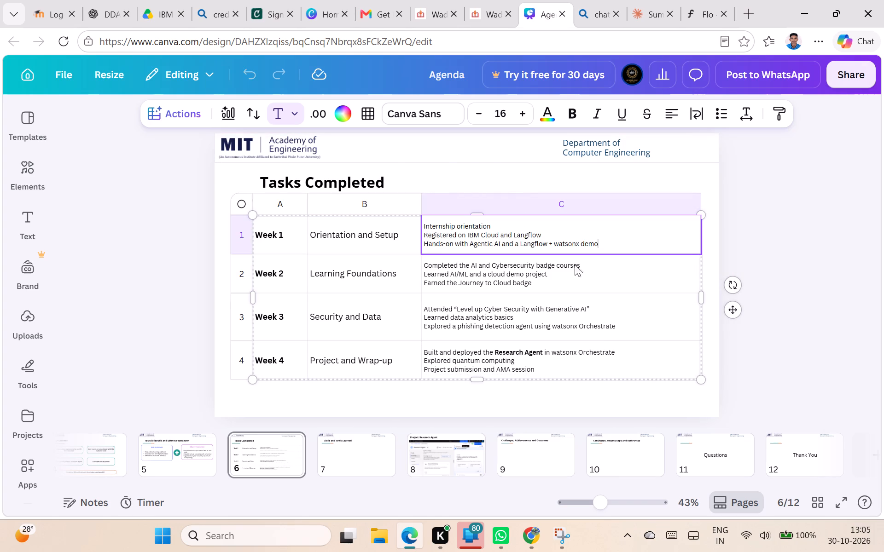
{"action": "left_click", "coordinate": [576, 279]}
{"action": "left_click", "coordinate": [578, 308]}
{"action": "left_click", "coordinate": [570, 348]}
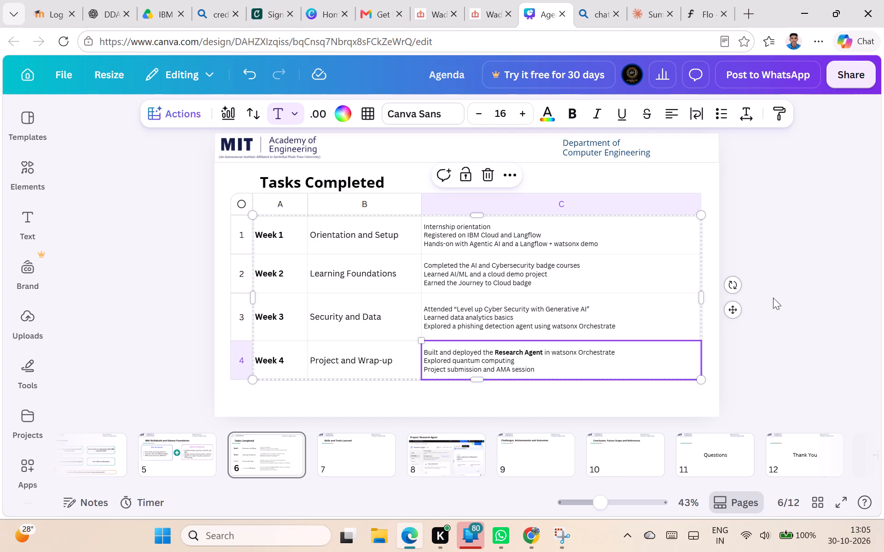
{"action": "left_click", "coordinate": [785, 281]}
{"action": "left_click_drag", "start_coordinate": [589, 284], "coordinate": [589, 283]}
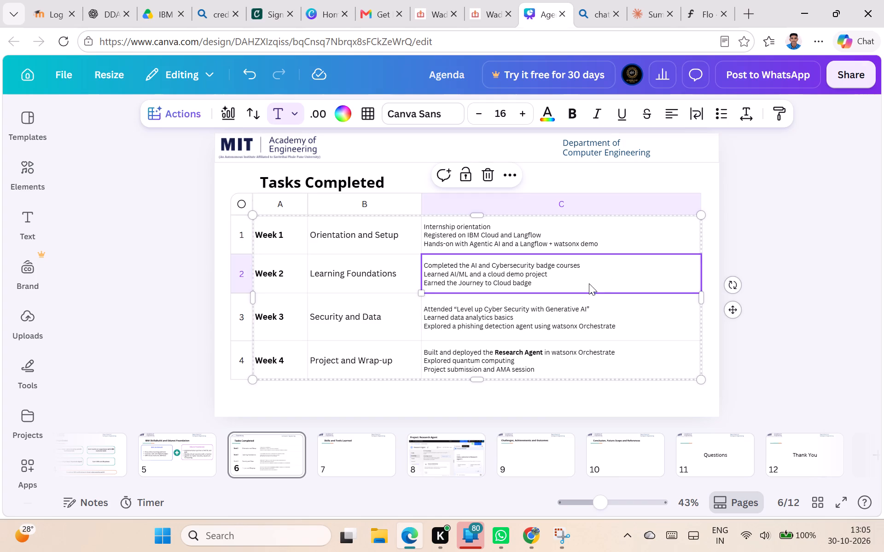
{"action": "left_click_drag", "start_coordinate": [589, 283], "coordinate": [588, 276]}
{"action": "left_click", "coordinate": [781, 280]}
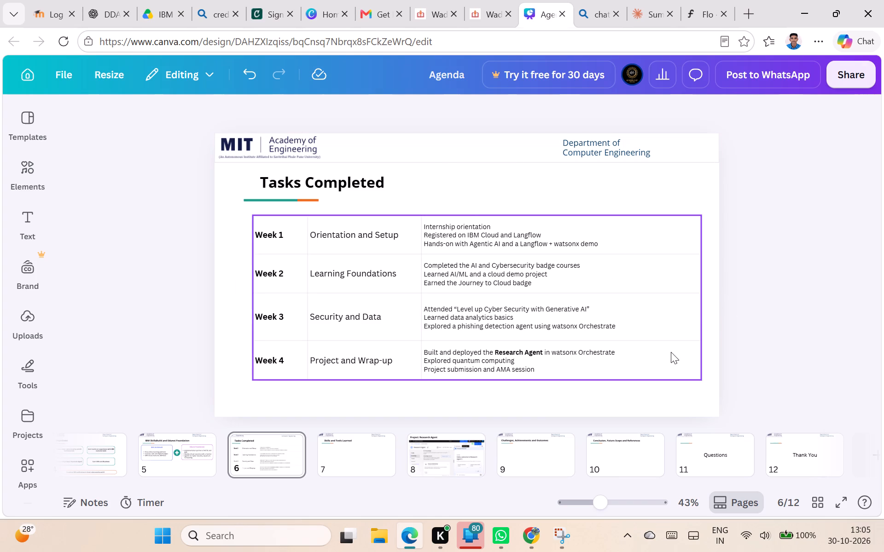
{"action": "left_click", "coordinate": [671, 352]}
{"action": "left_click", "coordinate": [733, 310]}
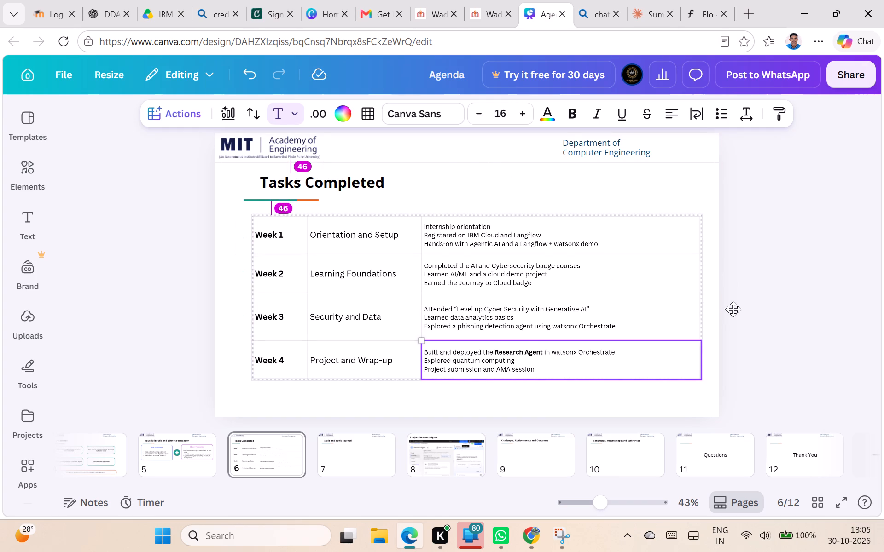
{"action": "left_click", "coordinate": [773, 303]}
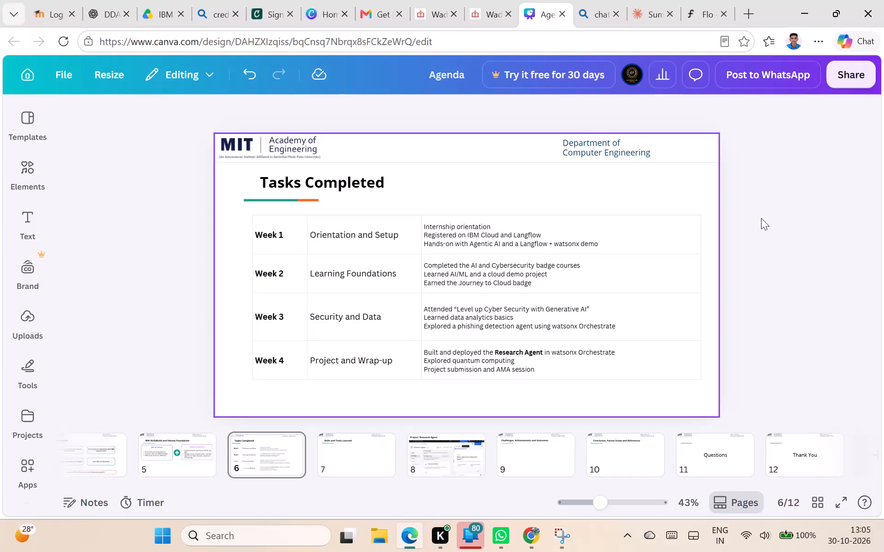
Set the font size of the task details cells for Week 1 through Week 4 to 18.
{"action": "left_click", "coordinate": [523, 276]}
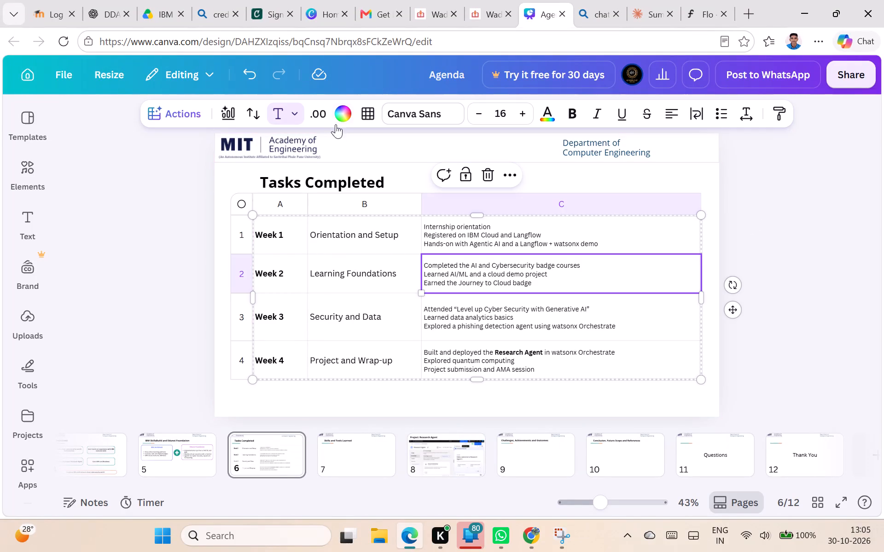
{"action": "double_click", "coordinate": [529, 115]}
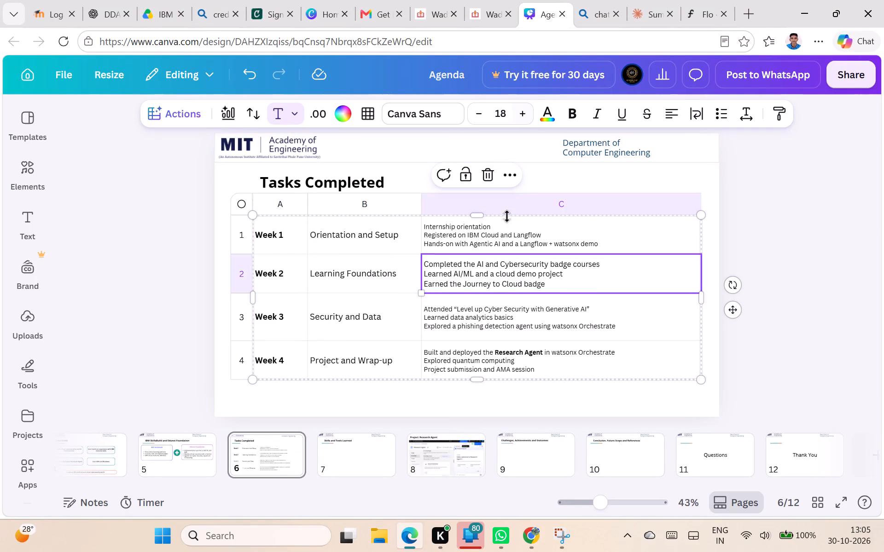
{"action": "left_click", "coordinate": [497, 237]}
{"action": "double_click", "coordinate": [516, 119]}
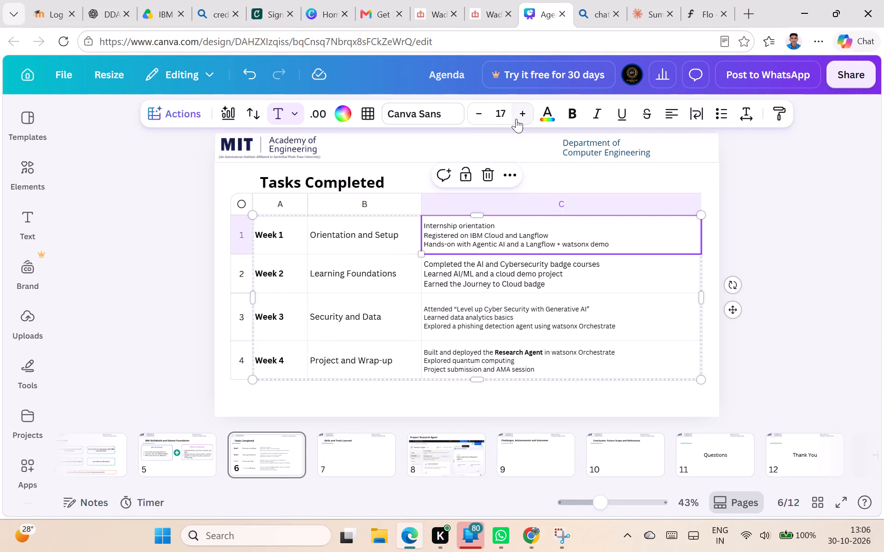
{"action": "left_click", "coordinate": [498, 310]}
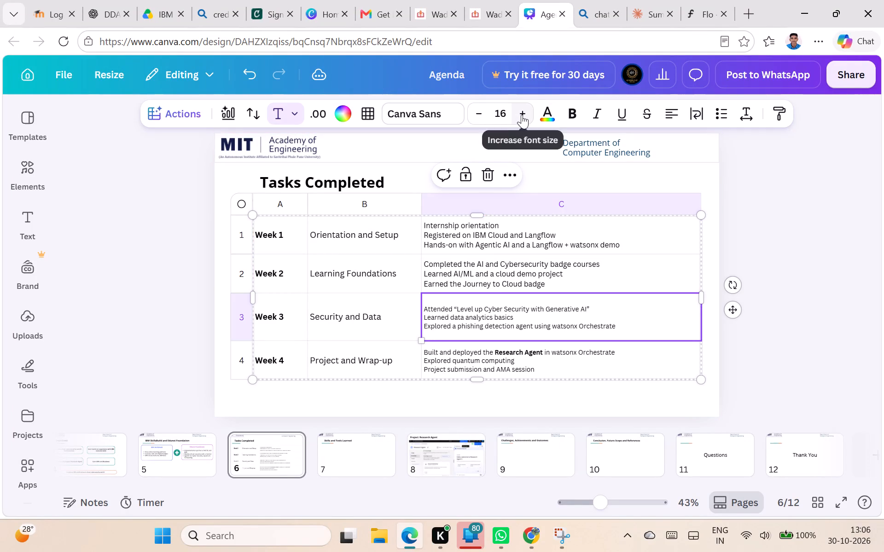
{"action": "double_click", "coordinate": [522, 115]}
{"action": "left_click", "coordinate": [500, 361]}
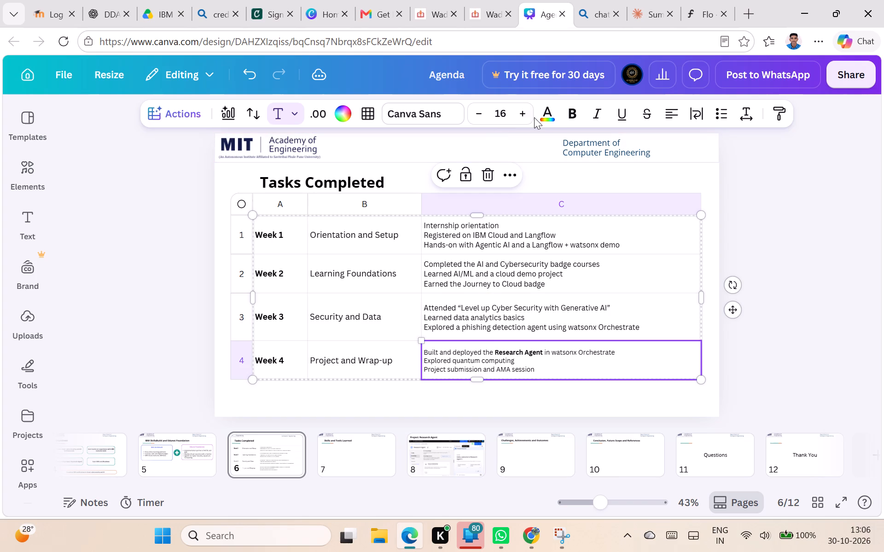
{"action": "double_click", "coordinate": [529, 115]}
{"action": "left_click", "coordinate": [761, 247]}
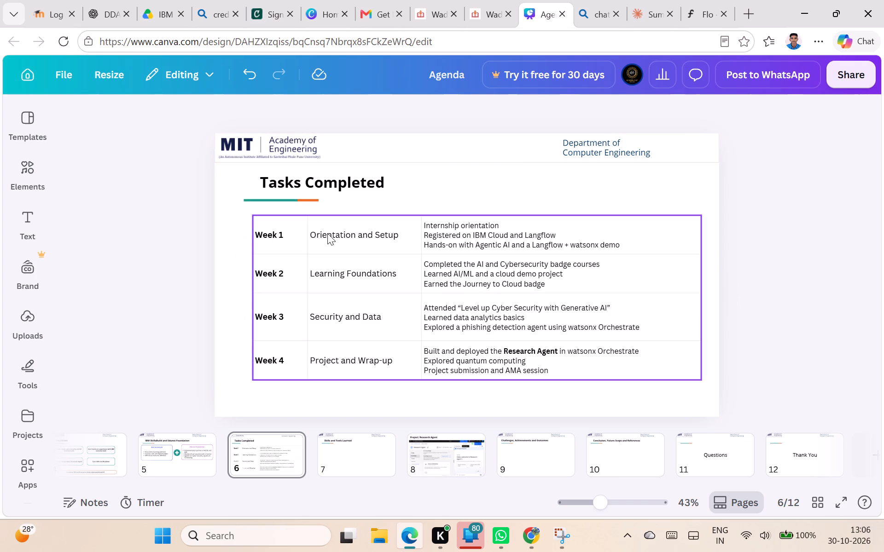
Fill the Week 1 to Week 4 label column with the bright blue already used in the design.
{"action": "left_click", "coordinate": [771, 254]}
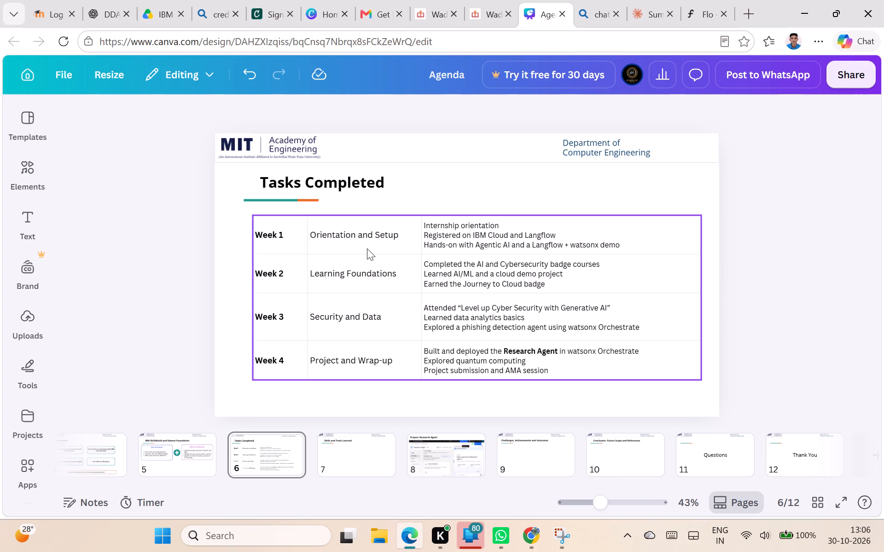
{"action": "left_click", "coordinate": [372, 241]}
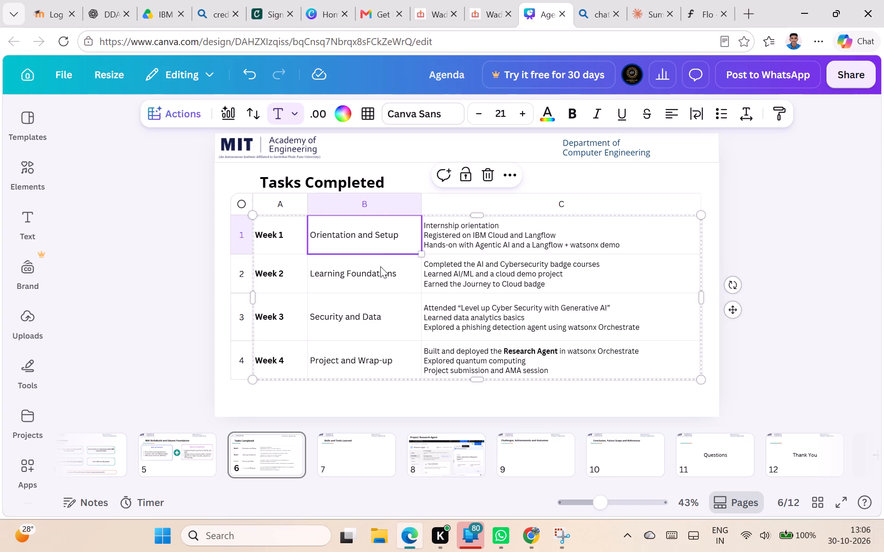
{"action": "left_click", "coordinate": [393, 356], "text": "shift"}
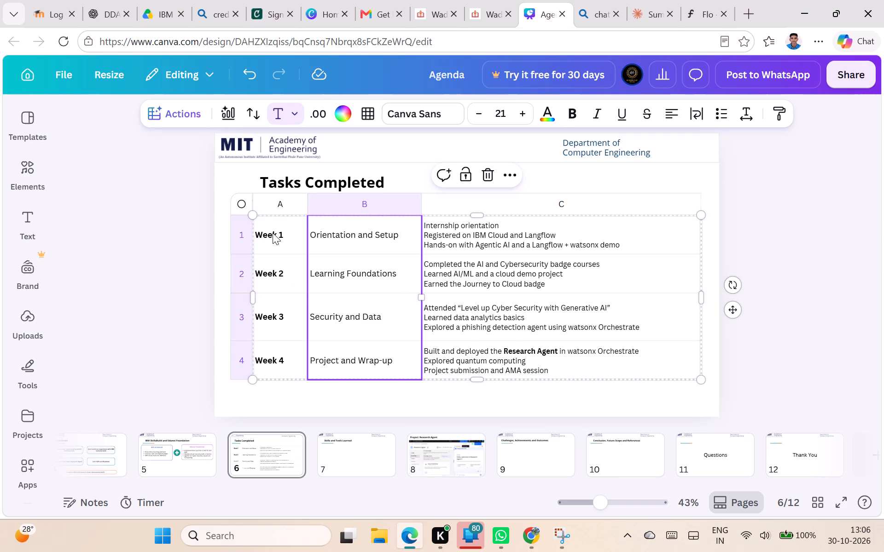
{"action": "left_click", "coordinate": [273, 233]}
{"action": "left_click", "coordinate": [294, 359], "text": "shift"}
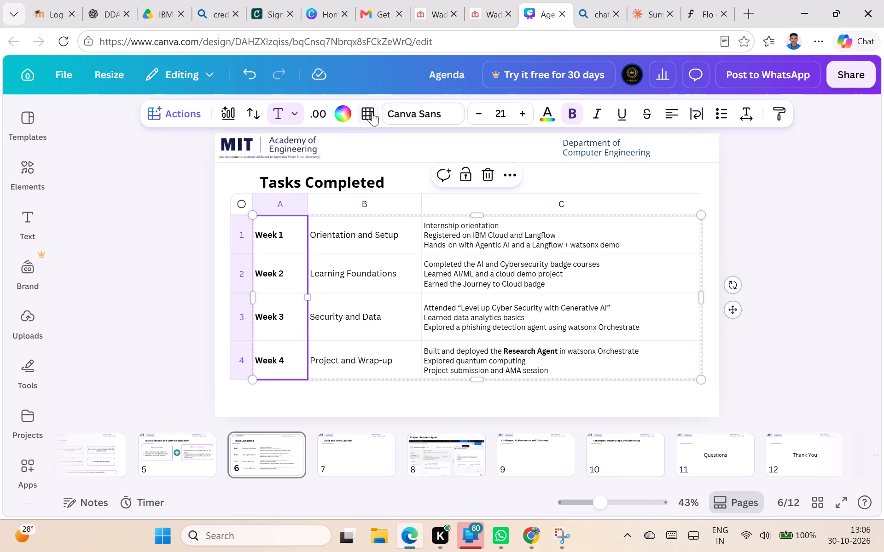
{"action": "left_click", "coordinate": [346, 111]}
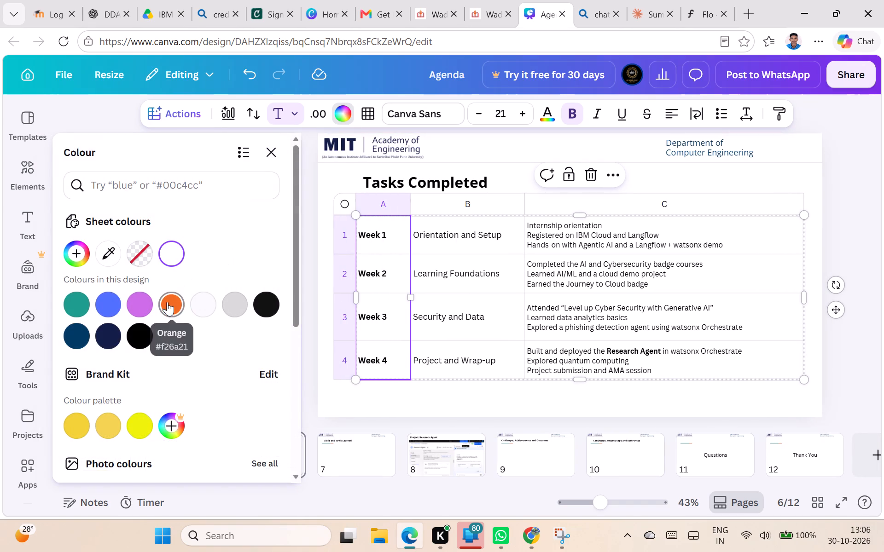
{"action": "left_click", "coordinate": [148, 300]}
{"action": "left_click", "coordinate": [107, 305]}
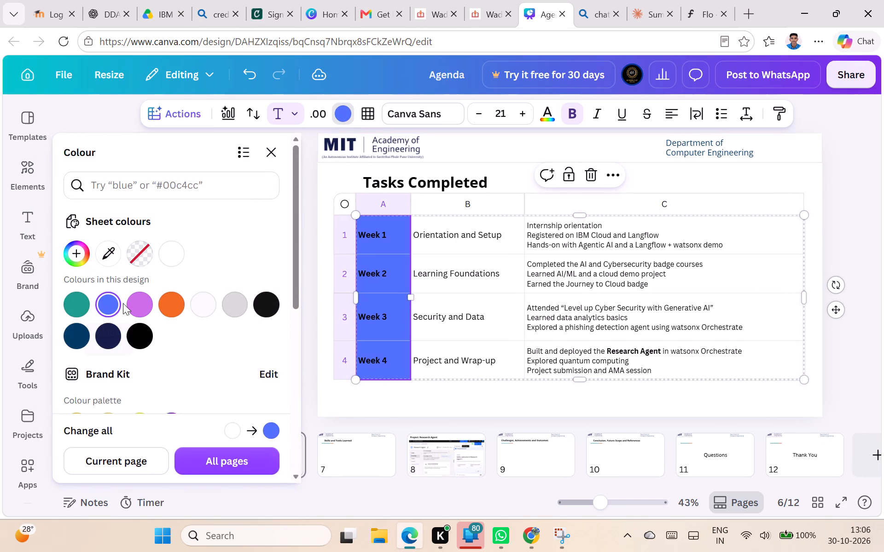
Change the week label column's fill to the palest periwinkle blue from the full set of default solid colours.
{"action": "scroll", "coordinate": [205, 305], "scroll_direction": "down", "scroll_amount": 2}
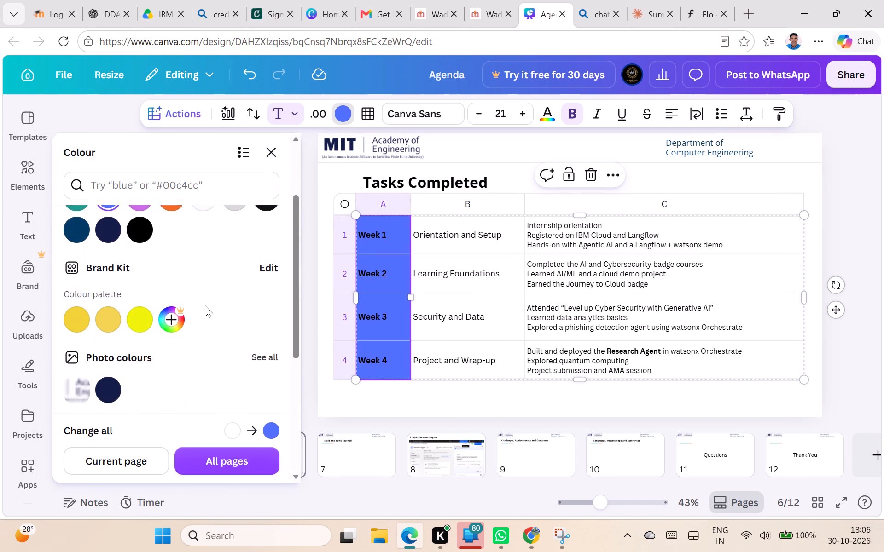
{"action": "scroll", "coordinate": [205, 305], "scroll_direction": "down", "scroll_amount": 3}
{"action": "scroll", "coordinate": [250, 270], "scroll_direction": "up", "scroll_amount": 1}
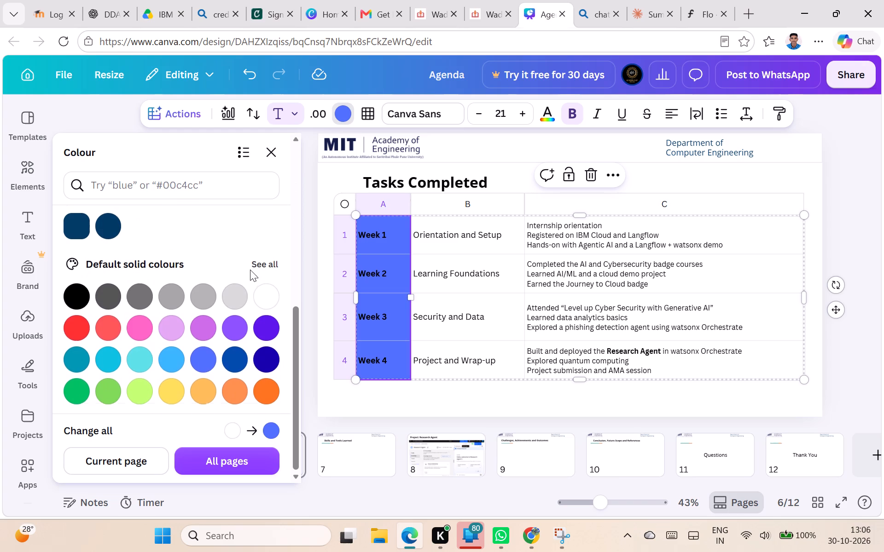
{"action": "scroll", "coordinate": [250, 270], "scroll_direction": "up", "scroll_amount": 1}
{"action": "scroll", "coordinate": [250, 270], "scroll_direction": "down", "scroll_amount": 10}
{"action": "left_click", "coordinate": [267, 253]}
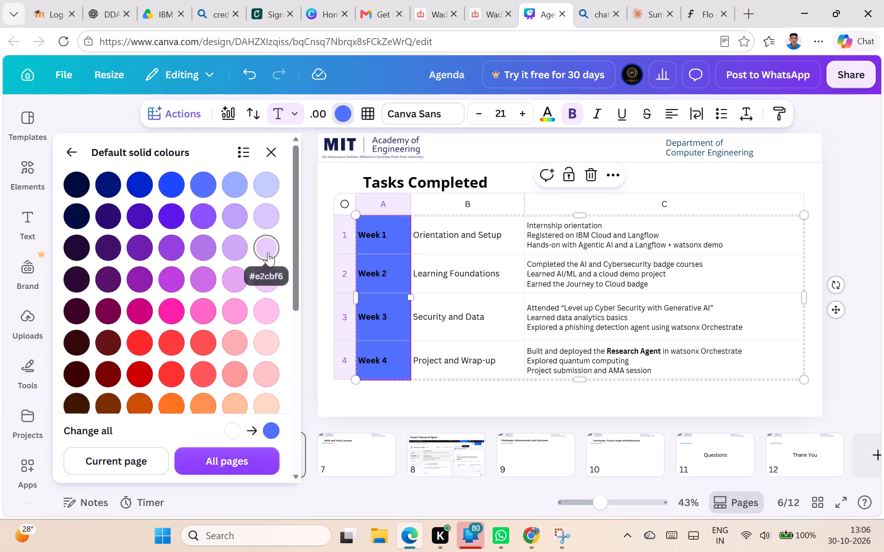
{"action": "scroll", "coordinate": [157, 281], "scroll_direction": "down", "scroll_amount": 2}
{"action": "scroll", "coordinate": [192, 265], "scroll_direction": "up", "scroll_amount": 4}
{"action": "left_click", "coordinate": [232, 173]}
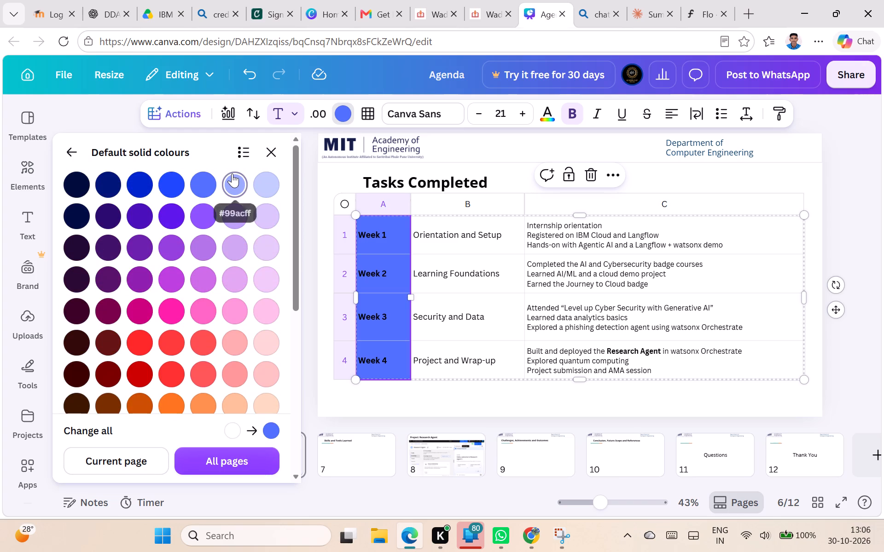
{"action": "left_click", "coordinate": [266, 178]}
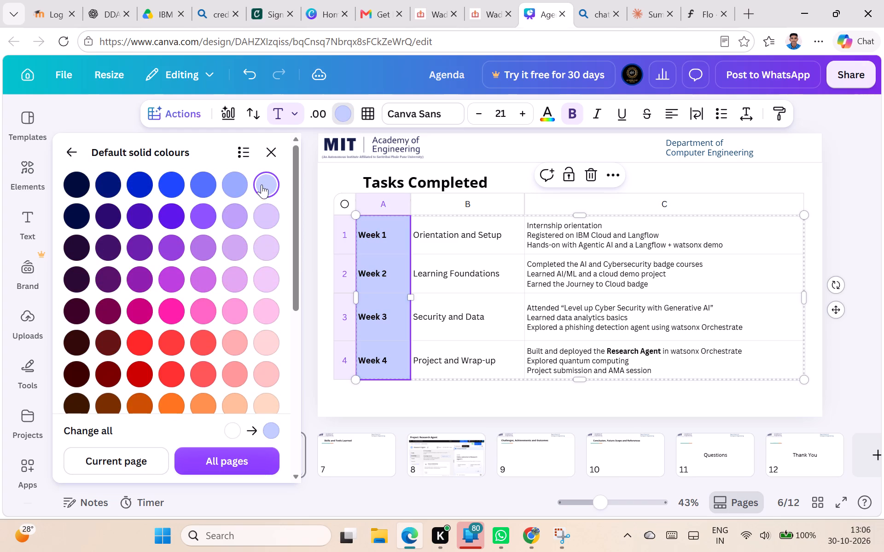
Fill the topic column, from Orientation and Setup to Project and Wrap-up, with the pale lavender default colour.
{"action": "left_click", "coordinate": [434, 238]}
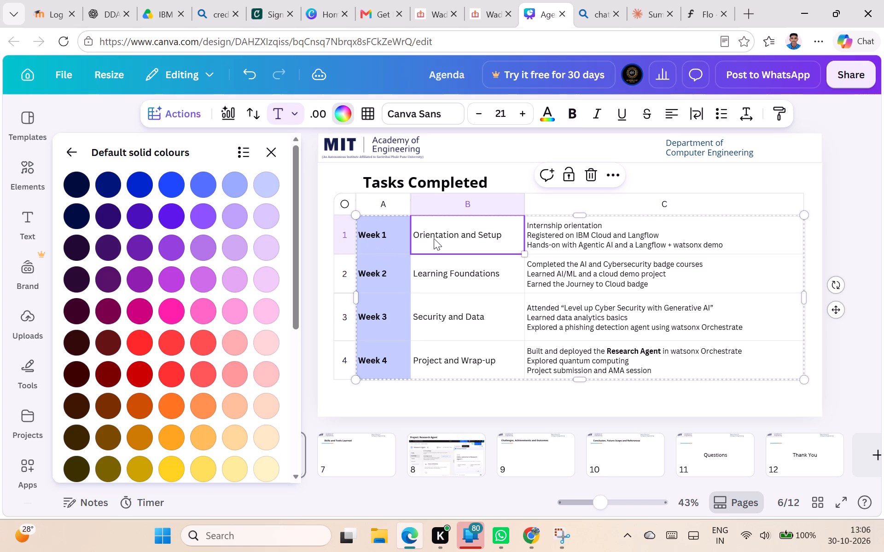
{"action": "left_click", "coordinate": [464, 357], "text": "shift"}
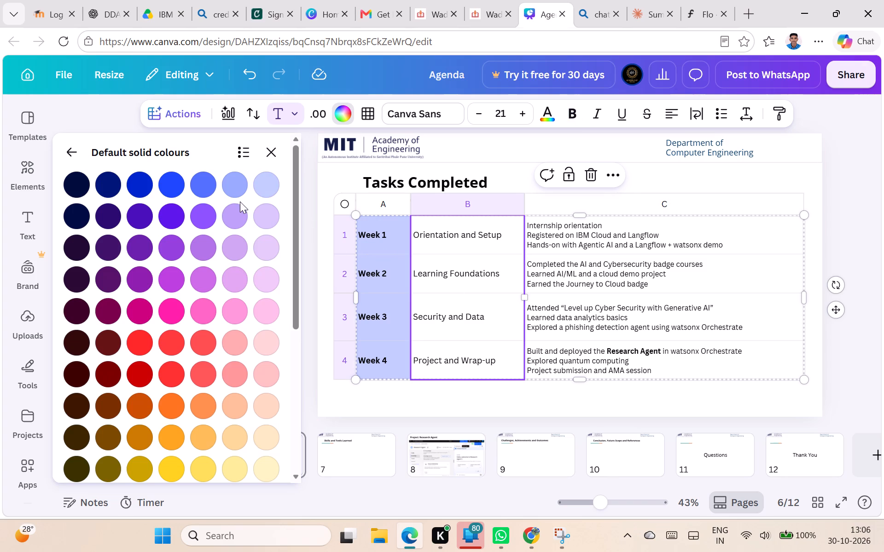
{"action": "left_click", "coordinate": [231, 217]}
{"action": "left_click", "coordinate": [275, 213]}
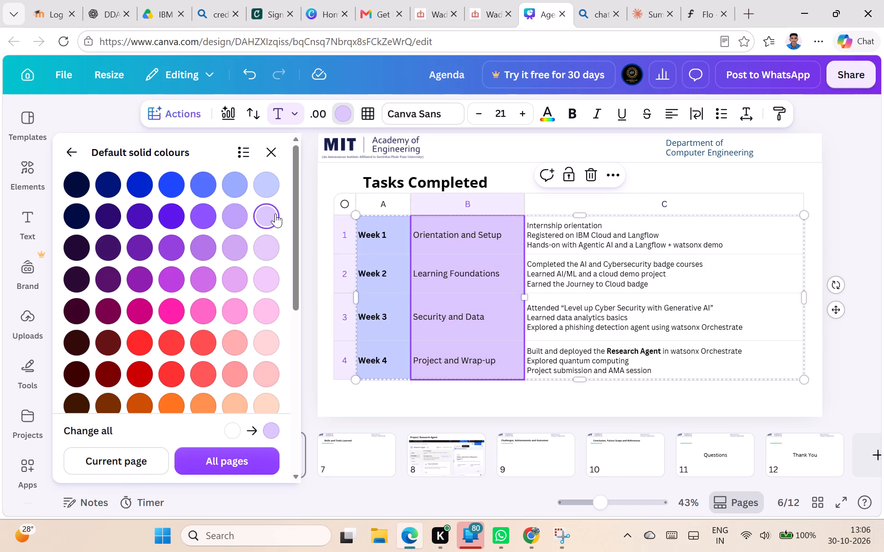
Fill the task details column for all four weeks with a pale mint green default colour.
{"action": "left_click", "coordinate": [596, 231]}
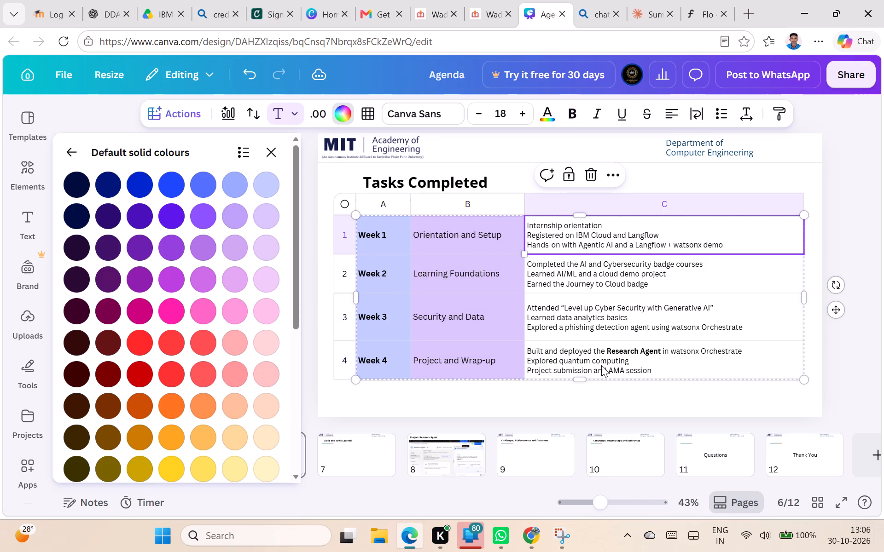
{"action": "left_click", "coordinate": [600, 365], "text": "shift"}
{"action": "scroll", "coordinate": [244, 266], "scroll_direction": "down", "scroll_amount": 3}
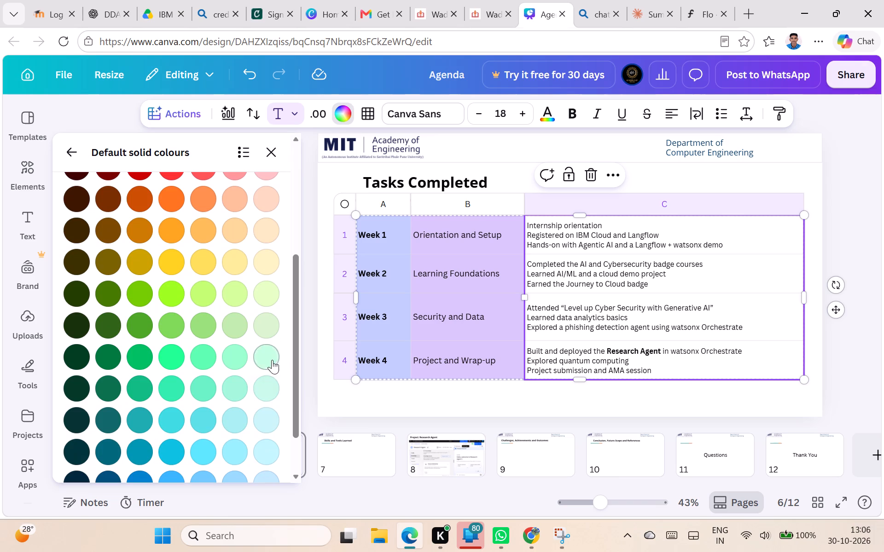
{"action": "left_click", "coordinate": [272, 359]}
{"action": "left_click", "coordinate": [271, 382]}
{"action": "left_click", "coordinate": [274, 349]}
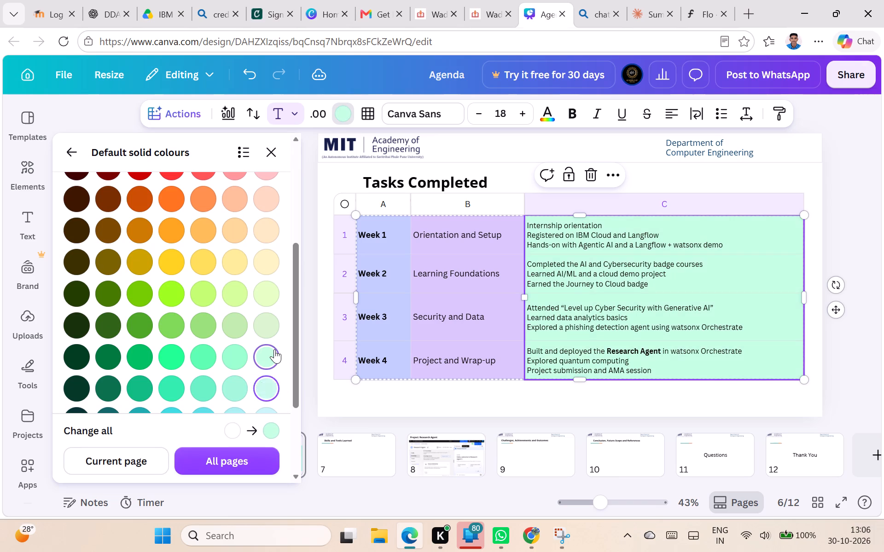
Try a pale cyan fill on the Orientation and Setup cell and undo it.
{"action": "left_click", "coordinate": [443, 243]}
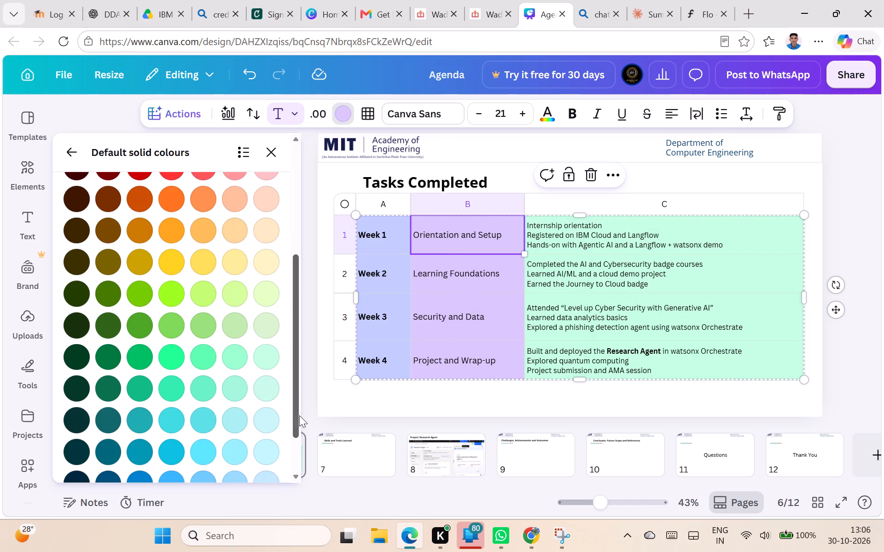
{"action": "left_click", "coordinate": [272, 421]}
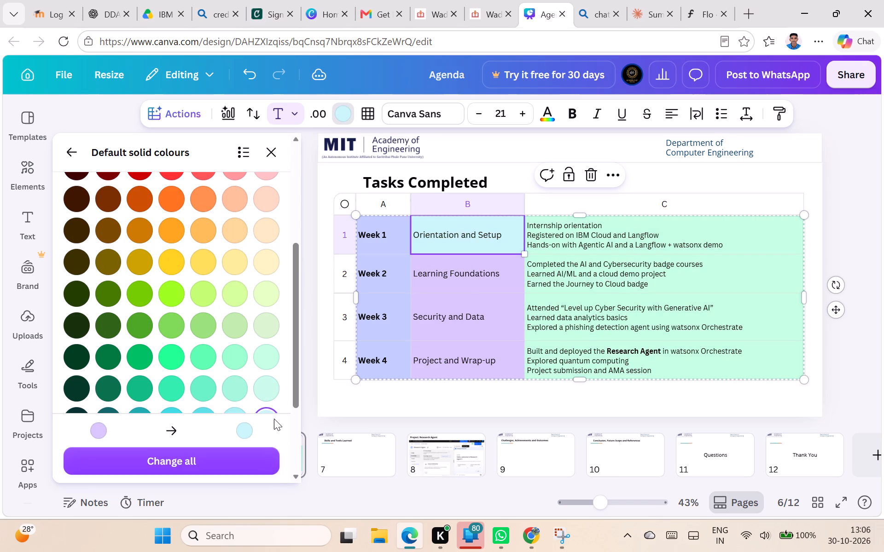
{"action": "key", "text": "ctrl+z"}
Change the fill of the task details column for all four weeks to the pale cyan default colour.
{"action": "left_click", "coordinate": [557, 231]}
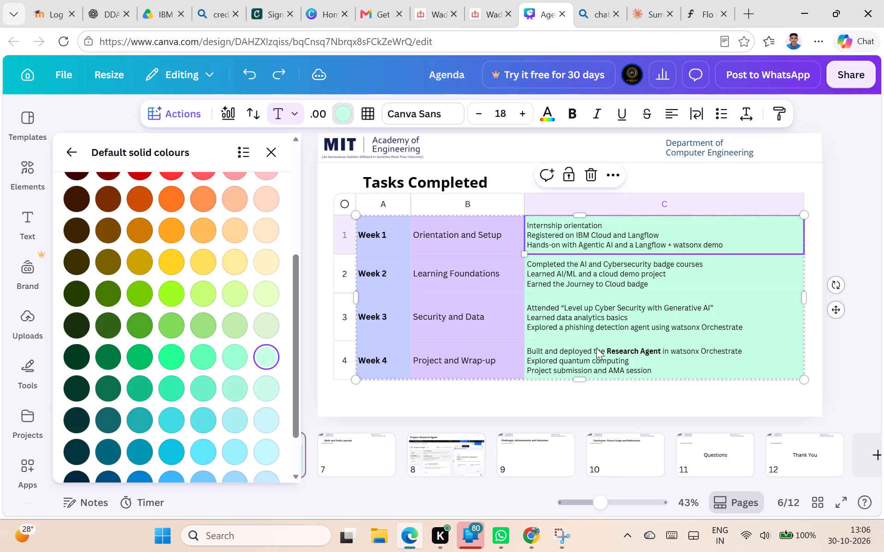
{"action": "left_click", "coordinate": [593, 361], "text": "shift"}
{"action": "left_click", "coordinate": [268, 418]}
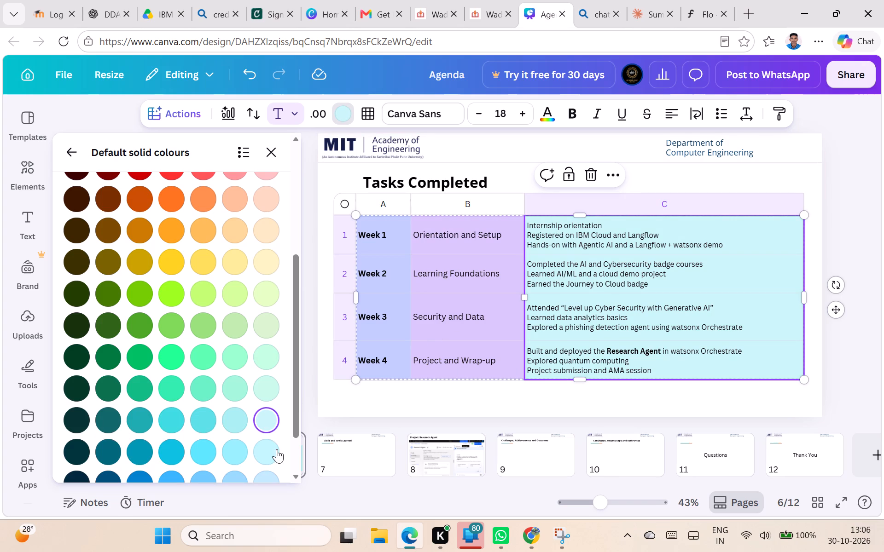
{"action": "left_click", "coordinate": [849, 205]}
{"action": "left_click", "coordinate": [825, 215]}
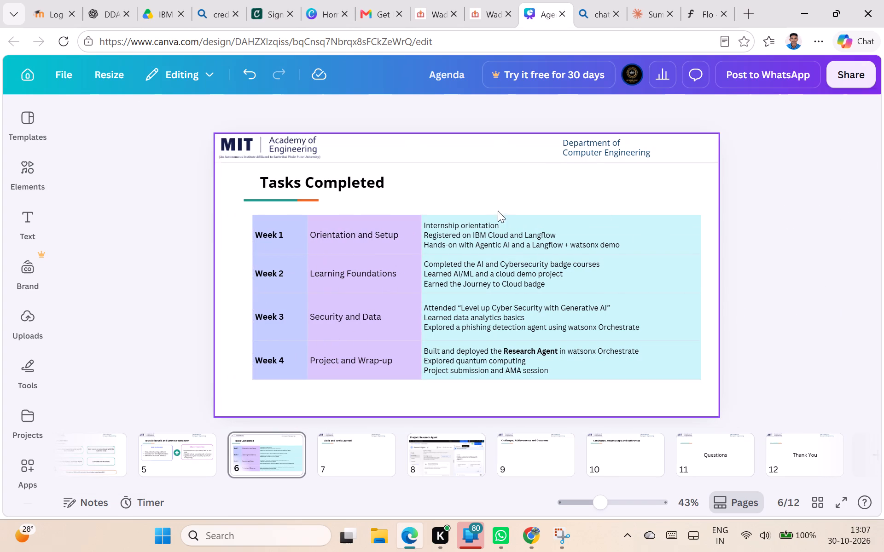
Apply borders to all cells of the table and set the border colour to black (#000000).
{"action": "left_click", "coordinate": [408, 257]}
{"action": "left_click", "coordinate": [299, 230]}
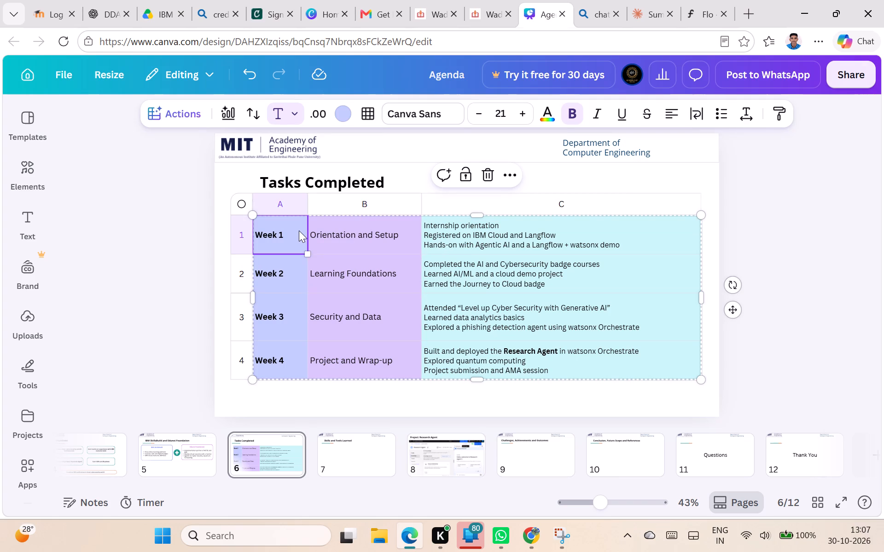
{"action": "left_click", "coordinate": [527, 352], "text": "shift"}
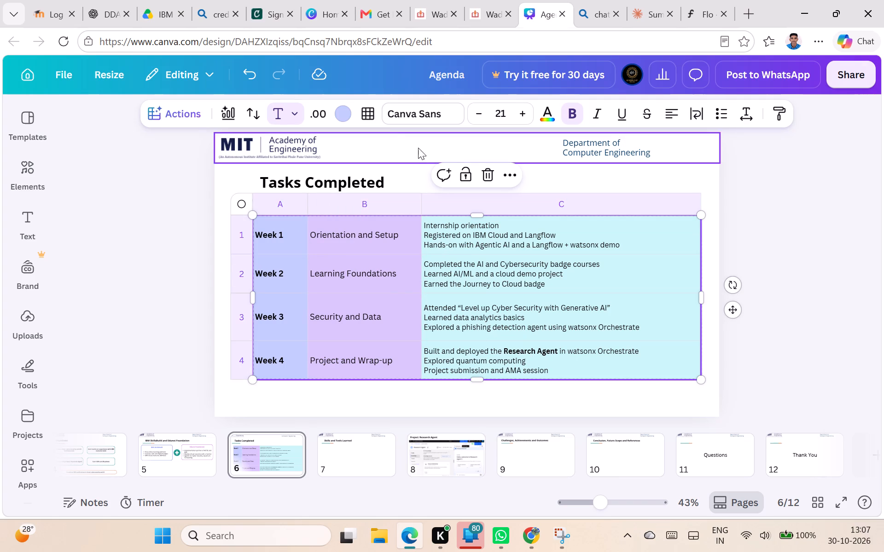
{"action": "left_click", "coordinate": [372, 109]}
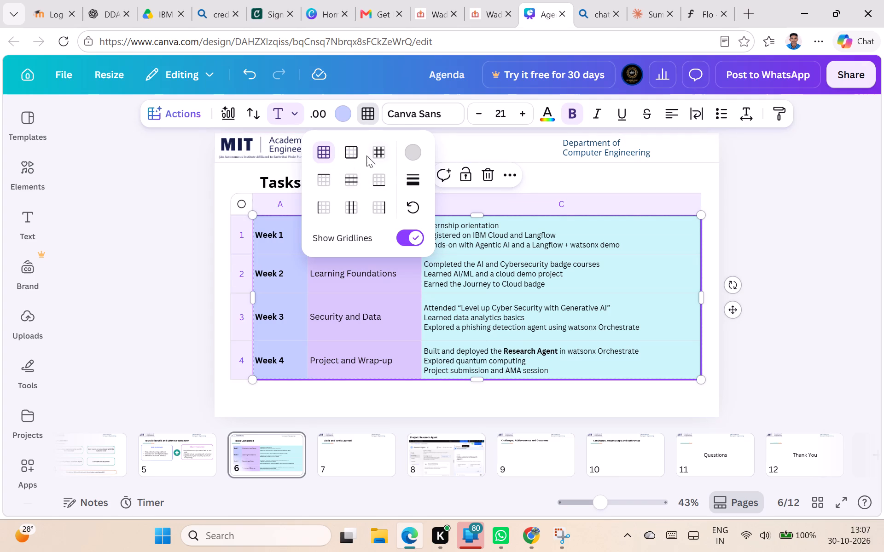
{"action": "left_click", "coordinate": [328, 151]}
{"action": "left_click", "coordinate": [415, 159]}
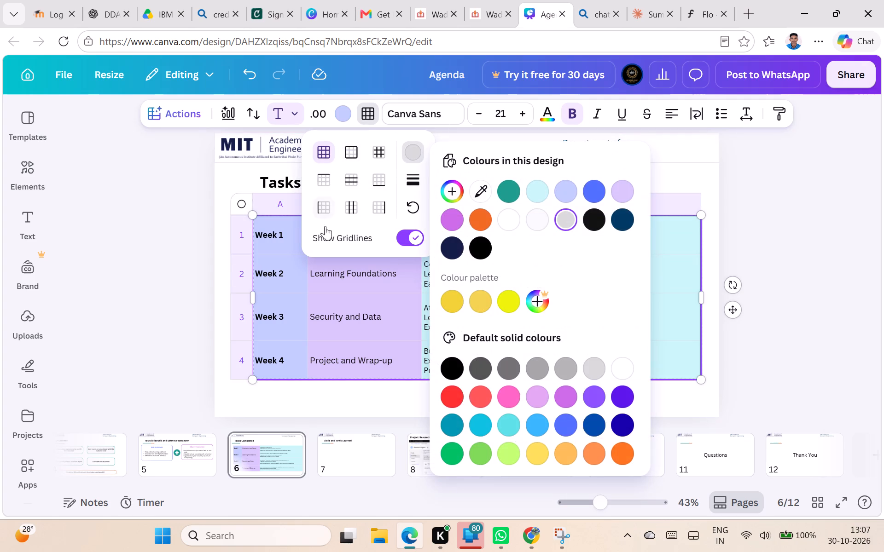
{"action": "left_click", "coordinate": [479, 242]}
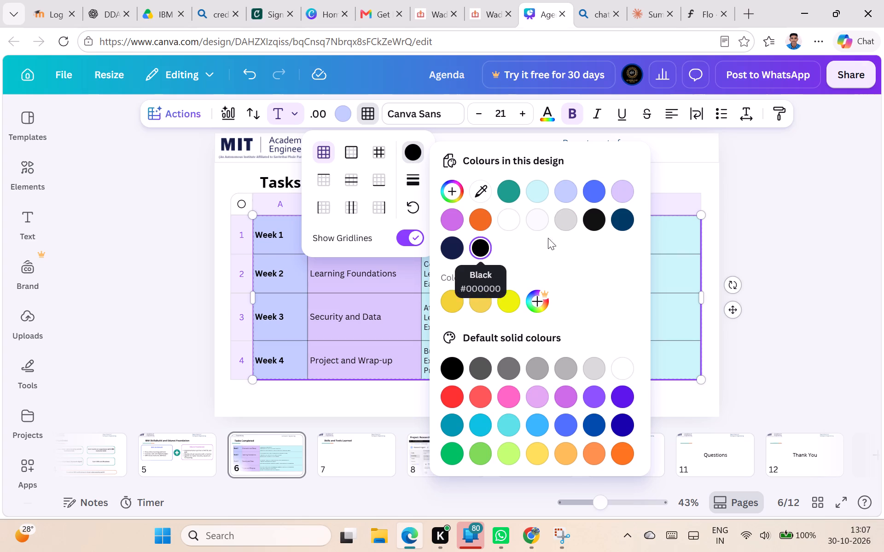
{"action": "left_click", "coordinate": [751, 213]}
{"action": "left_click", "coordinate": [769, 220]}
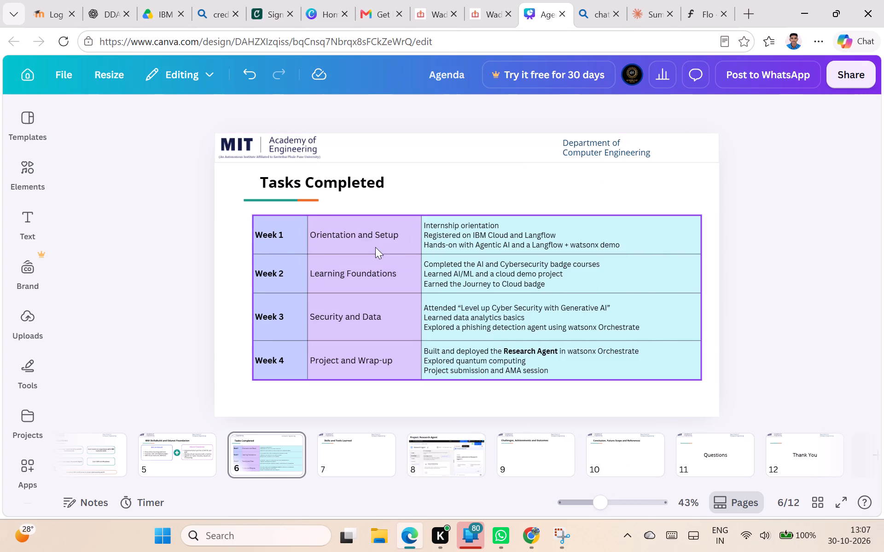
Centre-align the text of all four cells in the topic column.
{"action": "left_click", "coordinate": [357, 263]}
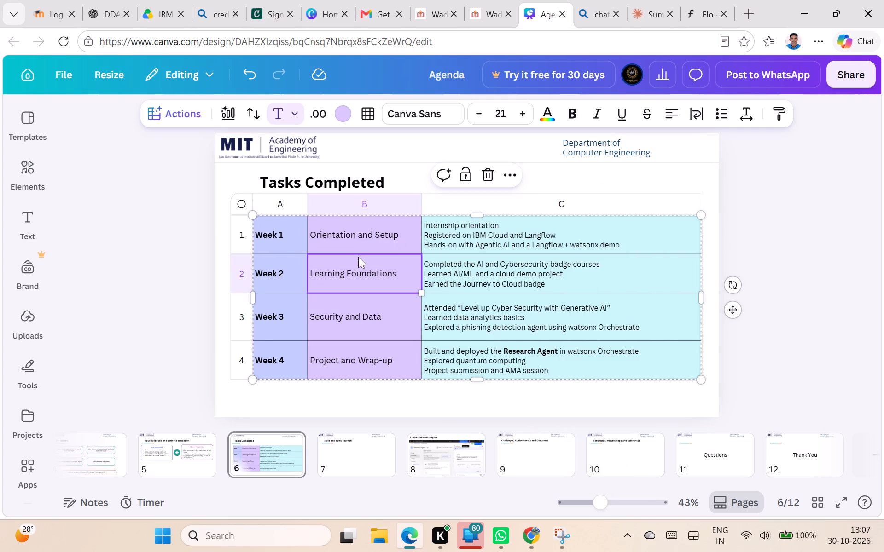
{"action": "left_click", "coordinate": [362, 239]}
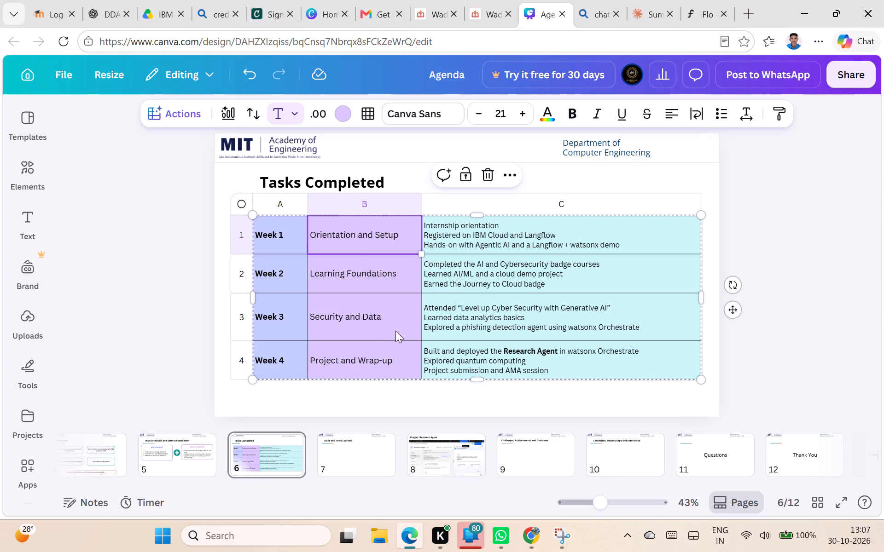
{"action": "left_click", "coordinate": [379, 348], "text": "shift"}
{"action": "left_click", "coordinate": [673, 115]}
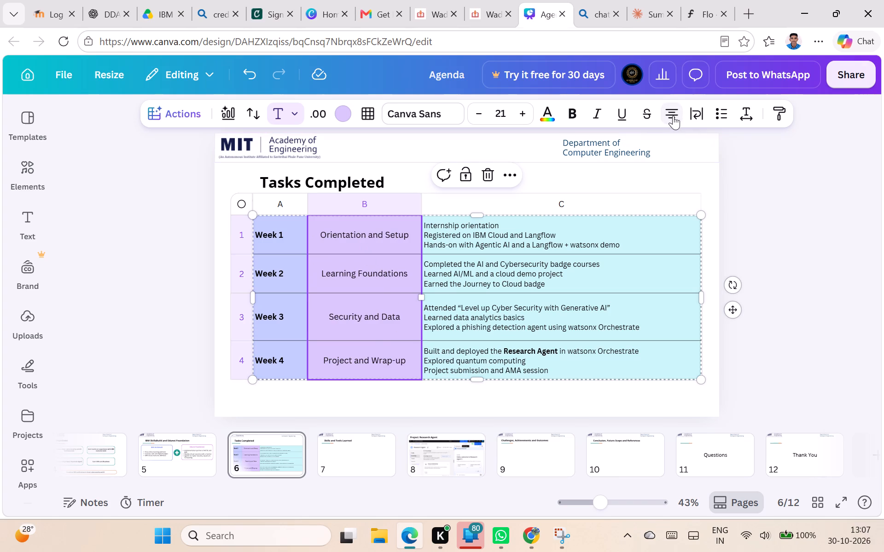
{"action": "left_click", "coordinate": [747, 195]}
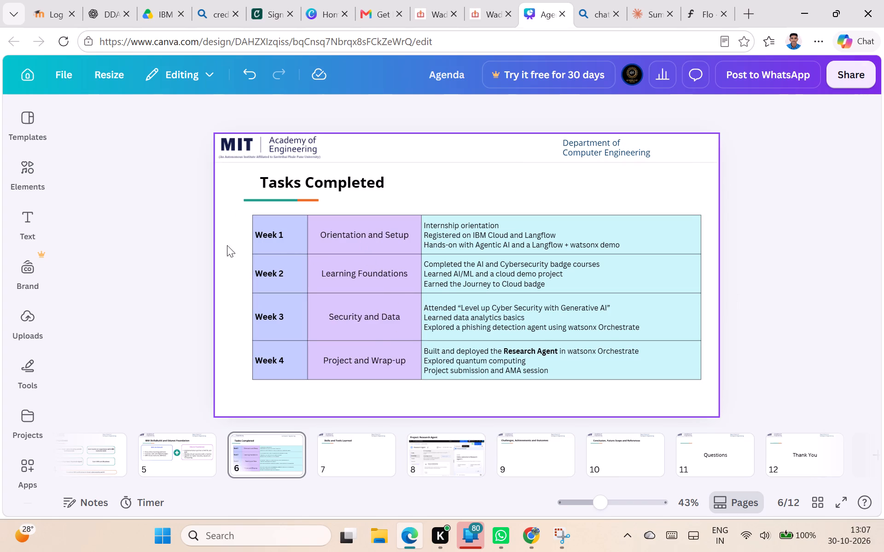
Centre-align the text of all four cells in the task details column.
{"action": "left_click", "coordinate": [501, 240]}
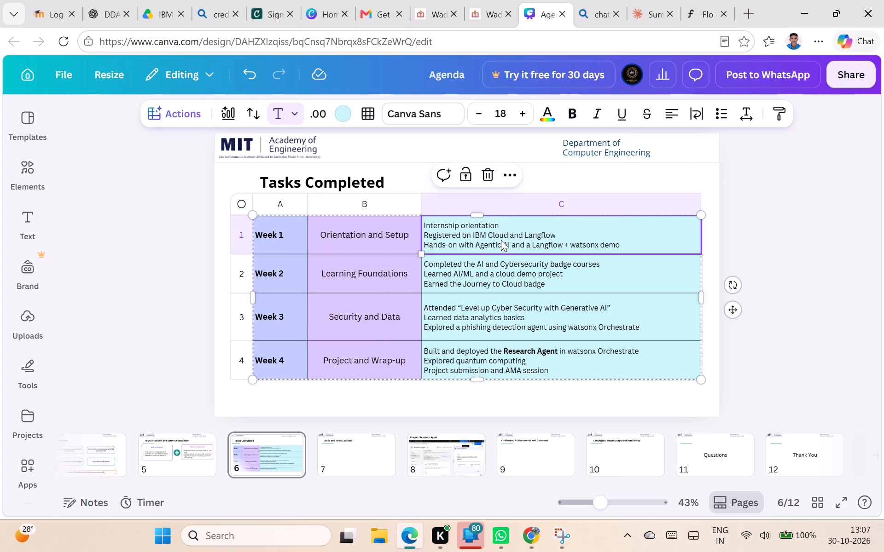
{"action": "left_click", "coordinate": [521, 366], "text": "shift"}
{"action": "left_click", "coordinate": [667, 117]}
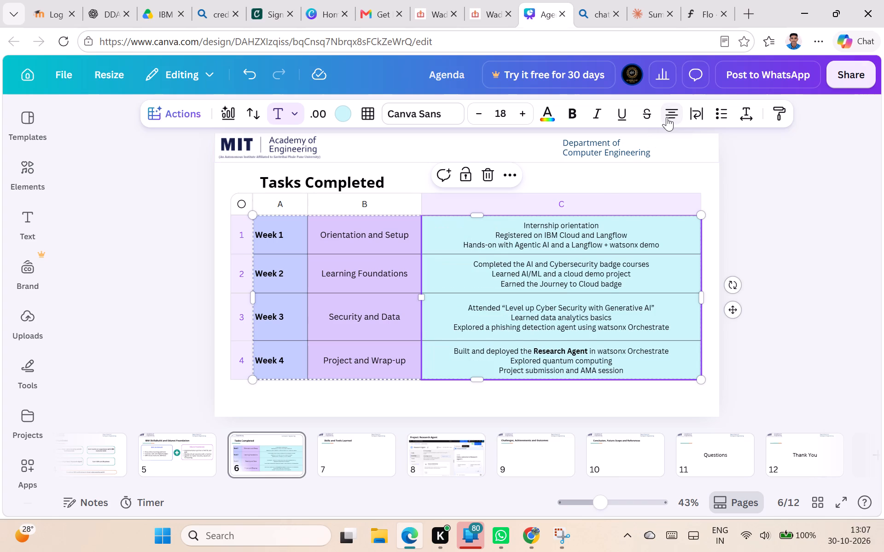
Justify the text of all four cells in the task details column.
{"action": "left_click", "coordinate": [667, 117]}
{"action": "left_click", "coordinate": [667, 117]}
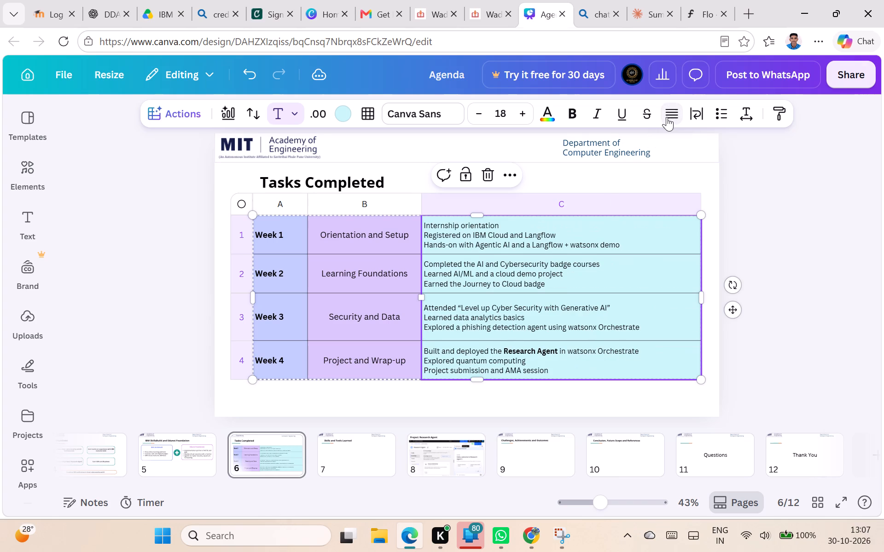
{"action": "left_click", "coordinate": [764, 187]}
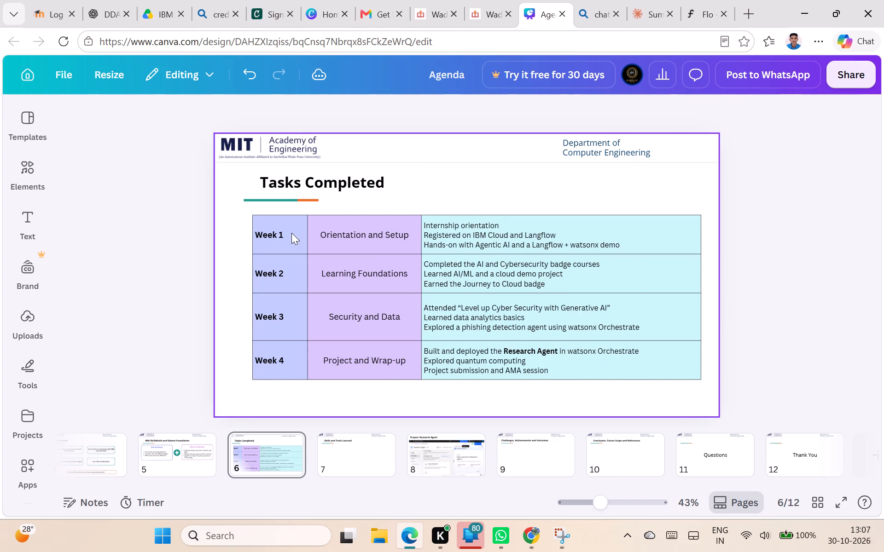
Centre-align the Week 1 to Week 4 labels in the table's week column.
{"action": "left_click", "coordinate": [291, 233]}
{"action": "left_click", "coordinate": [291, 362], "text": "shift"}
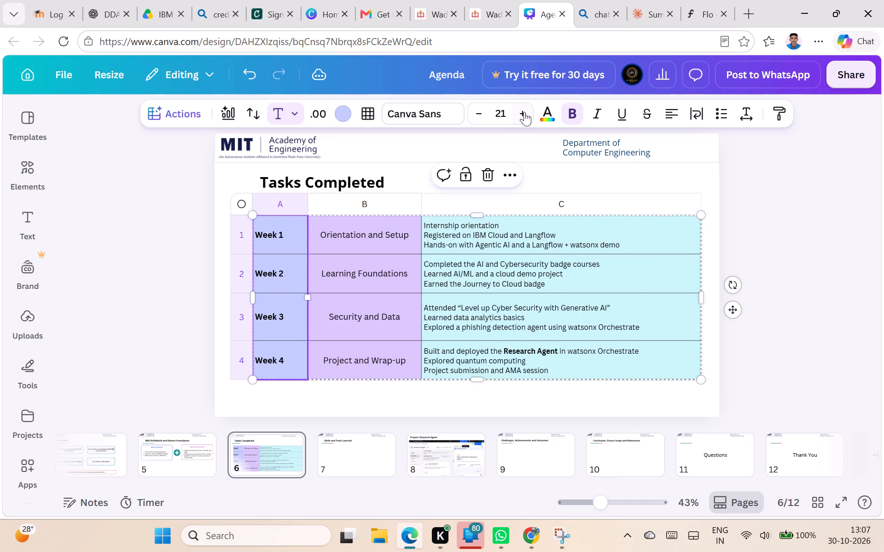
{"action": "left_click", "coordinate": [667, 113]}
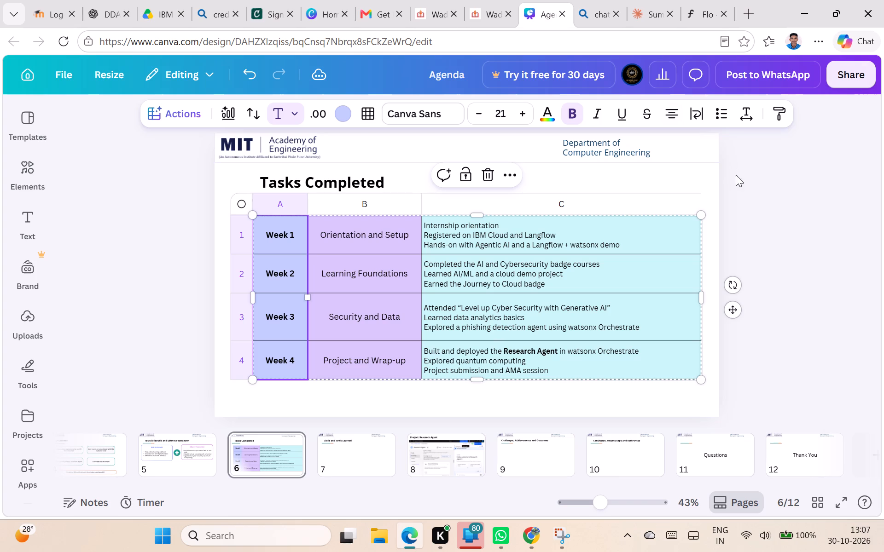
{"action": "left_click", "coordinate": [770, 218]}
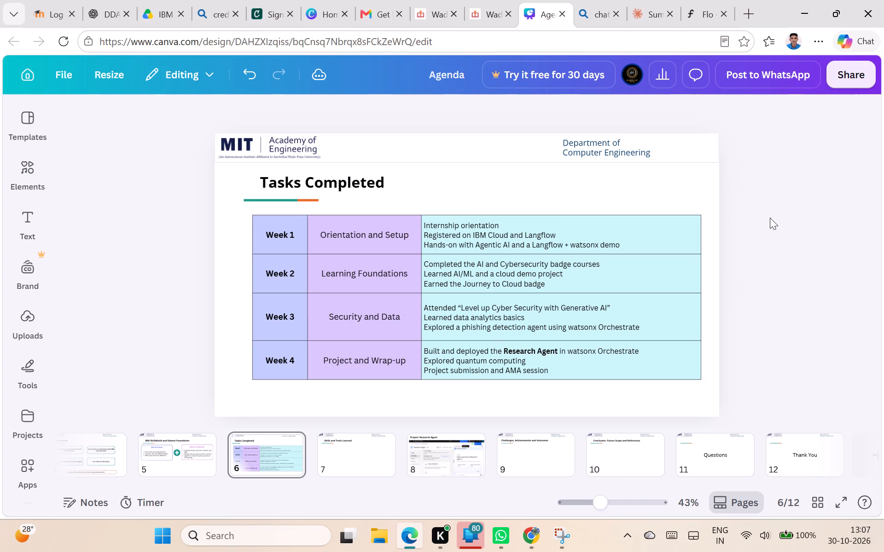
Move the whole table slightly left so its edge lines up with the coloured underline below the Tasks Completed title.
{"action": "left_click_drag", "start_coordinate": [664, 261], "coordinate": [642, 267]}
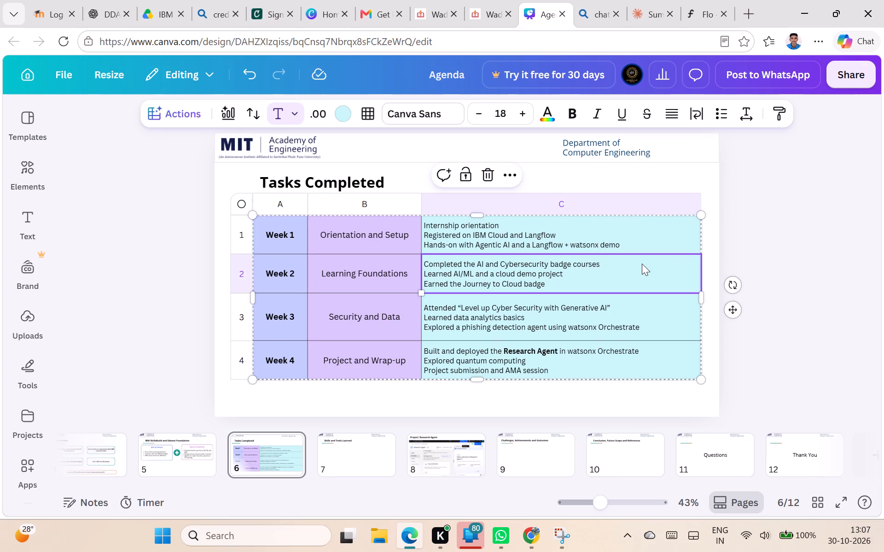
{"action": "left_click", "coordinate": [777, 238]}
{"action": "left_click_drag", "start_coordinate": [686, 306], "coordinate": [671, 322]}
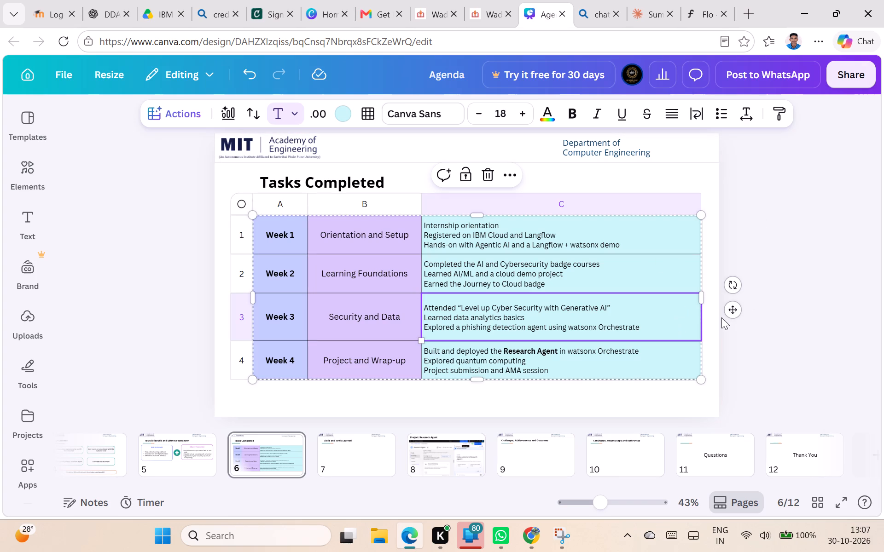
{"action": "left_click_drag", "start_coordinate": [730, 312], "coordinate": [722, 311]}
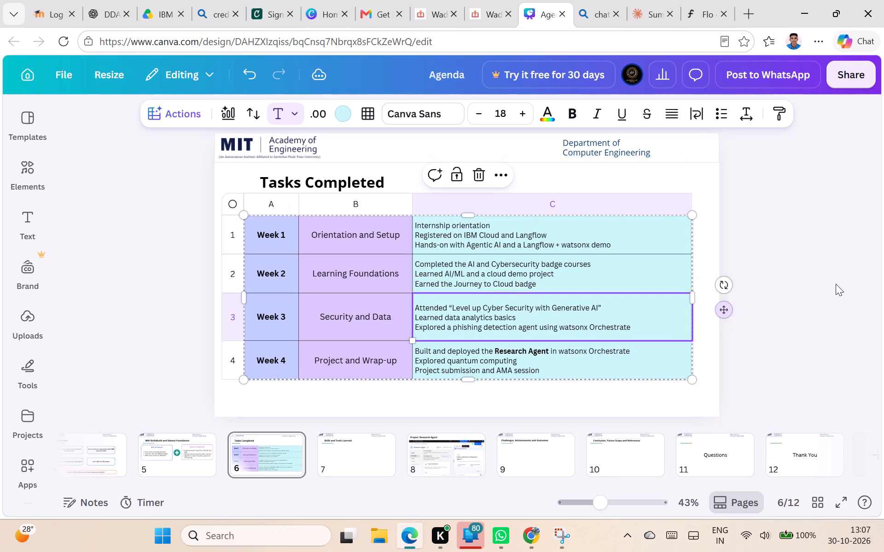
{"action": "left_click", "coordinate": [825, 287]}
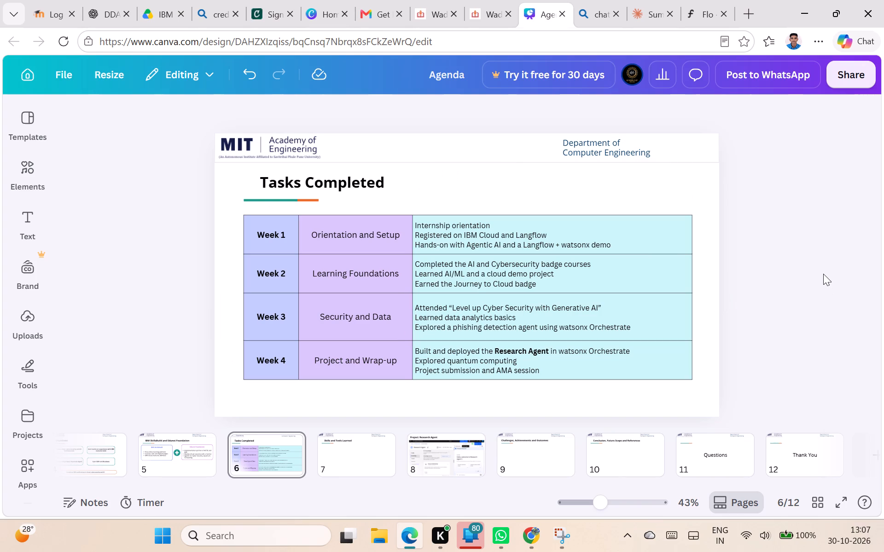
{"action": "left_click", "coordinate": [773, 287]}
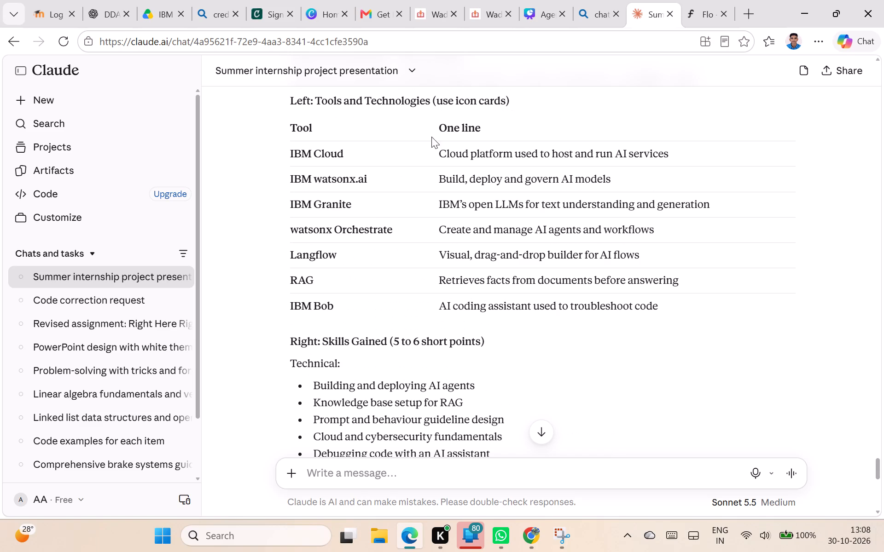
Switch to Canva and add a rounded rectangle from the flowchart shapes to the Skills and Tools Learned slide.
{"action": "left_click", "coordinate": [325, 5]}
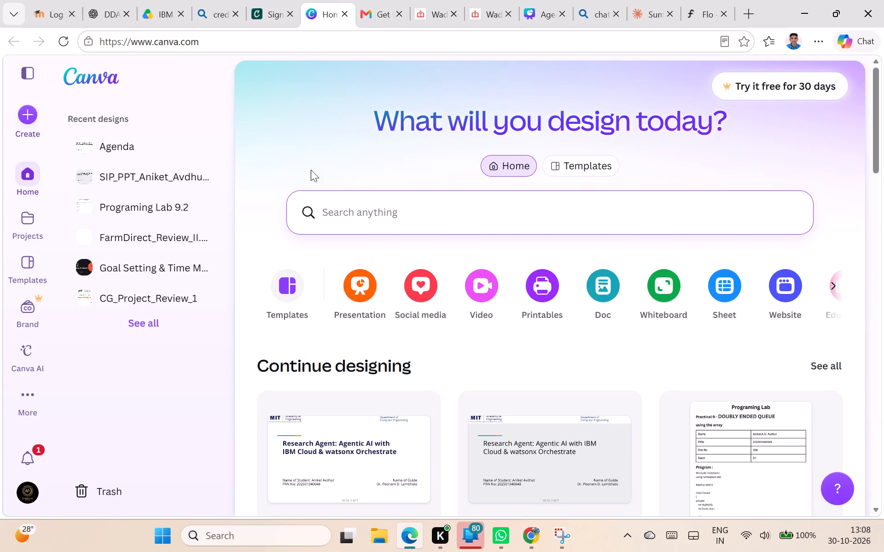
{"action": "left_click", "coordinate": [537, 21]}
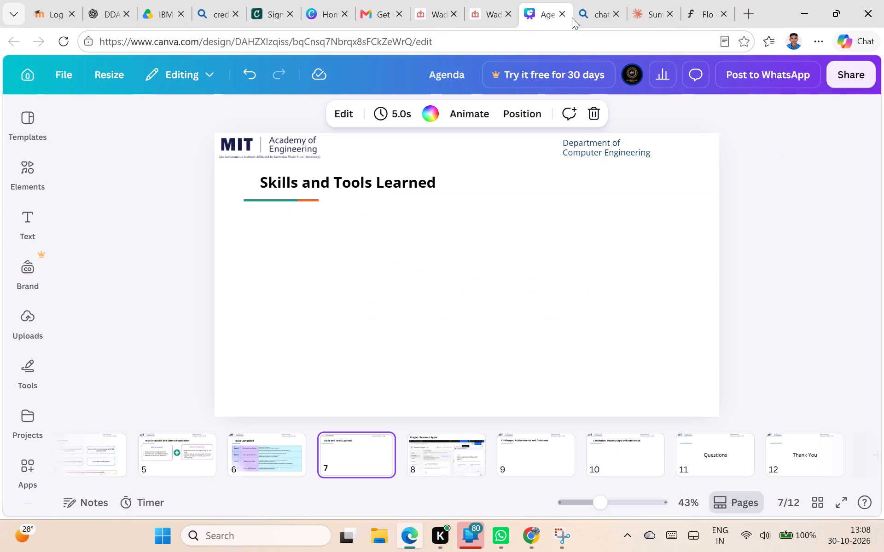
{"action": "left_click", "coordinate": [21, 180]}
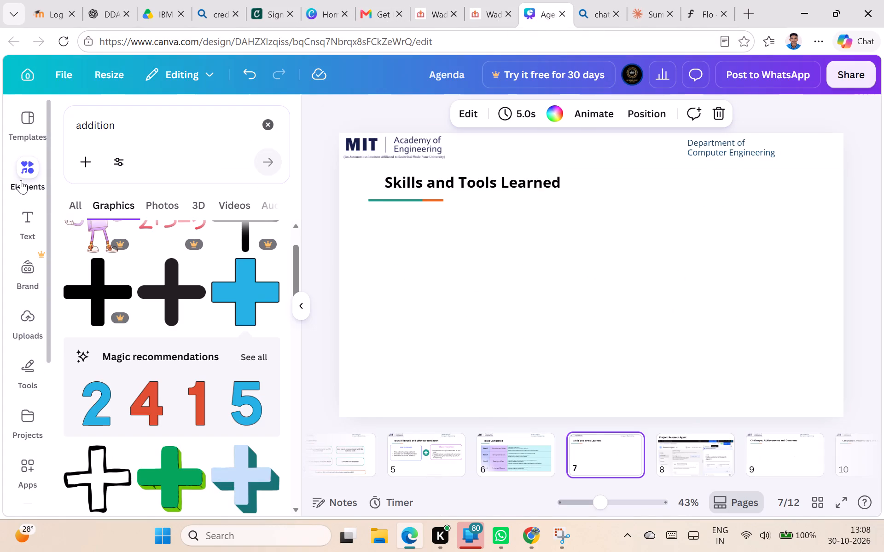
{"action": "scroll", "coordinate": [157, 282], "scroll_direction": "up", "scroll_amount": 4}
{"action": "left_click", "coordinate": [267, 126]}
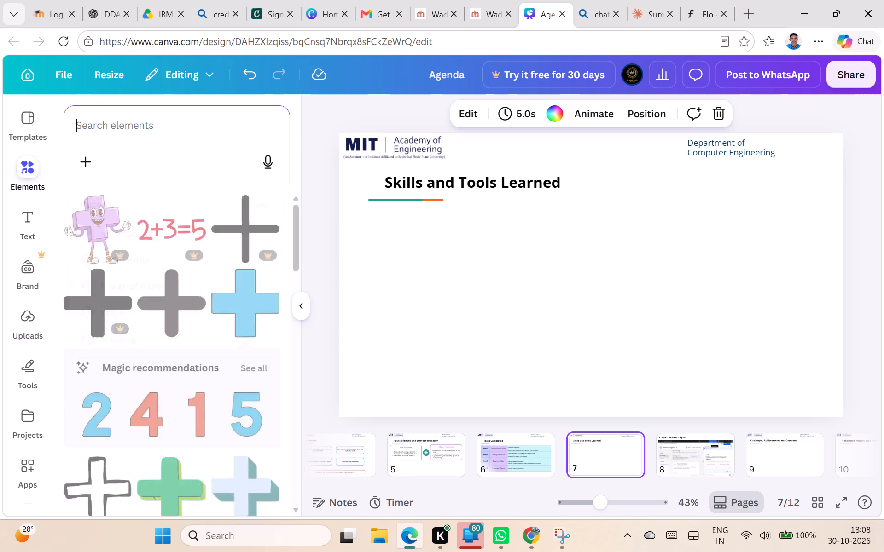
{"action": "left_click", "coordinate": [94, 139]}
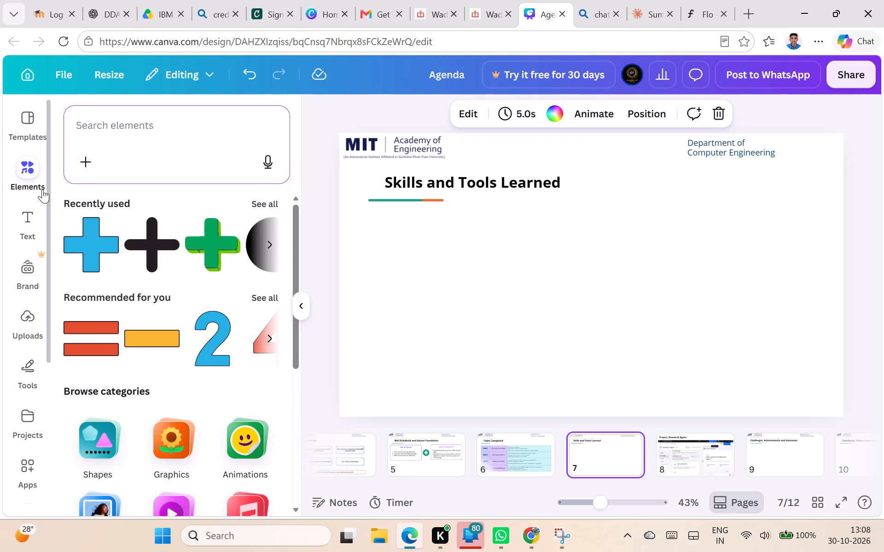
{"action": "scroll", "coordinate": [70, 243], "scroll_direction": "down", "scroll_amount": 2}
{"action": "scroll", "coordinate": [107, 249], "scroll_direction": "down", "scroll_amount": 1}
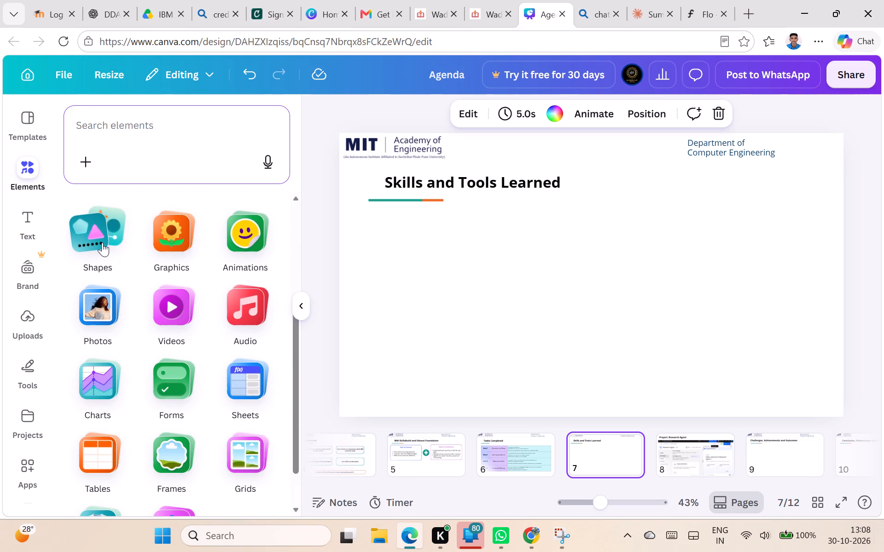
{"action": "left_click", "coordinate": [101, 242]}
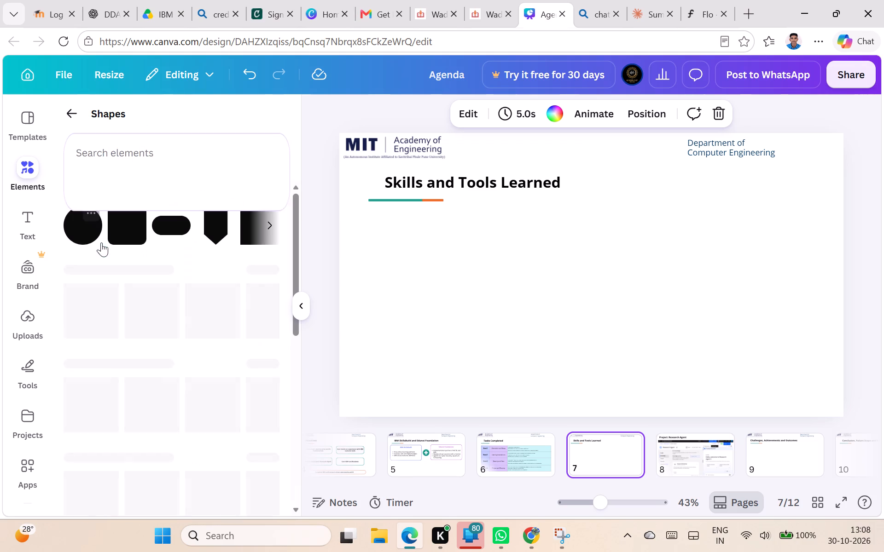
{"action": "scroll", "coordinate": [169, 246], "scroll_direction": "down", "scroll_amount": 2}
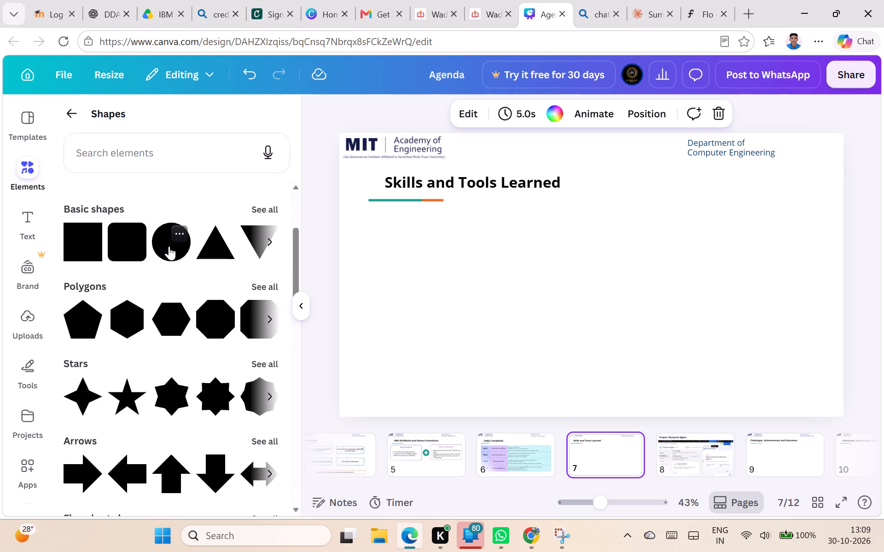
{"action": "scroll", "coordinate": [169, 246], "scroll_direction": "down", "scroll_amount": 3}
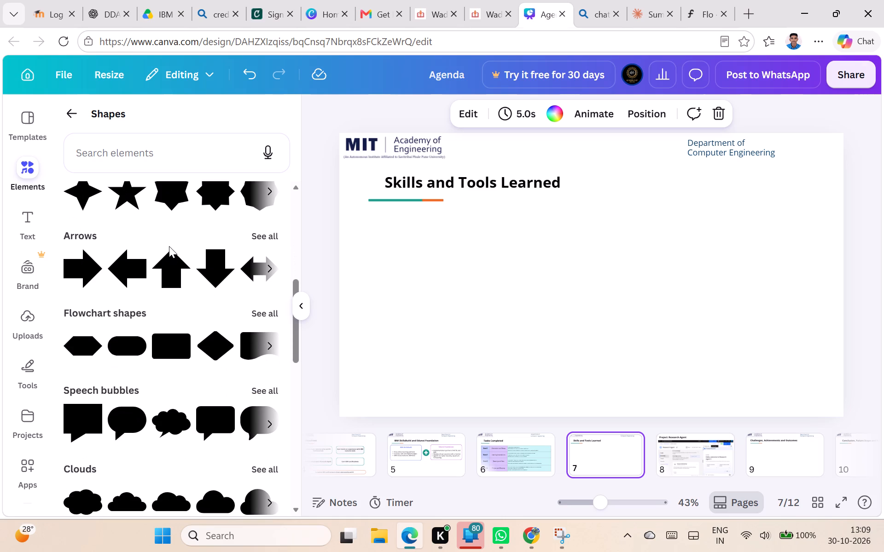
{"action": "left_click", "coordinate": [173, 344]}
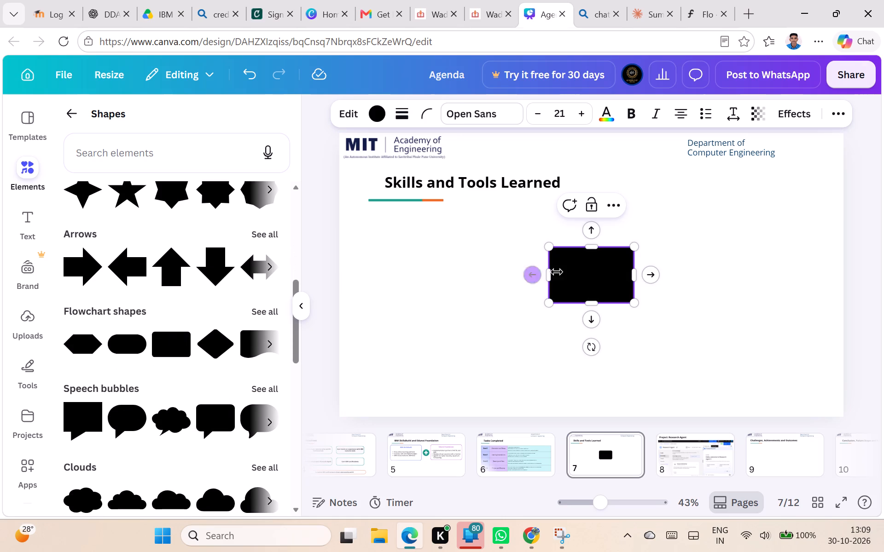
Move the black rectangle to just below the coloured underline of the slide title.
{"action": "left_click_drag", "start_coordinate": [582, 272], "coordinate": [475, 246]}
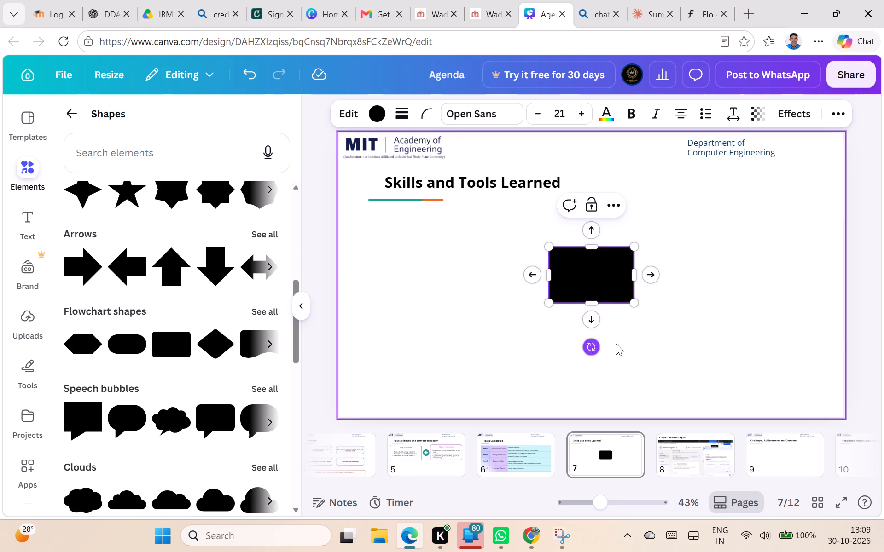
{"action": "left_click", "coordinate": [668, 338]}
{"action": "left_click_drag", "start_coordinate": [593, 272], "coordinate": [419, 240]}
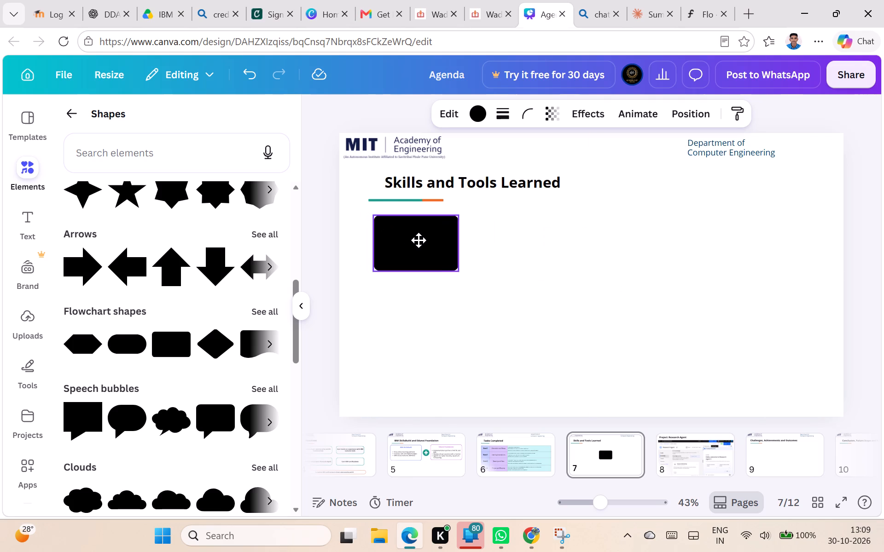
{"action": "left_click_drag", "start_coordinate": [419, 240], "coordinate": [419, 240]}
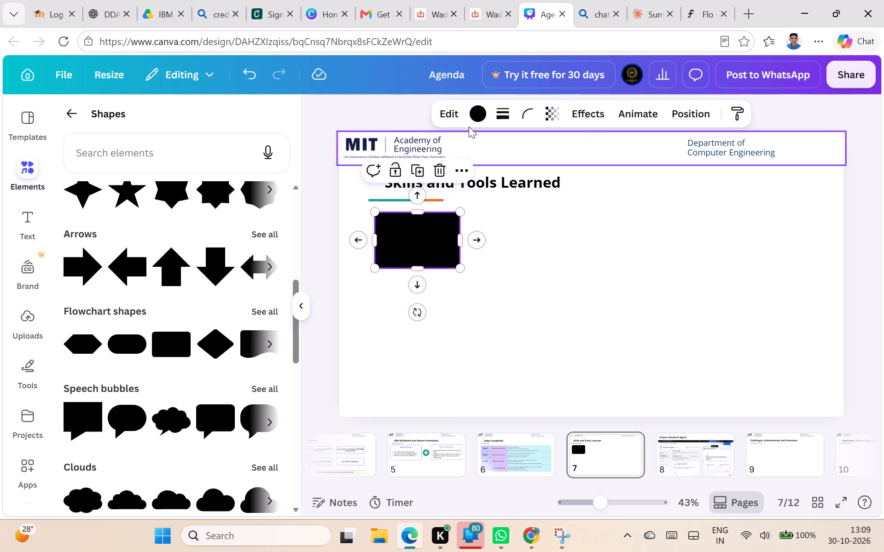
Give the rectangle a white fill and a solid outline.
{"action": "left_click", "coordinate": [477, 118]}
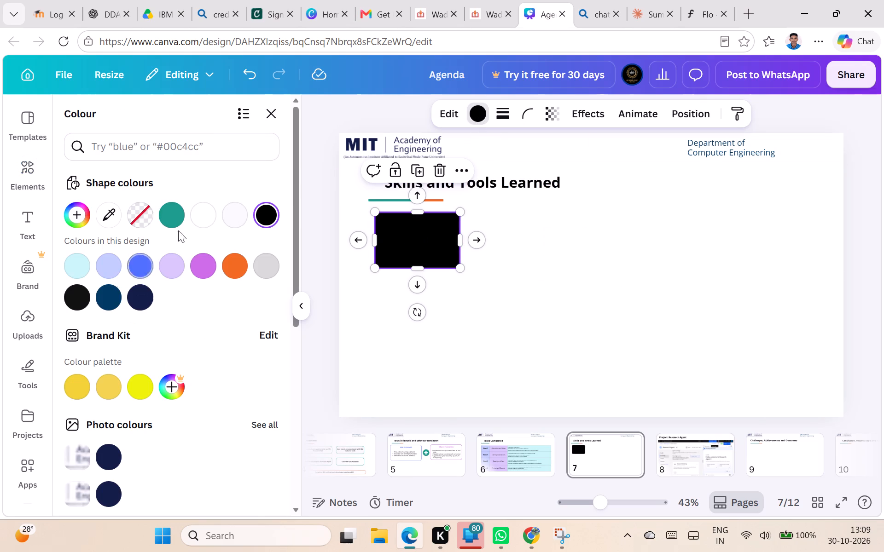
{"action": "left_click", "coordinate": [196, 220]}
{"action": "left_click", "coordinate": [509, 118]}
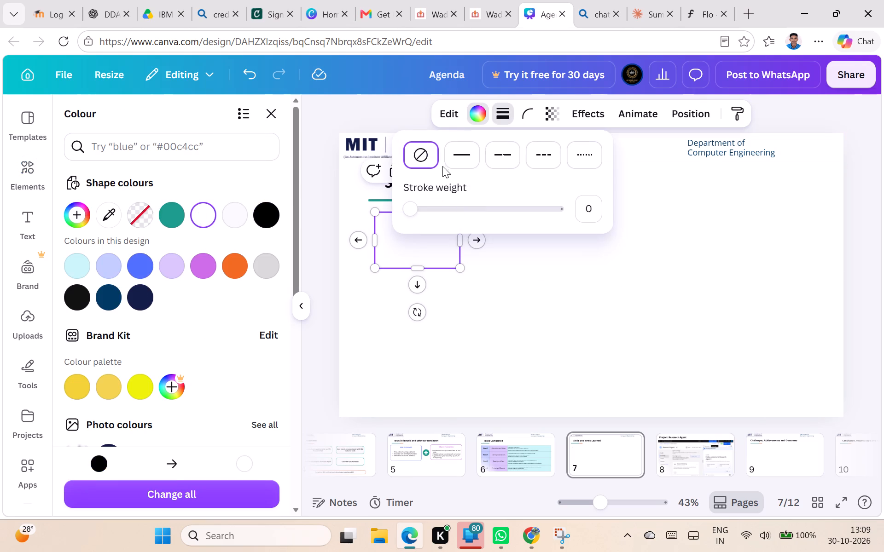
{"action": "left_click", "coordinate": [454, 161]}
{"action": "left_click", "coordinate": [559, 279]}
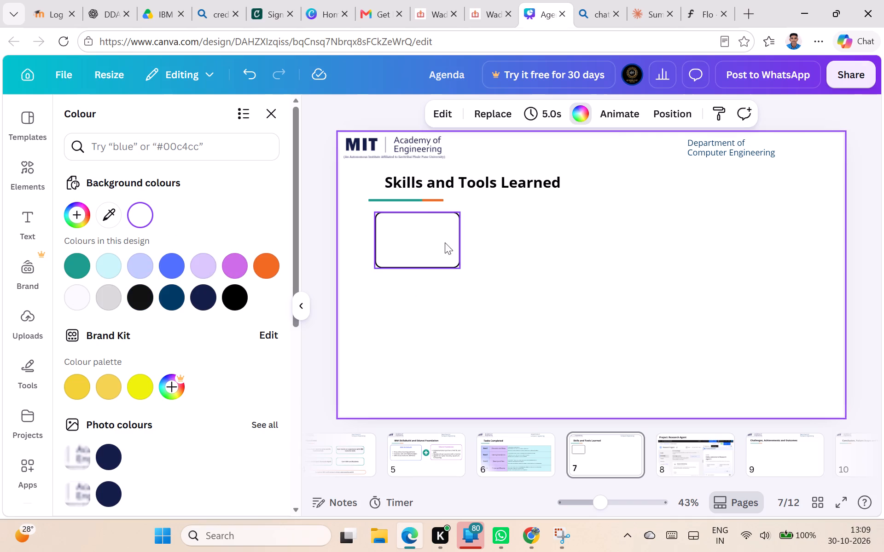
Widen the outlined box slightly towards the right side of the slide.
{"action": "left_click", "coordinate": [442, 241]}
{"action": "left_click_drag", "start_coordinate": [459, 239], "coordinate": [480, 240]}
Add six arrow-connected copies of the box: two beside it, three in a second row, and one below the middle column.
{"action": "left_click", "coordinate": [499, 240]}
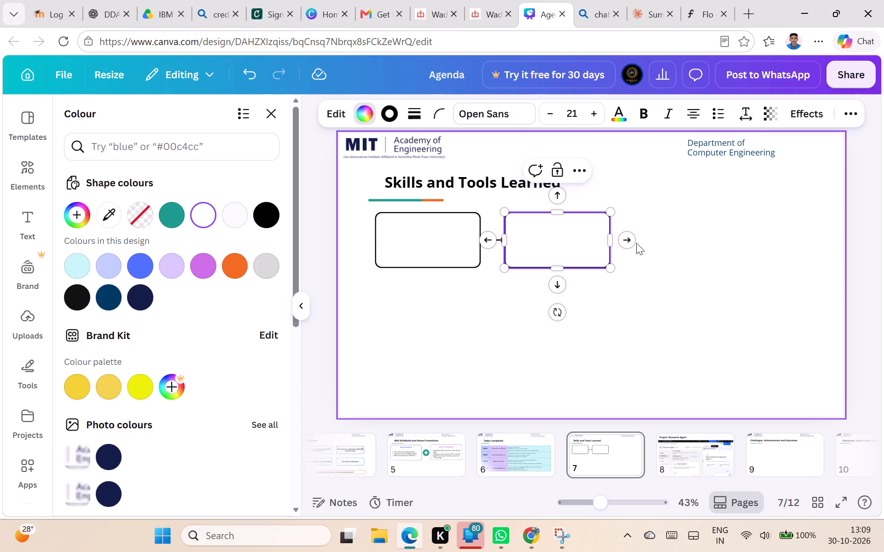
{"action": "left_click", "coordinate": [632, 241]}
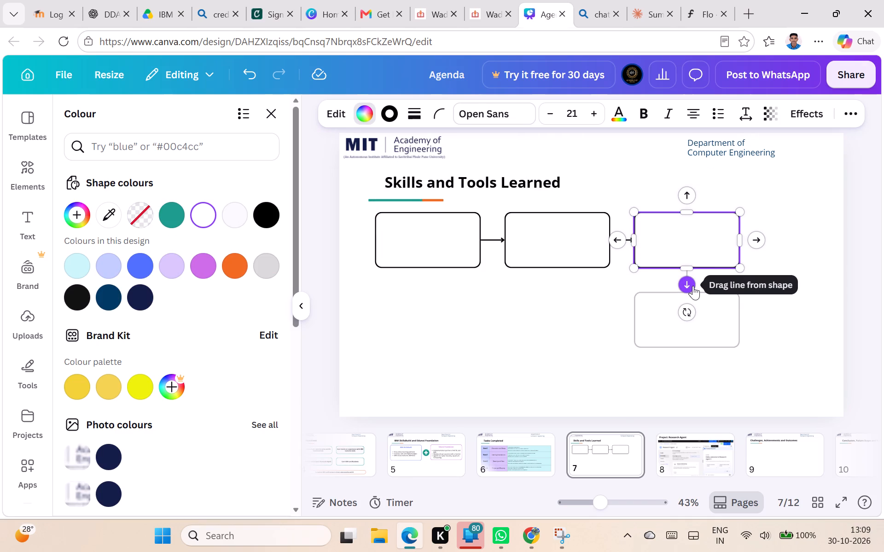
{"action": "left_click", "coordinate": [575, 270]}
{"action": "left_click", "coordinate": [575, 258]}
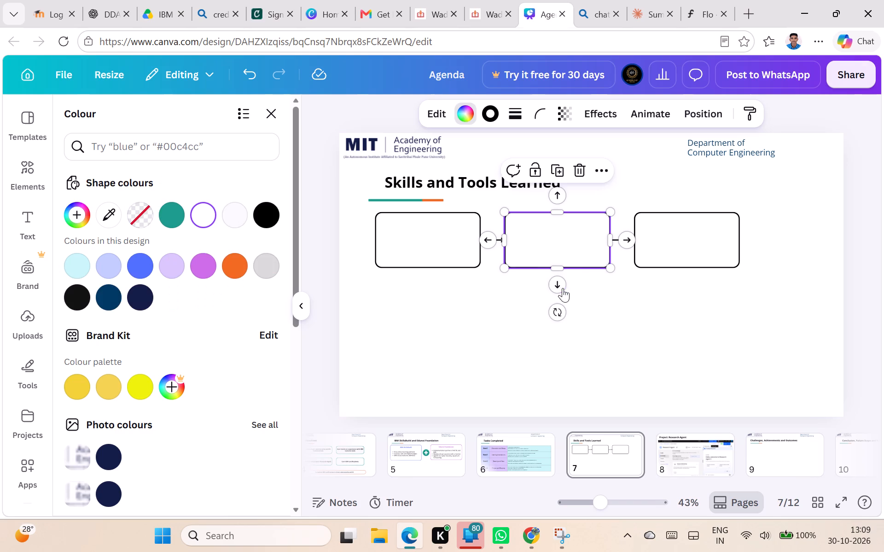
{"action": "left_click", "coordinate": [560, 287]}
{"action": "left_click", "coordinate": [629, 323]}
{"action": "left_click", "coordinate": [525, 318]}
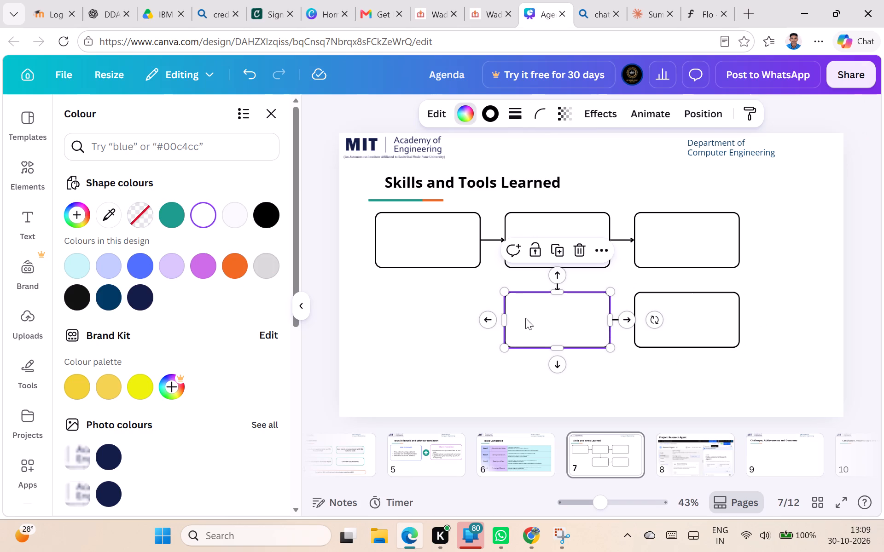
{"action": "left_click", "coordinate": [490, 319]}
{"action": "left_click", "coordinate": [547, 327]}
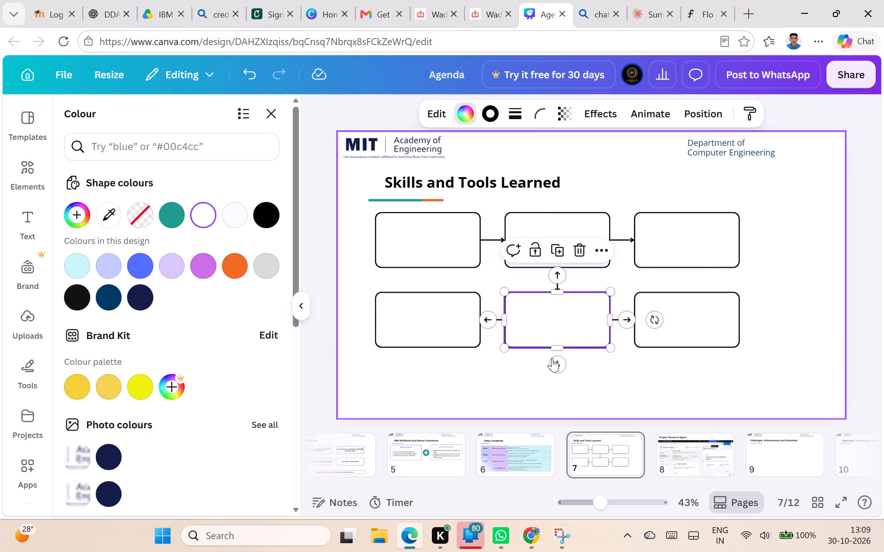
{"action": "left_click", "coordinate": [554, 359]}
{"action": "left_click", "coordinate": [772, 259]}
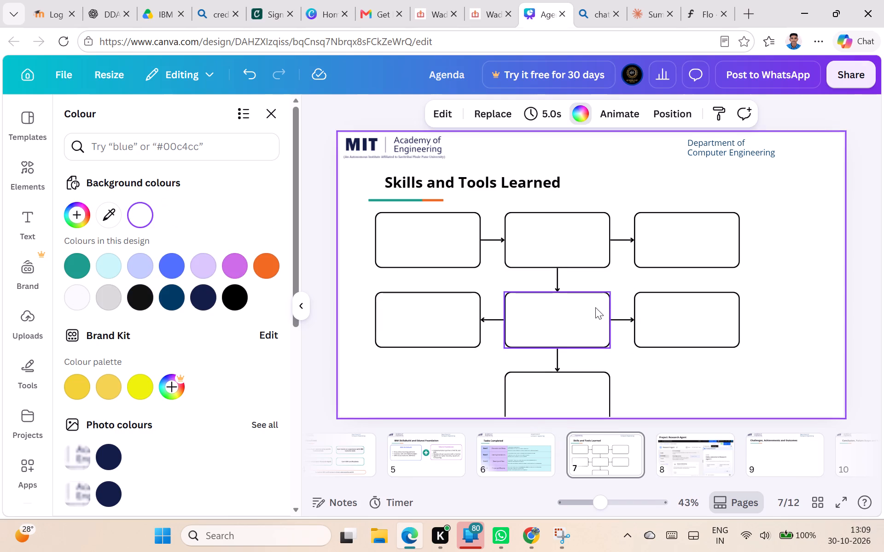
{"action": "left_click", "coordinate": [595, 307]}
{"action": "left_click", "coordinate": [754, 269]}
Select all seven boxes with their arrows, move them up and right, and scale them down slightly to fit beneath the title.
{"action": "left_click_drag", "start_coordinate": [352, 212], "coordinate": [359, 248]}
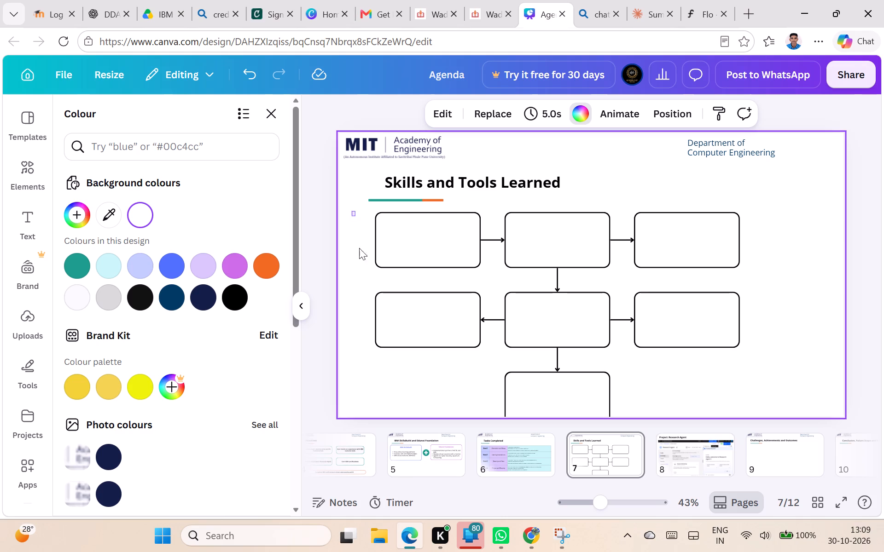
{"action": "left_click_drag", "start_coordinate": [359, 248], "coordinate": [763, 416]}
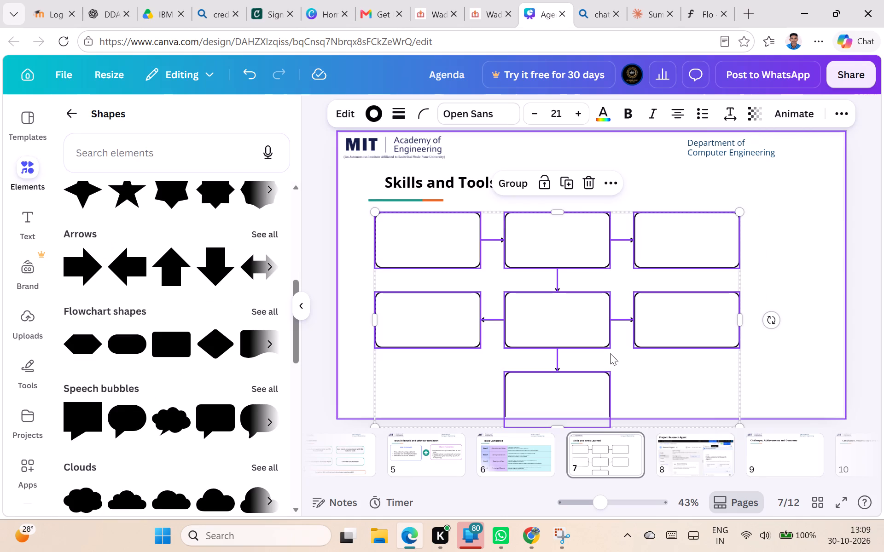
{"action": "left_click_drag", "start_coordinate": [609, 352], "coordinate": [640, 337]}
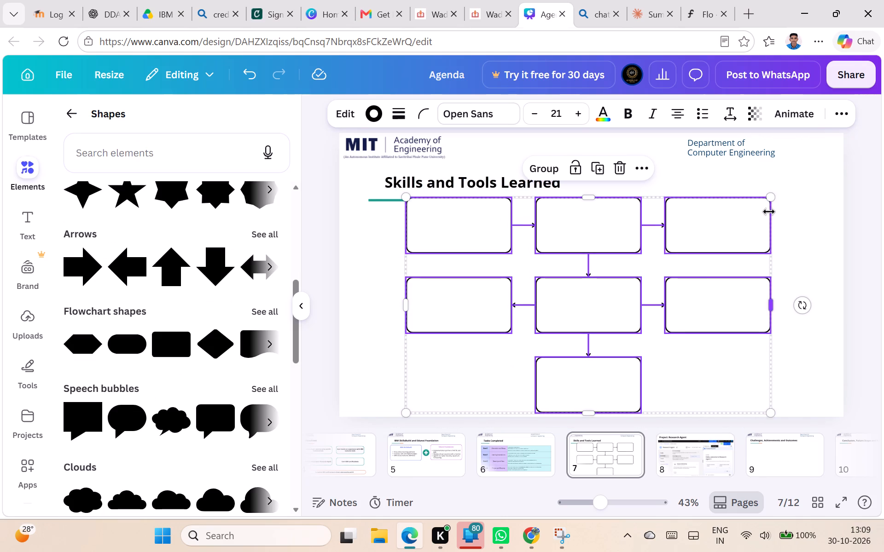
{"action": "left_click_drag", "start_coordinate": [773, 199], "coordinate": [757, 227]}
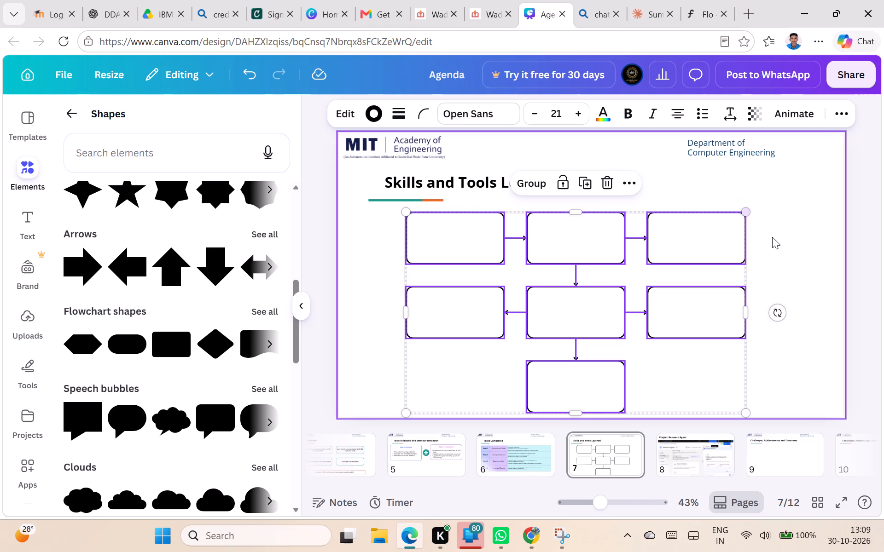
{"action": "left_click", "coordinate": [773, 237]}
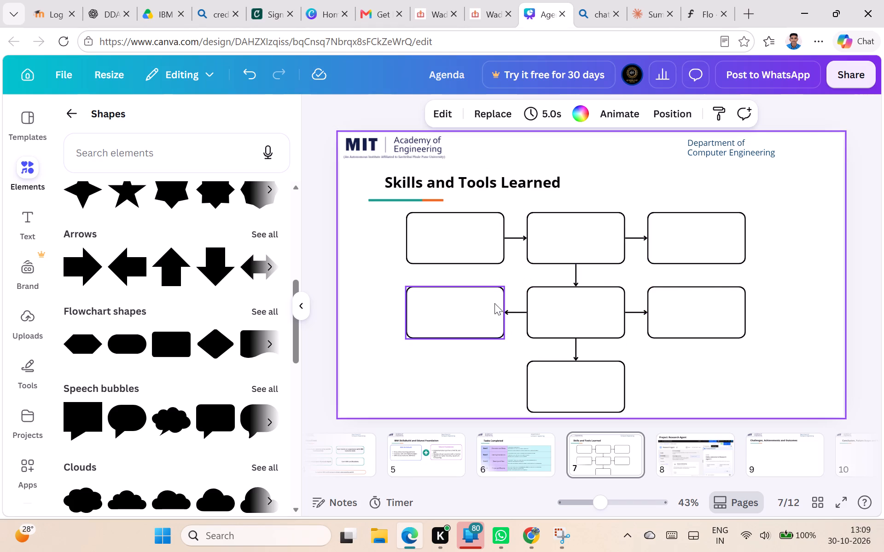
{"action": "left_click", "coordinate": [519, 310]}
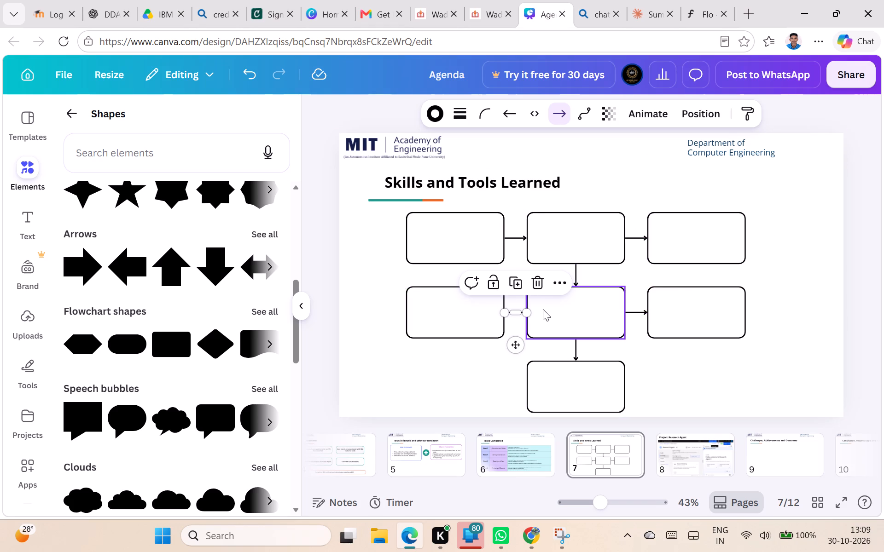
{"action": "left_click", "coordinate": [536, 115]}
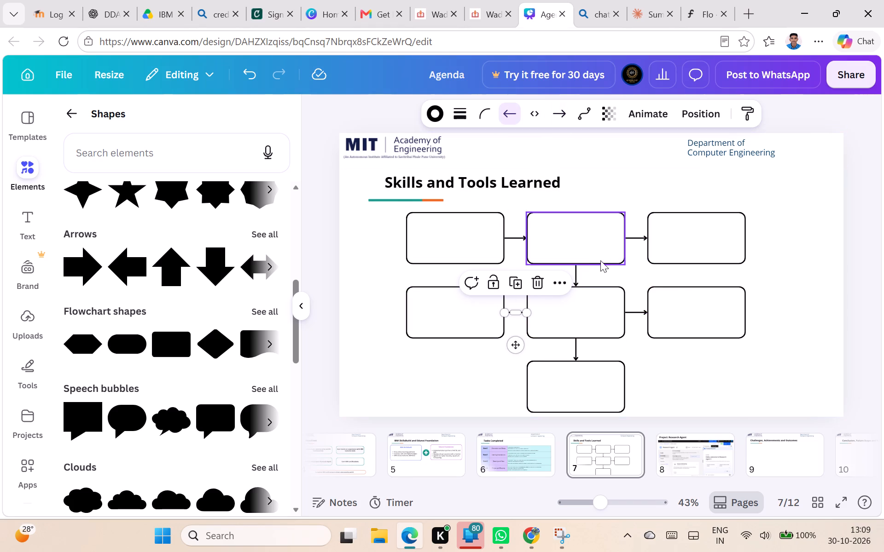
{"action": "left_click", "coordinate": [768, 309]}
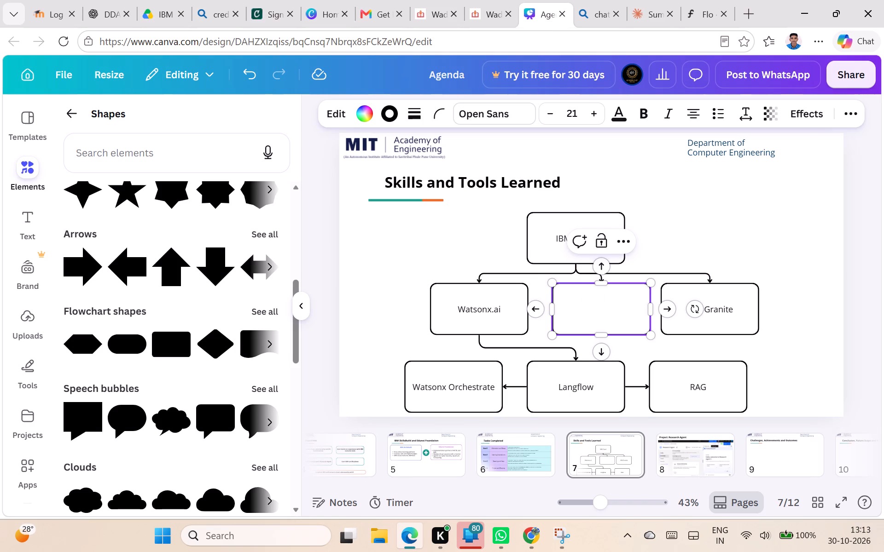
{"action": "key", "text": "ctrl+v"}
{"action": "left_click", "coordinate": [758, 260]}
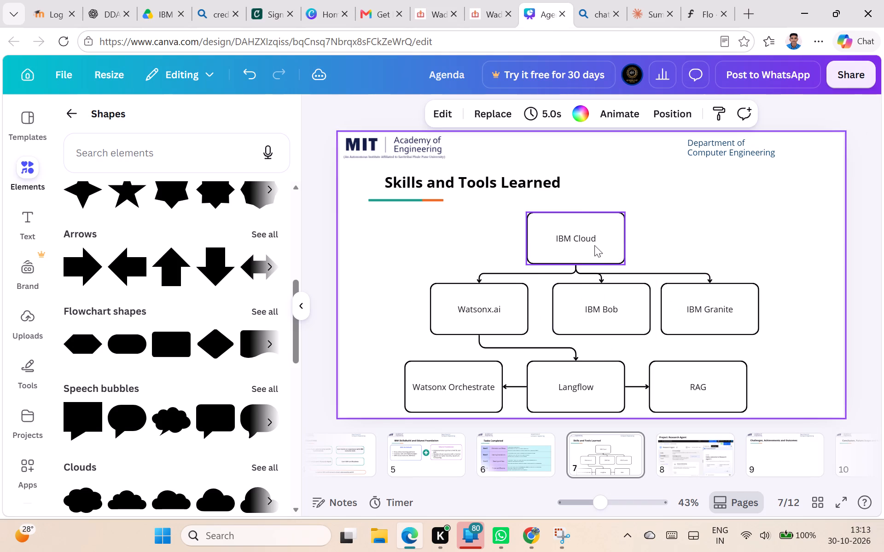
Rearrange the boxes under a slightly raised IBM Cloud, with IBM Bob on the left, Watsonx.ai in the middle and IBM Granite level with IBM Bob.
{"action": "left_click_drag", "start_coordinate": [594, 245], "coordinate": [588, 236]}
{"action": "left_click_drag", "start_coordinate": [512, 302], "coordinate": [472, 299]}
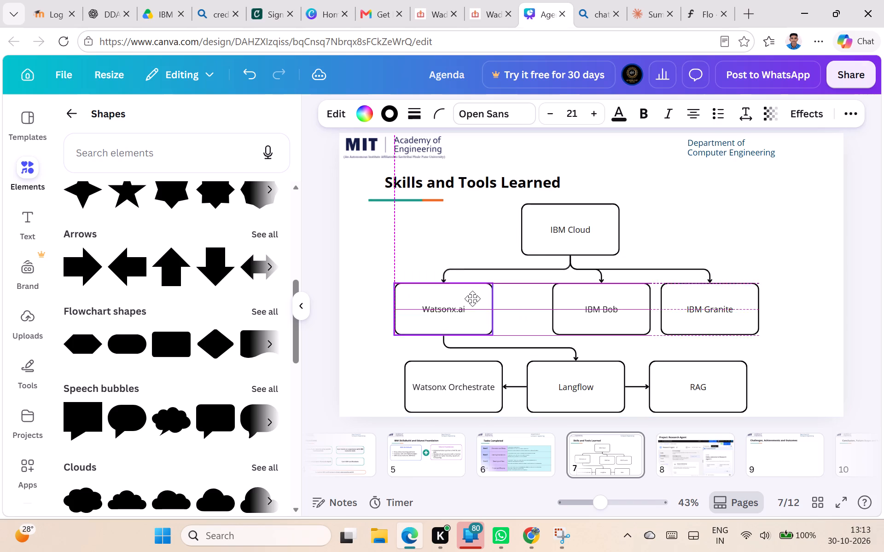
{"action": "left_click_drag", "start_coordinate": [472, 299], "coordinate": [670, 329]}
{"action": "left_click_drag", "start_coordinate": [561, 320], "coordinate": [399, 310]}
{"action": "left_click_drag", "start_coordinate": [615, 335], "coordinate": [558, 320]}
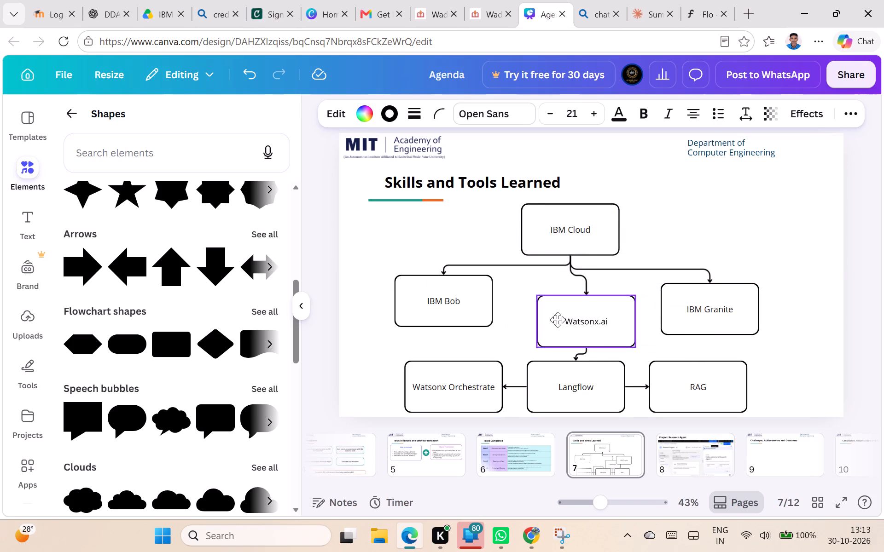
{"action": "left_click_drag", "start_coordinate": [558, 320], "coordinate": [546, 319]}
{"action": "left_click_drag", "start_coordinate": [701, 310], "coordinate": [704, 306]}
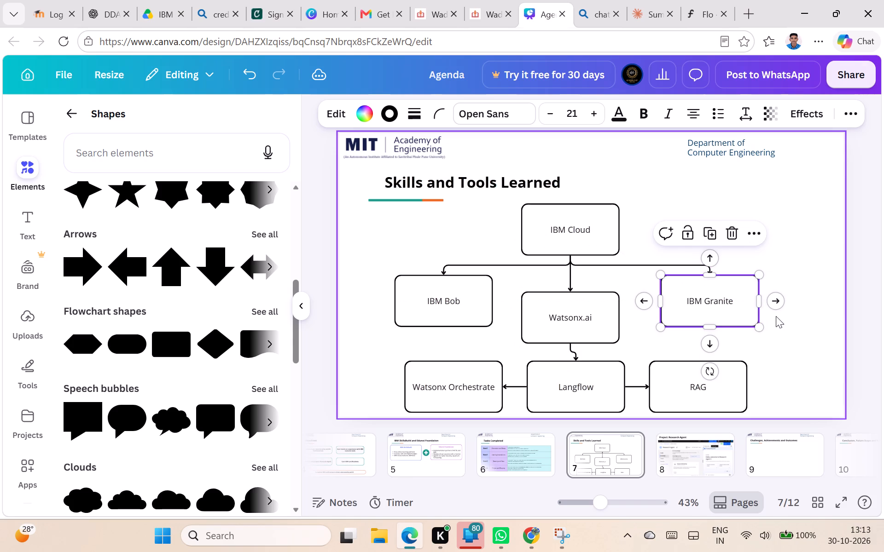
{"action": "left_click", "coordinate": [779, 321]}
Align the Watsonx.ai and Langflow boxes vertically beneath IBM Cloud so their connectors run straight down.
{"action": "left_click_drag", "start_coordinate": [584, 329], "coordinate": [589, 319]}
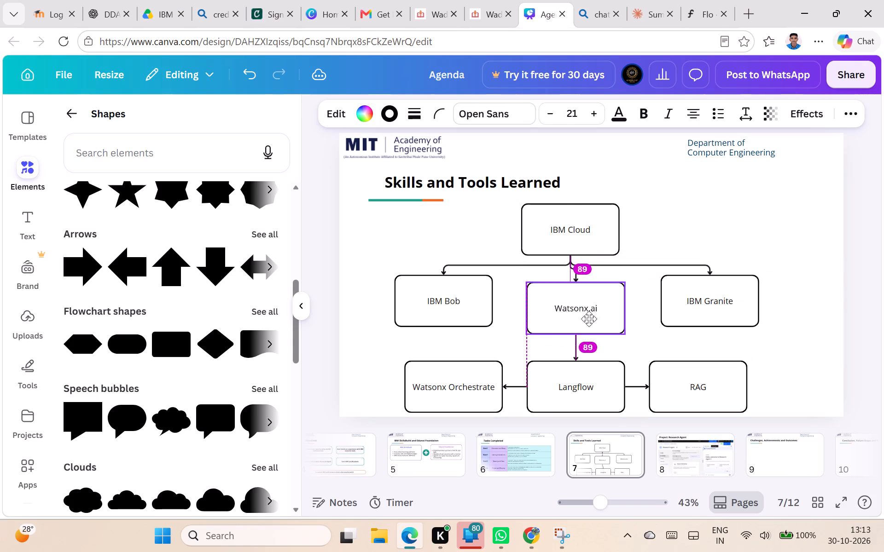
{"action": "left_click_drag", "start_coordinate": [589, 319], "coordinate": [590, 322]}
{"action": "left_click", "coordinate": [763, 344]}
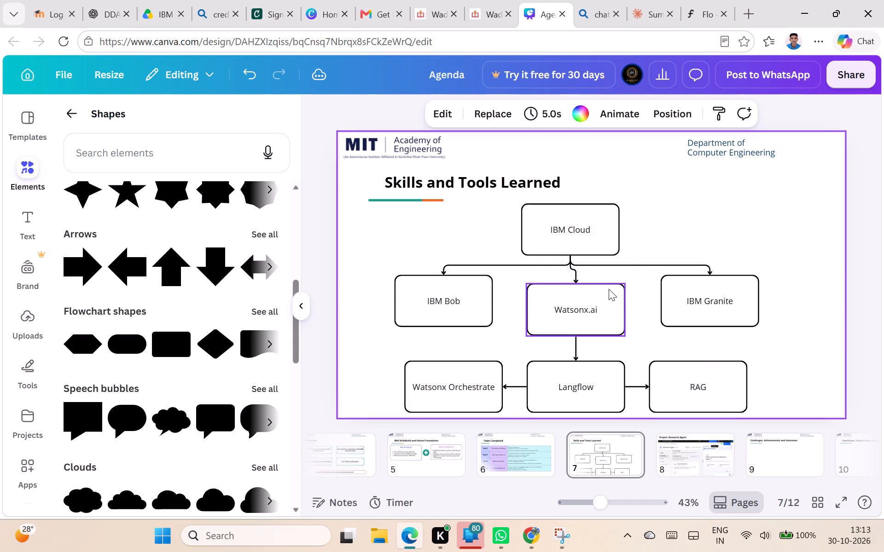
{"action": "left_click_drag", "start_coordinate": [599, 296], "coordinate": [593, 306]}
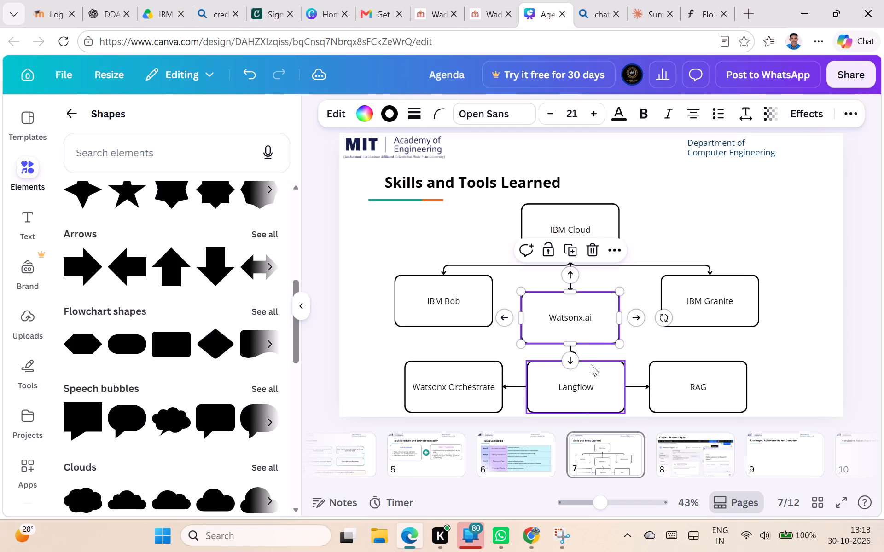
{"action": "left_click_drag", "start_coordinate": [591, 369], "coordinate": [584, 369]}
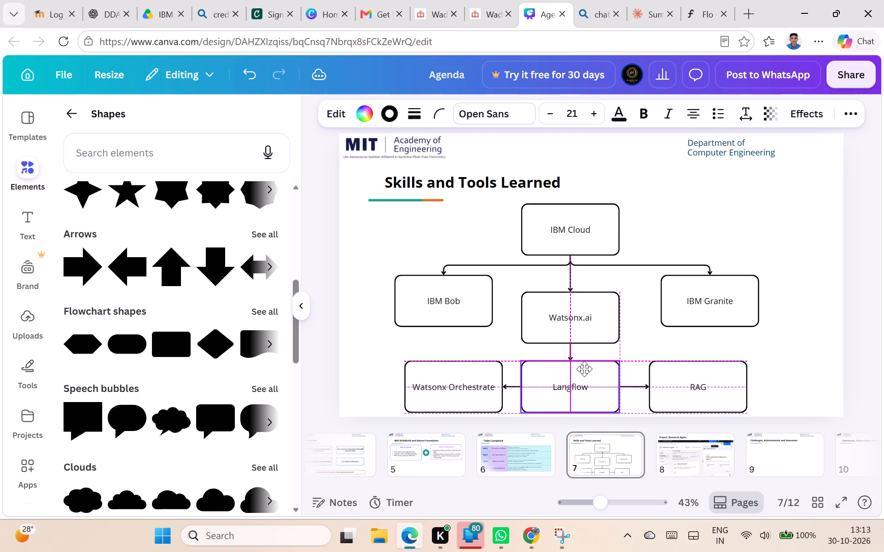
{"action": "left_click_drag", "start_coordinate": [584, 369], "coordinate": [584, 369]}
{"action": "left_click", "coordinate": [673, 372]}
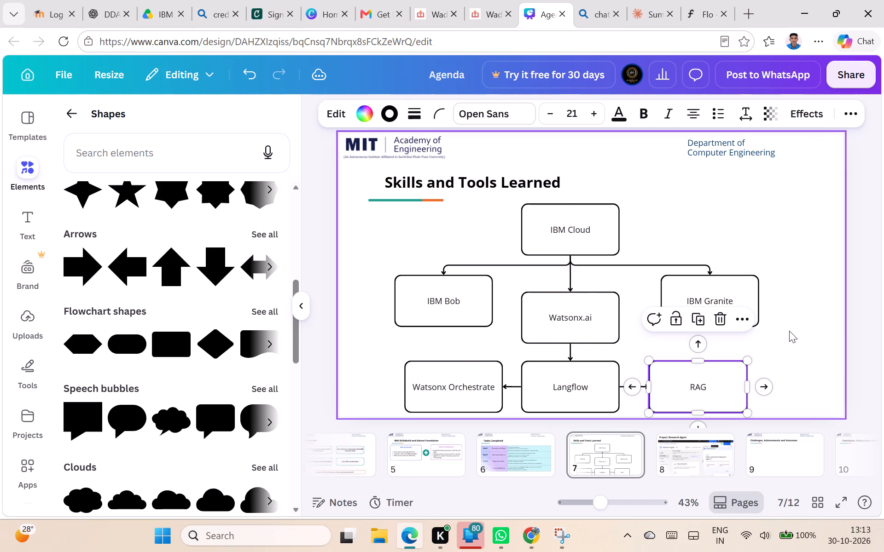
{"action": "left_click", "coordinate": [789, 321]}
{"action": "left_click", "coordinate": [680, 234]}
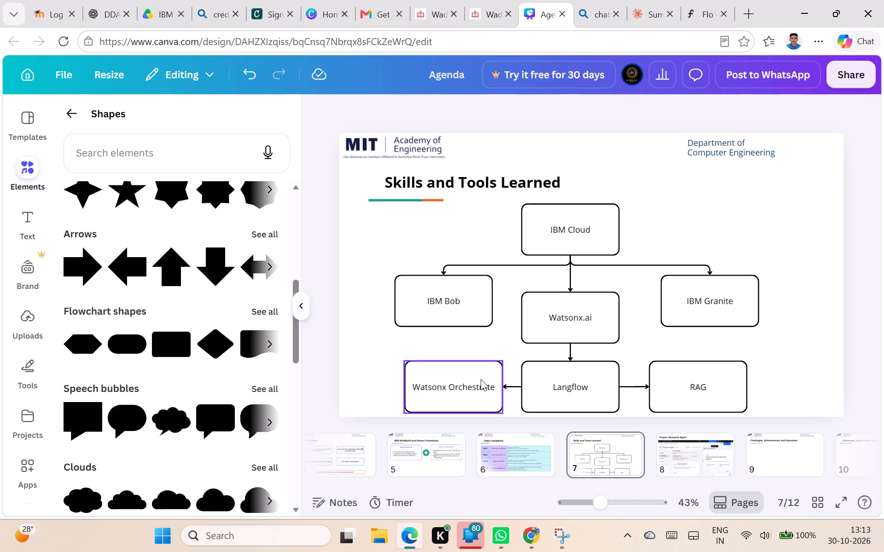
Move the Watsonx Orchestrate and RAG boxes outward from Langflow and slightly above its level.
{"action": "left_click_drag", "start_coordinate": [481, 379], "coordinate": [456, 365]}
{"action": "left_click", "coordinate": [456, 365]}
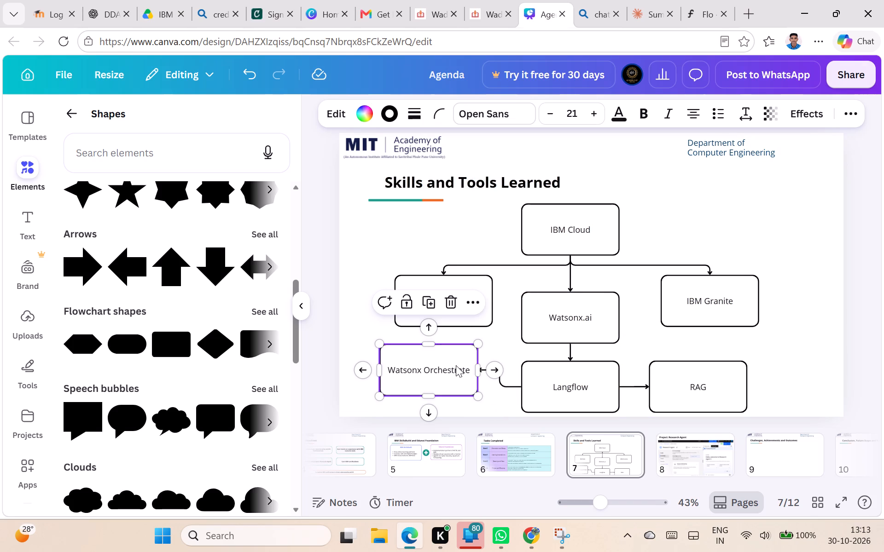
{"action": "left_click_drag", "start_coordinate": [684, 381], "coordinate": [700, 368]}
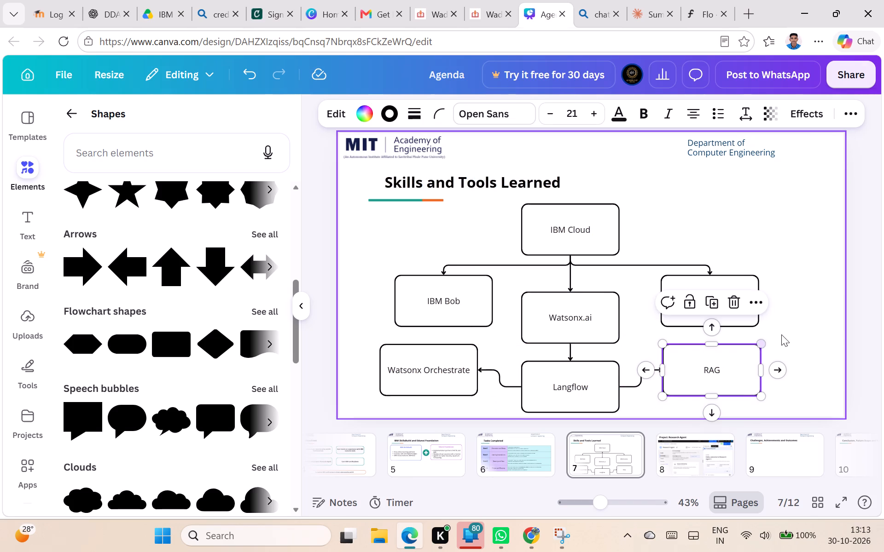
{"action": "left_click", "coordinate": [797, 317]}
Set the connector between Langflow and RAG to the Curved line type.
{"action": "left_click", "coordinate": [643, 382]}
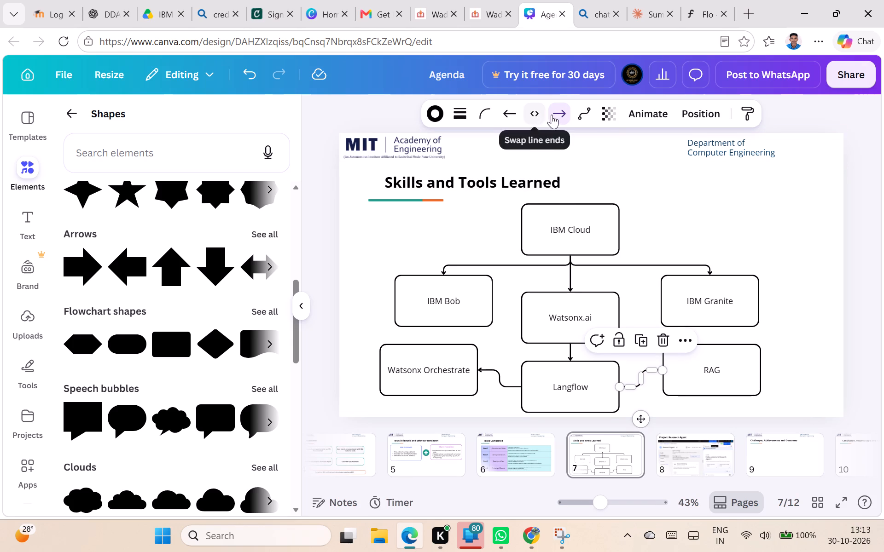
{"action": "left_click", "coordinate": [584, 114]}
{"action": "left_click", "coordinate": [578, 155]}
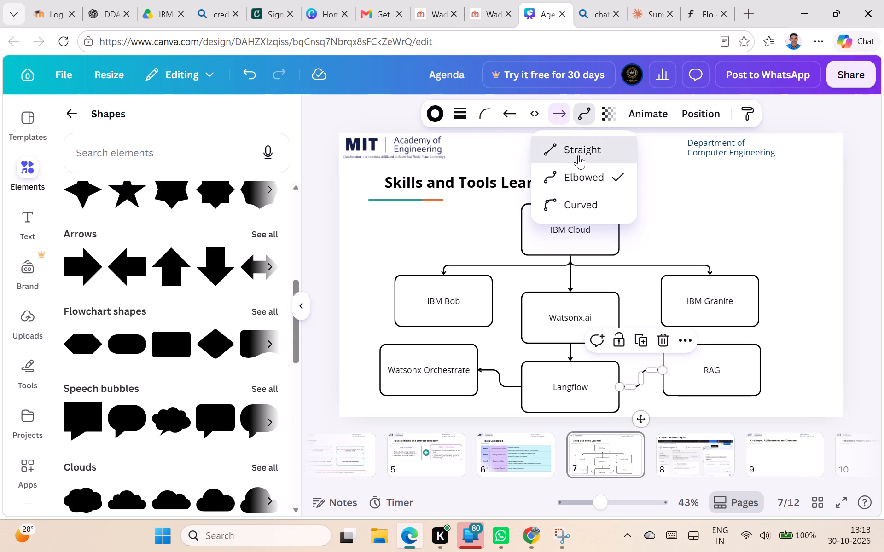
{"action": "left_click", "coordinate": [590, 184]}
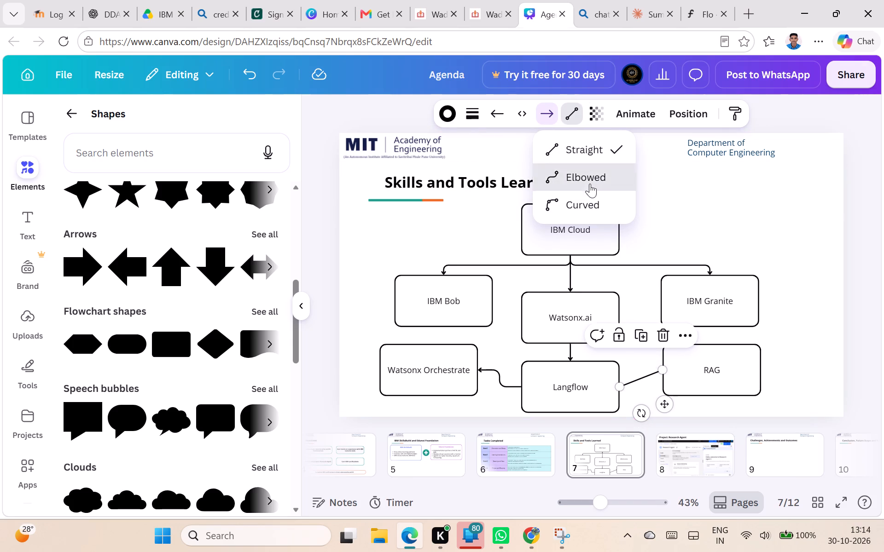
{"action": "left_click", "coordinate": [587, 208]}
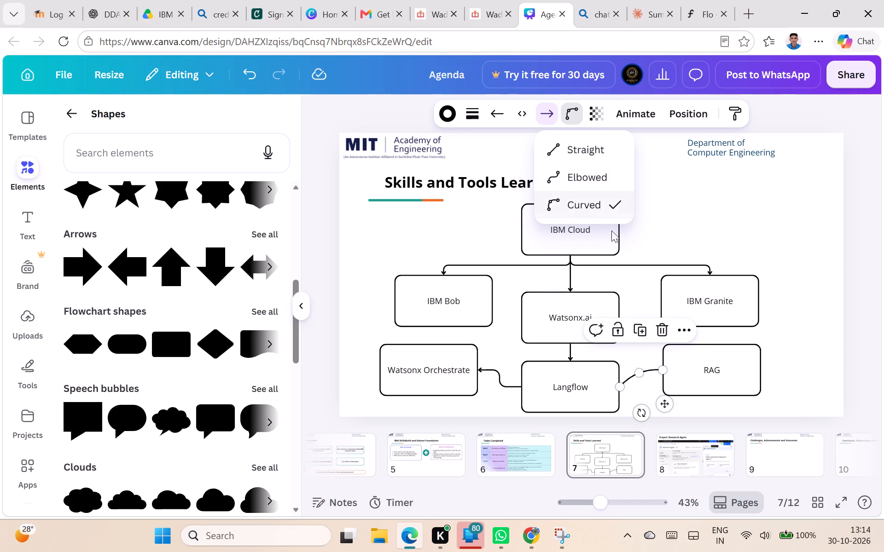
{"action": "left_click", "coordinate": [750, 225]}
Set the connector between Langflow and Watsonx Orchestrate to Curved and bend it upward to mirror the RAG connector.
{"action": "left_click", "coordinate": [501, 380]}
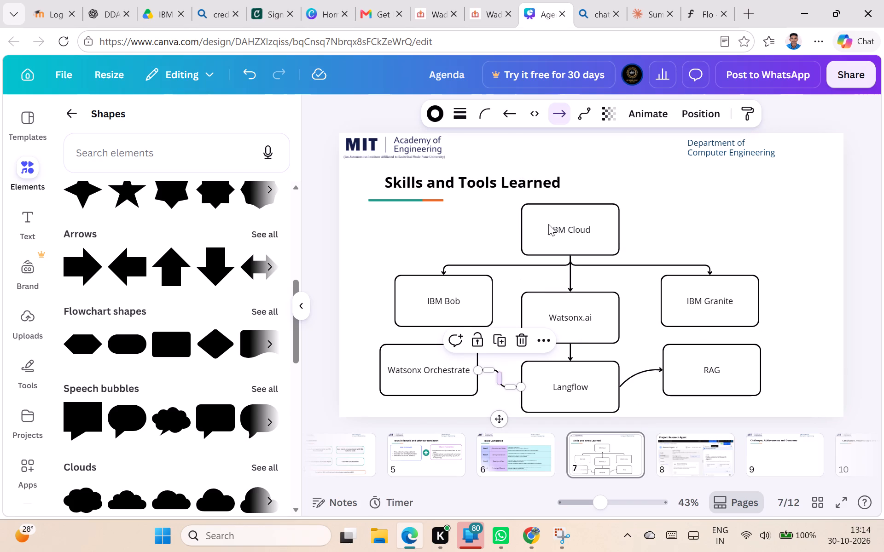
{"action": "left_click", "coordinate": [584, 116]}
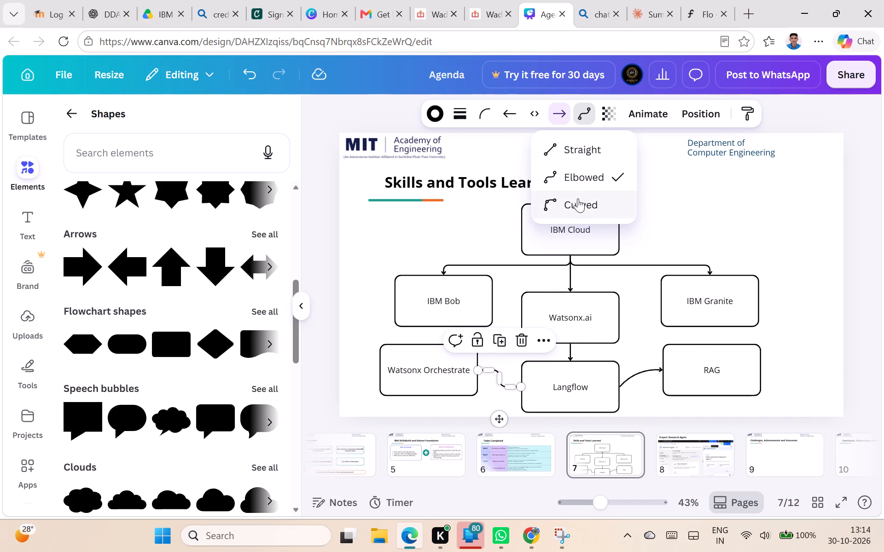
{"action": "left_click", "coordinate": [578, 199]}
{"action": "left_click", "coordinate": [599, 207]}
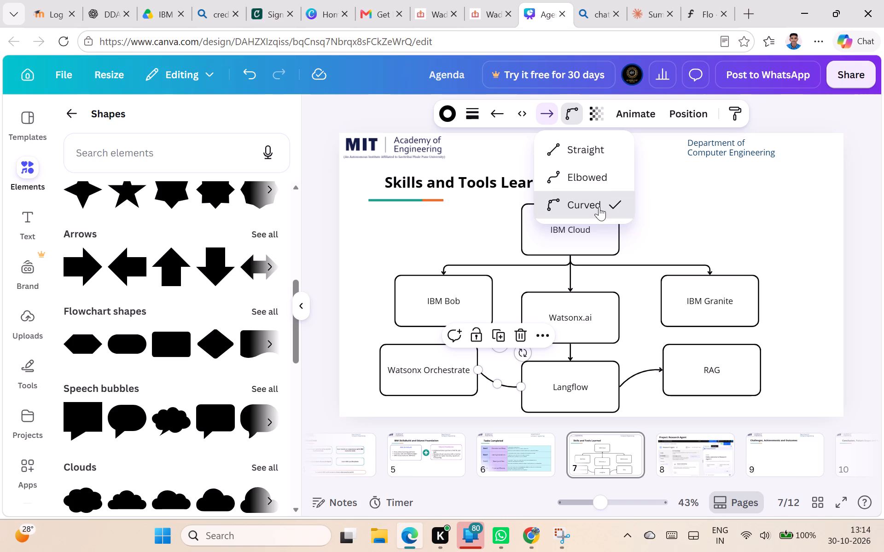
{"action": "left_click", "coordinate": [598, 183]}
{"action": "left_click", "coordinate": [587, 154]}
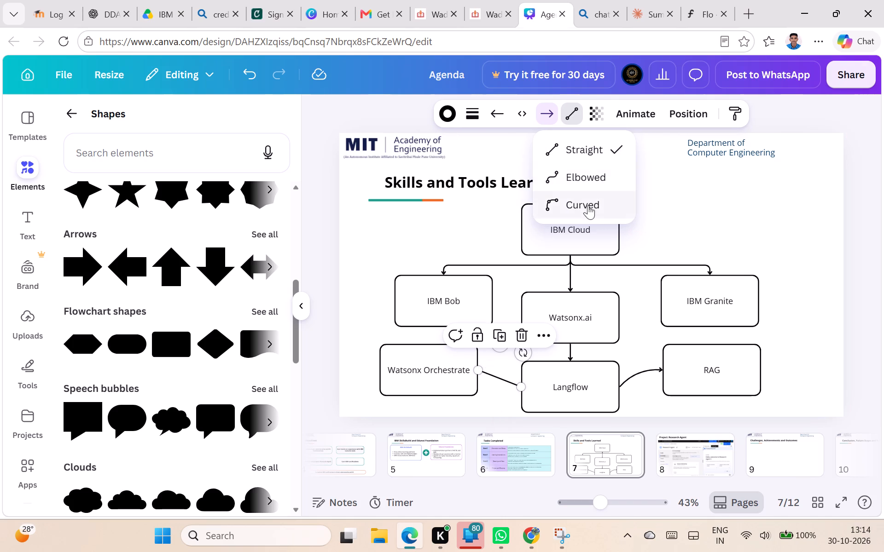
{"action": "left_click", "coordinate": [588, 205]}
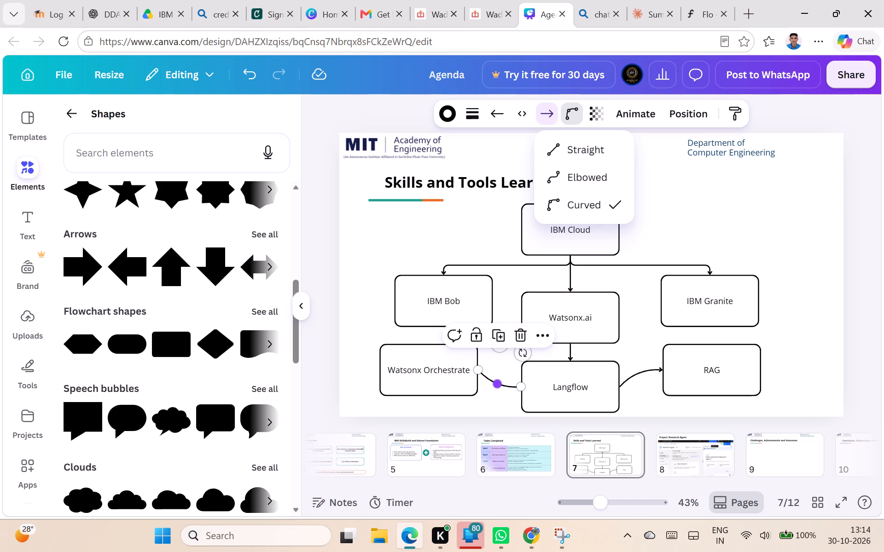
{"action": "left_click_drag", "start_coordinate": [498, 384], "coordinate": [501, 372]}
{"action": "left_click", "coordinate": [778, 234]}
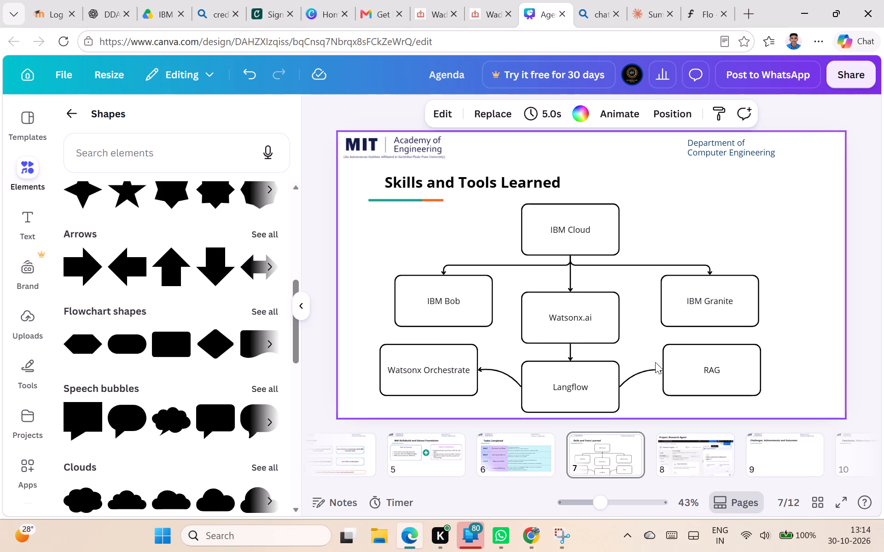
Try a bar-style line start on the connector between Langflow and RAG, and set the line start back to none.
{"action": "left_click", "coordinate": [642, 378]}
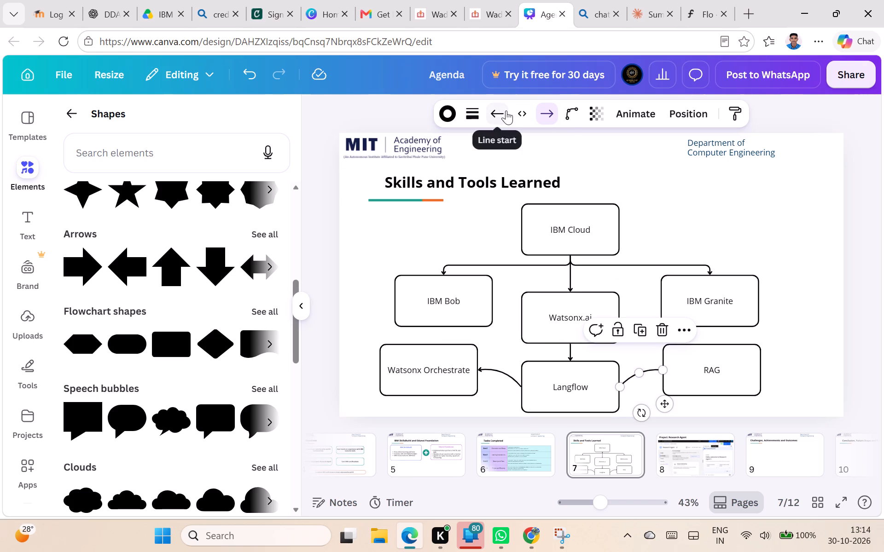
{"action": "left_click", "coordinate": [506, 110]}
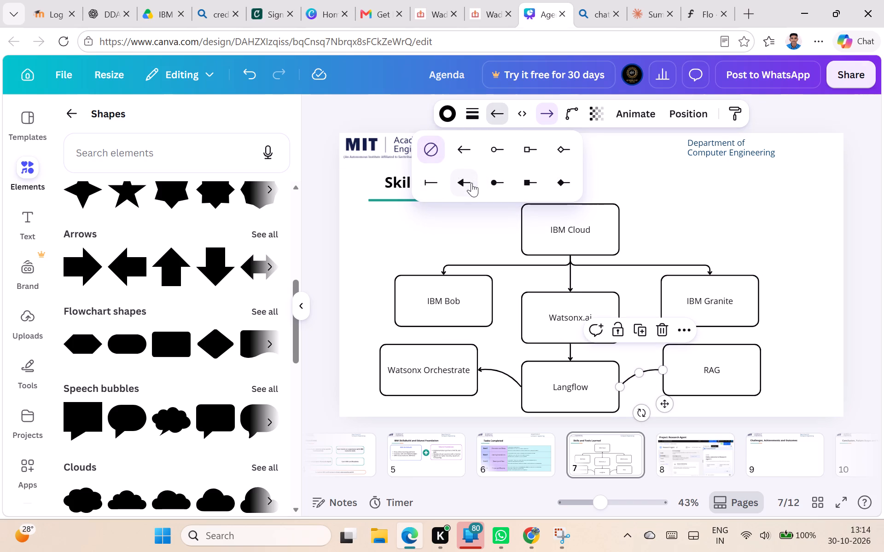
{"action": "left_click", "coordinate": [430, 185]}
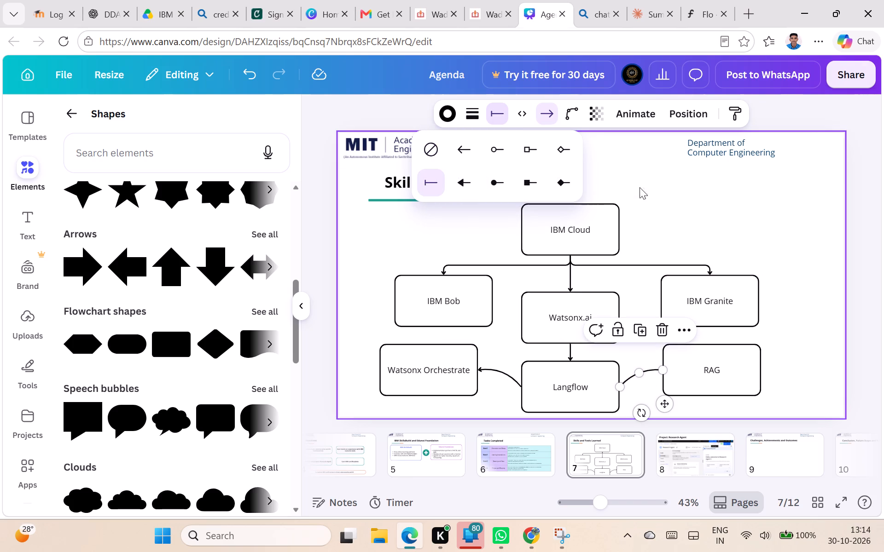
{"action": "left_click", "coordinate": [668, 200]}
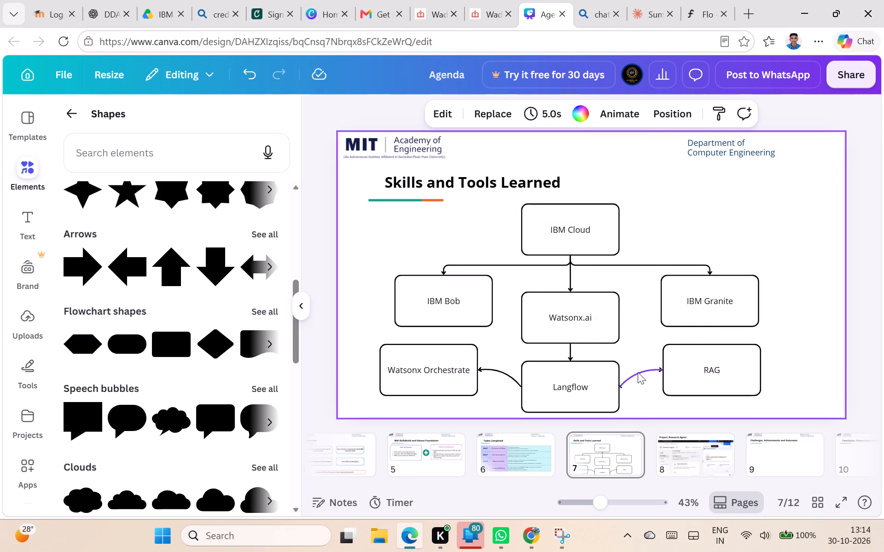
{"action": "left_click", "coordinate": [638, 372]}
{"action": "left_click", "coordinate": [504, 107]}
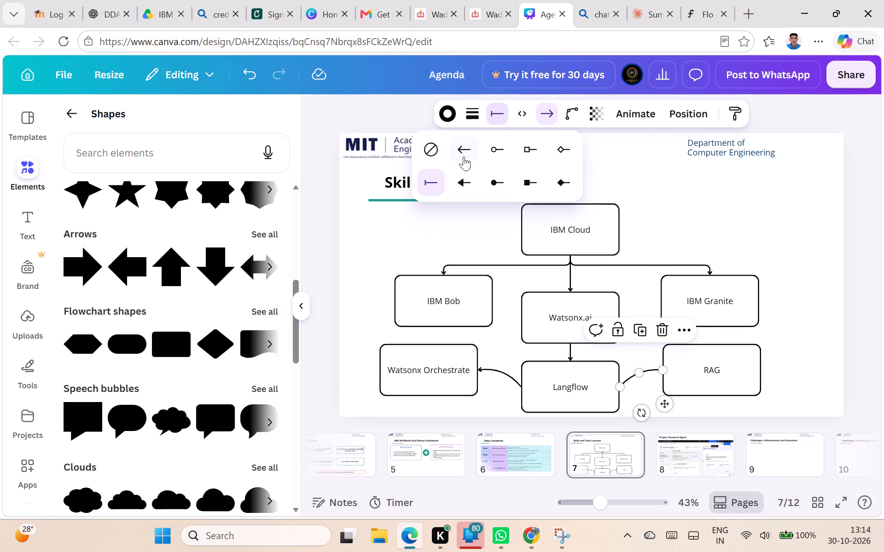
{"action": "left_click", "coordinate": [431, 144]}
Set the line end to none on the two curved connectors joining Langflow to RAG and to Watsonx Orchestrate.
{"action": "left_click", "coordinate": [583, 115]}
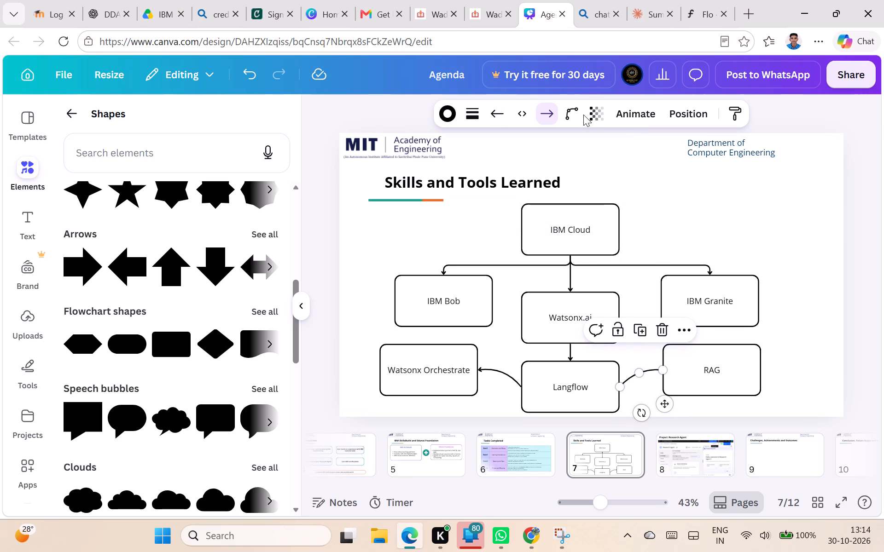
{"action": "left_click", "coordinate": [547, 115]}
{"action": "left_click", "coordinate": [483, 150]}
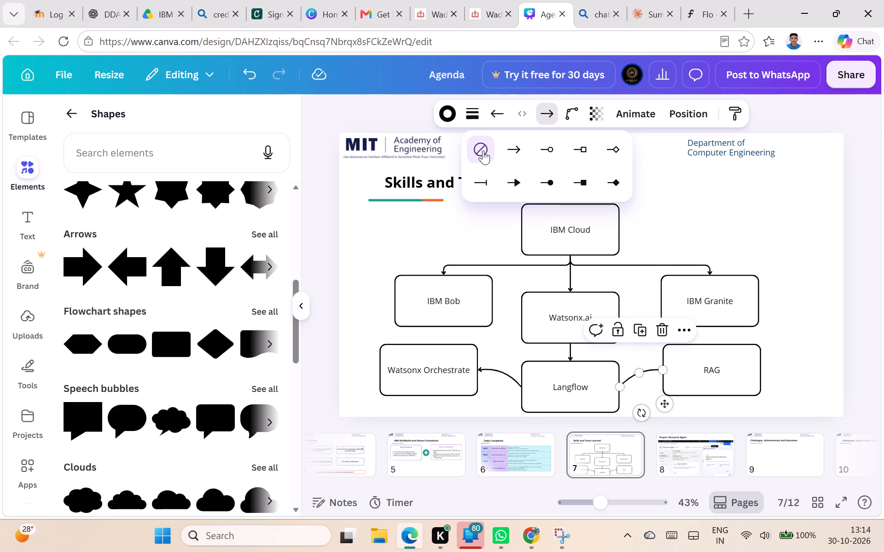
{"action": "left_click", "coordinate": [496, 372]}
{"action": "left_click", "coordinate": [500, 118]}
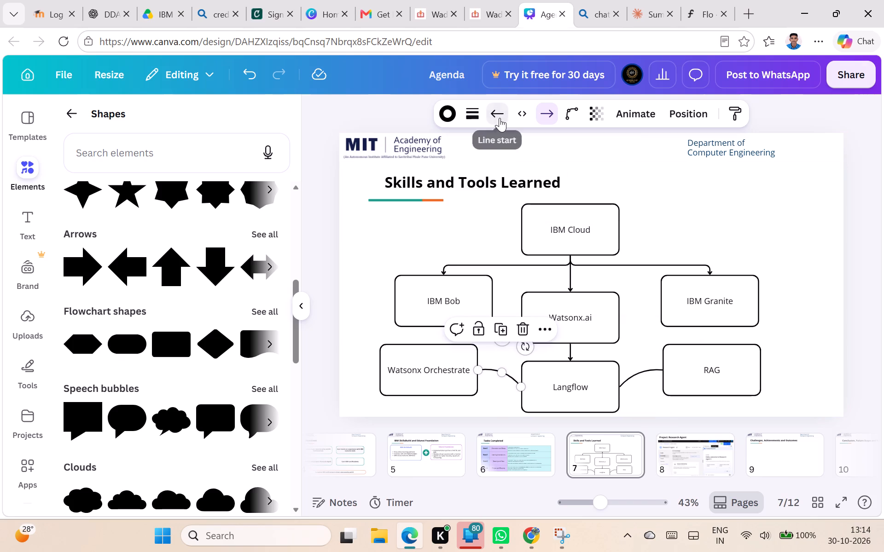
{"action": "left_click", "coordinate": [550, 117]}
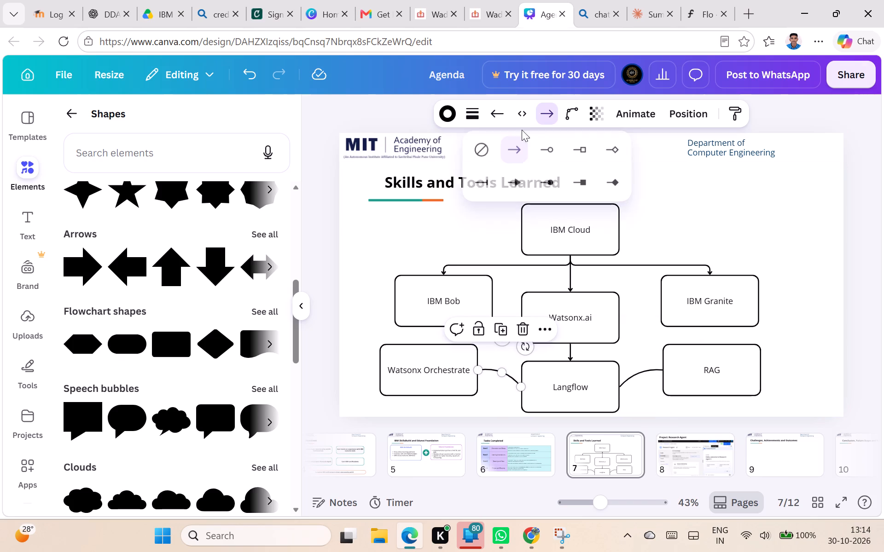
{"action": "left_click", "coordinate": [480, 155]}
{"action": "left_click", "coordinate": [660, 207]}
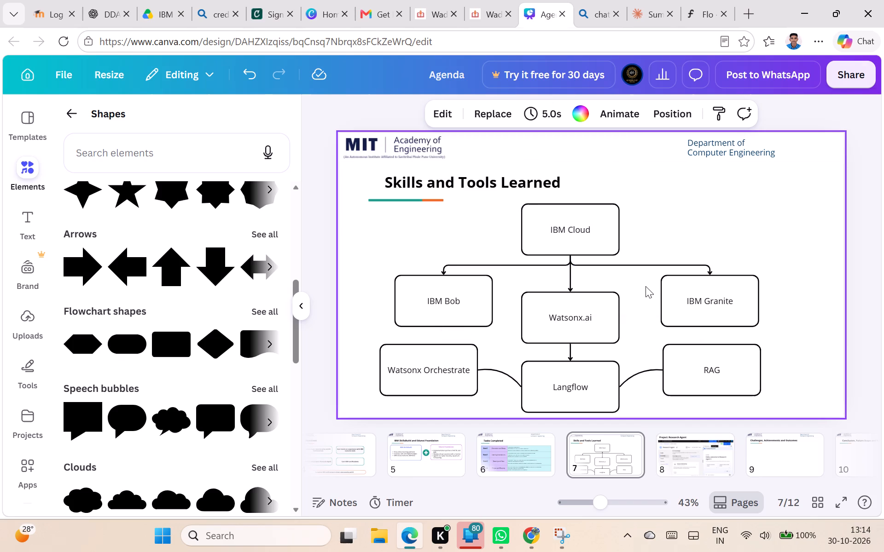
Set the line end to none on the connector between Watsonx.ai and Langflow.
{"action": "left_click", "coordinate": [572, 354]}
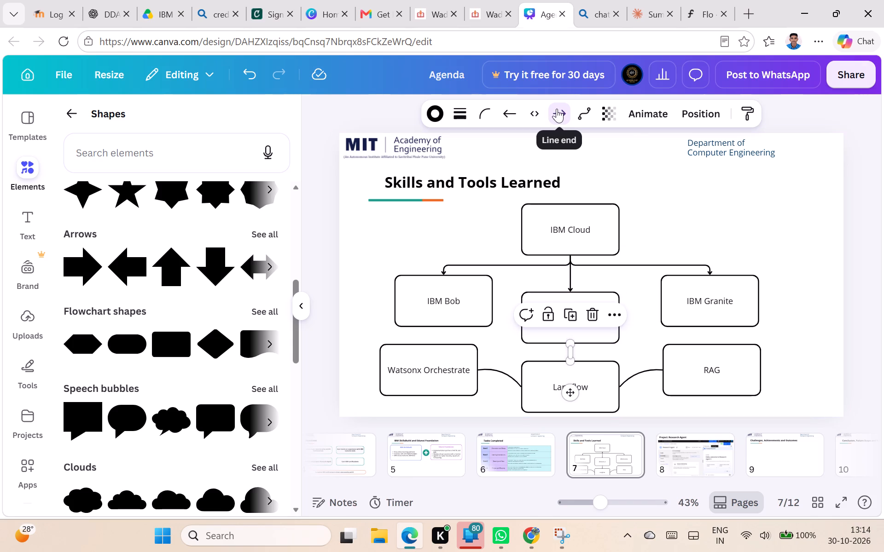
{"action": "left_click", "coordinate": [563, 115]}
{"action": "left_click", "coordinate": [489, 150]}
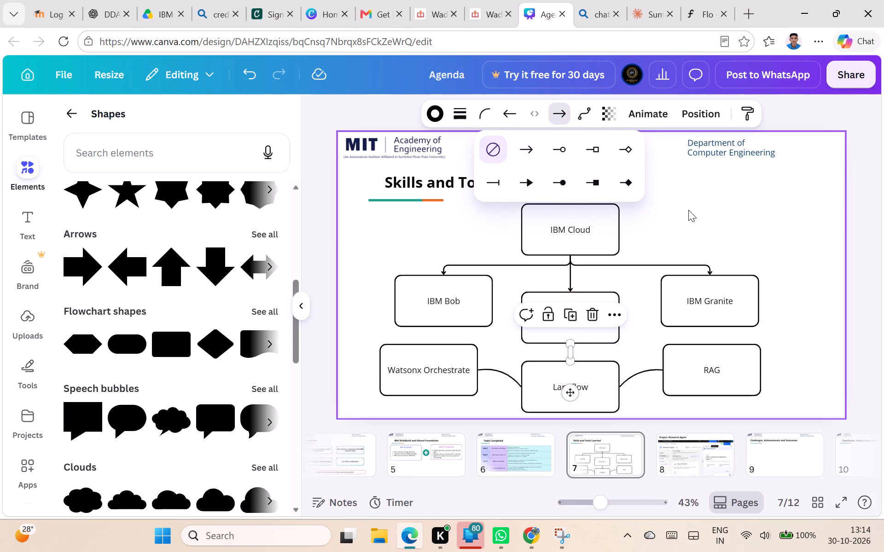
{"action": "left_click", "coordinate": [688, 210]}
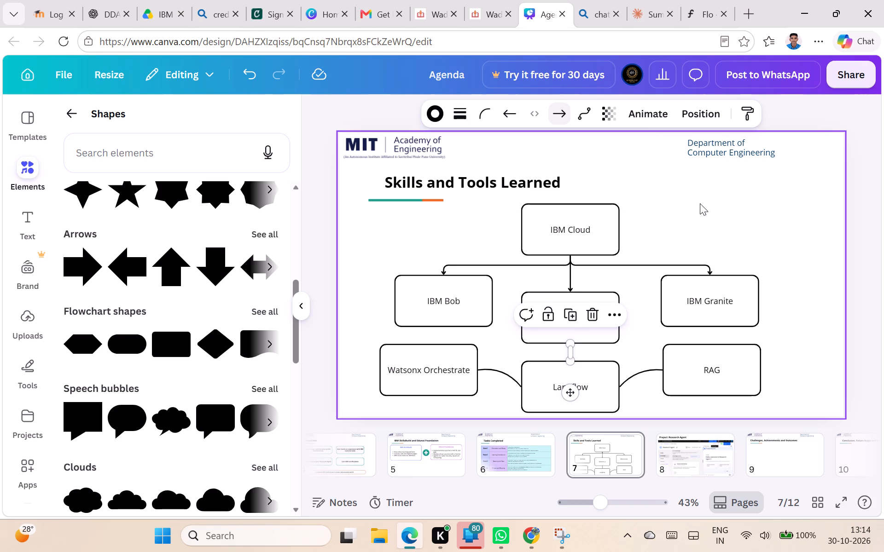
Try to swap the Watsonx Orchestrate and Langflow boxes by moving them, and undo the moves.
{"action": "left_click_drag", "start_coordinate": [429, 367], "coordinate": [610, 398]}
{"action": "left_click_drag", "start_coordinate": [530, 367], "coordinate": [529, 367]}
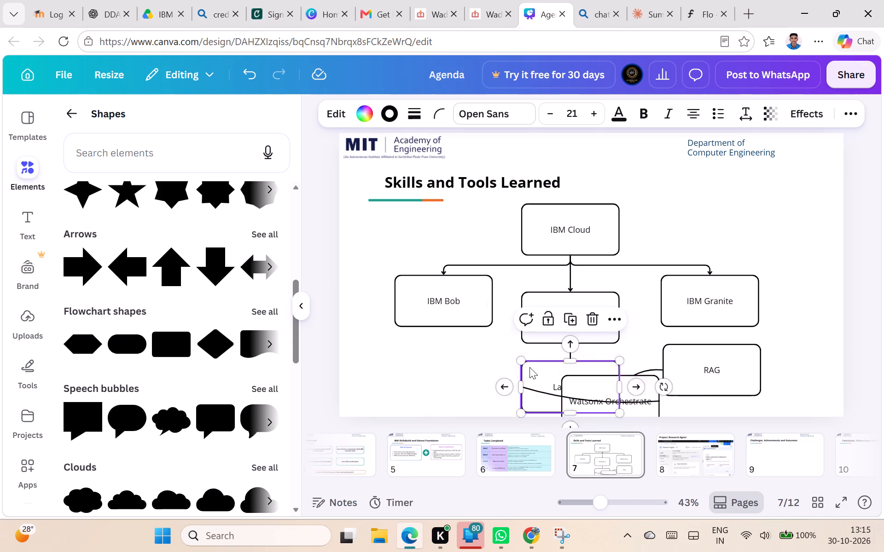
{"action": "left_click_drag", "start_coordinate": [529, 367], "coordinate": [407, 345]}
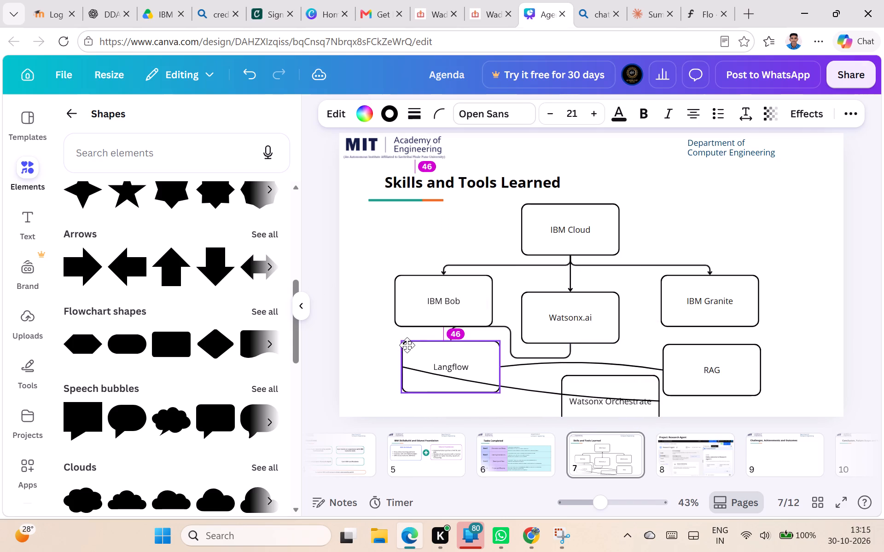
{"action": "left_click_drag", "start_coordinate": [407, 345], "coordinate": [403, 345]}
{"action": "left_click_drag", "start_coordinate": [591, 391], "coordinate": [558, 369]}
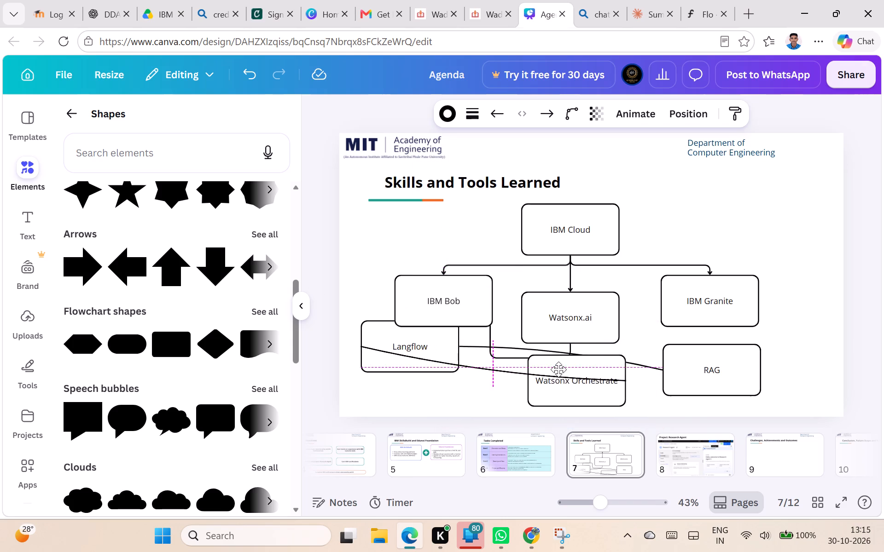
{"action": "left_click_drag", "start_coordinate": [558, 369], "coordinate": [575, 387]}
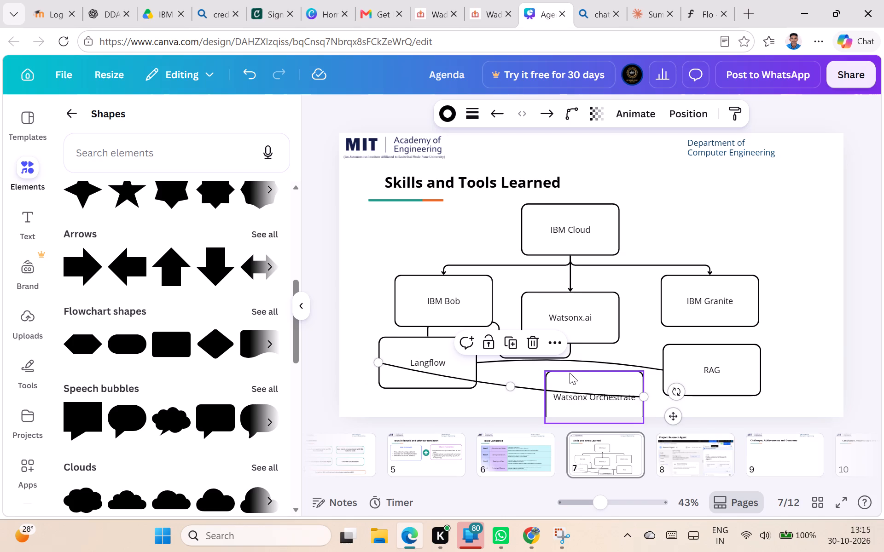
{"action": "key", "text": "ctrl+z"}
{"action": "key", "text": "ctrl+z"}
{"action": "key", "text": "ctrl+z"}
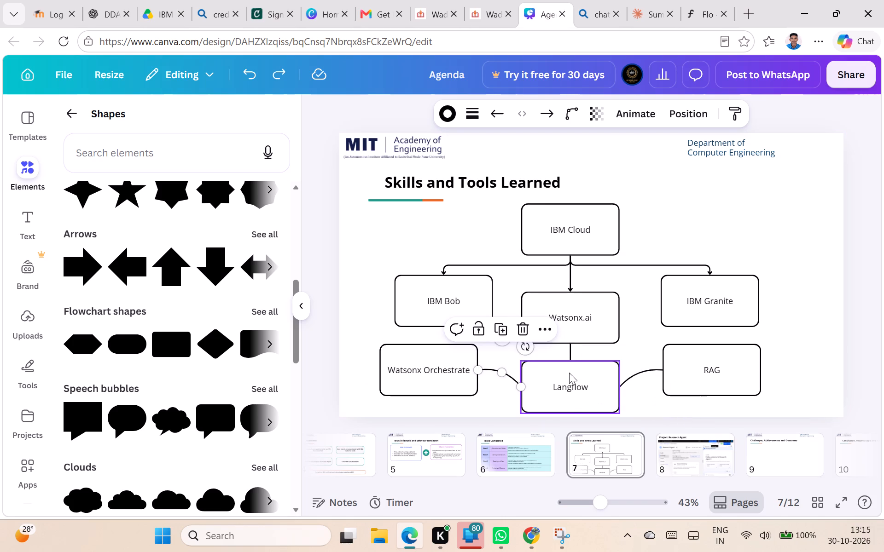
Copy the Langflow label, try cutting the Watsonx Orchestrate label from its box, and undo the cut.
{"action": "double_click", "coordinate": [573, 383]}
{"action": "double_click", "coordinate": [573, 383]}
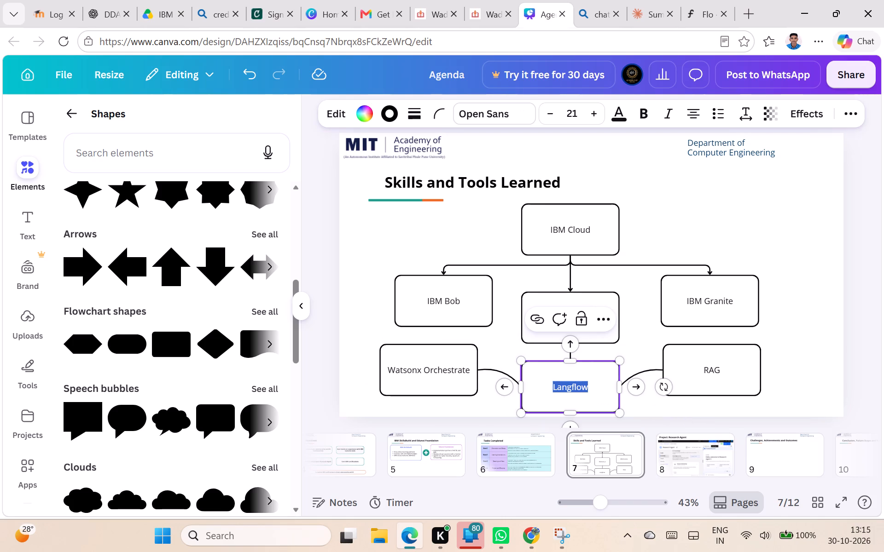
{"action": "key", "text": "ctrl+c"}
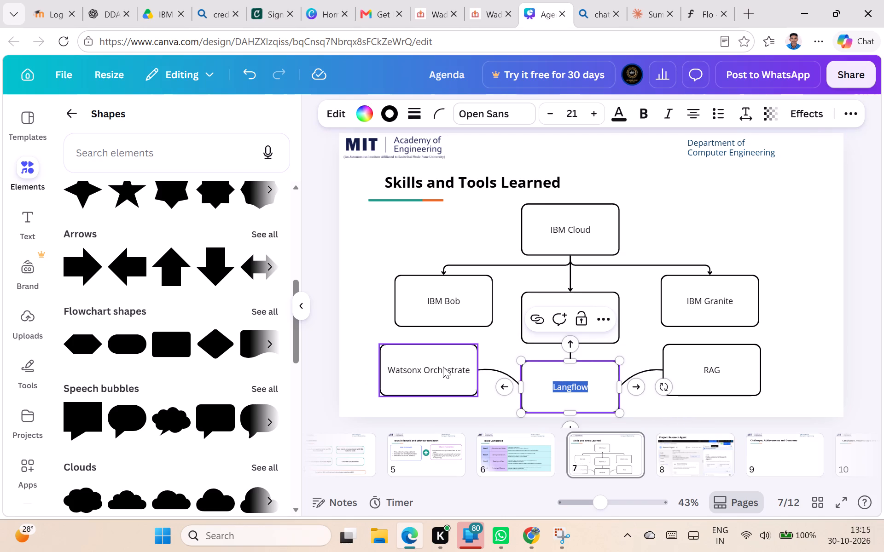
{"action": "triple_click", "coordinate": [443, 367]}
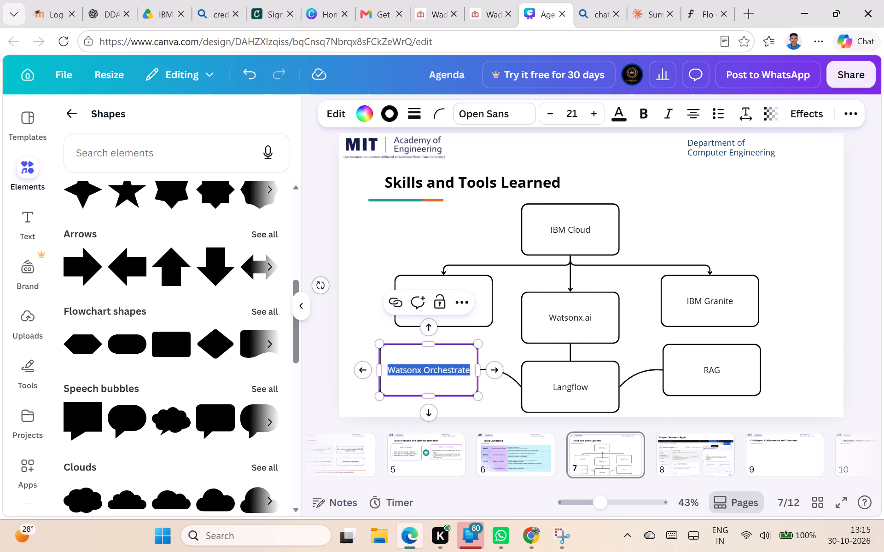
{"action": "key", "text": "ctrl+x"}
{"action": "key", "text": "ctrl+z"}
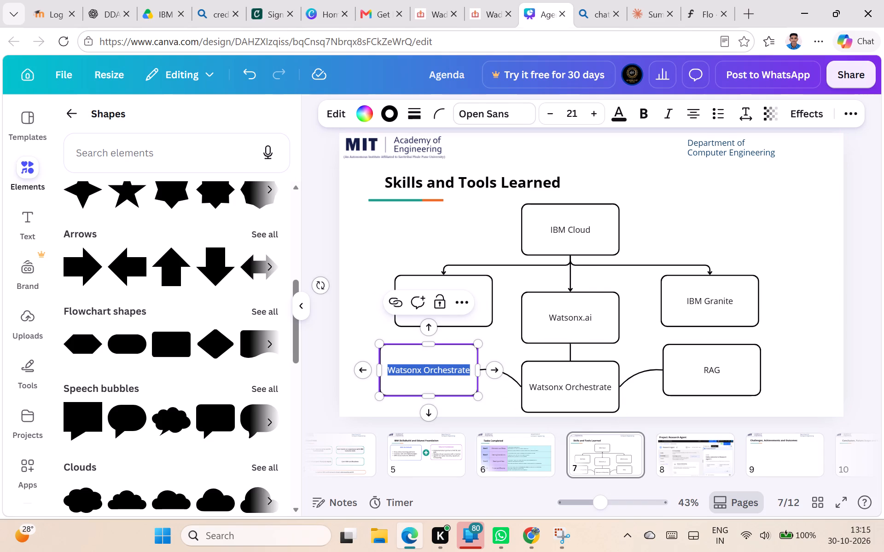
{"action": "key", "text": "ctrl+v"}
{"action": "left_click", "coordinate": [735, 241]}
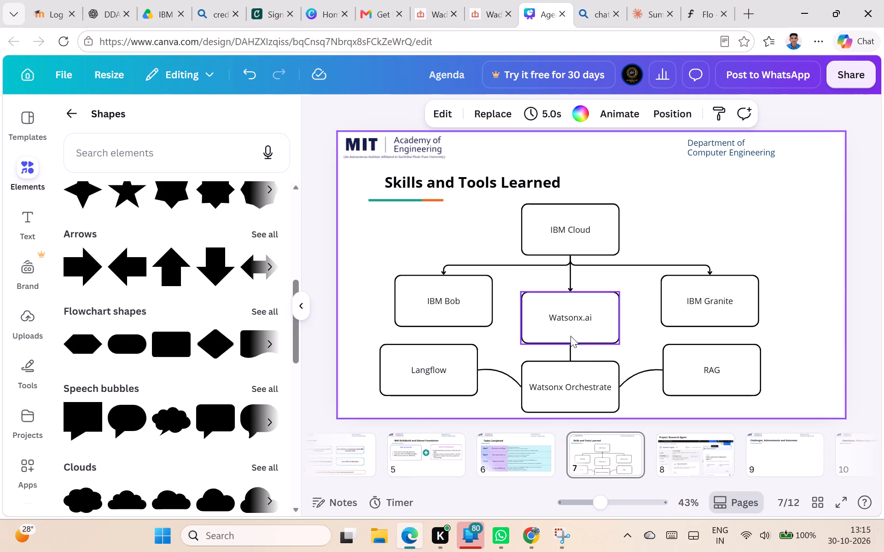
Fill the IBM Cloud box with the design's vivid blue and make its label bold.
{"action": "left_click", "coordinate": [587, 223]}
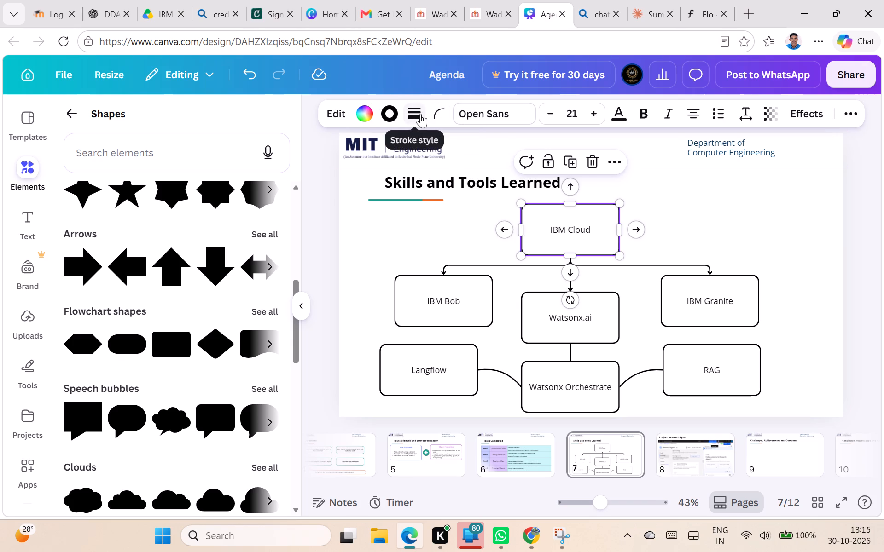
{"action": "left_click", "coordinate": [298, 309]}
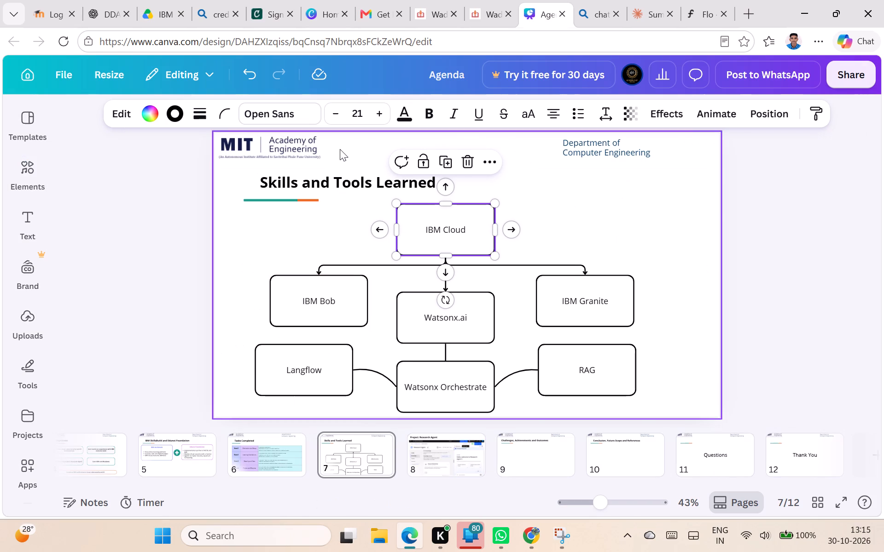
{"action": "left_click", "coordinate": [156, 112]}
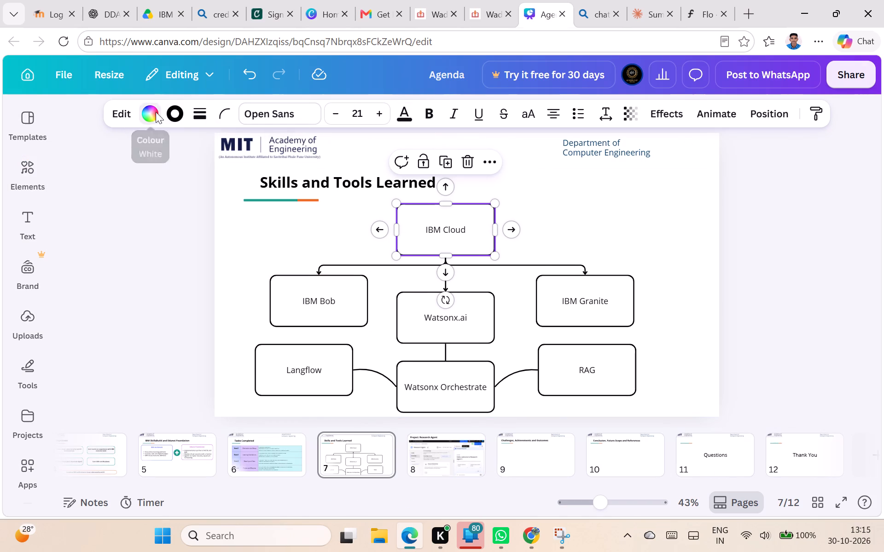
{"action": "left_click", "coordinate": [139, 307]}
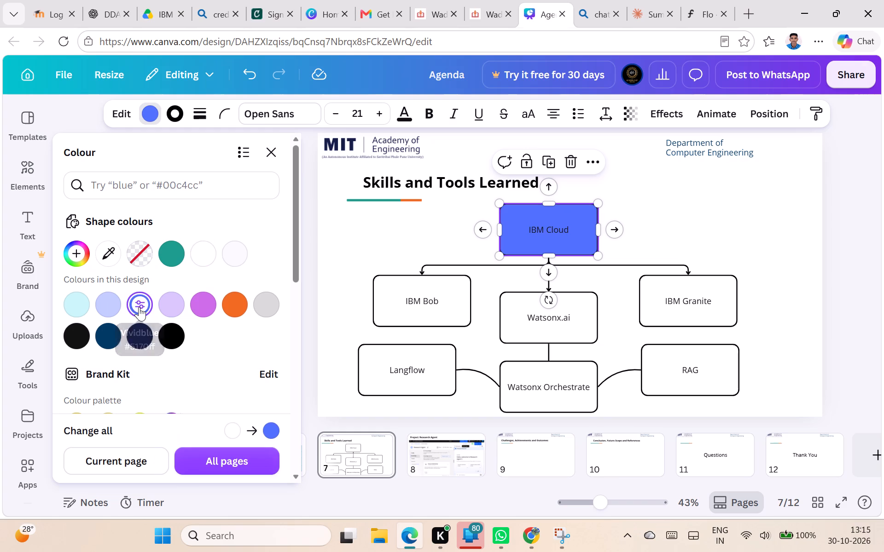
{"action": "left_click", "coordinate": [433, 116]}
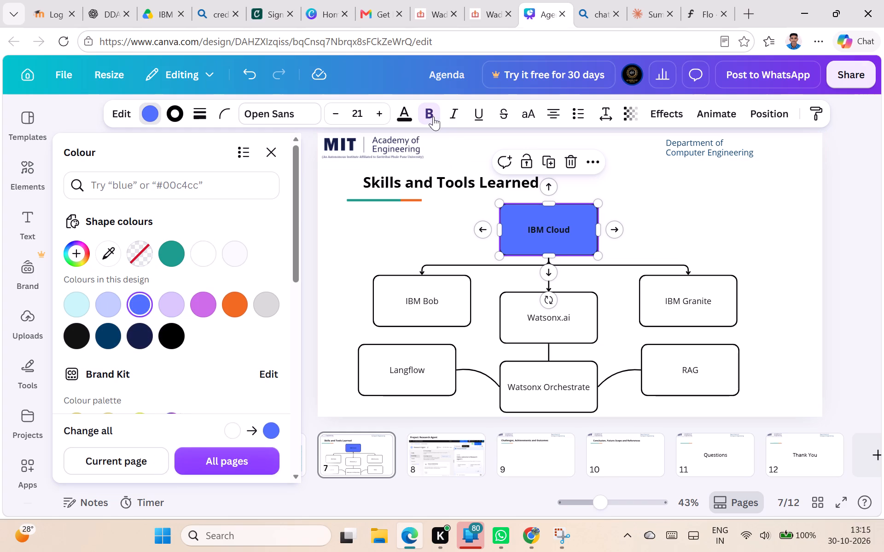
Increase the font size of the IBM Cloud label to 29.
{"action": "triple_click", "coordinate": [378, 109]}
{"action": "triple_click", "coordinate": [378, 109]}
{"action": "left_click", "coordinate": [378, 109]}
{"action": "left_click", "coordinate": [378, 109]}
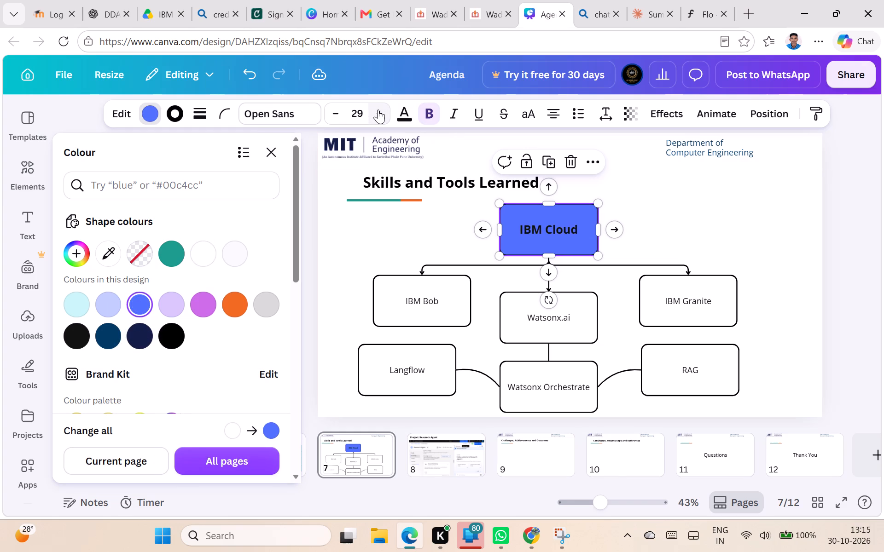
{"action": "left_click", "coordinate": [648, 188]}
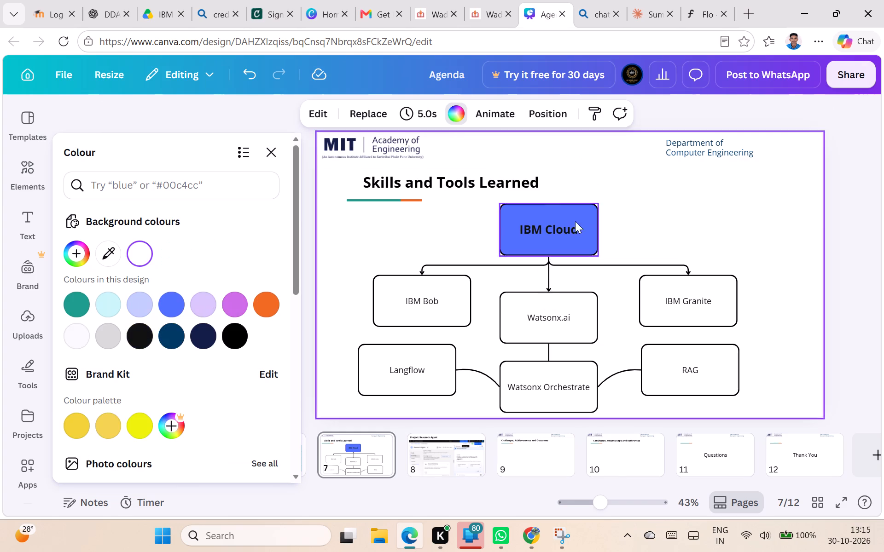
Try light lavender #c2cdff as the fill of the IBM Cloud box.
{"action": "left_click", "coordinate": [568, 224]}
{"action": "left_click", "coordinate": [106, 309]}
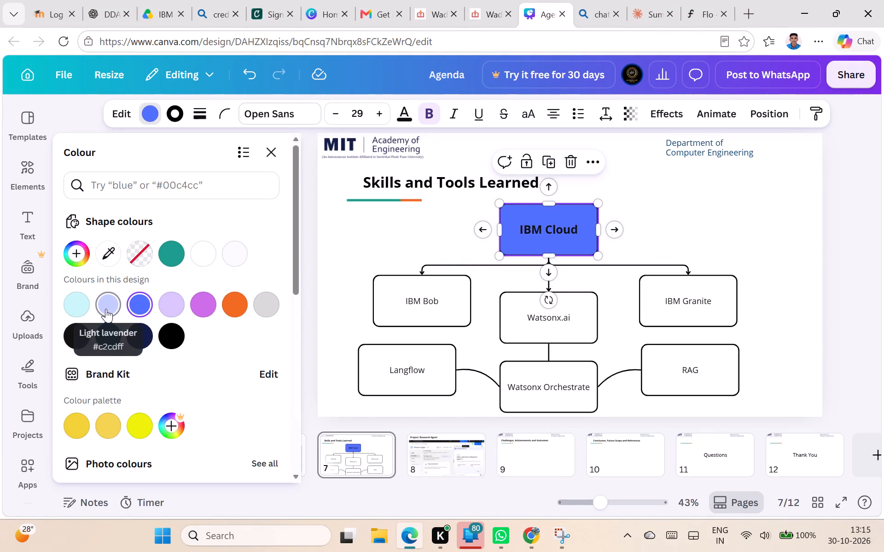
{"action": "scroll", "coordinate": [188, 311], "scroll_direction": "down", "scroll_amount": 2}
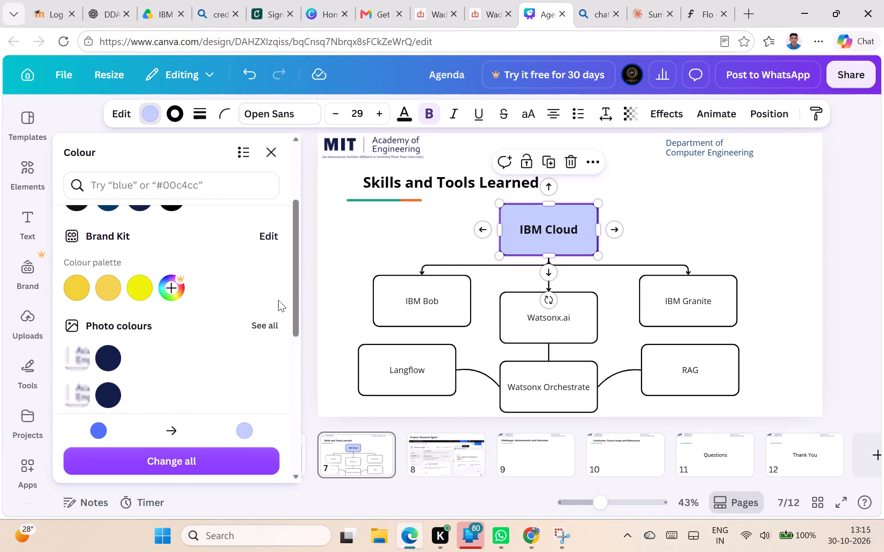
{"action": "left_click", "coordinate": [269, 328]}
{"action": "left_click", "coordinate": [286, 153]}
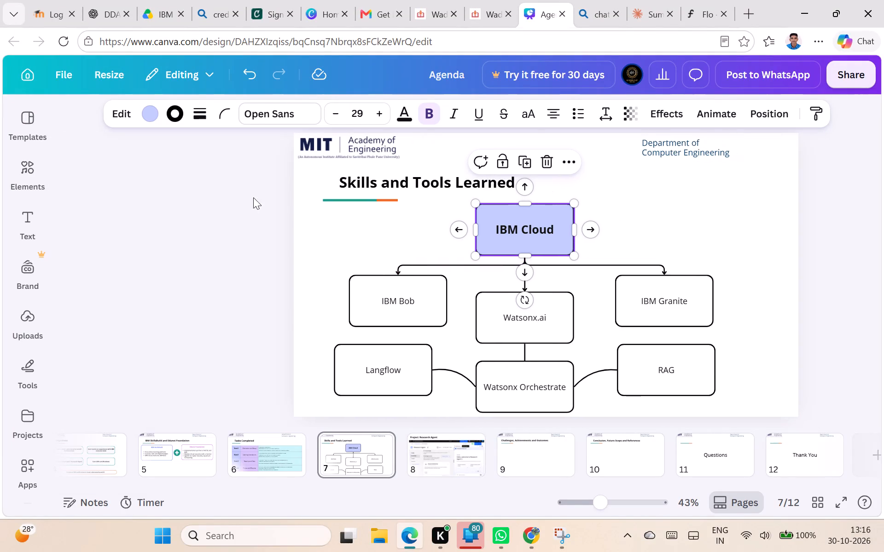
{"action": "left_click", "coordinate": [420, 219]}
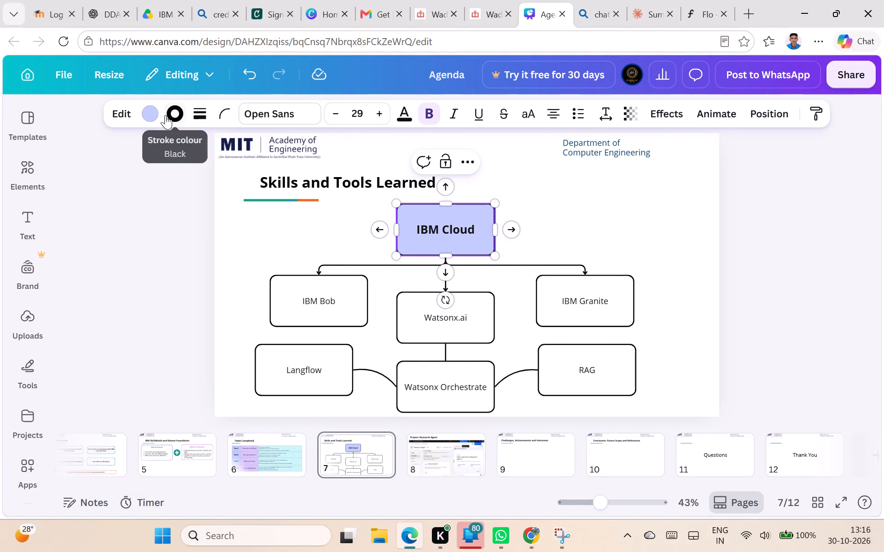
Compare blue shades in the full default solid palette and fill the IBM Cloud box with the saturated royal blue.
{"action": "left_click", "coordinate": [151, 113]}
{"action": "scroll", "coordinate": [191, 240], "scroll_direction": "down", "scroll_amount": 4}
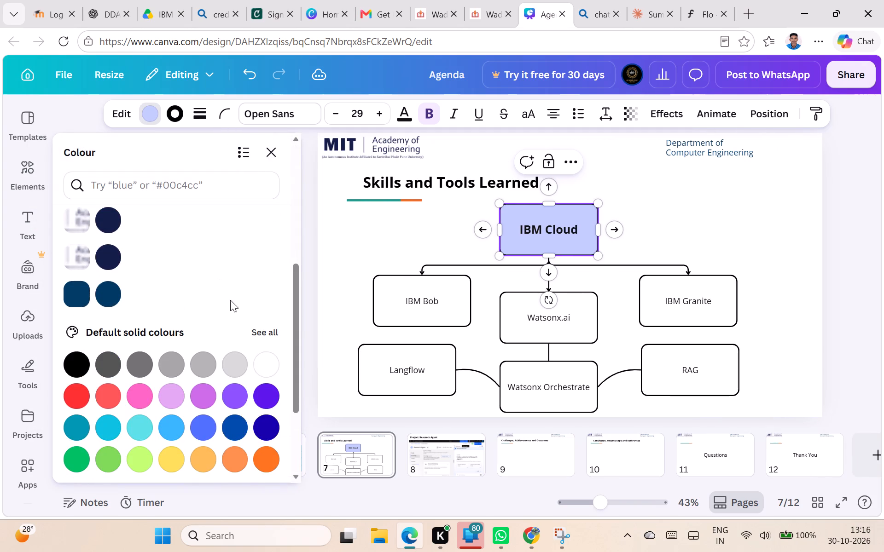
{"action": "left_click", "coordinate": [253, 333]}
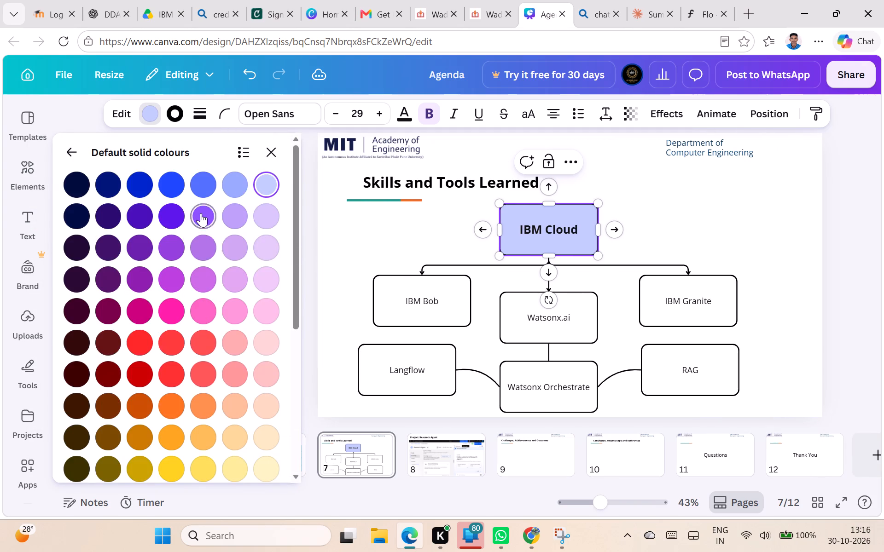
{"action": "left_click", "coordinate": [174, 211]}
{"action": "left_click", "coordinate": [174, 184]}
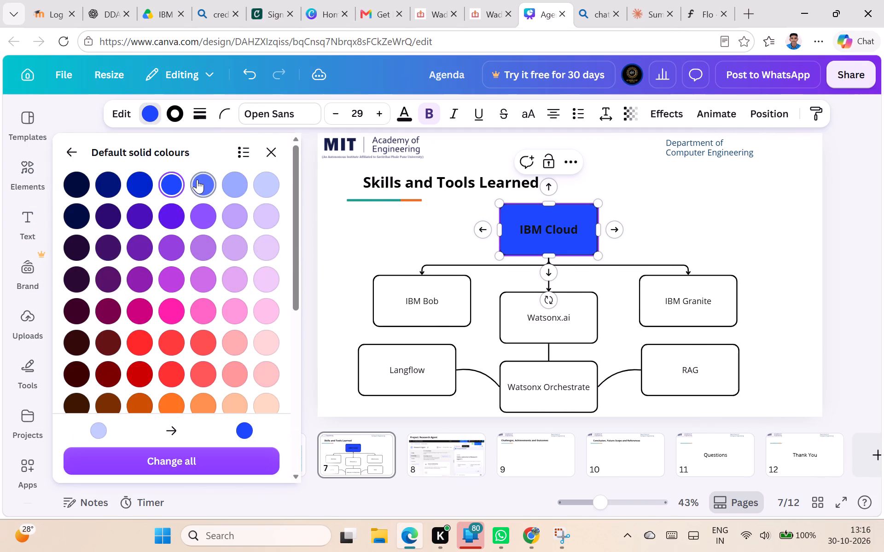
{"action": "left_click", "coordinate": [197, 179]}
{"action": "left_click", "coordinate": [172, 188]}
{"action": "left_click", "coordinate": [143, 180]}
{"action": "left_click", "coordinate": [164, 177]}
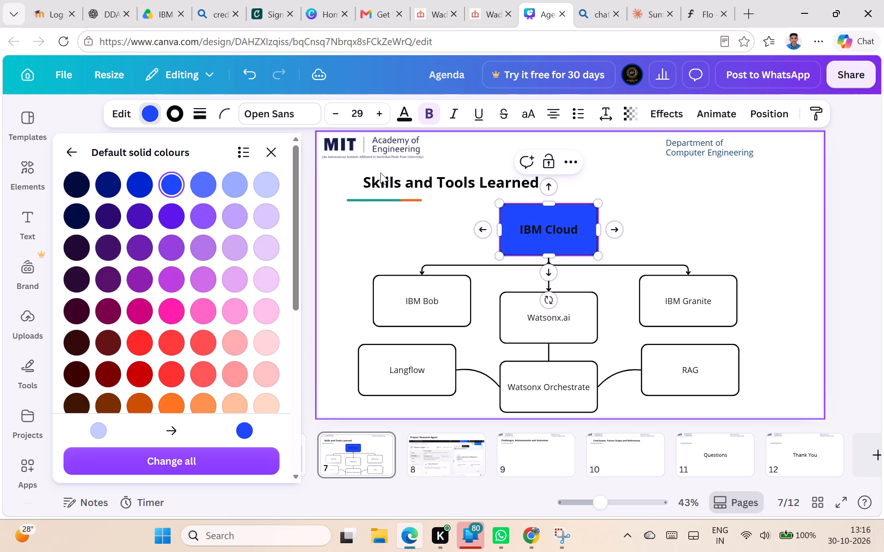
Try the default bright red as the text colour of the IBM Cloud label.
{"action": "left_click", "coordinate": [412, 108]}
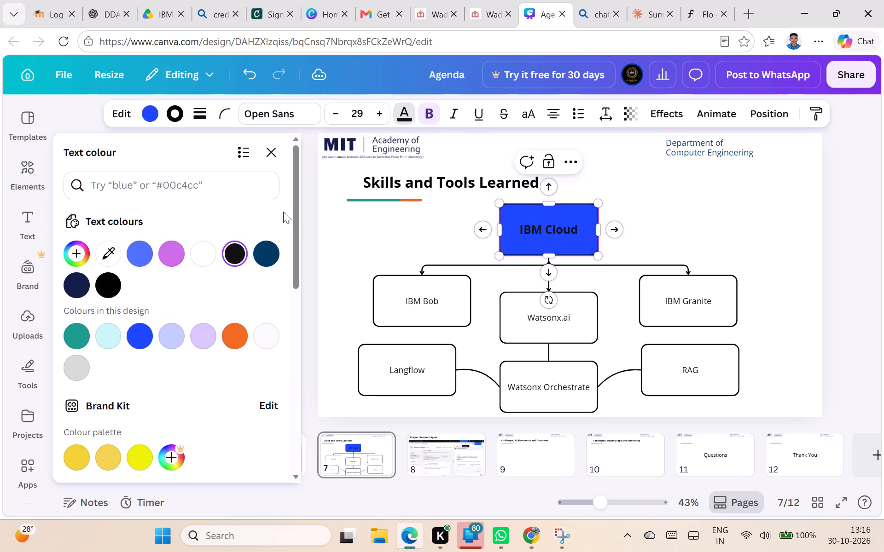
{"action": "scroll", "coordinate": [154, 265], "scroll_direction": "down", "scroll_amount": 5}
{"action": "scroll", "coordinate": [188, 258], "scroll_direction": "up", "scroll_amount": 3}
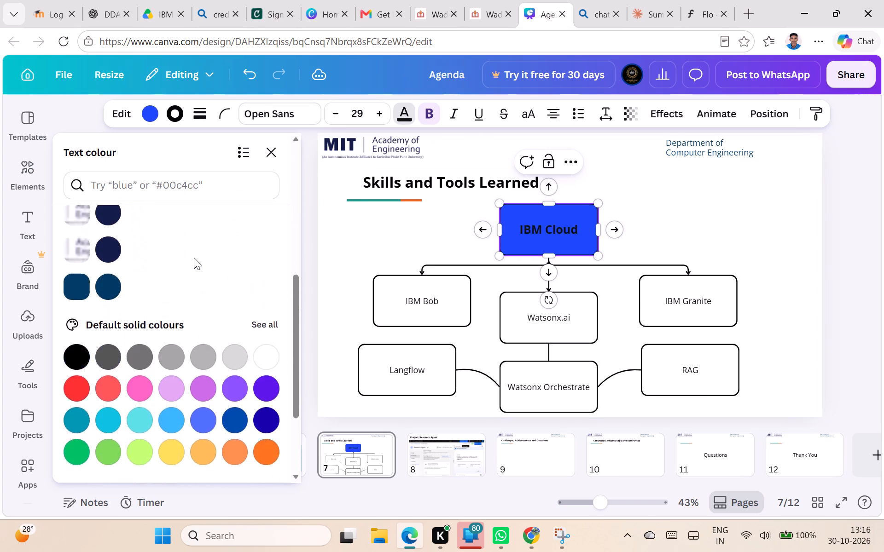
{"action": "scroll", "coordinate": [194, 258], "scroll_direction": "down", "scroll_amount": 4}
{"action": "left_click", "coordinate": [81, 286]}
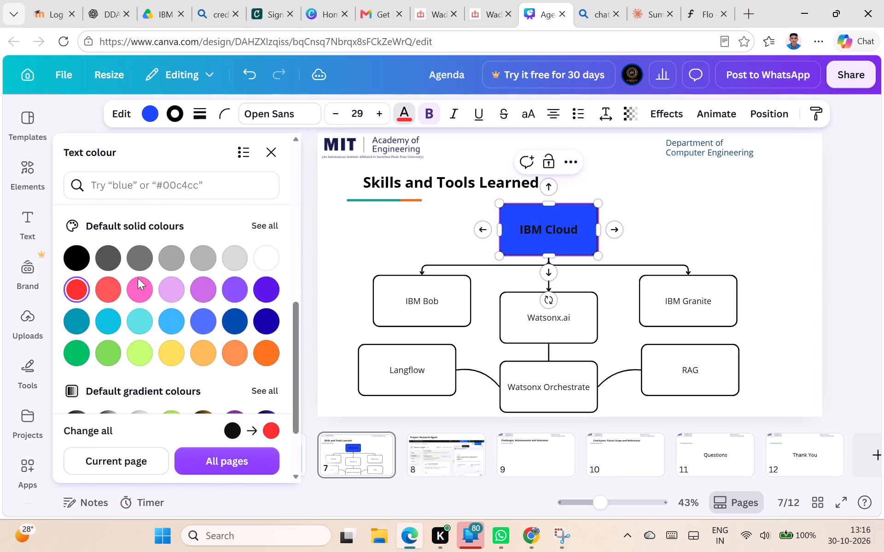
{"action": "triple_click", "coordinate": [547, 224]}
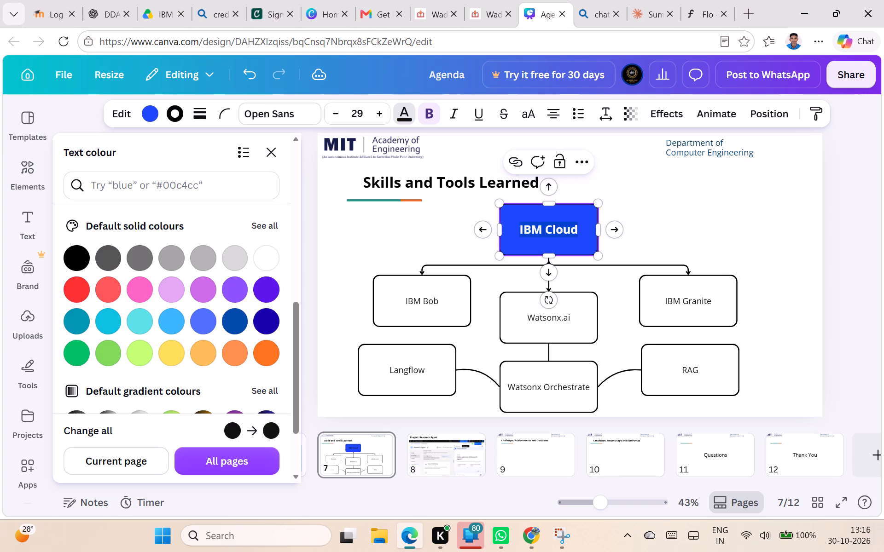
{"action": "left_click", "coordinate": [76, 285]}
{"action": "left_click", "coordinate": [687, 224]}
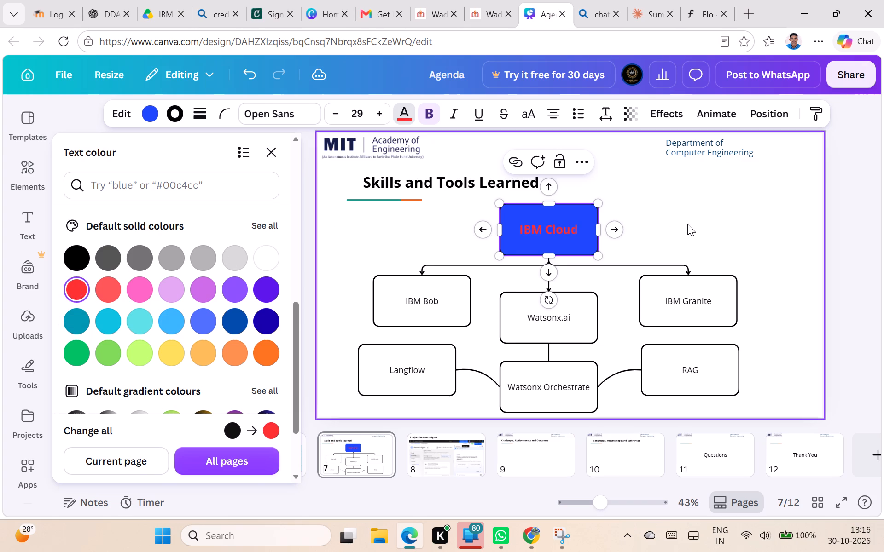
Change the IBM Cloud label's text colour to pure black from the existing text colours.
{"action": "double_click", "coordinate": [470, 220]}
{"action": "left_click_drag", "start_coordinate": [463, 227], "coordinate": [423, 234]}
{"action": "triple_click", "coordinate": [450, 225]}
{"action": "left_click", "coordinate": [448, 227]}
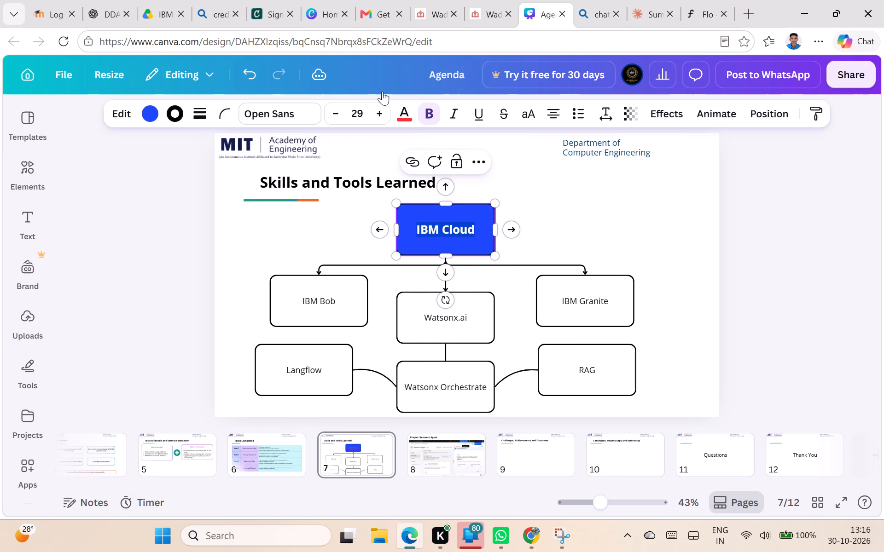
{"action": "left_click", "coordinate": [396, 109]}
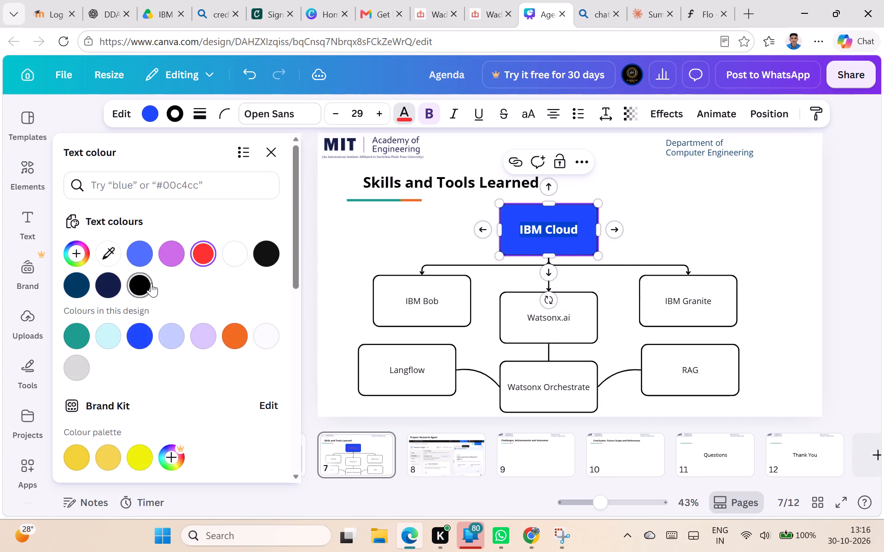
{"action": "left_click", "coordinate": [113, 284]}
{"action": "left_click", "coordinate": [138, 282]}
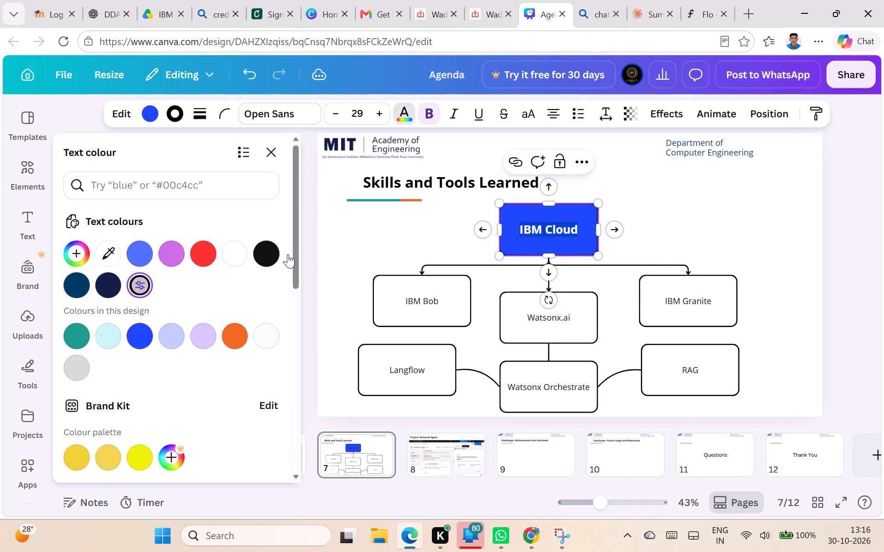
{"action": "left_click", "coordinate": [412, 239]}
{"action": "left_click", "coordinate": [541, 224]}
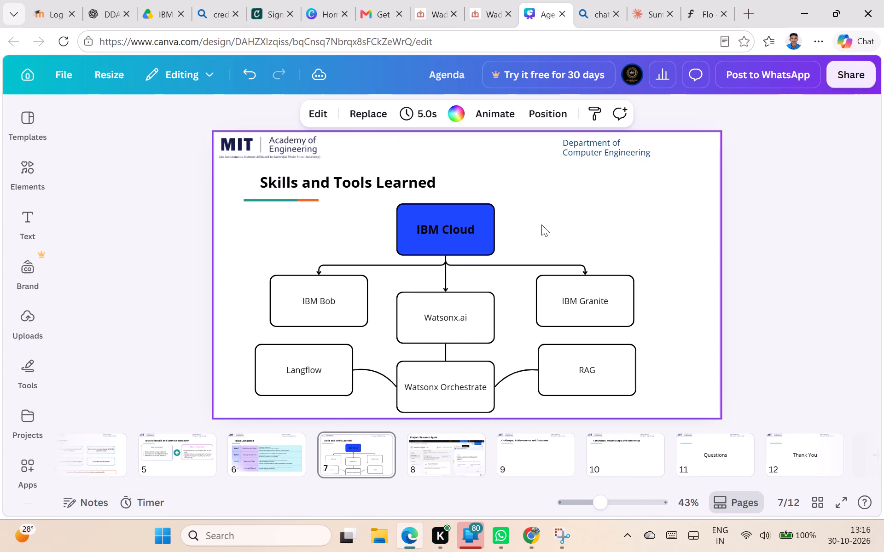
Try pink, purple and blue shades on the IBM Bob box and fill it with the blue one shade lighter than IBM Cloud's.
{"action": "left_click", "coordinate": [321, 307]}
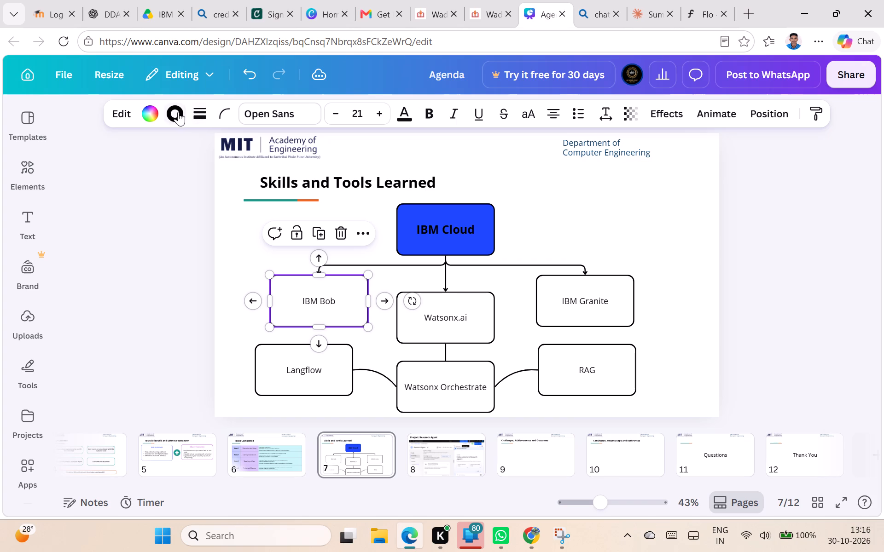
{"action": "left_click", "coordinate": [155, 116]}
{"action": "scroll", "coordinate": [149, 264], "scroll_direction": "down", "scroll_amount": 3}
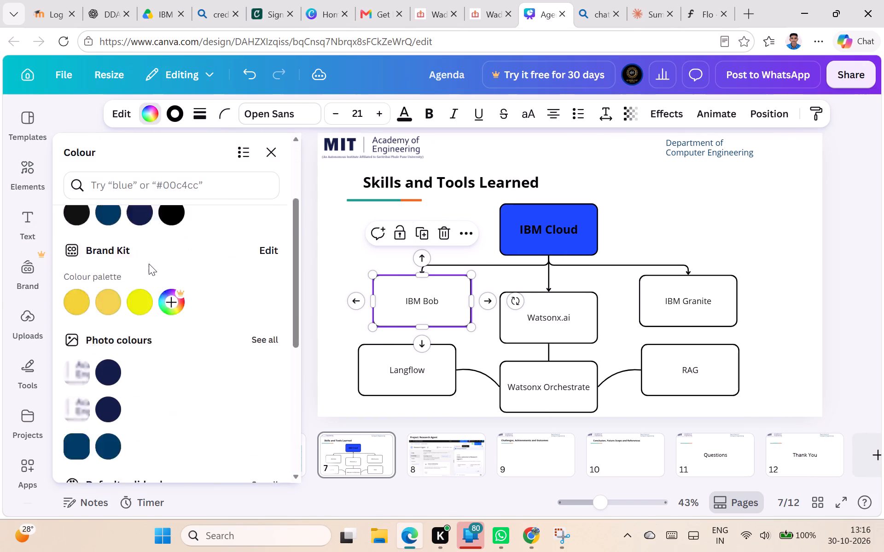
{"action": "scroll", "coordinate": [149, 264], "scroll_direction": "down", "scroll_amount": 3}
{"action": "scroll", "coordinate": [258, 230], "scroll_direction": "up", "scroll_amount": 1}
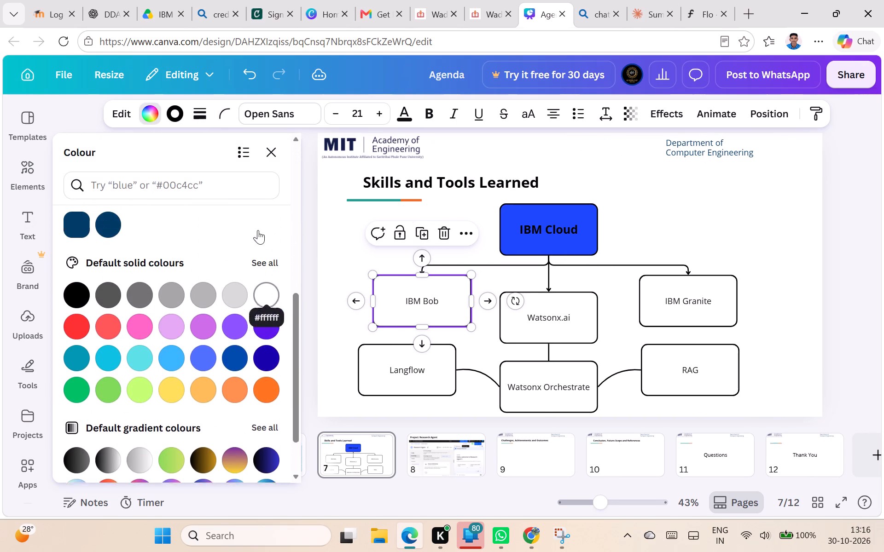
{"action": "left_click", "coordinate": [270, 264]}
{"action": "left_click", "coordinate": [261, 284]}
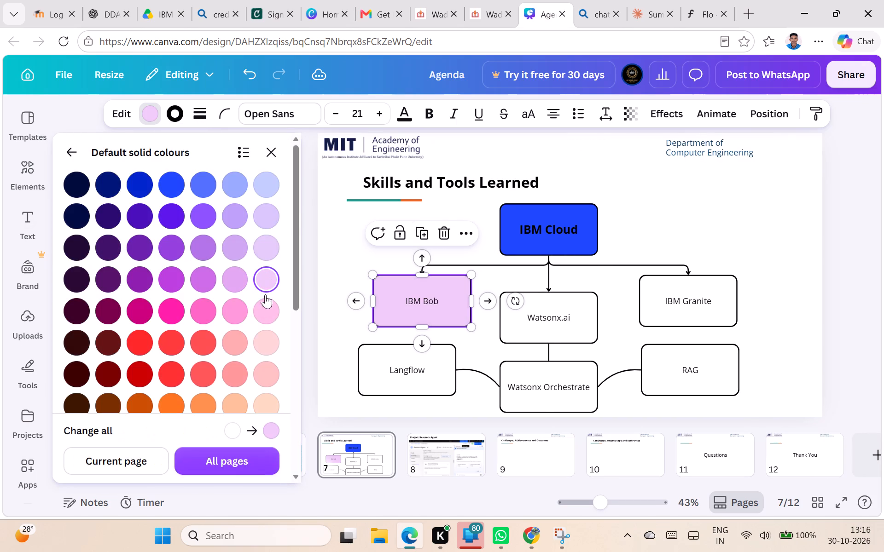
{"action": "left_click", "coordinate": [269, 308]}
{"action": "left_click", "coordinate": [270, 244]}
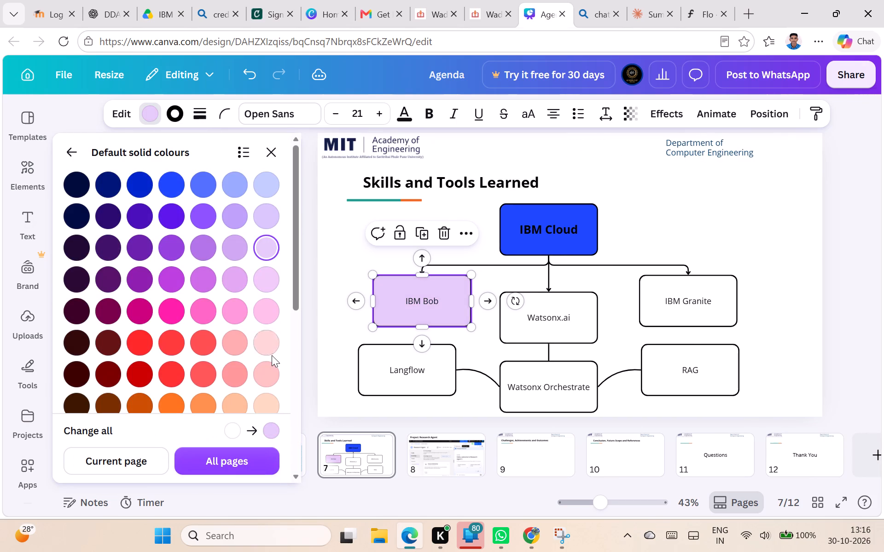
{"action": "left_click", "coordinate": [272, 355]}
{"action": "left_click", "coordinate": [205, 280]}
{"action": "left_click", "coordinate": [206, 217]}
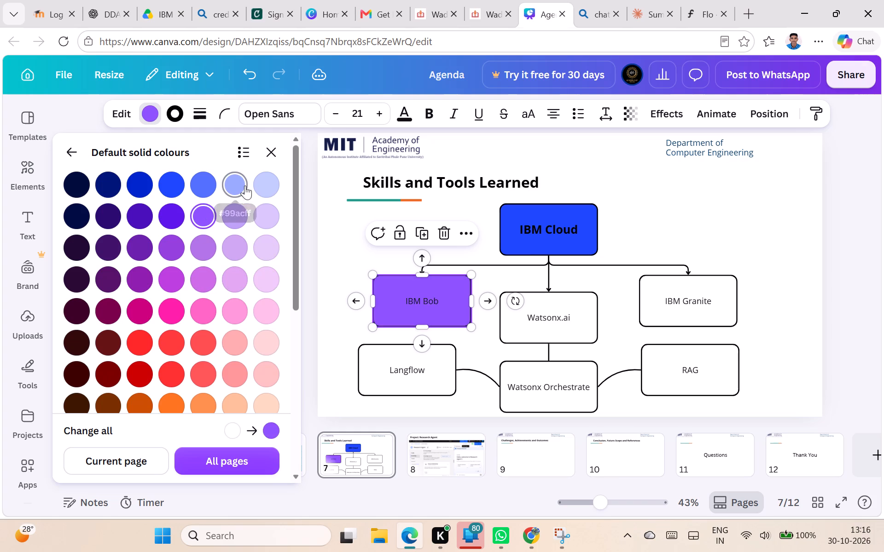
{"action": "left_click", "coordinate": [245, 185]}
{"action": "left_click", "coordinate": [207, 185]}
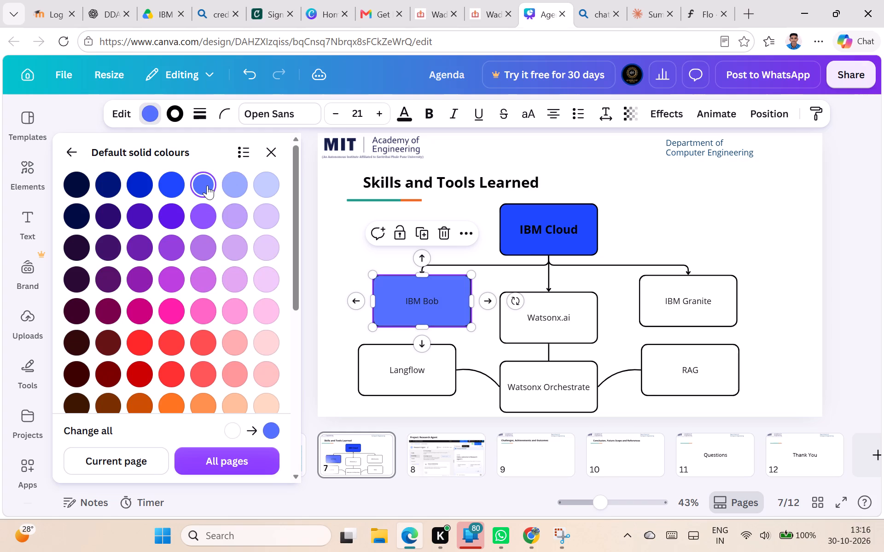
{"action": "left_click", "coordinate": [161, 183]}
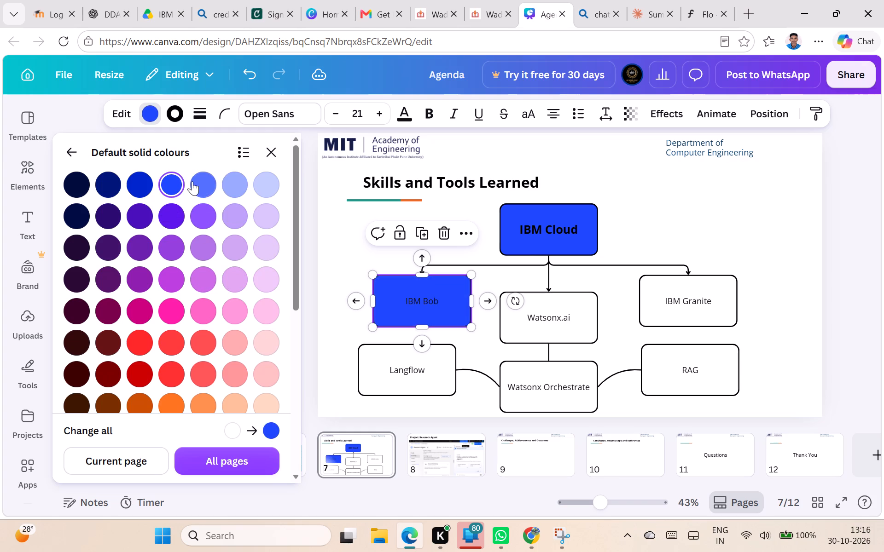
{"action": "left_click", "coordinate": [192, 181]}
Fill the Watsonx.ai and IBM Granite boxes with the same medium blue as the IBM Bob box.
{"action": "left_click", "coordinate": [538, 319]}
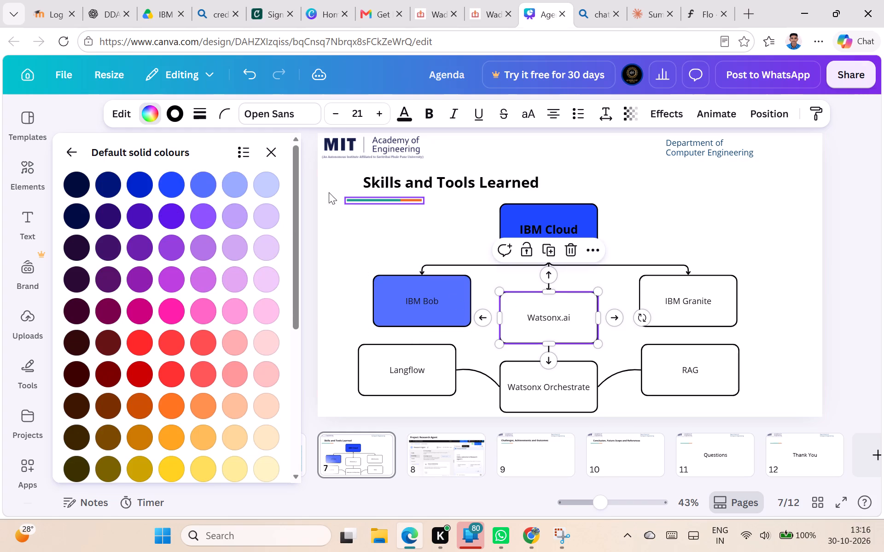
{"action": "left_click", "coordinate": [207, 187]}
{"action": "left_click", "coordinate": [684, 283]}
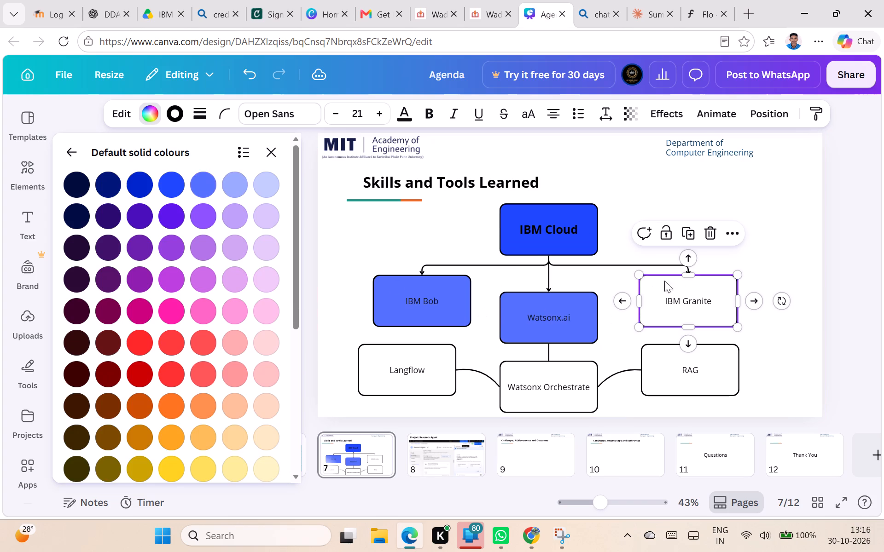
{"action": "left_click", "coordinate": [208, 185]}
Fill the Langflow, Watsonx Orchestrate and RAG boxes with the lighter periwinkle blue #99acff.
{"action": "left_click", "coordinate": [388, 365]}
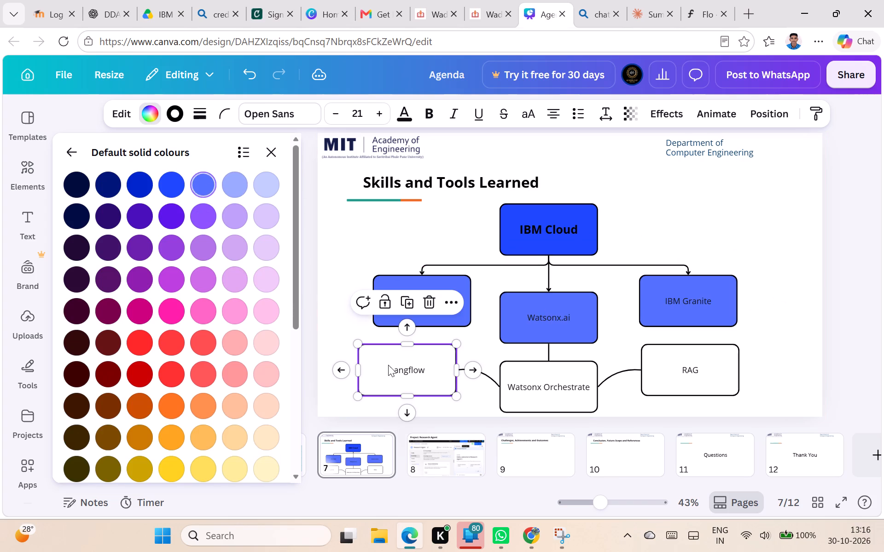
{"action": "left_click", "coordinate": [240, 181]}
{"action": "left_click", "coordinate": [547, 396]}
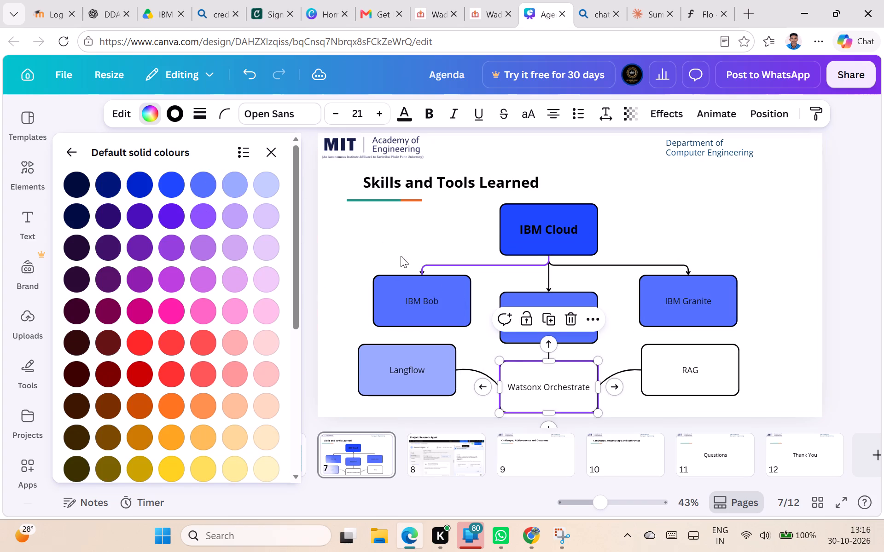
{"action": "left_click", "coordinate": [238, 180]}
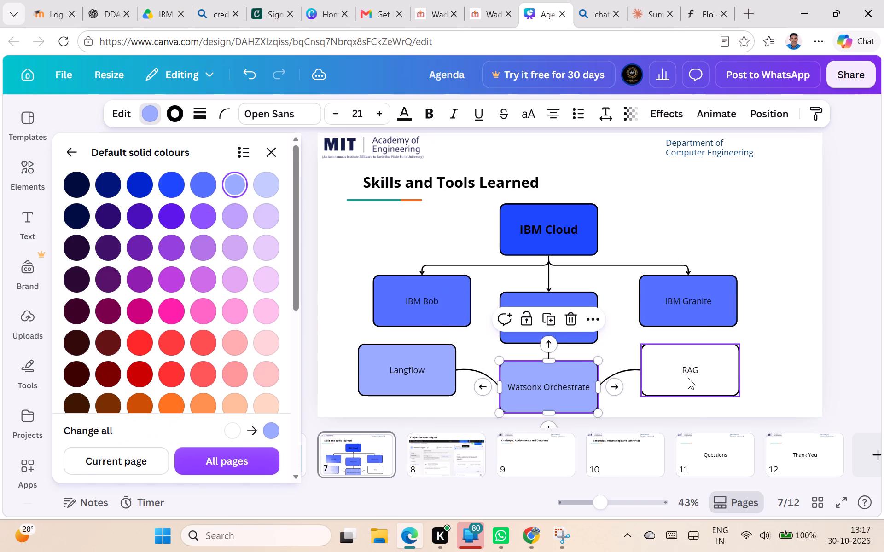
{"action": "left_click", "coordinate": [689, 378]}
{"action": "left_click", "coordinate": [232, 183]}
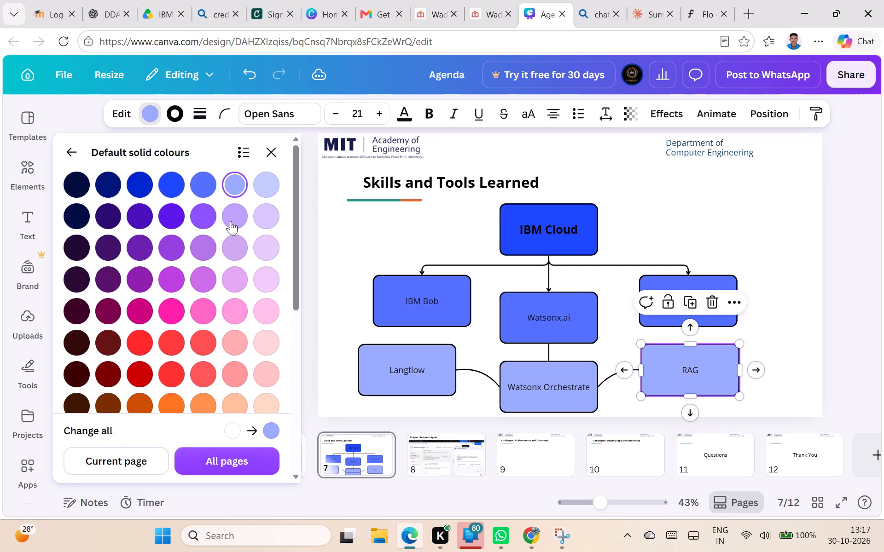
{"action": "left_click", "coordinate": [207, 220]}
{"action": "left_click", "coordinate": [225, 186]}
Remove the black outline from the RAG, Watsonx Orchestrate and Langflow boxes in the flowchart's lowest level.
{"action": "left_click", "coordinate": [656, 231]}
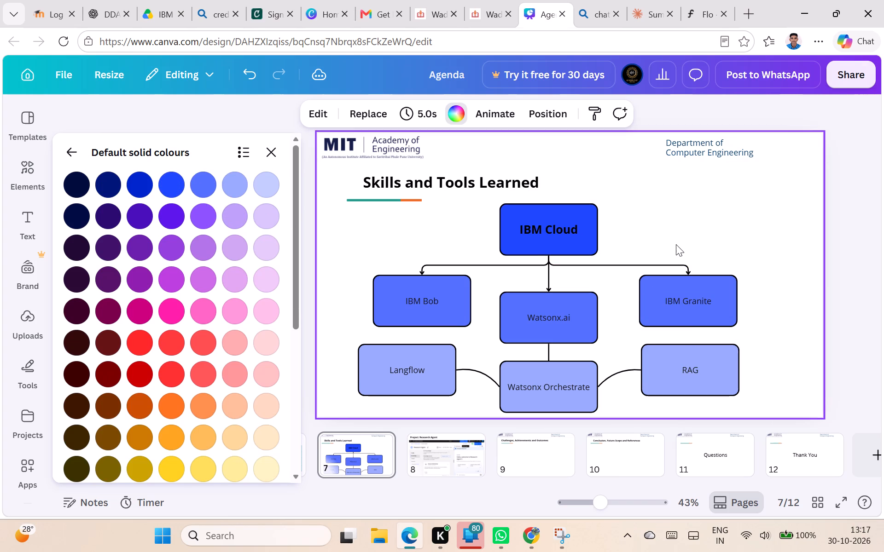
{"action": "left_click", "coordinate": [676, 244]}
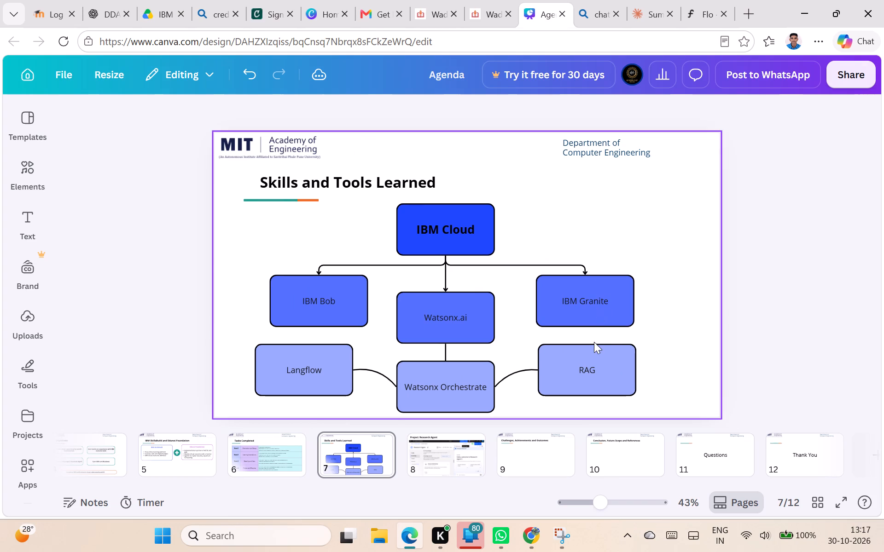
{"action": "left_click", "coordinate": [630, 347]}
{"action": "left_click", "coordinate": [173, 111]}
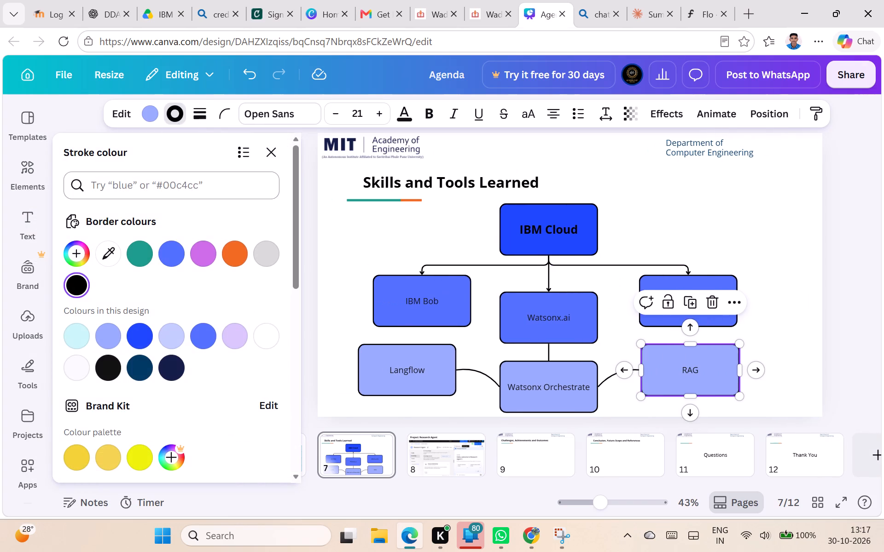
{"action": "left_click", "coordinate": [202, 119]}
{"action": "left_click", "coordinate": [128, 160]}
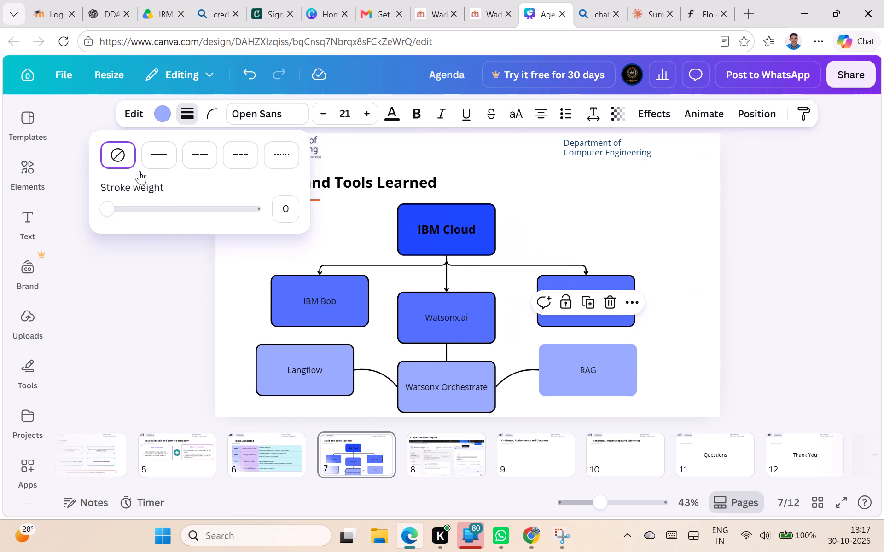
{"action": "left_click", "coordinate": [404, 372]}
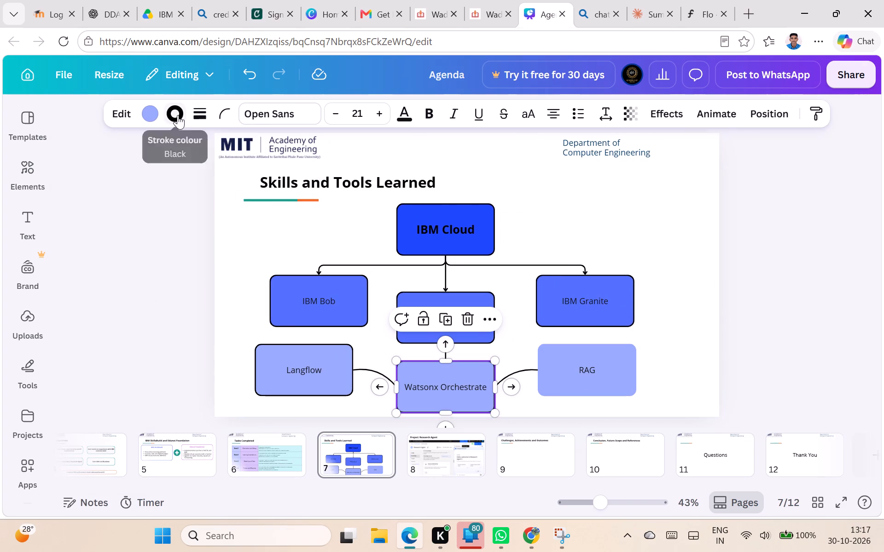
{"action": "left_click", "coordinate": [178, 115]}
{"action": "left_click", "coordinate": [193, 115]}
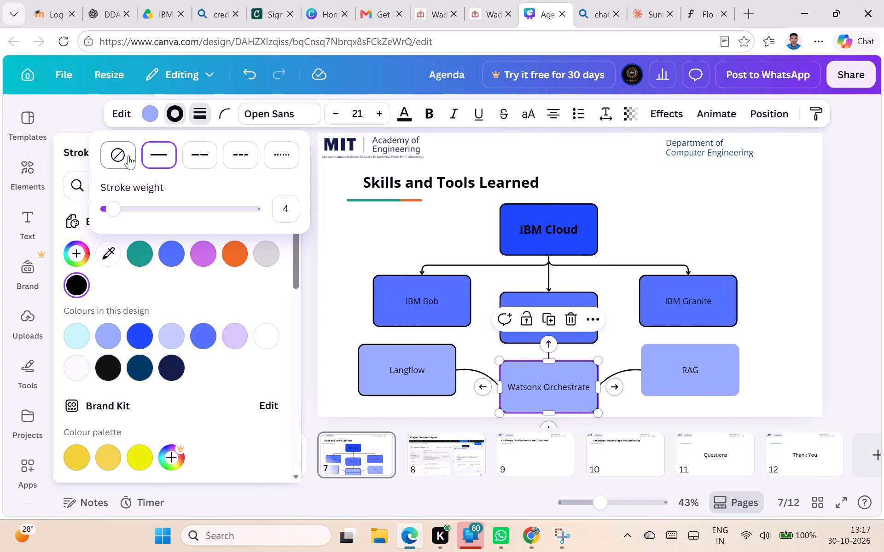
{"action": "left_click", "coordinate": [125, 154]}
{"action": "left_click", "coordinate": [267, 356]}
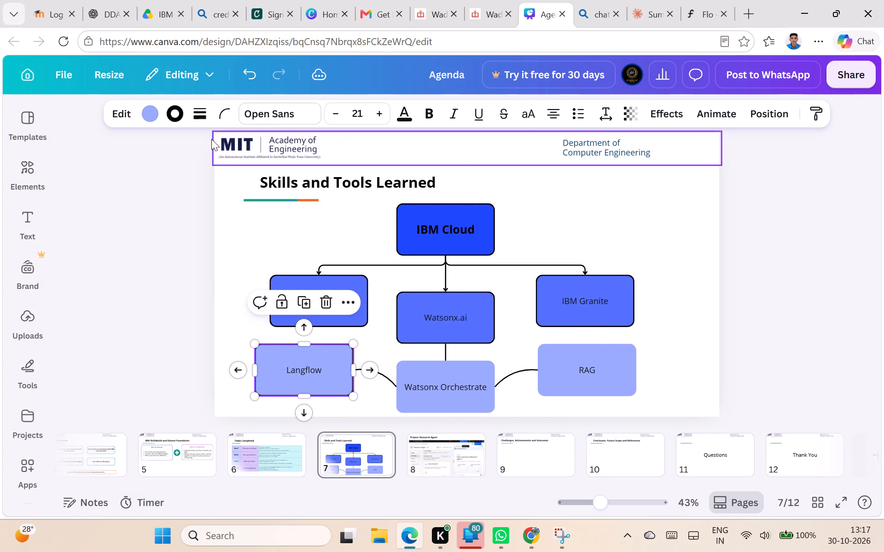
{"action": "left_click", "coordinate": [200, 118]}
{"action": "left_click", "coordinate": [128, 158]}
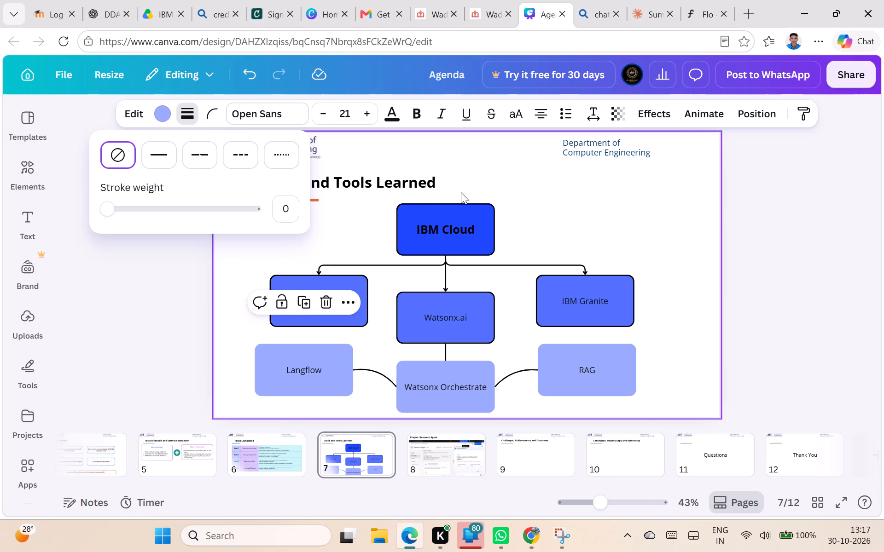
{"action": "left_click", "coordinate": [532, 225]}
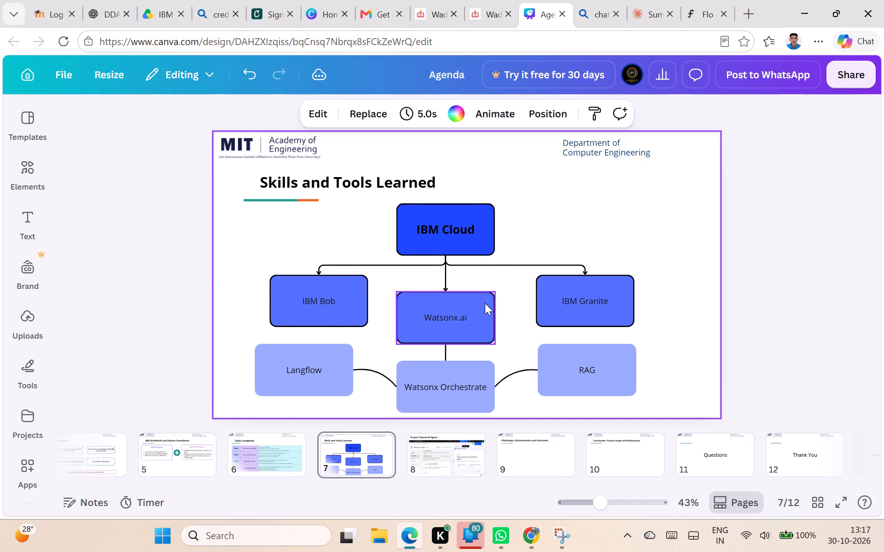
Remove the black outline from the Watsonx.ai and IBM Granite boxes in the flowchart's second level.
{"action": "left_click", "coordinate": [480, 305]}
{"action": "left_click", "coordinate": [171, 110]}
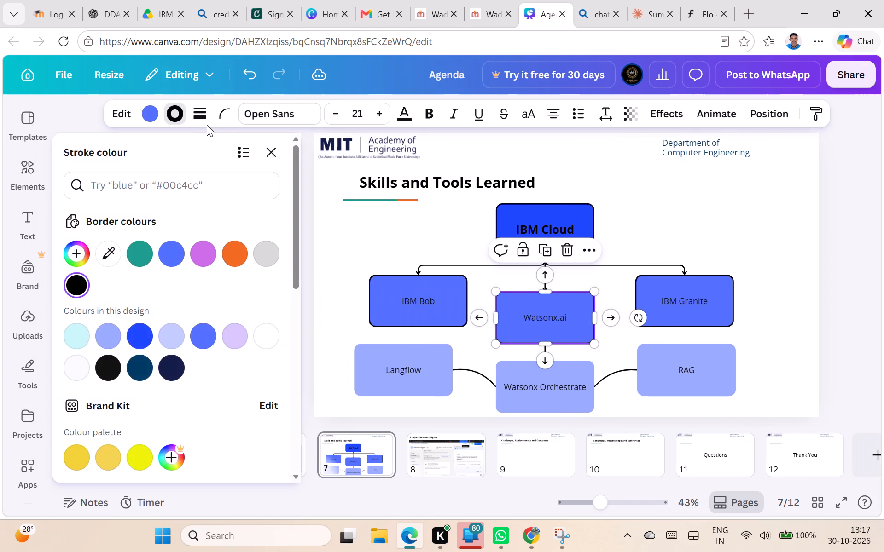
{"action": "left_click", "coordinate": [207, 125]}
{"action": "left_click", "coordinate": [202, 120]}
{"action": "left_click", "coordinate": [124, 153]}
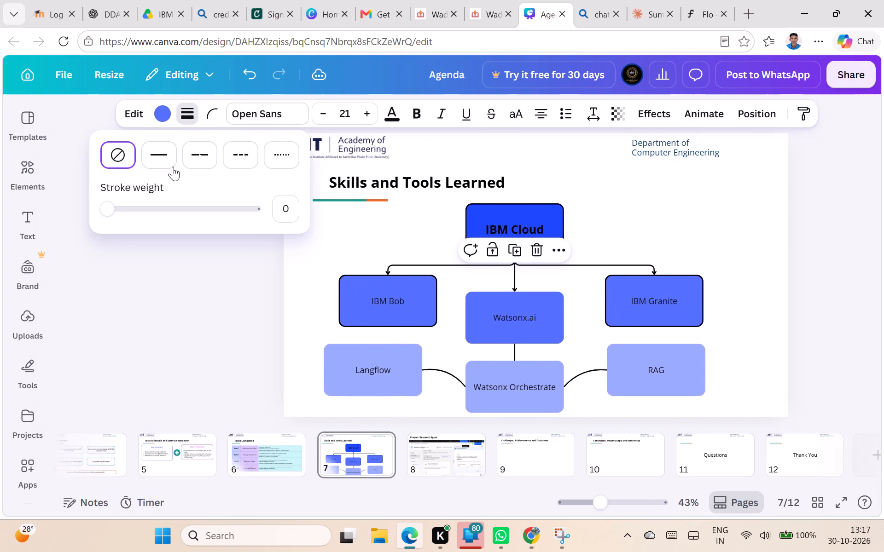
{"action": "left_click", "coordinate": [545, 287]}
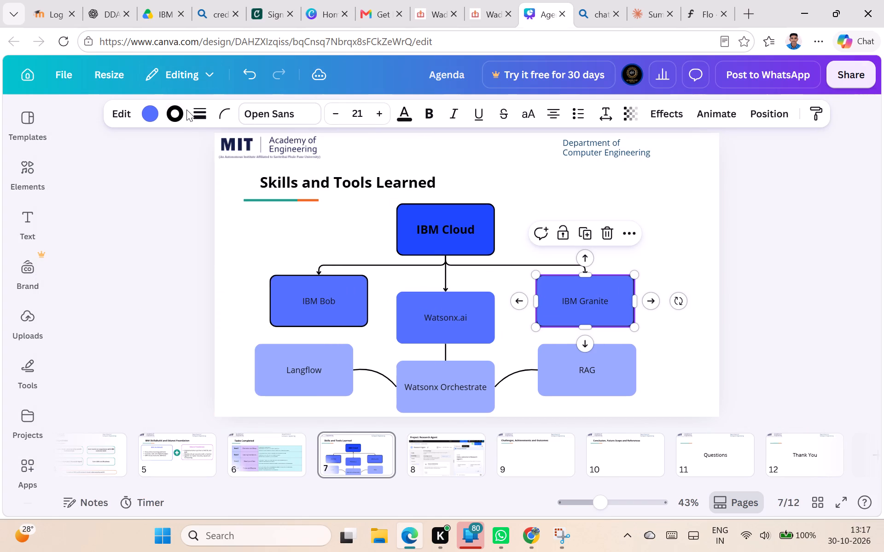
{"action": "left_click", "coordinate": [186, 109]}
{"action": "left_click", "coordinate": [180, 112]}
{"action": "left_click", "coordinate": [204, 118]}
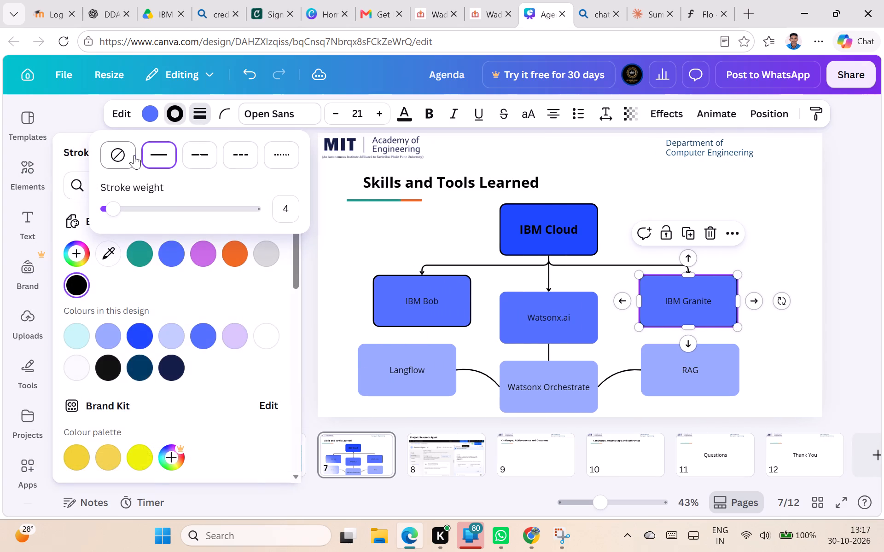
{"action": "left_click", "coordinate": [134, 155]}
Remove the black outline from the IBM Cloud and IBM Bob boxes.
{"action": "left_click", "coordinate": [409, 207]}
{"action": "left_click", "coordinate": [208, 110]}
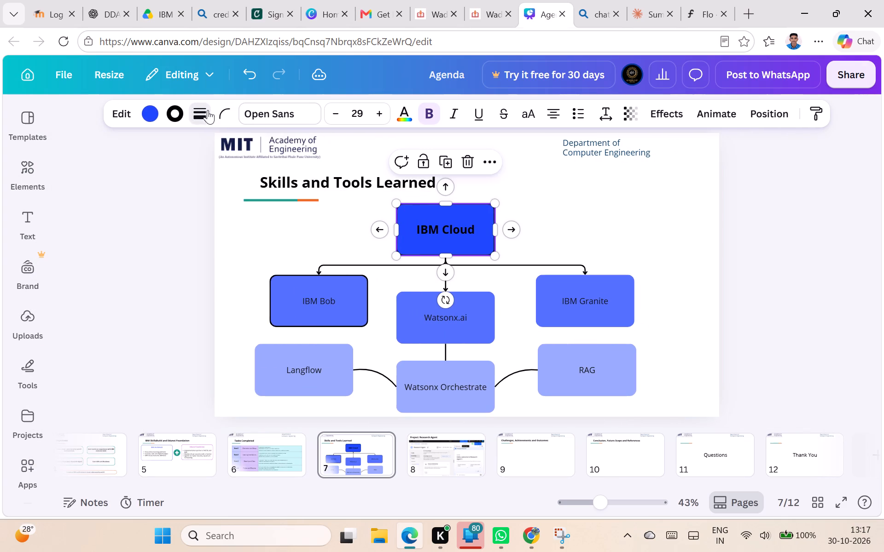
{"action": "left_click", "coordinate": [119, 161]}
{"action": "left_click", "coordinate": [308, 295]}
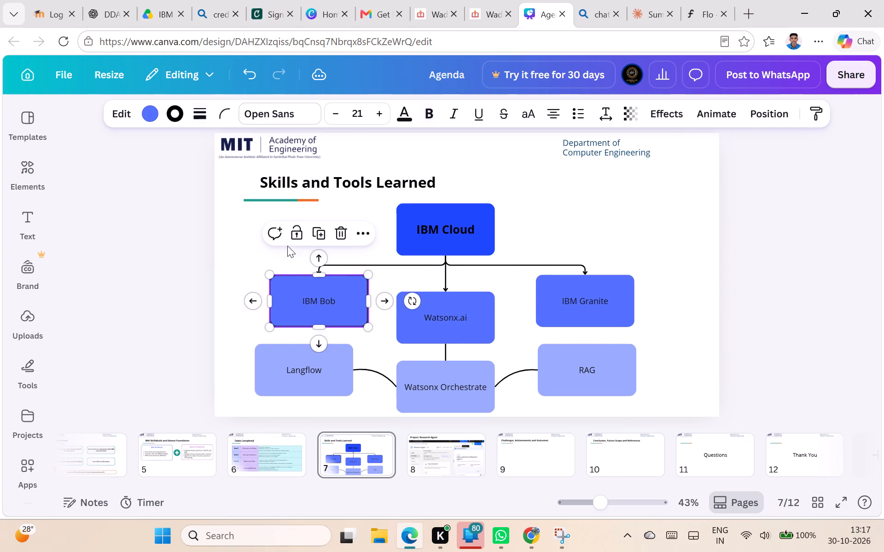
{"action": "left_click", "coordinate": [210, 120]}
{"action": "left_click", "coordinate": [128, 157]}
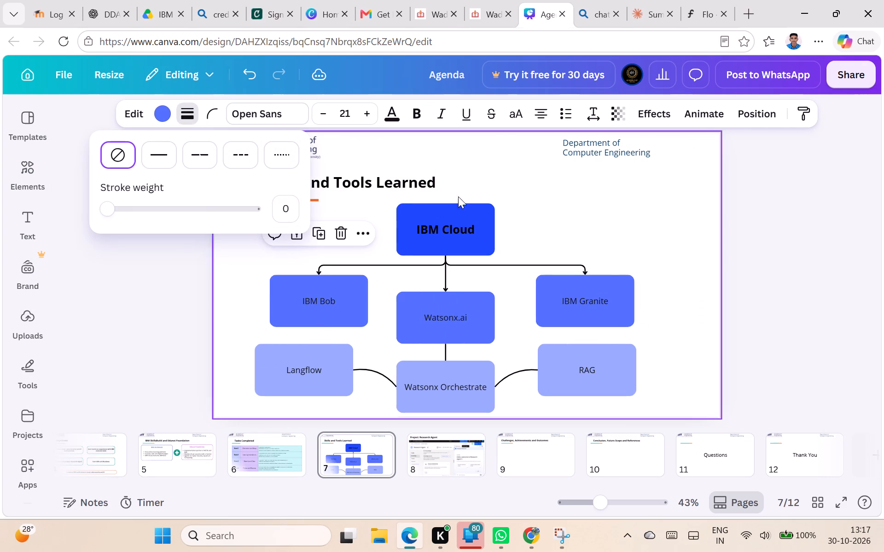
{"action": "left_click", "coordinate": [538, 218]}
{"action": "left_click", "coordinate": [771, 218]}
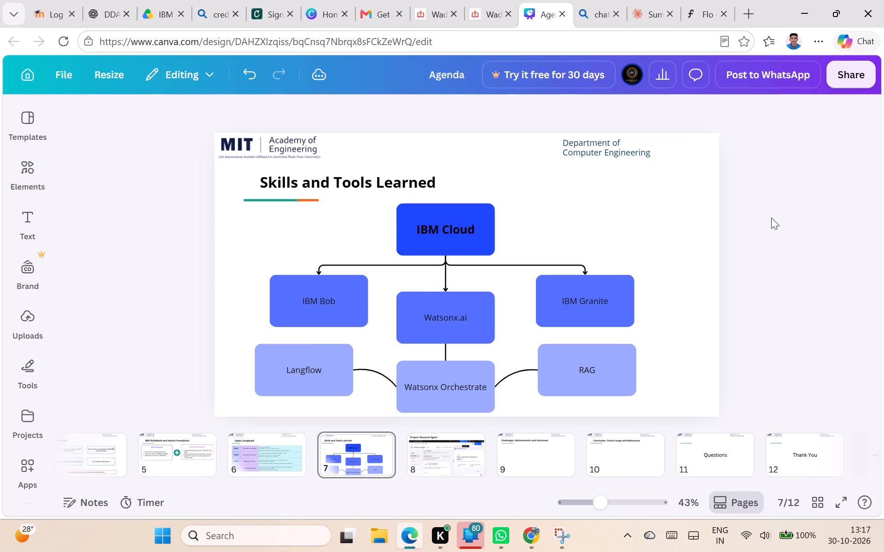
Move the whole flowchart, boxes and connectors together, so it is centred horizontally on the Skills and Tools Learned slide.
{"action": "left_click_drag", "start_coordinate": [255, 222], "coordinate": [270, 374]}
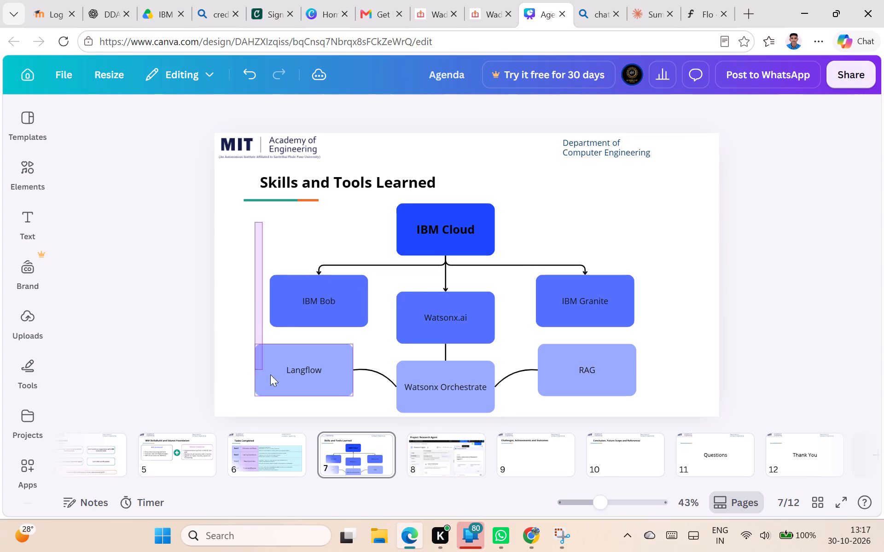
{"action": "left_click_drag", "start_coordinate": [270, 374], "coordinate": [659, 428]}
{"action": "left_click_drag", "start_coordinate": [549, 335], "coordinate": [573, 331]}
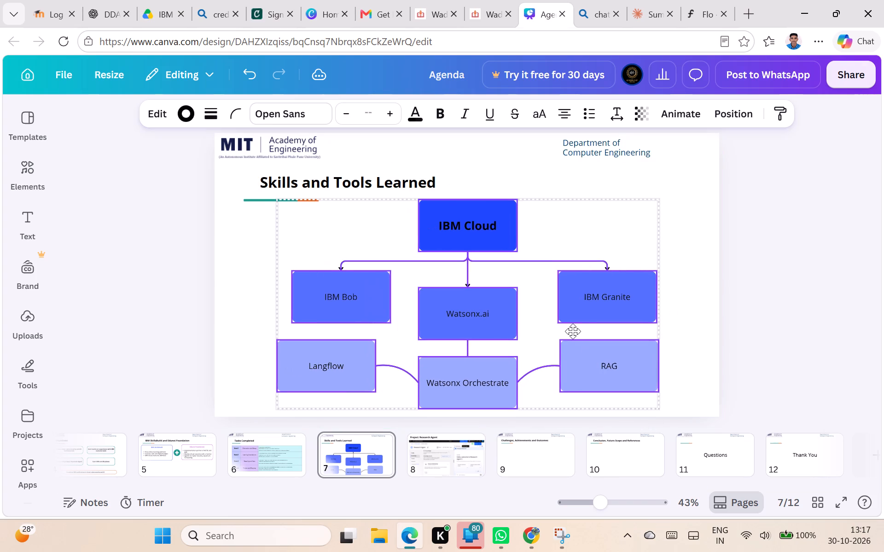
{"action": "left_click_drag", "start_coordinate": [573, 331], "coordinate": [573, 333]}
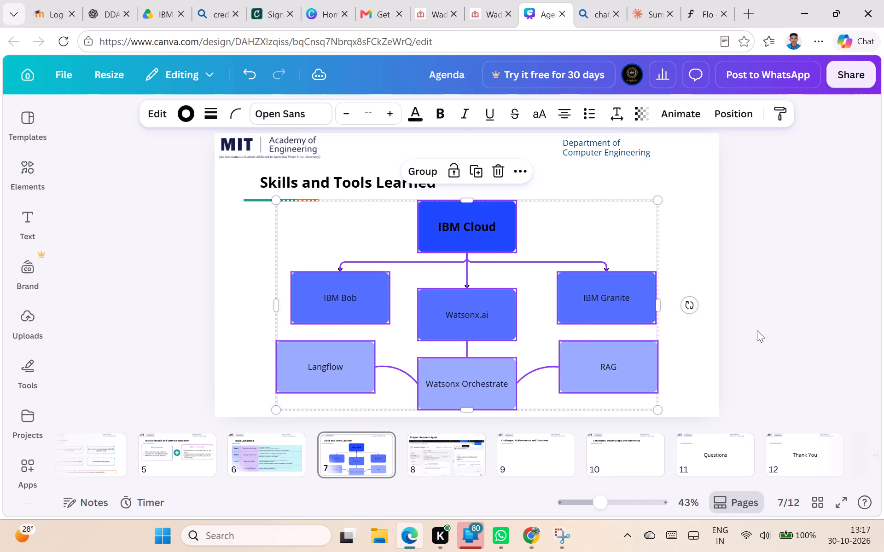
{"action": "left_click", "coordinate": [760, 322]}
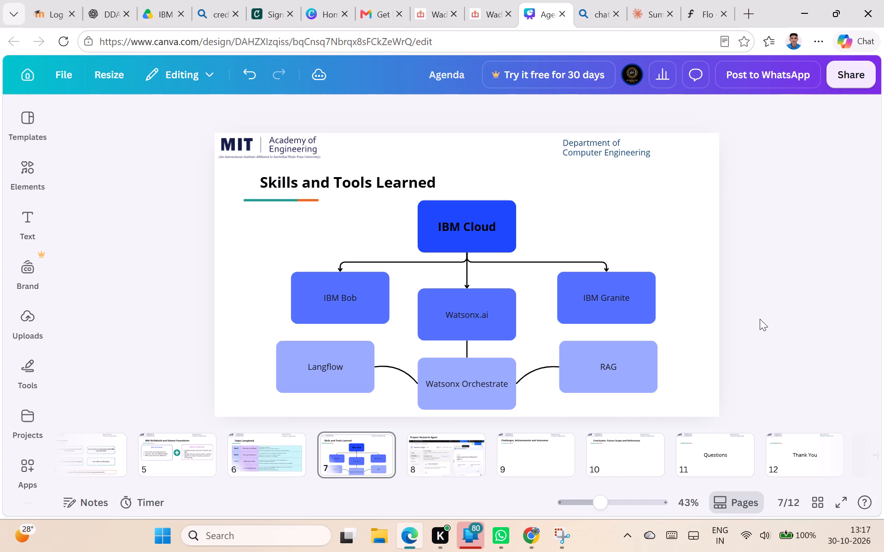
Align the Langflow box under IBM Bob and the RAG box under IBM Granite, both at the same height.
{"action": "left_click_drag", "start_coordinate": [589, 367], "coordinate": [590, 371]}
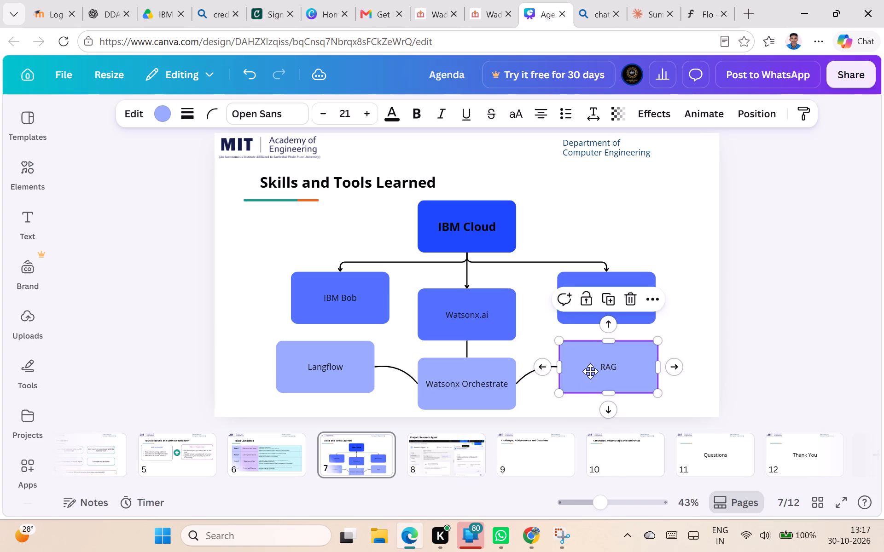
{"action": "left_click_drag", "start_coordinate": [590, 371], "coordinate": [593, 373]}
{"action": "left_click_drag", "start_coordinate": [341, 369], "coordinate": [356, 369]}
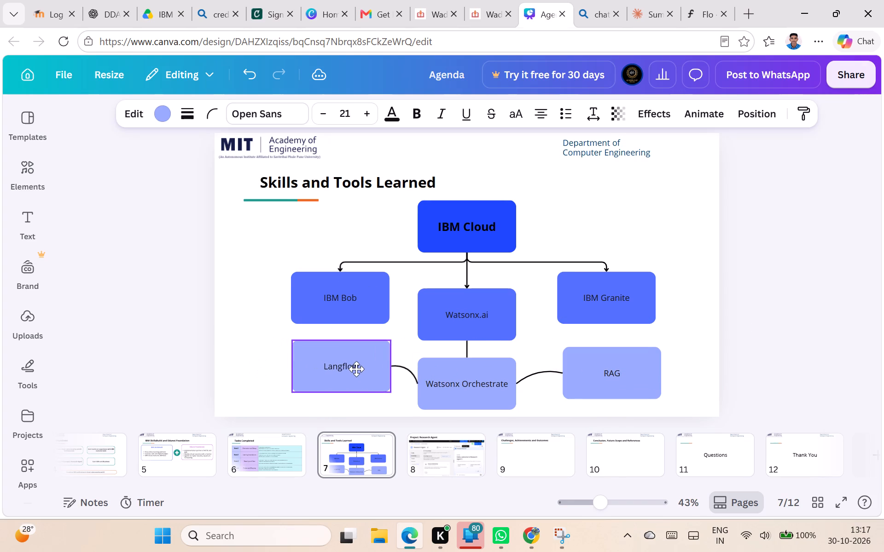
{"action": "left_click_drag", "start_coordinate": [356, 369], "coordinate": [357, 370]}
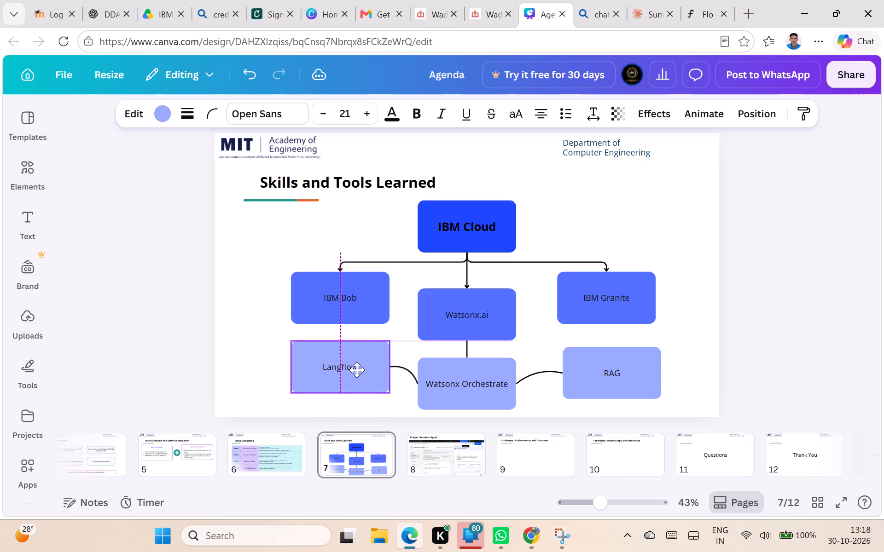
{"action": "left_click_drag", "start_coordinate": [357, 370], "coordinate": [357, 369]}
{"action": "left_click_drag", "start_coordinate": [595, 364], "coordinate": [590, 366]}
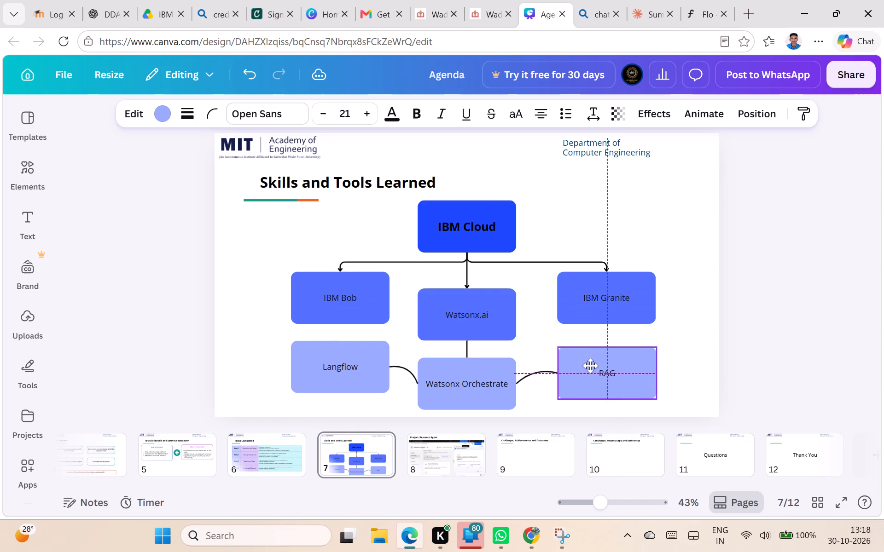
{"action": "left_click_drag", "start_coordinate": [590, 366], "coordinate": [592, 360]}
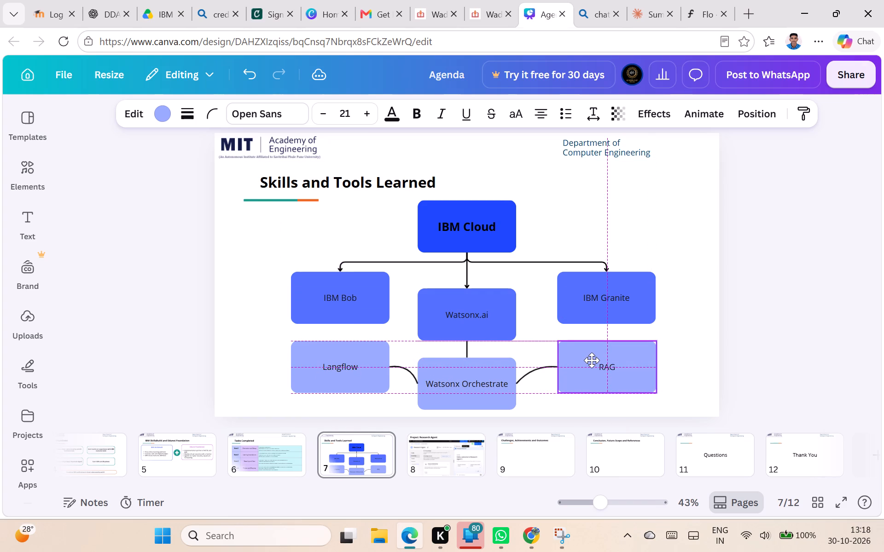
{"action": "left_click_drag", "start_coordinate": [592, 360], "coordinate": [590, 361]}
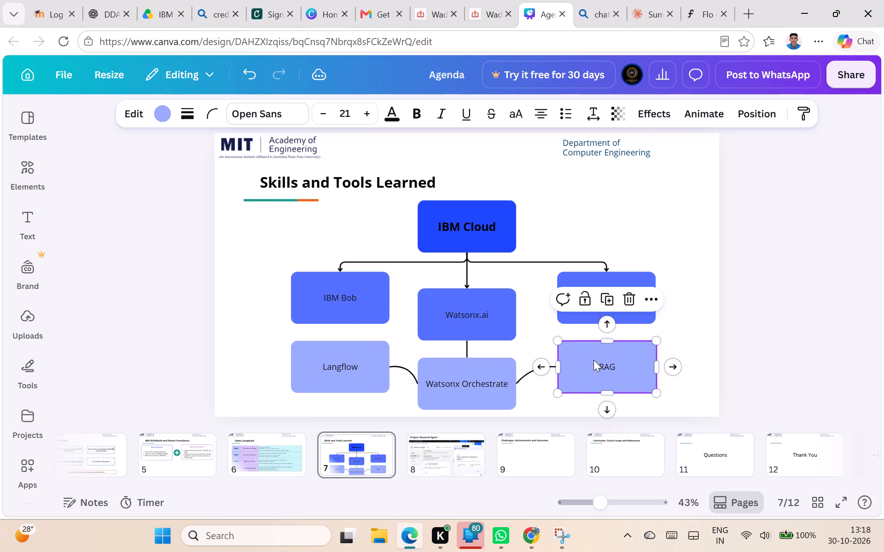
{"action": "left_click", "coordinate": [675, 320]}
Set the text size of all six boxes below IBM Cloud to 29.
{"action": "left_click", "coordinate": [349, 283]}
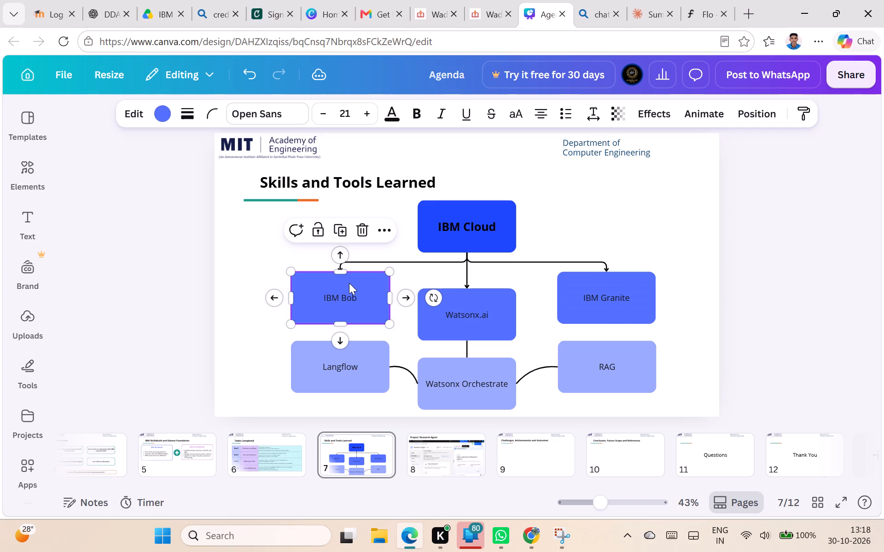
{"action": "left_click", "coordinate": [466, 324], "text": "shift"}
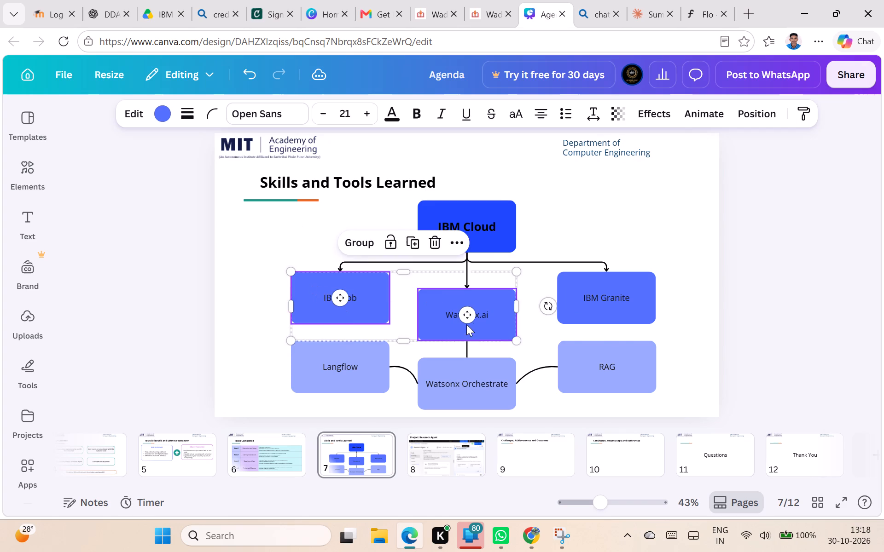
{"action": "left_click", "coordinate": [586, 319], "text": "shift"}
{"action": "left_click", "coordinate": [593, 370], "text": "shift"}
{"action": "left_click", "coordinate": [471, 378], "text": "shift"}
{"action": "left_click", "coordinate": [370, 355], "text": "shift"}
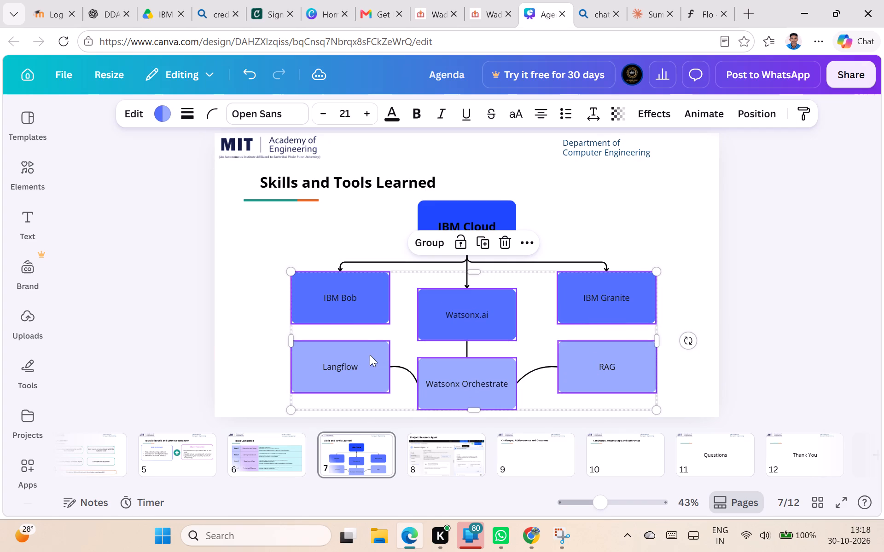
{"action": "left_click", "coordinate": [344, 115]}
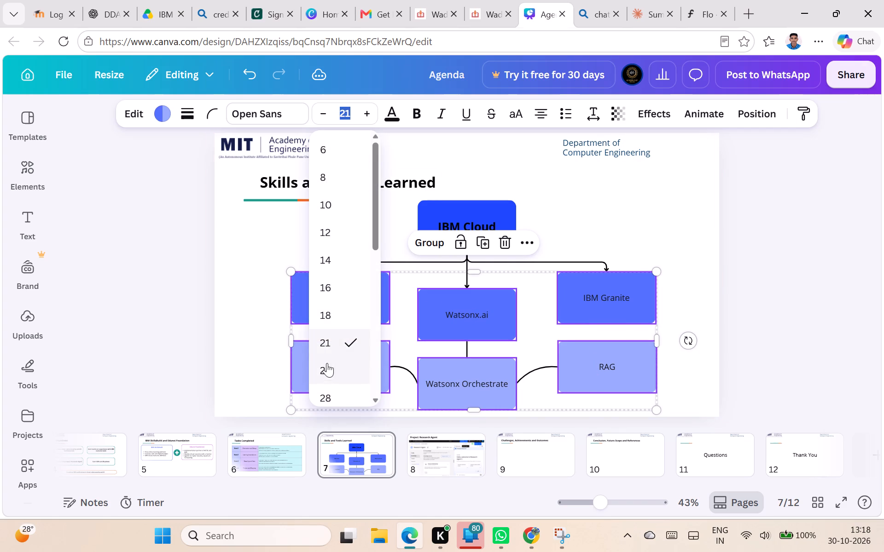
{"action": "scroll", "coordinate": [322, 341], "scroll_direction": "down", "scroll_amount": 1}
{"action": "left_click", "coordinate": [324, 320]}
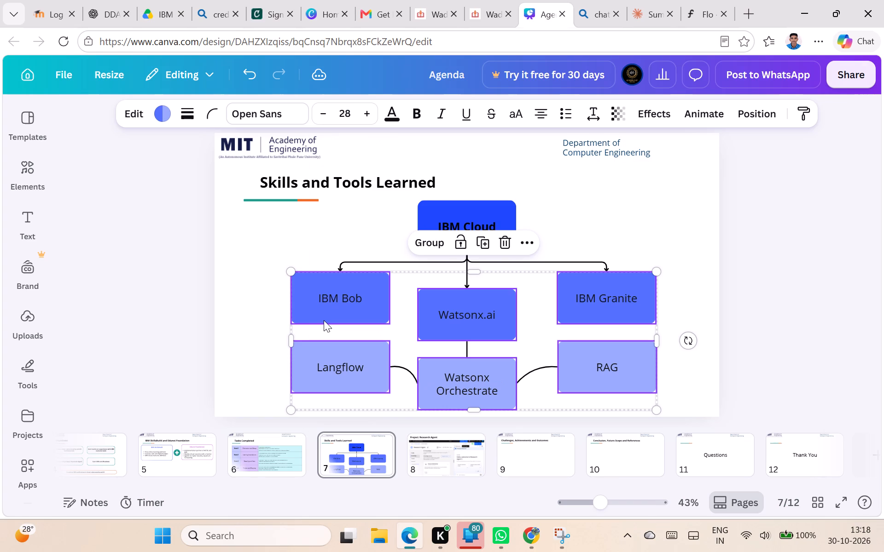
{"action": "left_click", "coordinate": [368, 116]}
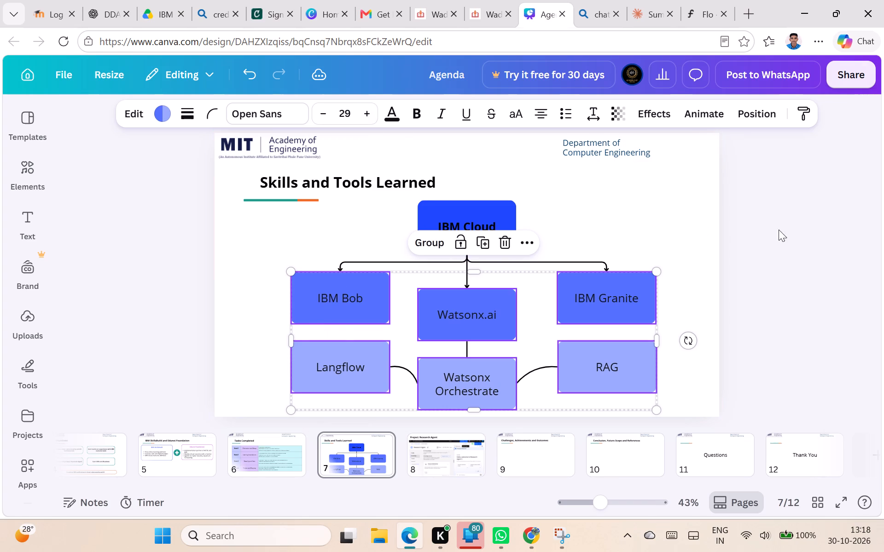
{"action": "left_click", "coordinate": [799, 230]}
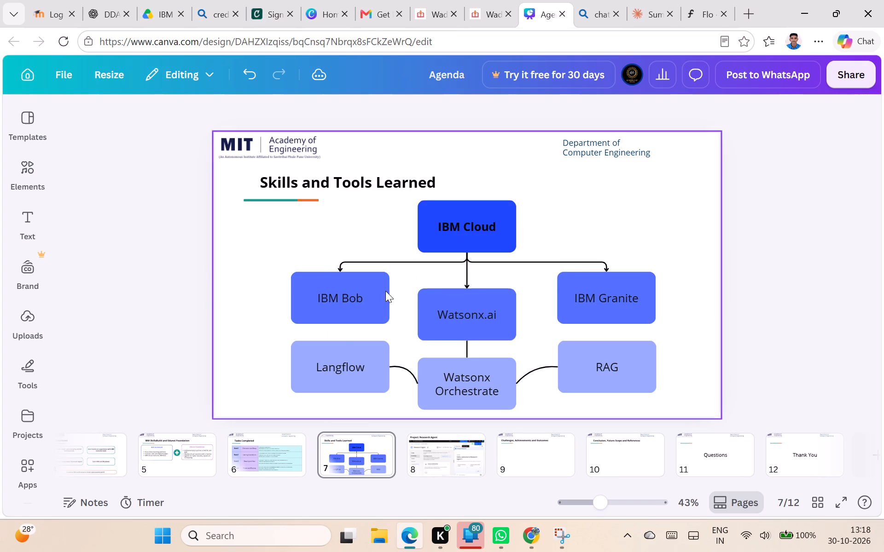
Make the text bold in all six boxes below IBM Cloud on the Skills and Tools Learned slide.
{"action": "left_click", "coordinate": [356, 303]}
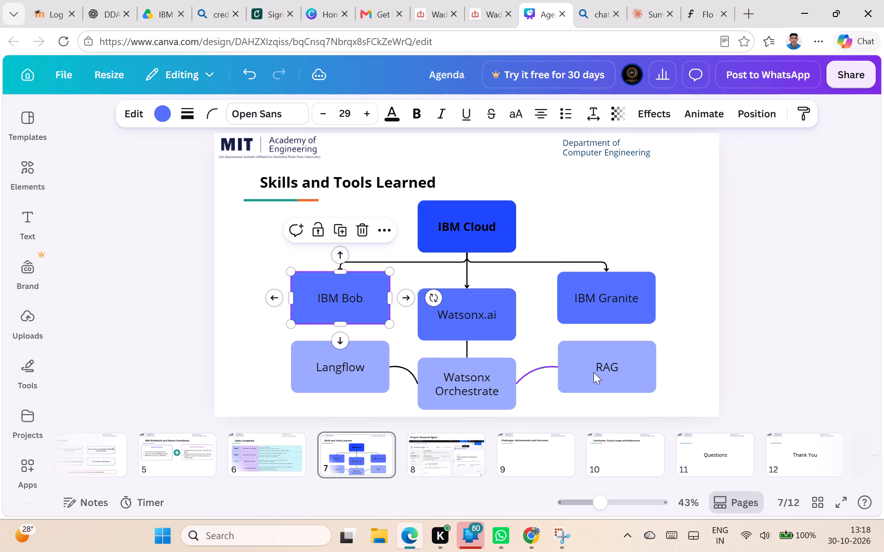
{"action": "left_click", "coordinate": [593, 372], "text": "shift"}
{"action": "left_click", "coordinate": [425, 112]}
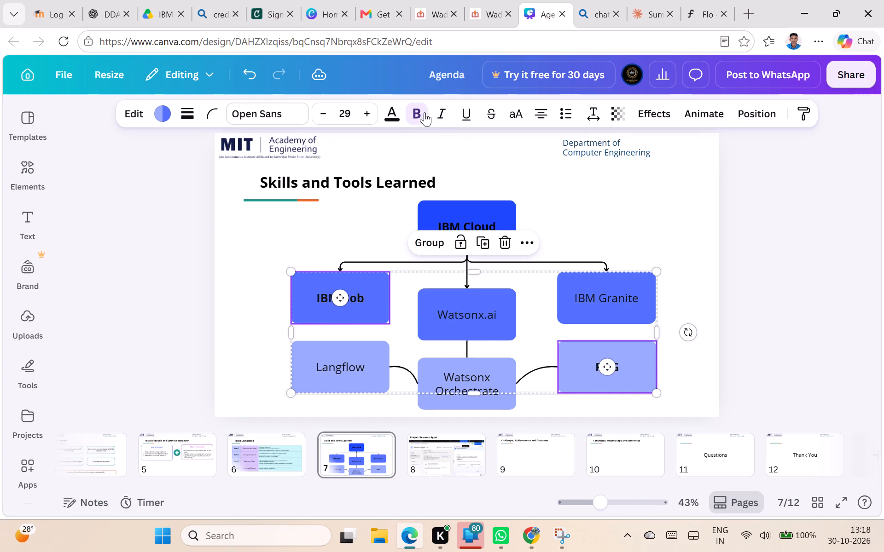
{"action": "left_click", "coordinate": [481, 330]}
{"action": "left_click", "coordinate": [610, 304], "text": "shift"}
{"action": "left_click", "coordinate": [610, 354], "text": "shift"}
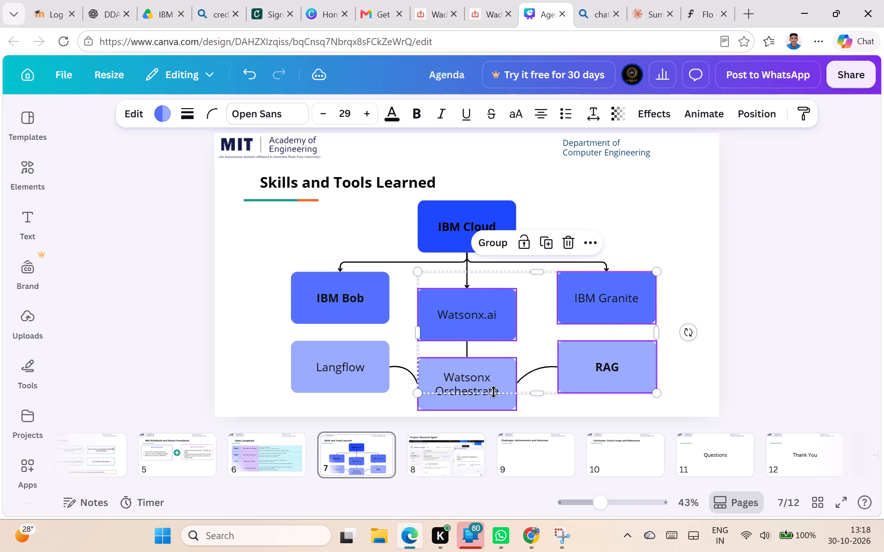
{"action": "left_click", "coordinate": [463, 394], "text": "shift"}
{"action": "left_click", "coordinate": [459, 378], "text": "shift"}
{"action": "left_click", "coordinate": [383, 364], "text": "shift"}
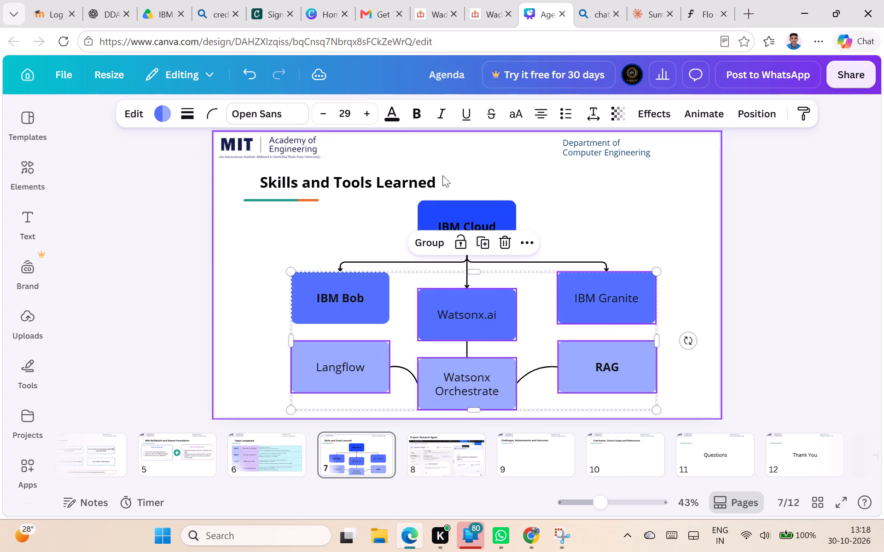
{"action": "left_click", "coordinate": [407, 109]}
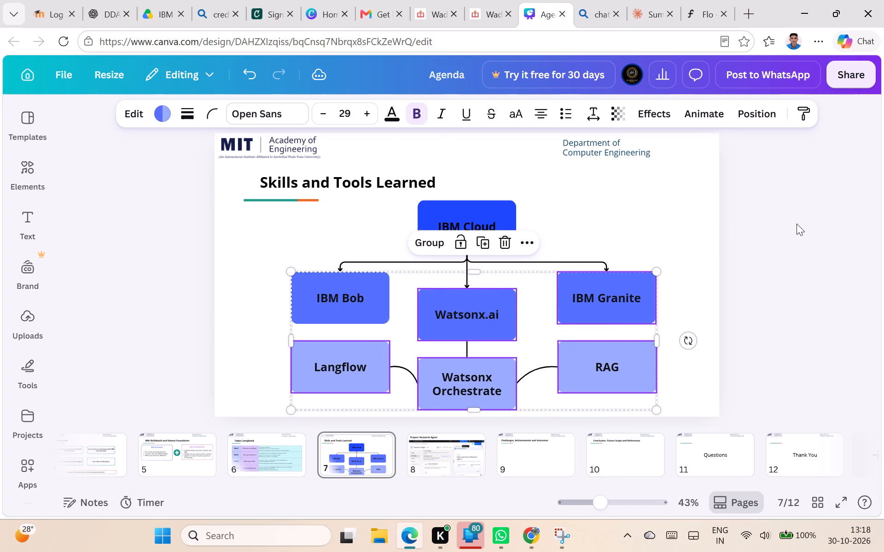
{"action": "left_click", "coordinate": [797, 224]}
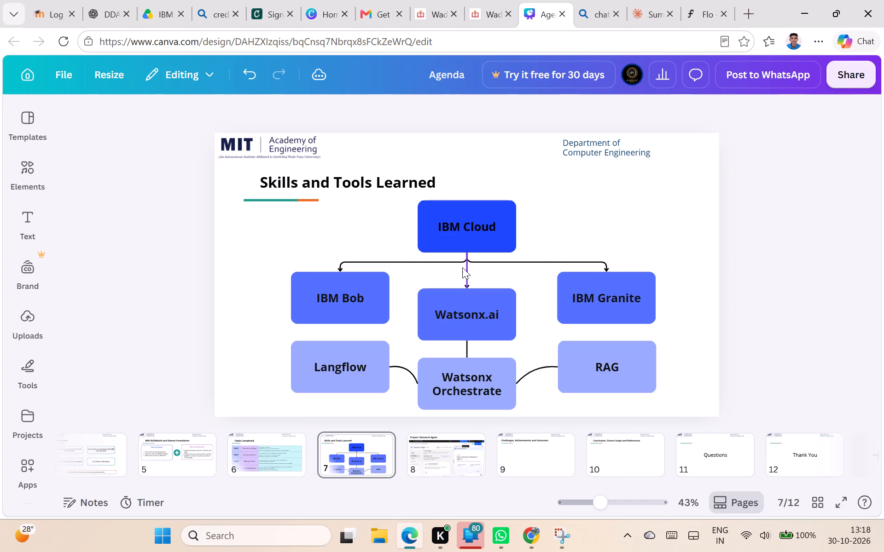
{"action": "left_click", "coordinate": [748, 236]}
{"action": "left_click", "coordinate": [769, 243]}
{"action": "left_click", "coordinate": [438, 465]}
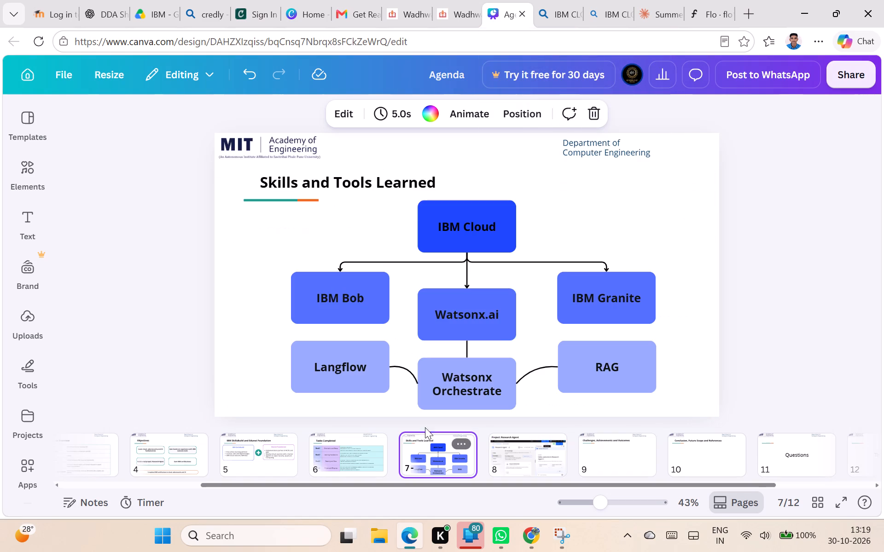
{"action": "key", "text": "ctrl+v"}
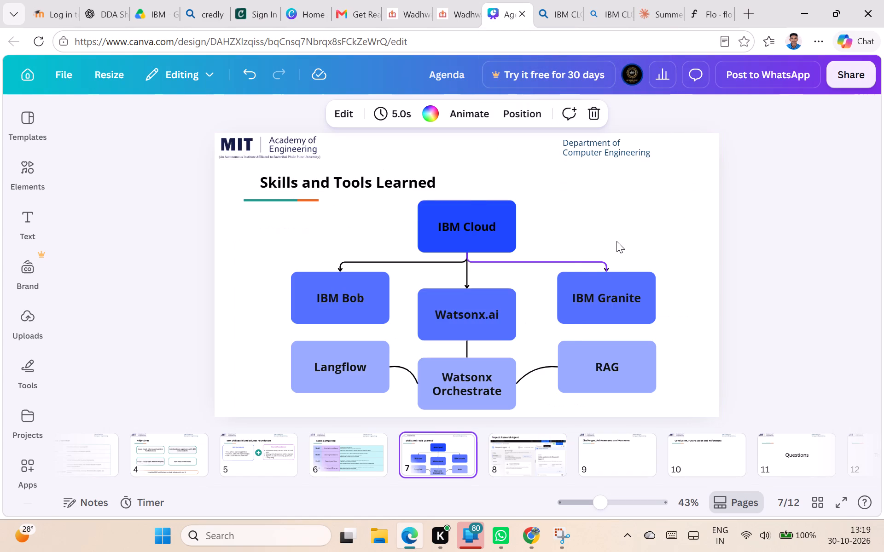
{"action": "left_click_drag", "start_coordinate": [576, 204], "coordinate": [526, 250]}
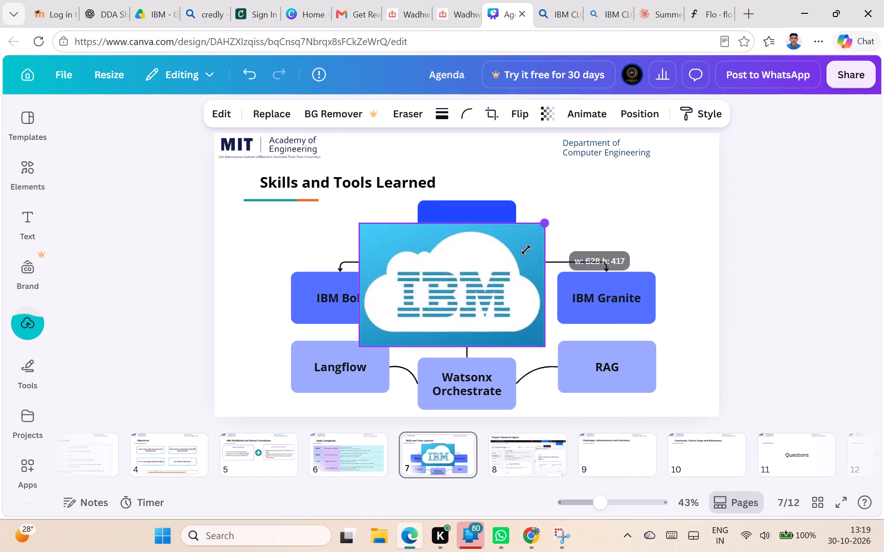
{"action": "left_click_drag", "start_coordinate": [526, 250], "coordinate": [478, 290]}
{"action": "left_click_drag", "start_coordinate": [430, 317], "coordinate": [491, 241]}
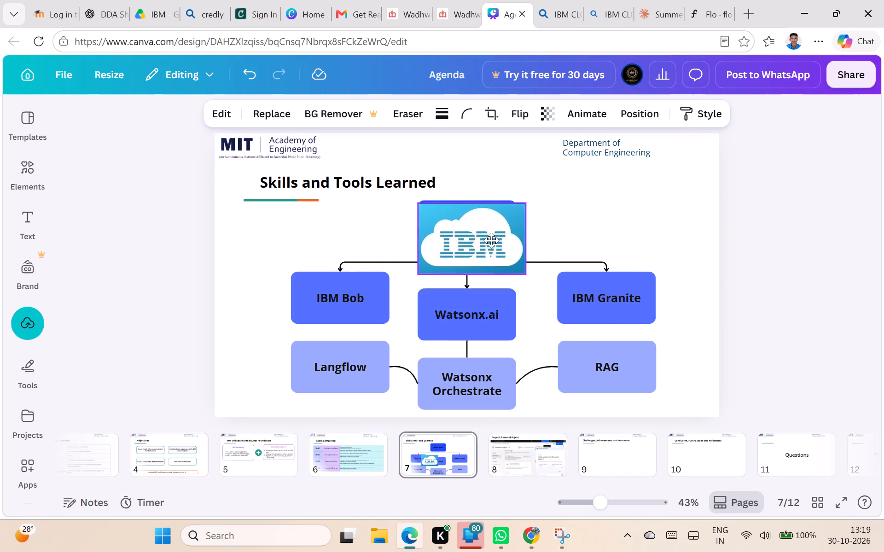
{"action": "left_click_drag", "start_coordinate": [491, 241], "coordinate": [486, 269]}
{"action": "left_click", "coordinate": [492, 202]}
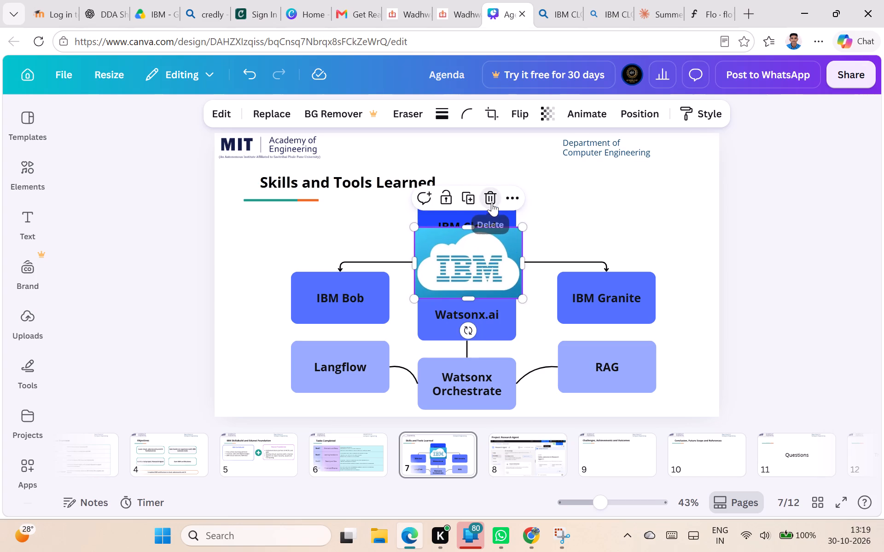
Copy the stacked IBM Cloud logo image titled IBM Cloud – Digittransformation from the Bing image results.
{"action": "left_click", "coordinate": [549, 15]}
{"action": "left_click", "coordinate": [596, 16]}
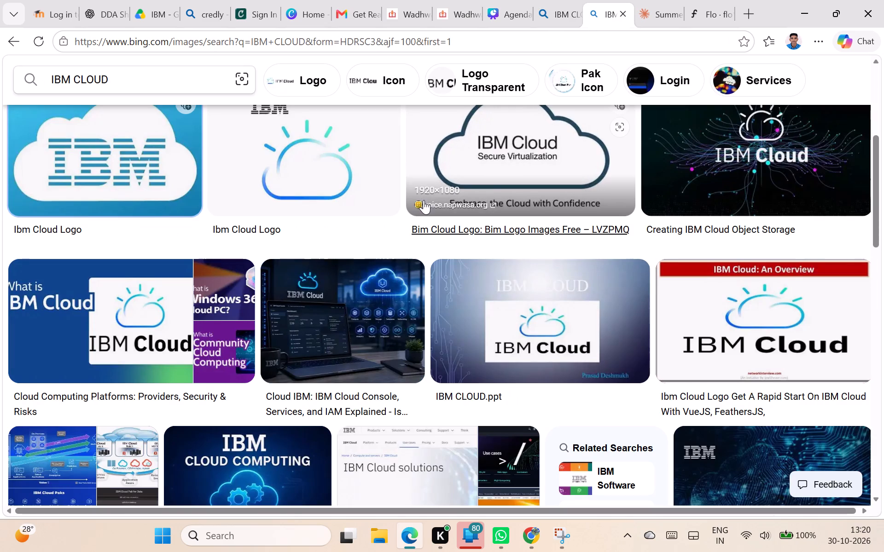
{"action": "scroll", "coordinate": [426, 200], "scroll_direction": "up", "scroll_amount": 1}
{"action": "scroll", "coordinate": [504, 216], "scroll_direction": "up", "scroll_amount": 1}
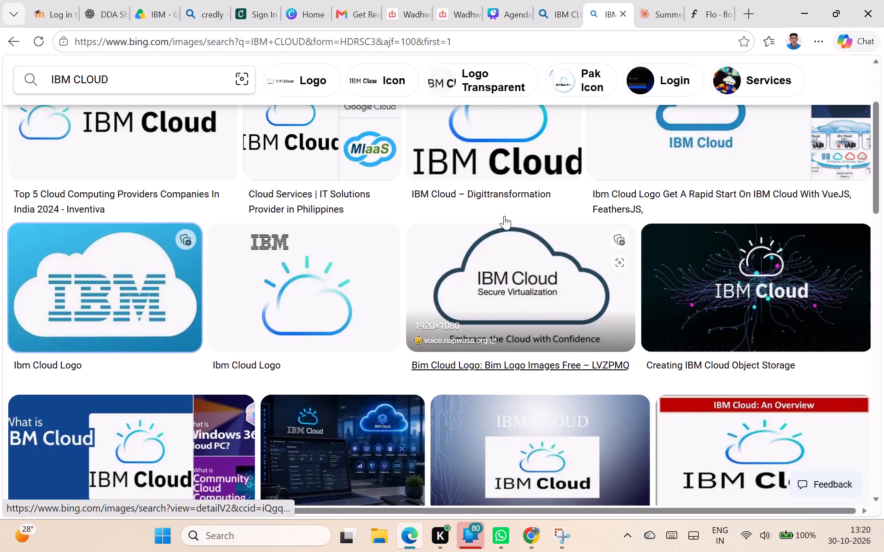
{"action": "scroll", "coordinate": [504, 215], "scroll_direction": "up", "scroll_amount": 1}
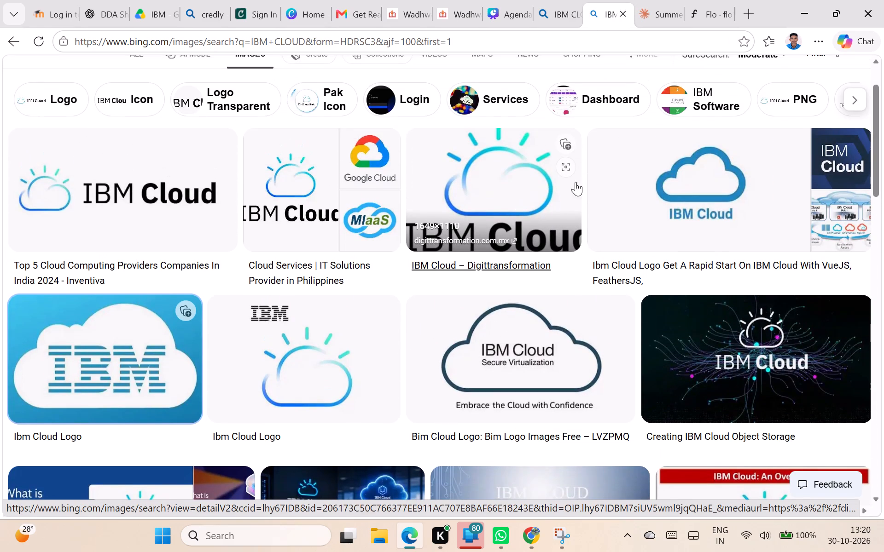
{"action": "left_click", "coordinate": [542, 187]}
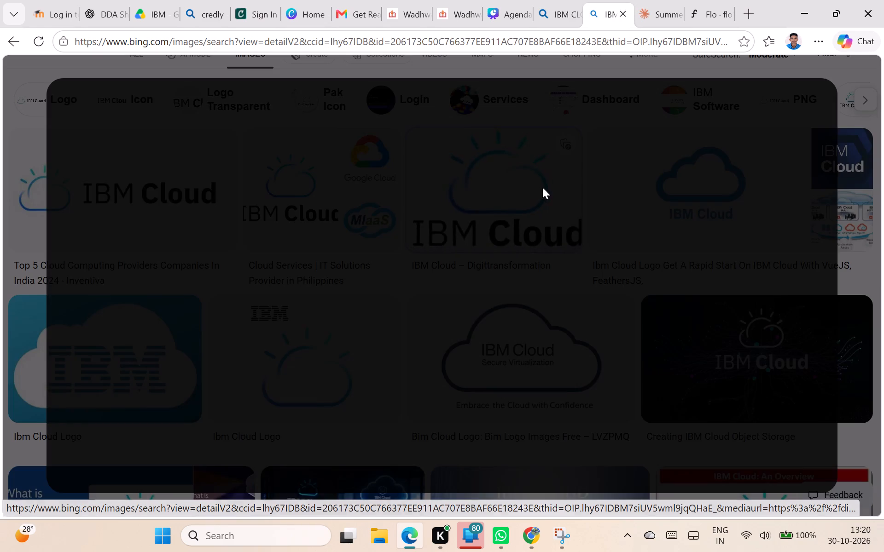
{"action": "right_click", "coordinate": [398, 249]}
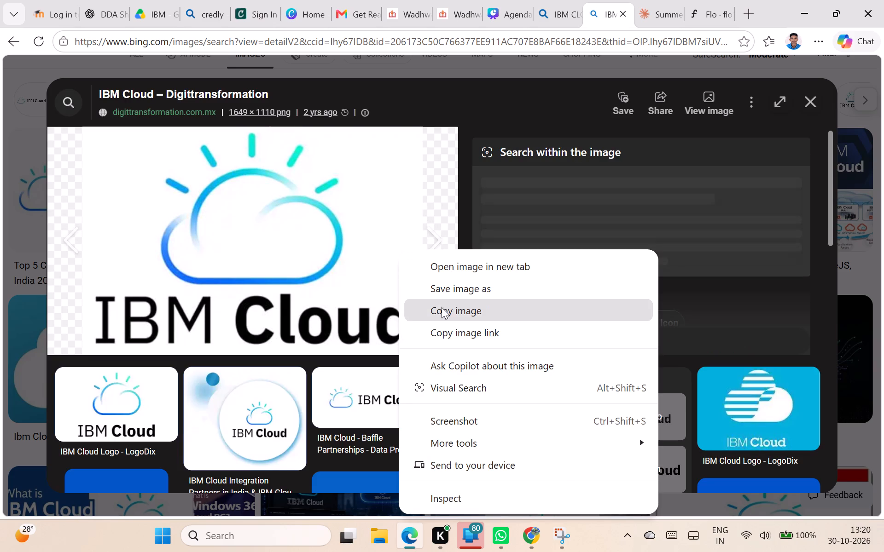
{"action": "left_click", "coordinate": [442, 307]}
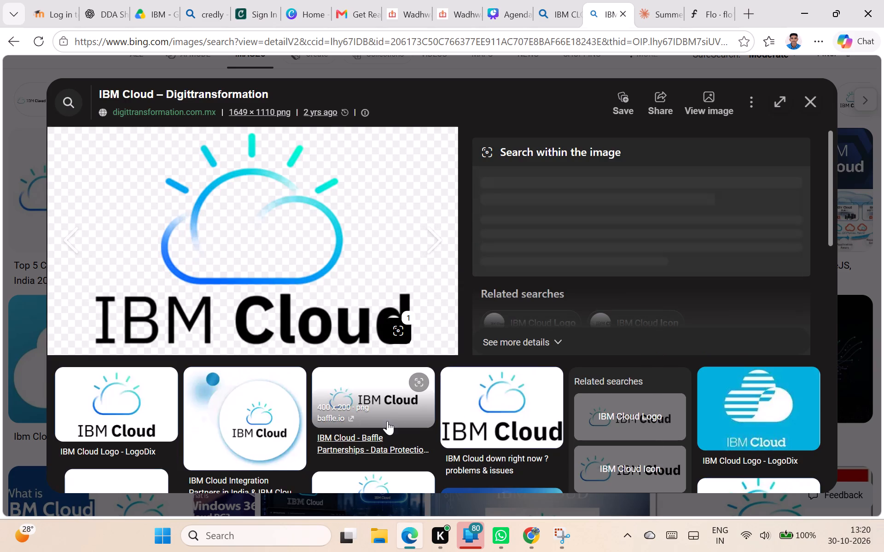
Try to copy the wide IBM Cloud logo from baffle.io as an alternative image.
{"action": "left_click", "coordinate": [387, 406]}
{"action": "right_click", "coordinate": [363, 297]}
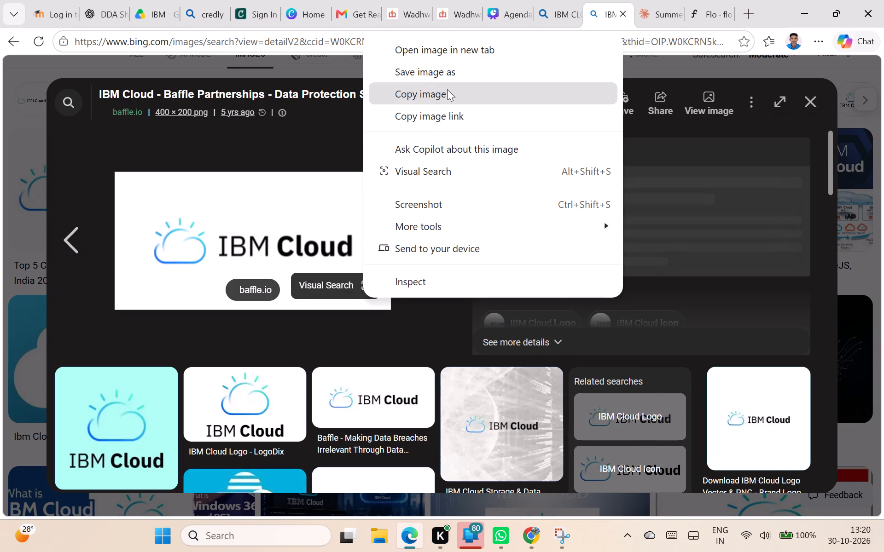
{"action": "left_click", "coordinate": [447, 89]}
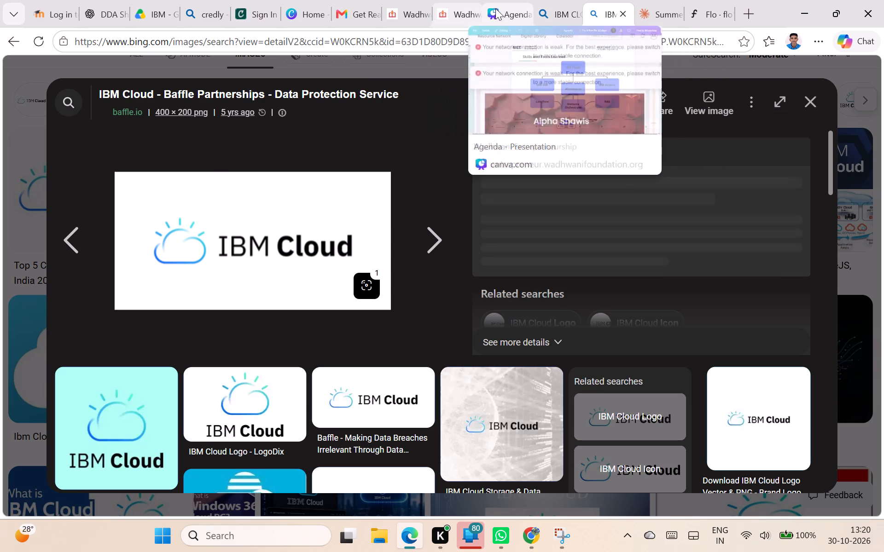
Paste the copied logo on Canva's Skills and Tools Learned slide, shrink it to about 299 wide, and place it over the IBM Cloud box.
{"action": "left_click", "coordinate": [496, 8]}
{"action": "key", "text": "ctrl+v"}
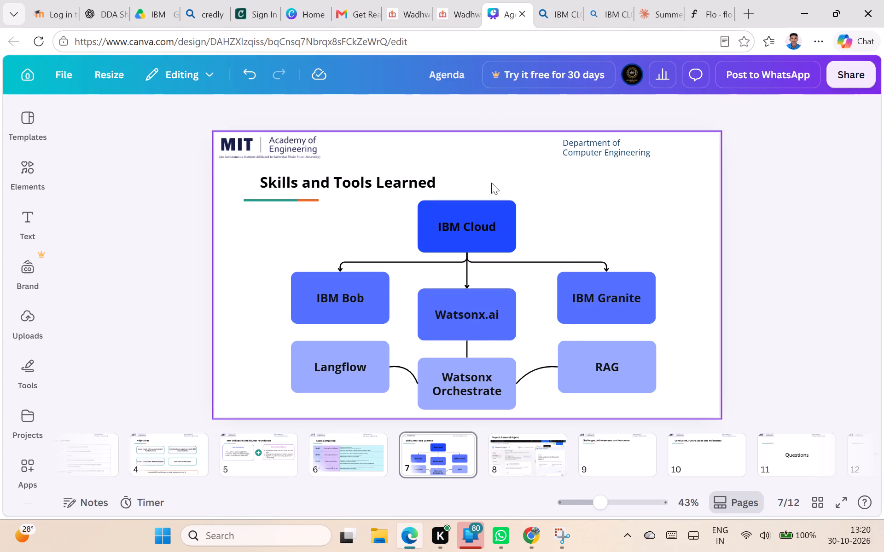
{"action": "left_click_drag", "start_coordinate": [579, 201], "coordinate": [471, 317]}
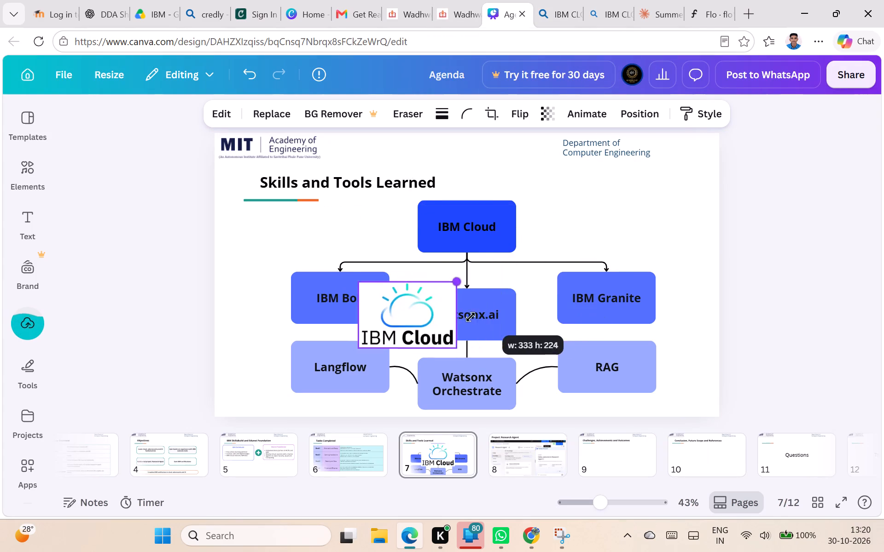
{"action": "left_click_drag", "start_coordinate": [471, 317], "coordinate": [469, 319]}
{"action": "left_click_drag", "start_coordinate": [421, 319], "coordinate": [489, 230]}
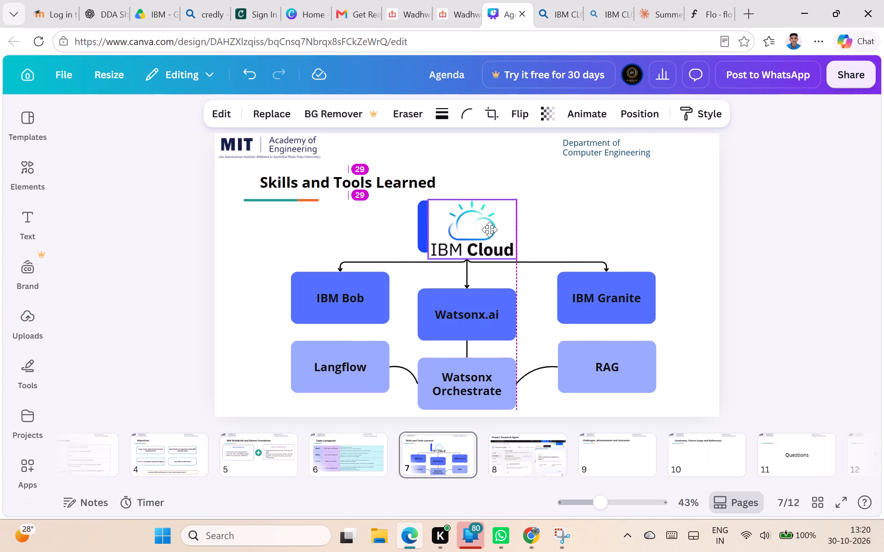
{"action": "left_click_drag", "start_coordinate": [489, 230], "coordinate": [488, 228]}
Crop the logo's top and bottom, and extend both sides to about 333 wide so it matches the IBM Cloud box.
{"action": "left_click_drag", "start_coordinate": [475, 200], "coordinate": [475, 209]}
{"action": "left_click", "coordinate": [472, 254]}
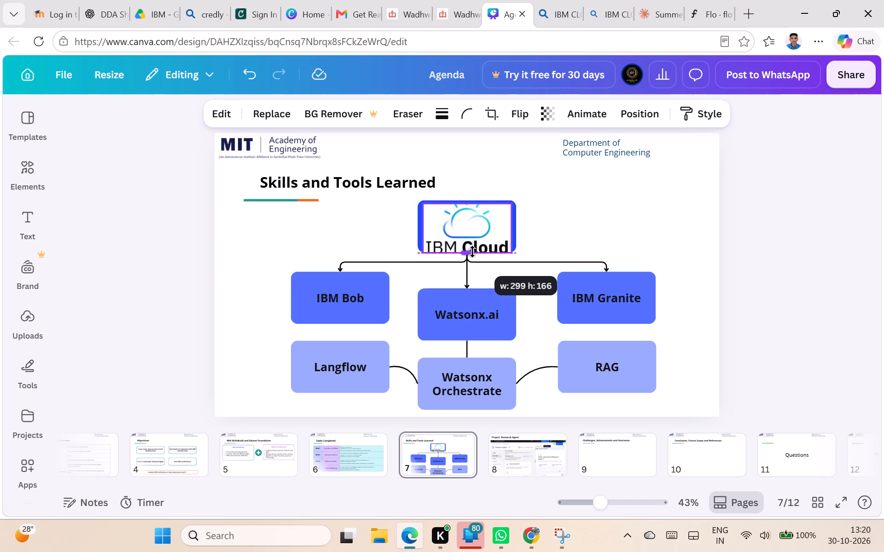
{"action": "left_click_drag", "start_coordinate": [473, 232], "coordinate": [474, 228]}
{"action": "left_click_drag", "start_coordinate": [471, 245], "coordinate": [470, 247]}
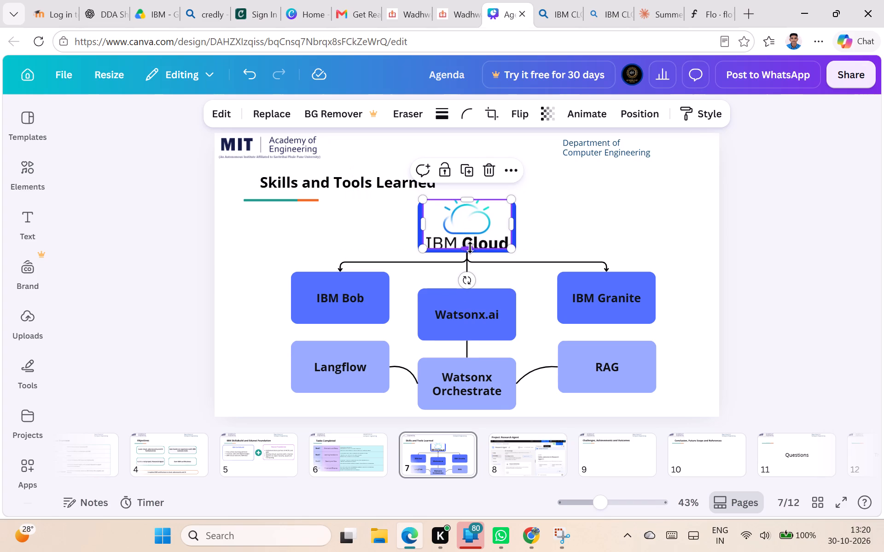
{"action": "left_click_drag", "start_coordinate": [470, 247], "coordinate": [470, 250]}
{"action": "left_click", "coordinate": [508, 227]}
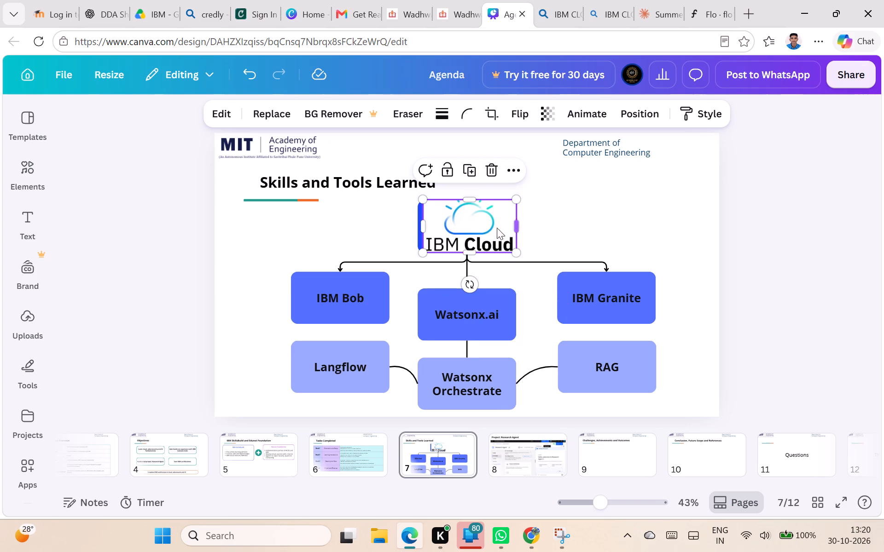
{"action": "left_click", "coordinate": [427, 227]}
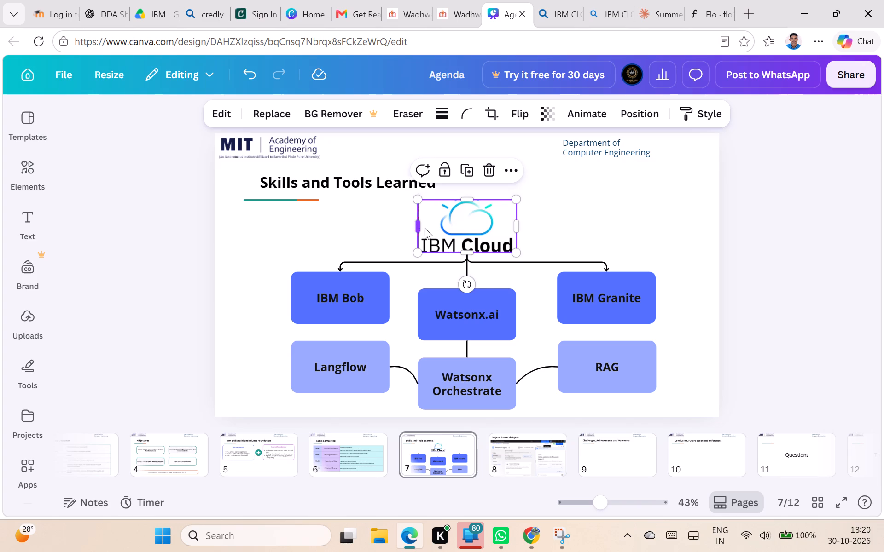
{"action": "left_click", "coordinate": [554, 206]}
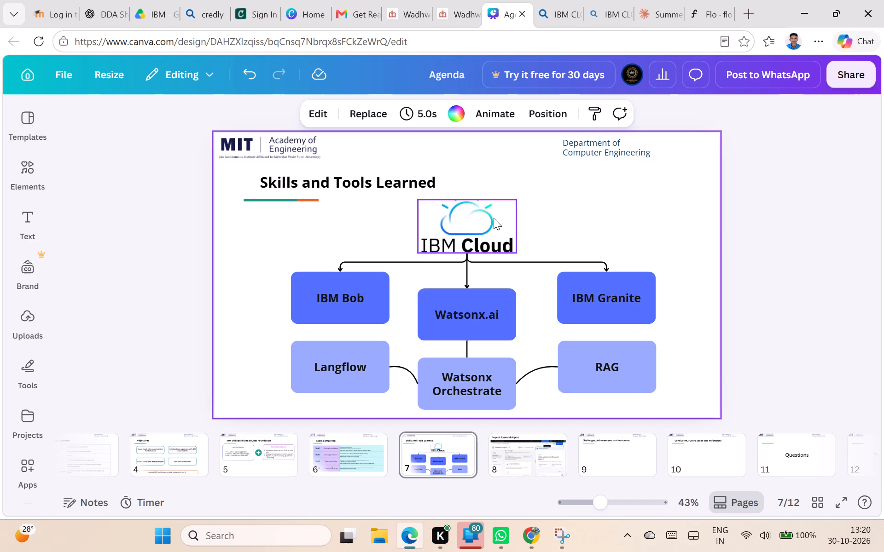
Nudge the logo slightly upward and extend its bottom edge until it fully covers the blue IBM Cloud box.
{"action": "left_click", "coordinate": [489, 220]}
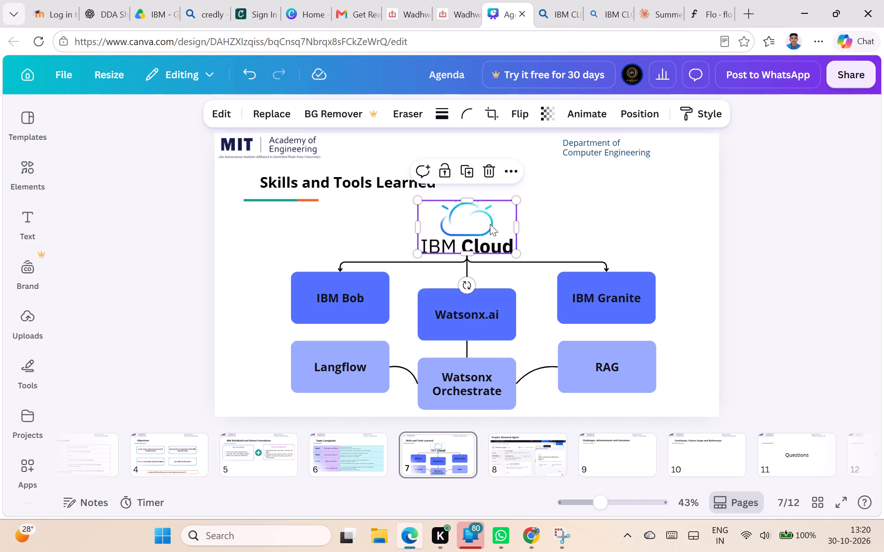
{"action": "left_click", "coordinate": [466, 286]}
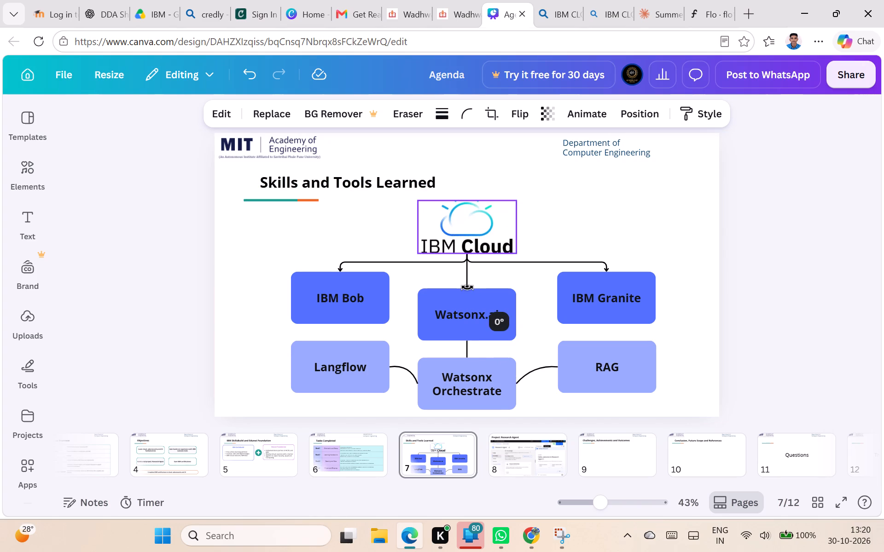
{"action": "left_click", "coordinate": [474, 234]}
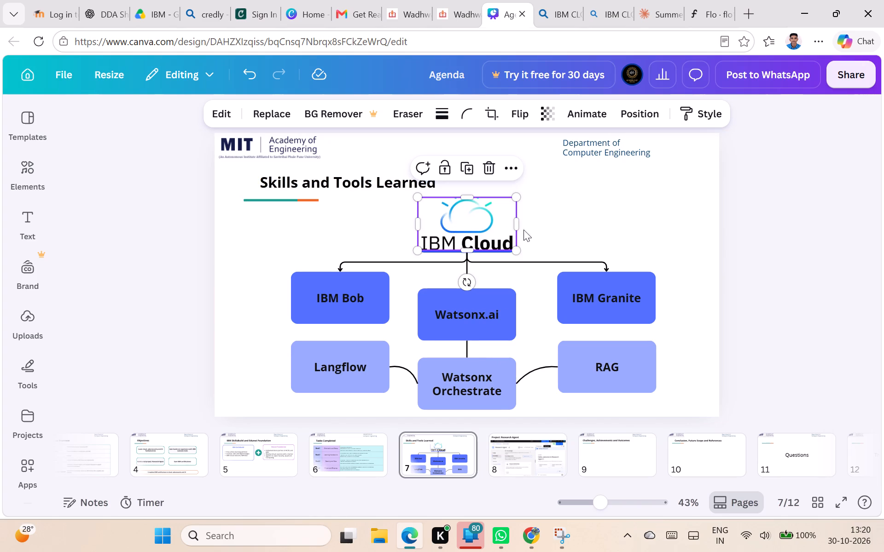
{"action": "left_click", "coordinate": [542, 229]}
{"action": "left_click", "coordinate": [500, 239]}
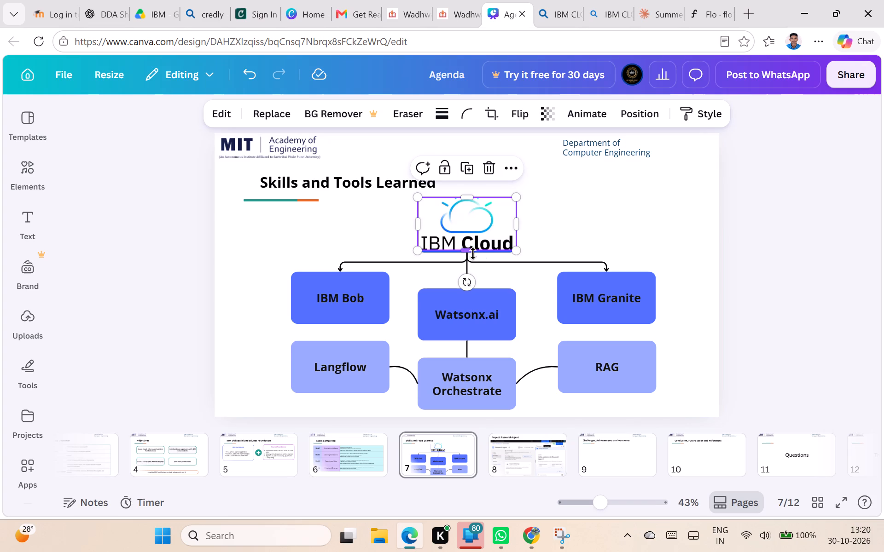
{"action": "left_click", "coordinate": [472, 253]}
{"action": "left_click", "coordinate": [563, 221]}
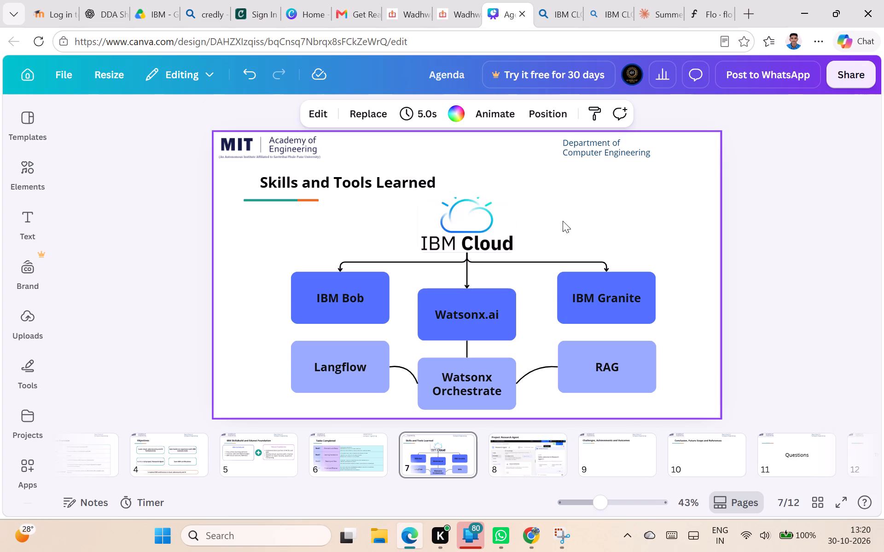
{"action": "left_click", "coordinate": [500, 223]}
{"action": "left_click", "coordinate": [471, 254]}
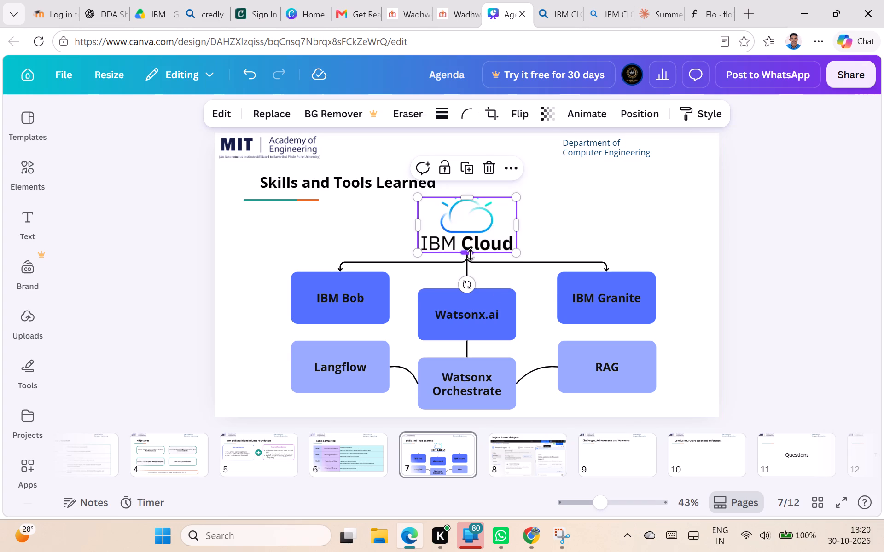
{"action": "left_click", "coordinate": [558, 209]}
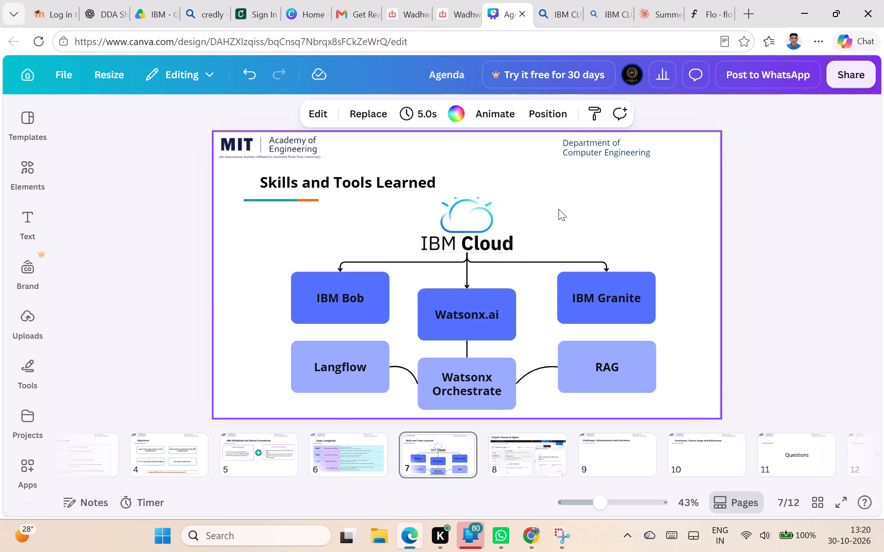
Extend the logo's top edge to about 209 height so the rays above the cloud are no longer cropped.
{"action": "left_click", "coordinate": [482, 207]}
{"action": "left_click_drag", "start_coordinate": [469, 198], "coordinate": [471, 193]}
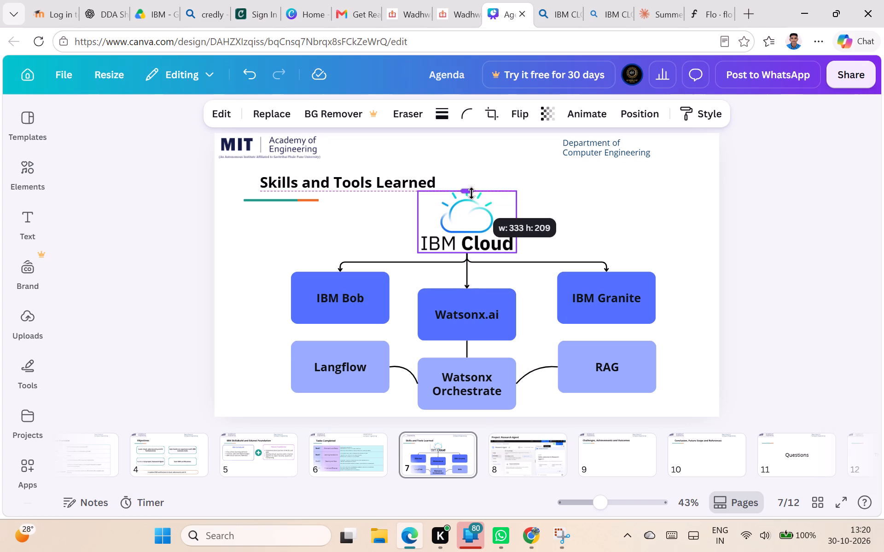
{"action": "left_click_drag", "start_coordinate": [471, 193], "coordinate": [471, 193]}
{"action": "left_click", "coordinate": [547, 199]}
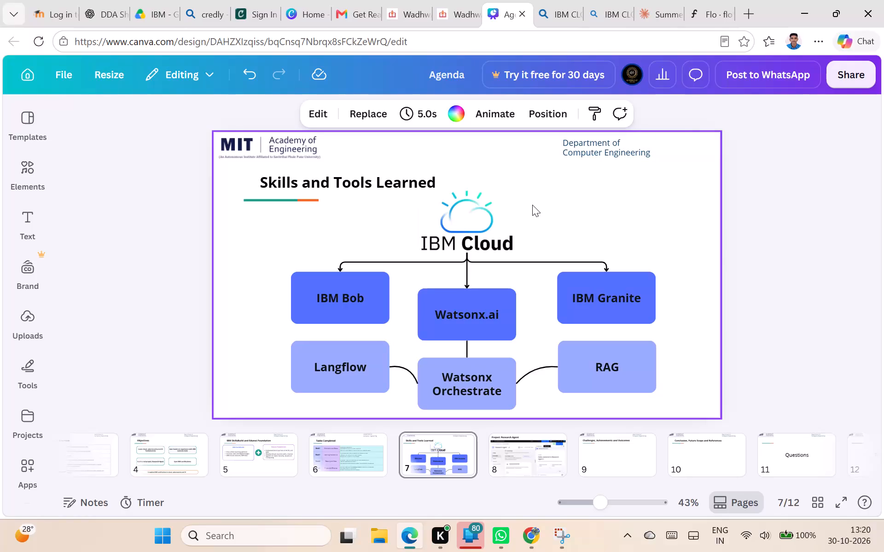
Close the enlarged IBM Cloud image in Bing and search images for IBM BOB.
{"action": "left_click", "coordinate": [549, 7]}
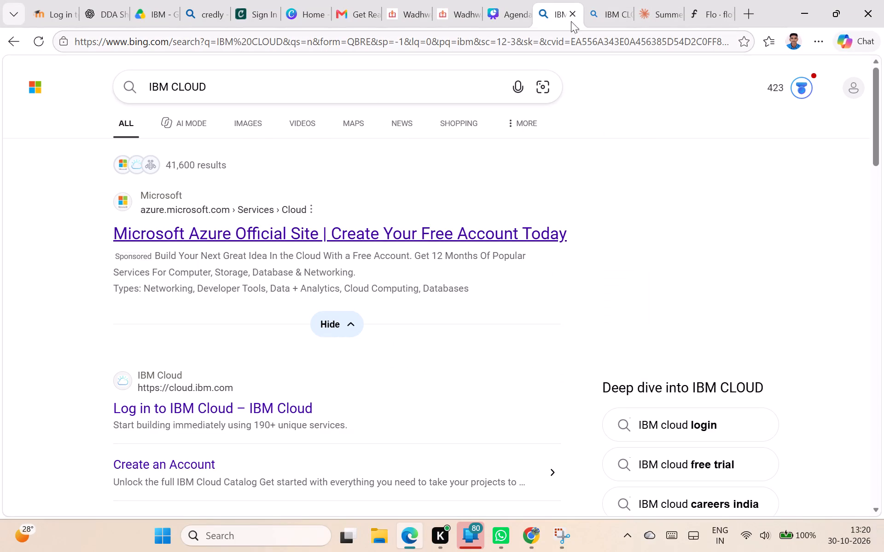
{"action": "left_click", "coordinate": [610, 9]}
{"action": "left_click", "coordinate": [804, 103]}
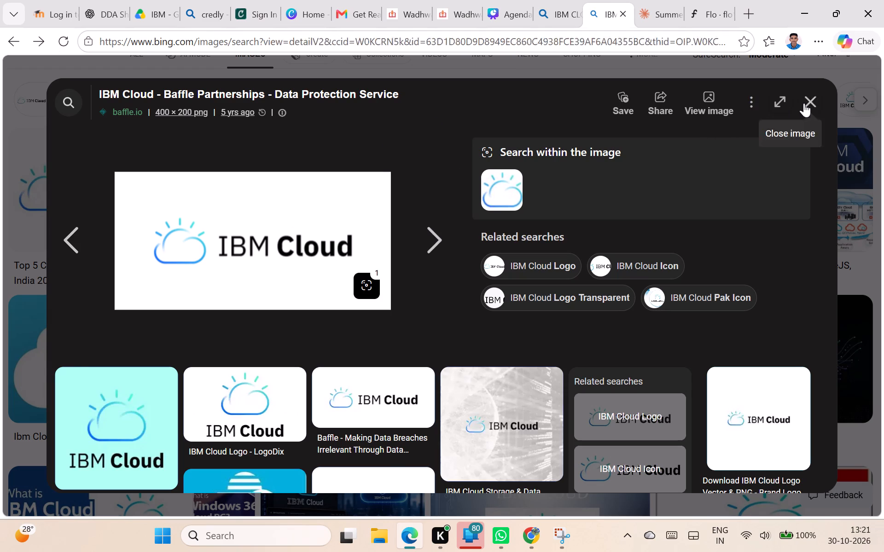
{"action": "scroll", "coordinate": [414, 127], "scroll_direction": "up", "scroll_amount": 2}
{"action": "double_click", "coordinate": [386, 97]}
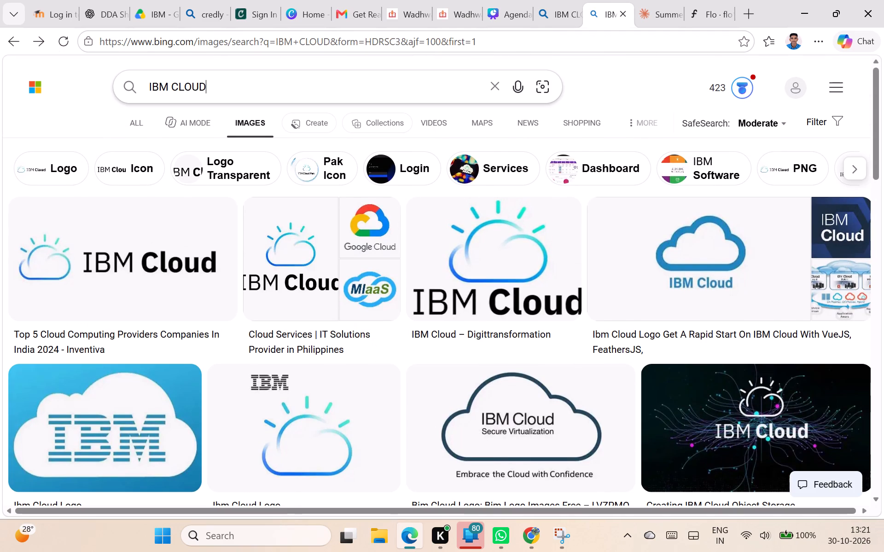
{"action": "type", "text": "BOB"}
{"action": "key", "text": "Return"}
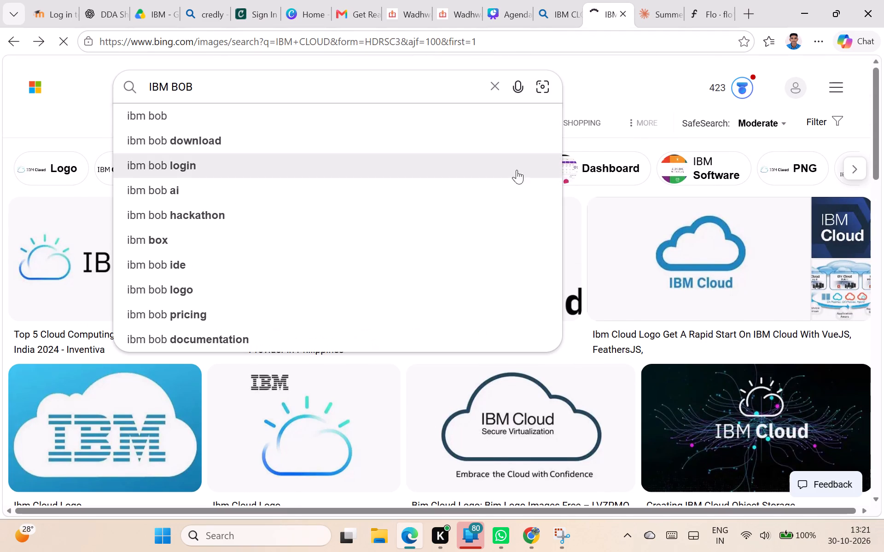
{"action": "key", "text": "Return"}
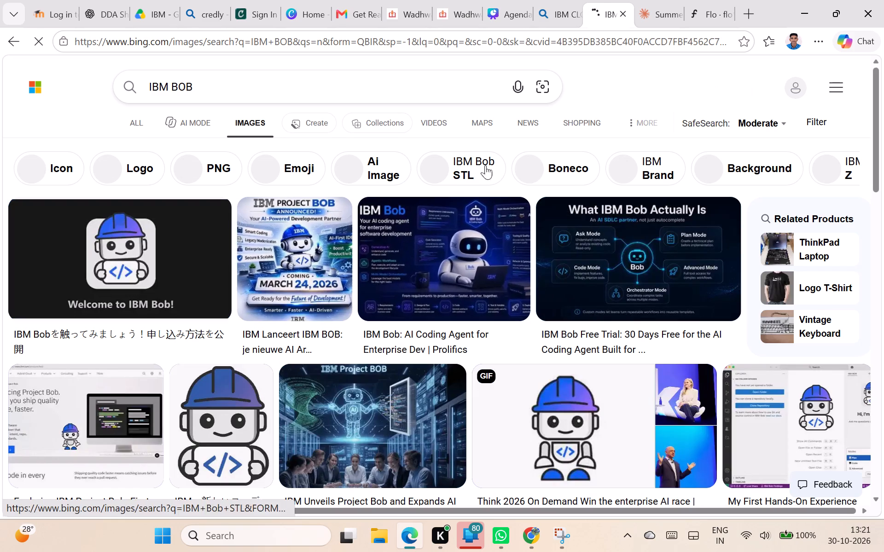
Copy the robot image with the blue hard hat and code symbol on a white background from the results.
{"action": "scroll", "coordinate": [554, 293], "scroll_direction": "down", "scroll_amount": 2}
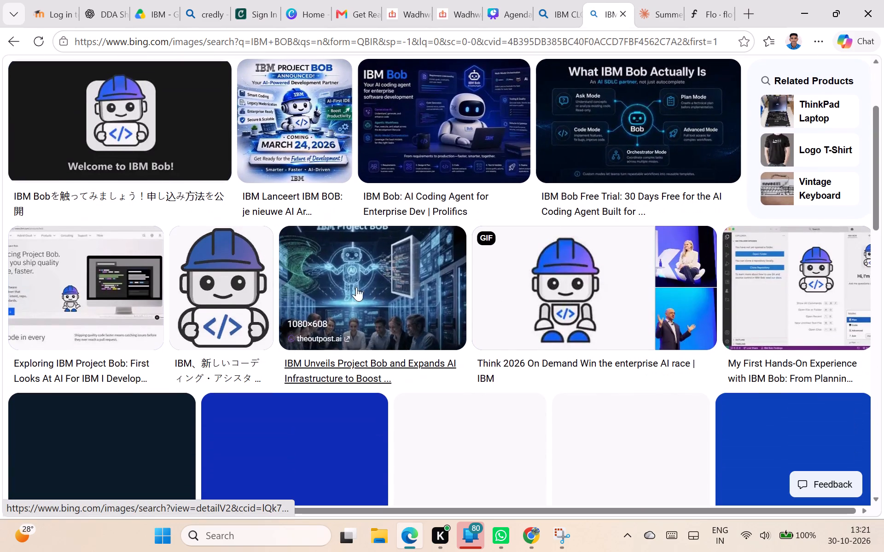
{"action": "right_click", "coordinate": [239, 287]}
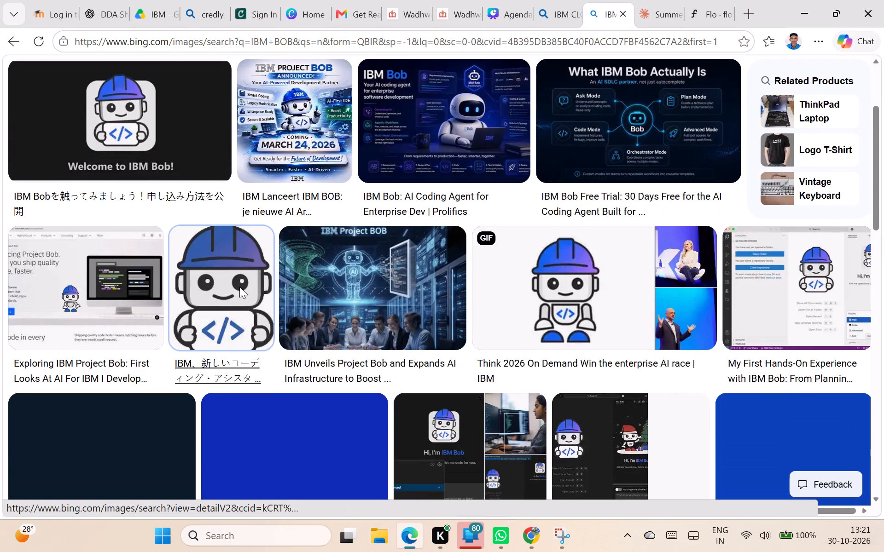
{"action": "left_click", "coordinate": [287, 356]}
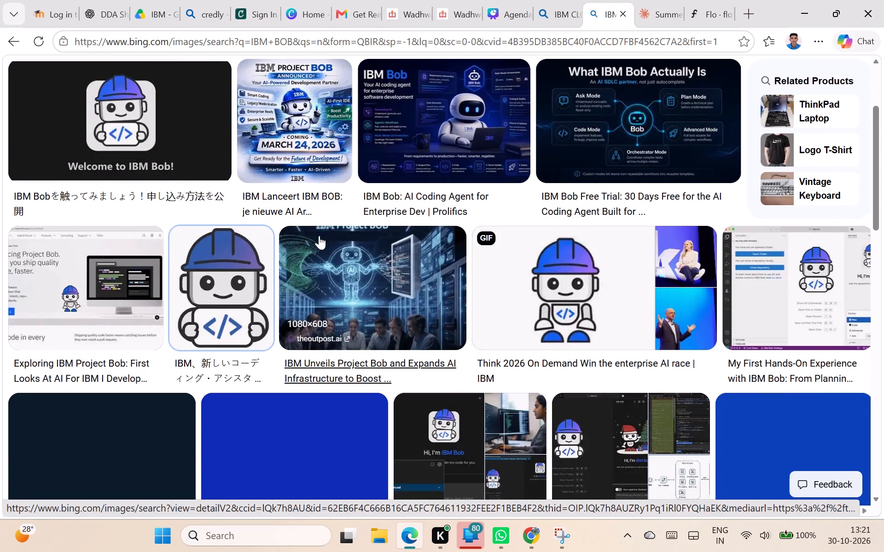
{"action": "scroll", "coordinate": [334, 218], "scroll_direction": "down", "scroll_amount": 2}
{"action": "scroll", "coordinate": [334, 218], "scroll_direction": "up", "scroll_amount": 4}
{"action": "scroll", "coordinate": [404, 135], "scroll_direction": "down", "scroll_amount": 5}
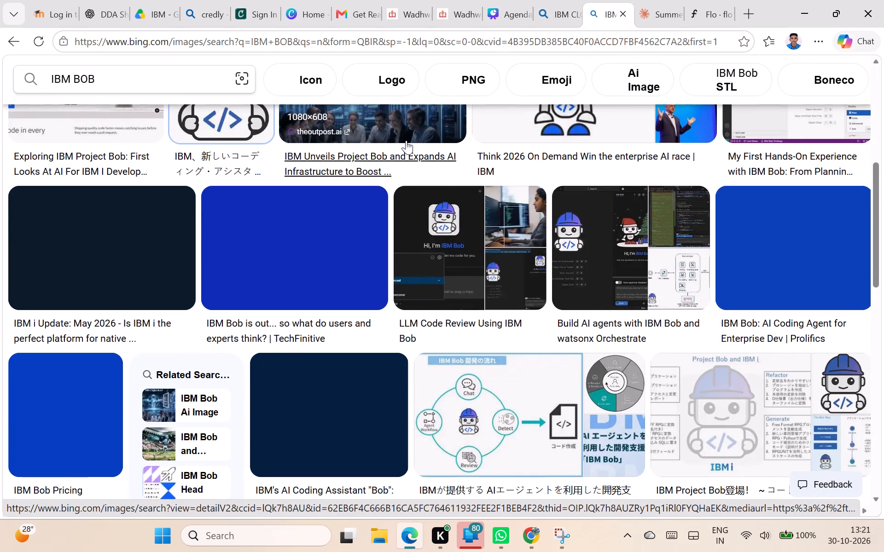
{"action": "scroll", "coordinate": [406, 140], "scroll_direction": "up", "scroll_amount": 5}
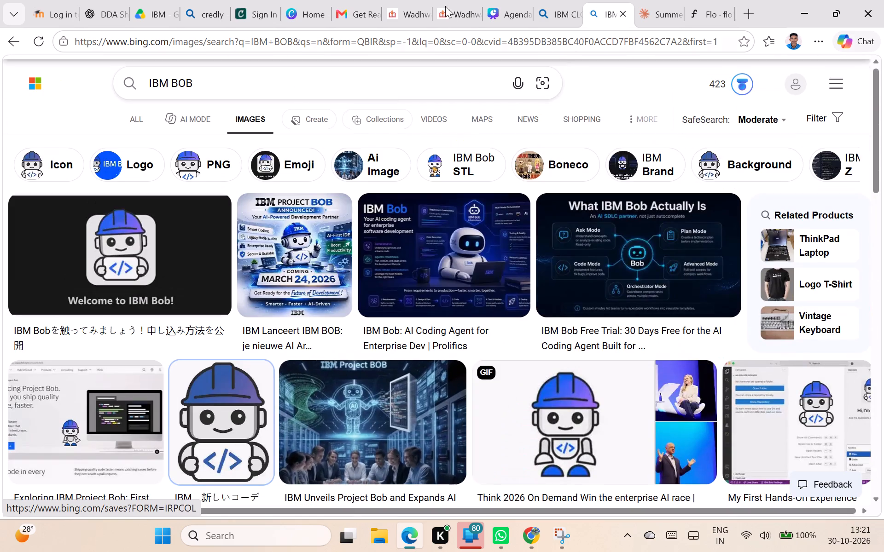
Switch to the Canva presentation, paste the robot image on the Skills and Tools Learned slide, shrink it and place it below the IBM Bob box.
{"action": "left_click", "coordinate": [489, 12]}
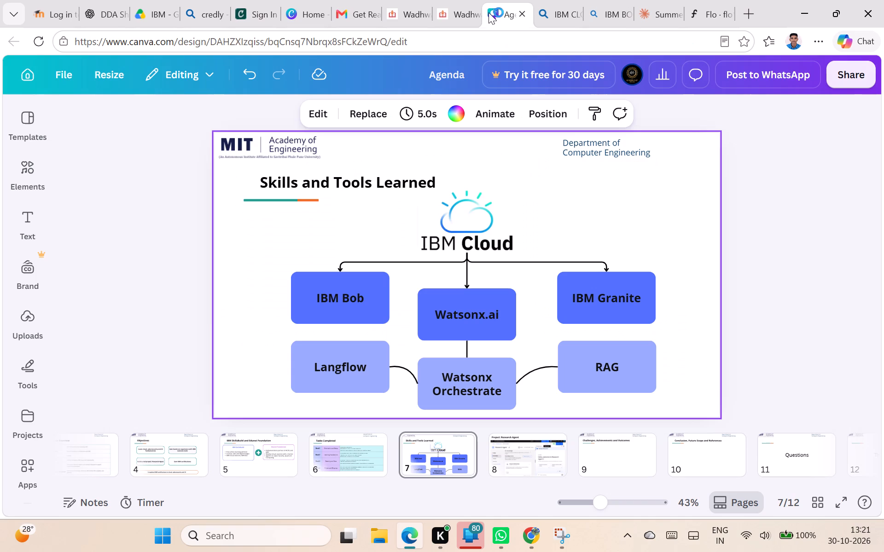
{"action": "key", "text": "ctrl+v"}
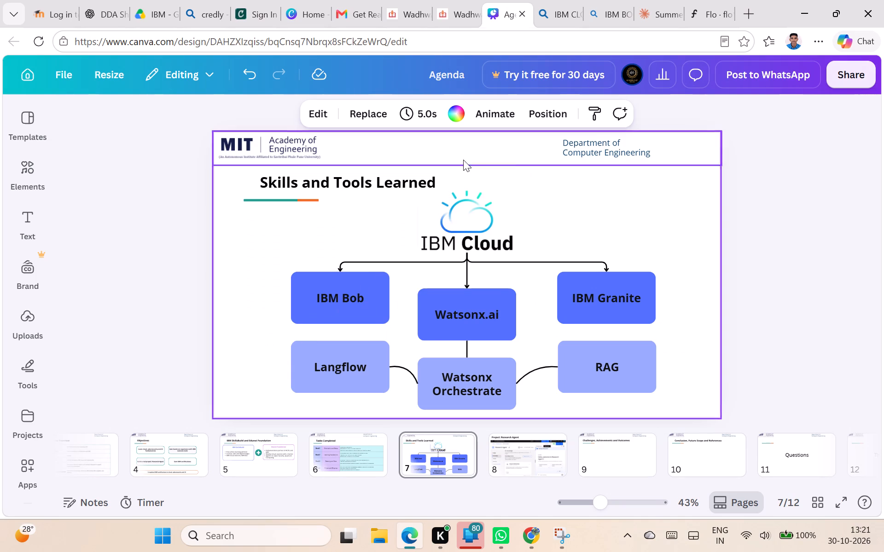
{"action": "left_click_drag", "start_coordinate": [522, 204], "coordinate": [447, 297]}
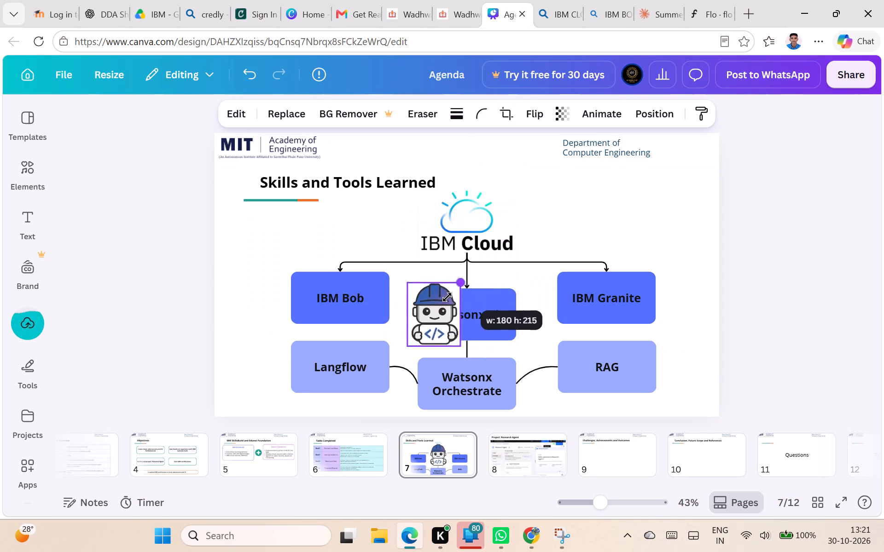
{"action": "left_click_drag", "start_coordinate": [447, 297], "coordinate": [446, 298]}
{"action": "left_click_drag", "start_coordinate": [428, 319], "coordinate": [337, 354]}
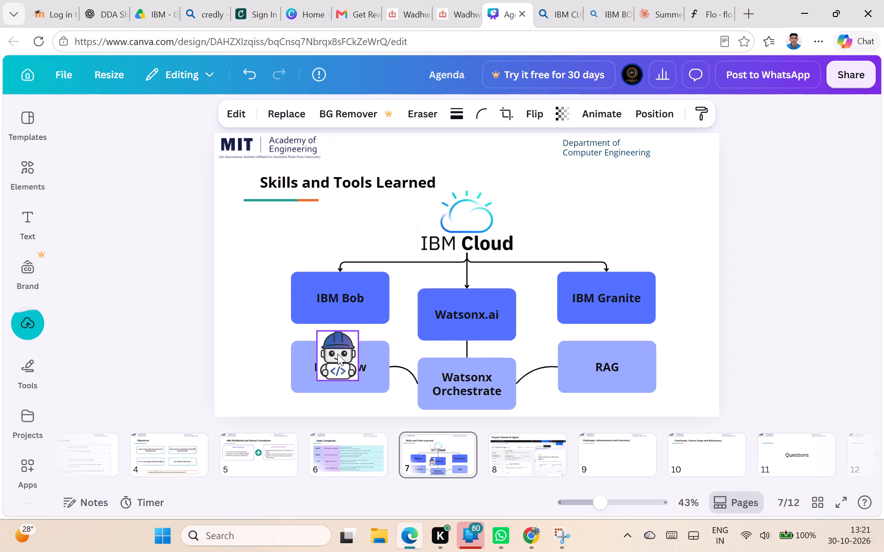
Replace the blue IBM Bob box with its label copied as standalone text, placed just above the Langflow box.
{"action": "left_click", "coordinate": [377, 320]}
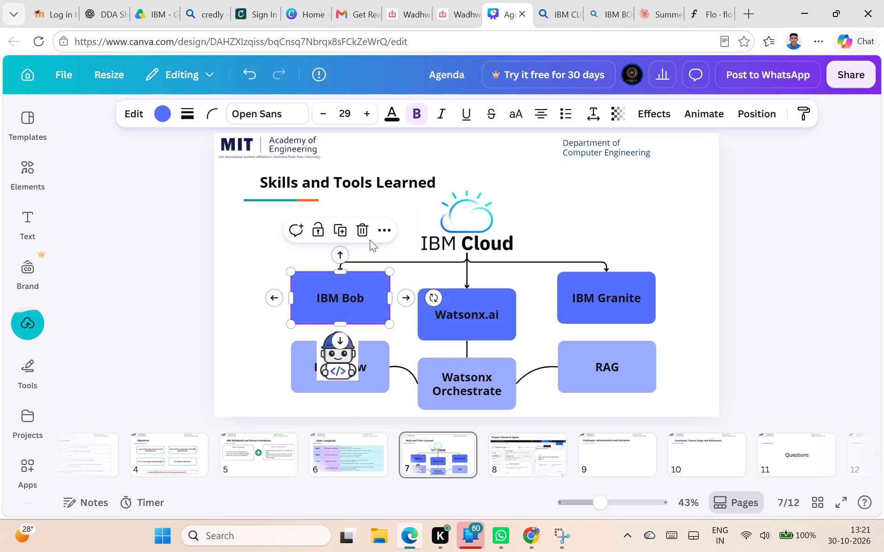
{"action": "triple_click", "coordinate": [363, 290]}
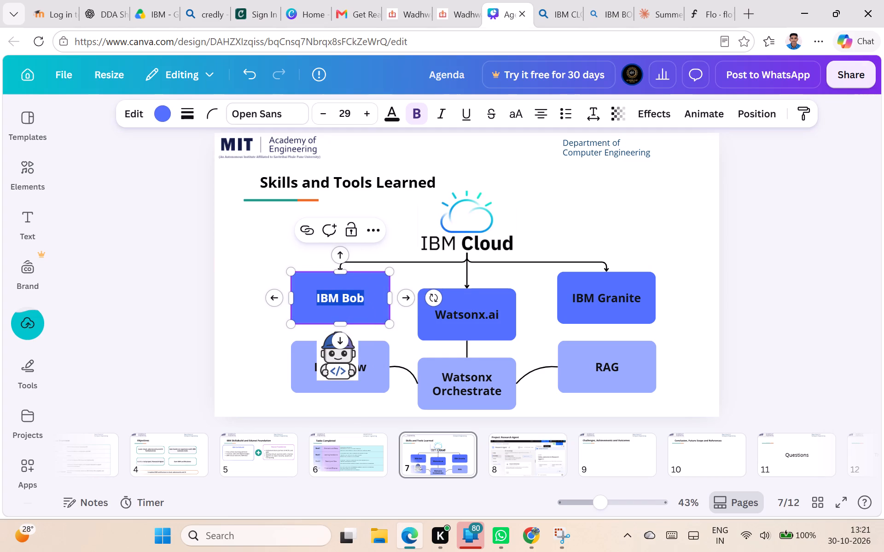
{"action": "key", "text": "ctrl+c"}
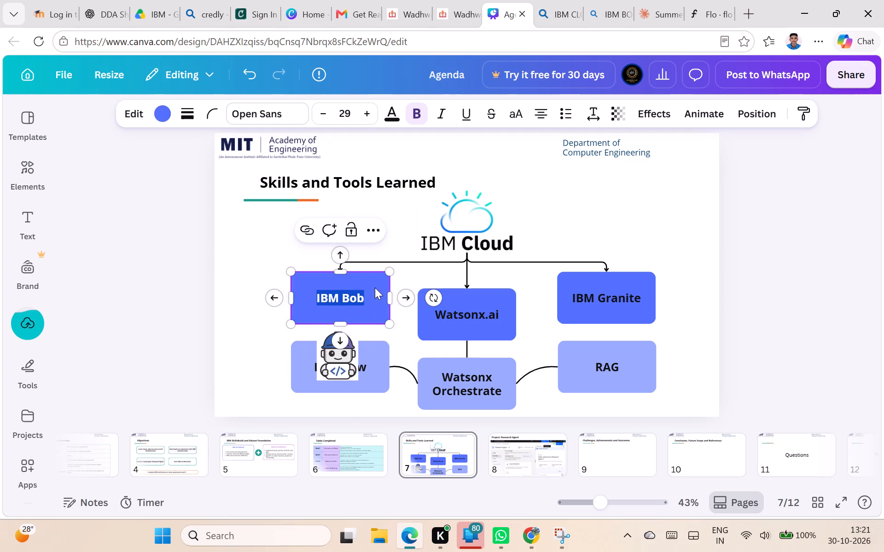
{"action": "left_click", "coordinate": [375, 287]}
{"action": "left_click", "coordinate": [375, 283]}
{"action": "left_click", "coordinate": [364, 235]}
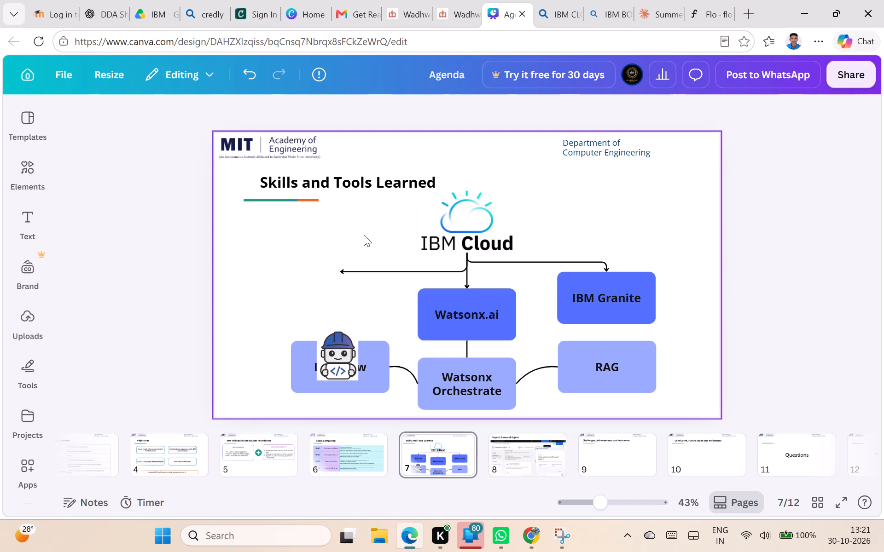
{"action": "left_click", "coordinate": [349, 297]}
{"action": "key", "text": "ctrl+v"}
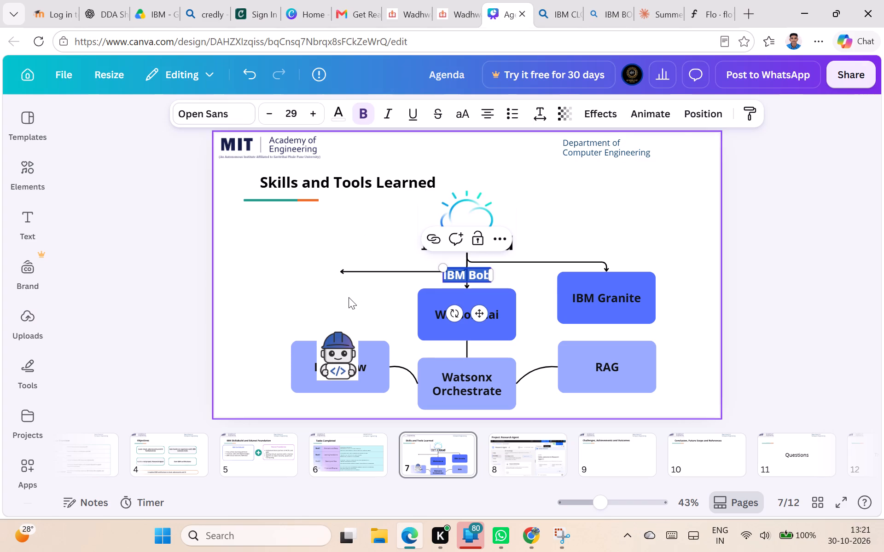
{"action": "left_click_drag", "start_coordinate": [475, 314], "coordinate": [338, 324]}
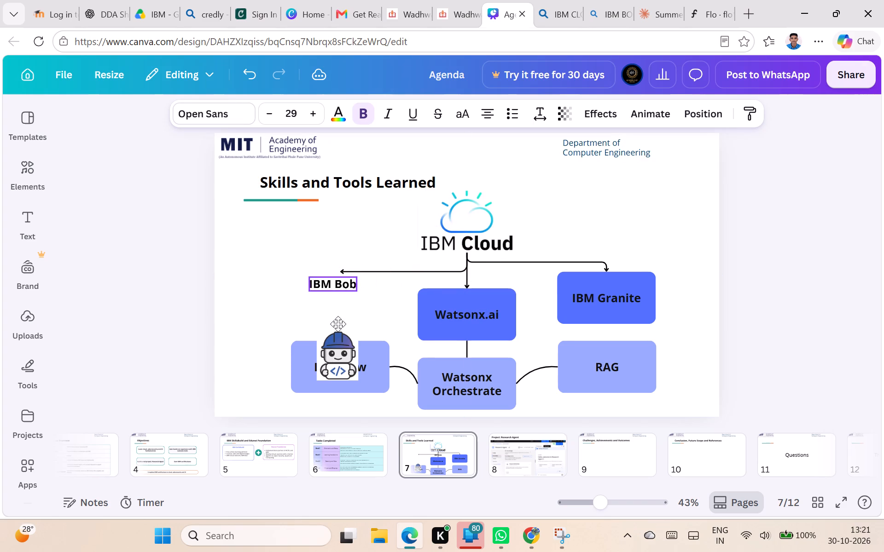
{"action": "left_click_drag", "start_coordinate": [338, 324], "coordinate": [350, 362]}
Move the robot image directly above the IBM Bob label and attach the loose connector arrow from IBM Cloud to its top.
{"action": "left_click_drag", "start_coordinate": [343, 370], "coordinate": [344, 363]}
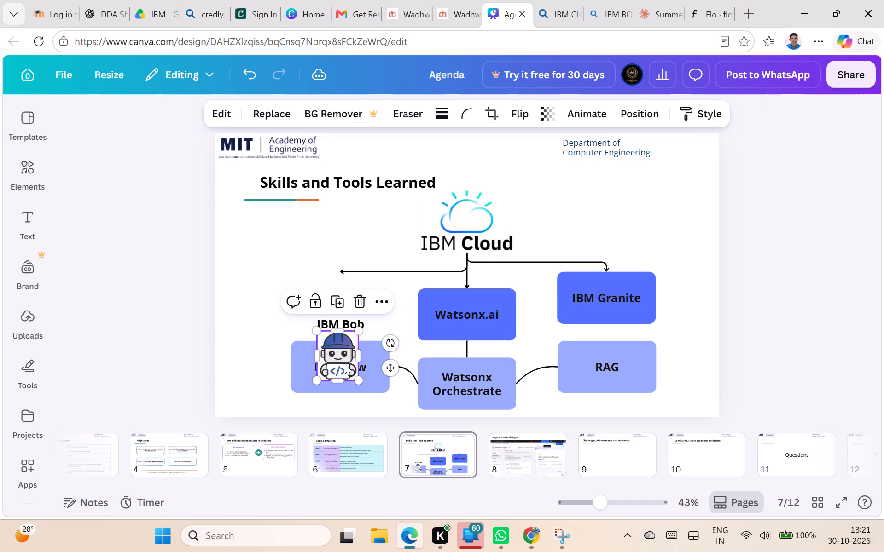
{"action": "left_click_drag", "start_coordinate": [344, 363], "coordinate": [350, 312]}
{"action": "left_click", "coordinate": [380, 268]}
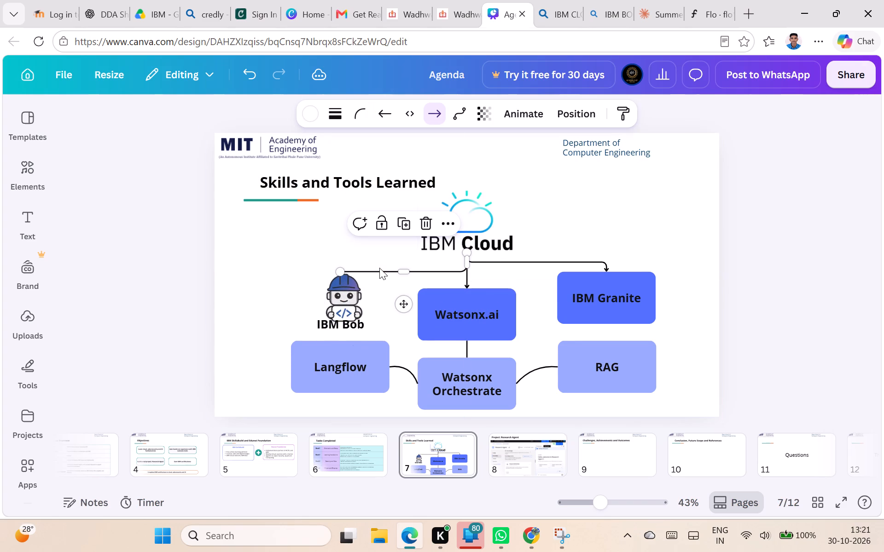
{"action": "left_click_drag", "start_coordinate": [342, 274], "coordinate": [341, 280]}
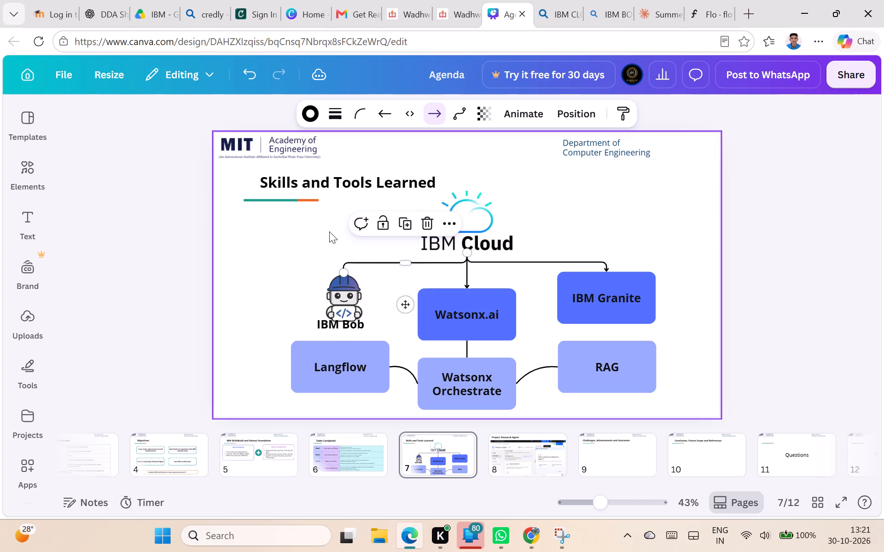
{"action": "left_click", "coordinate": [329, 231]}
Move the IBM Bob label slightly down so it is centred beneath the robot image.
{"action": "left_click", "coordinate": [343, 297]}
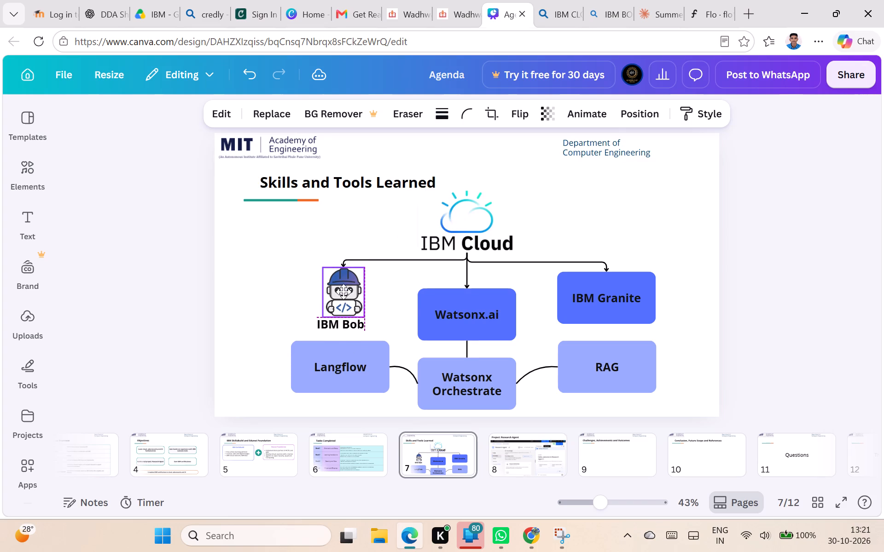
{"action": "left_click", "coordinate": [627, 222]}
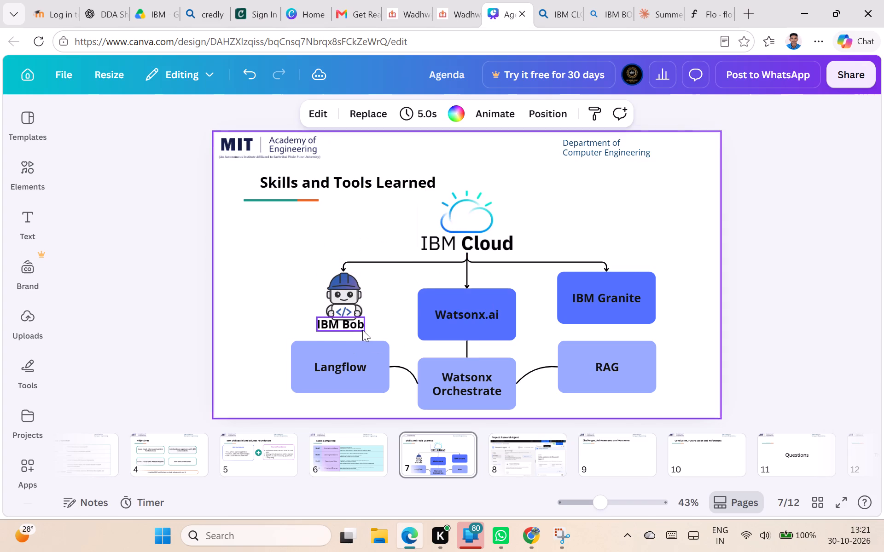
{"action": "left_click_drag", "start_coordinate": [361, 330], "coordinate": [364, 336]}
{"action": "left_click", "coordinate": [577, 202]}
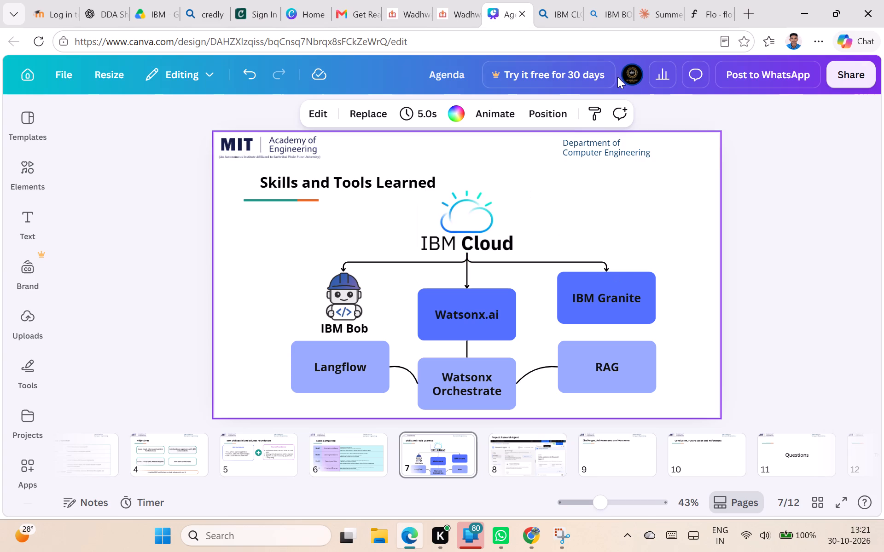
In the Bing search for IBM CLOUD, change the query to IBM Granite and open the image results.
{"action": "left_click", "coordinate": [551, 19]}
{"action": "left_click", "coordinate": [418, 92]}
{"action": "left_click_drag", "start_coordinate": [403, 91], "coordinate": [370, 91]}
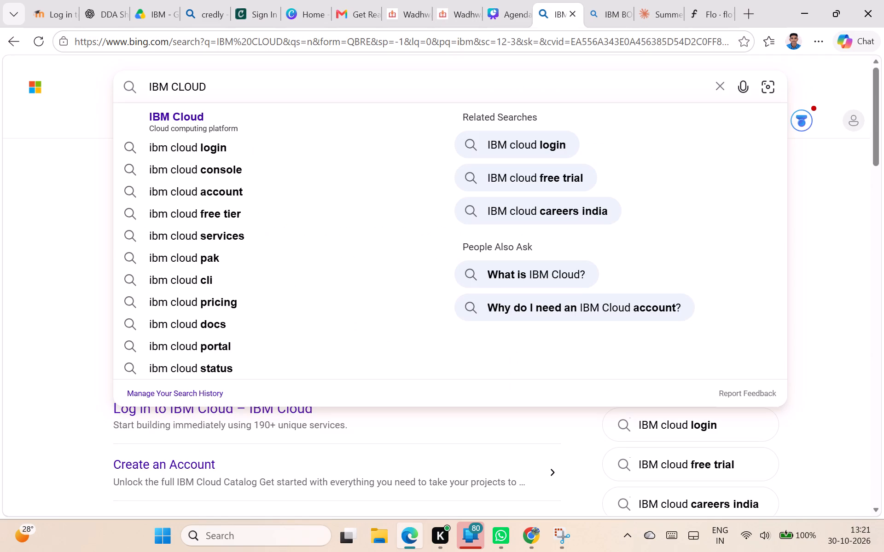
{"action": "left_click_drag", "start_coordinate": [370, 91], "coordinate": [174, 86]}
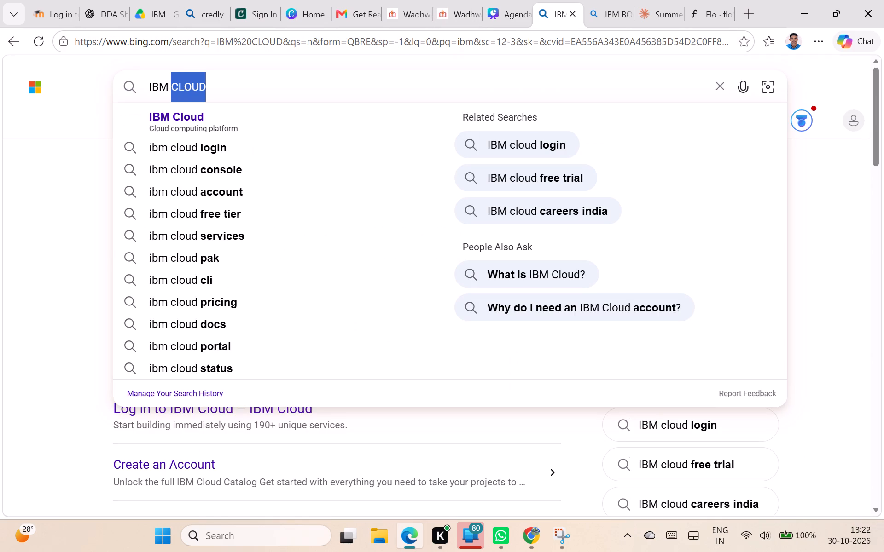
{"action": "type", "text": "Granite"}
{"action": "key", "text": "Return"}
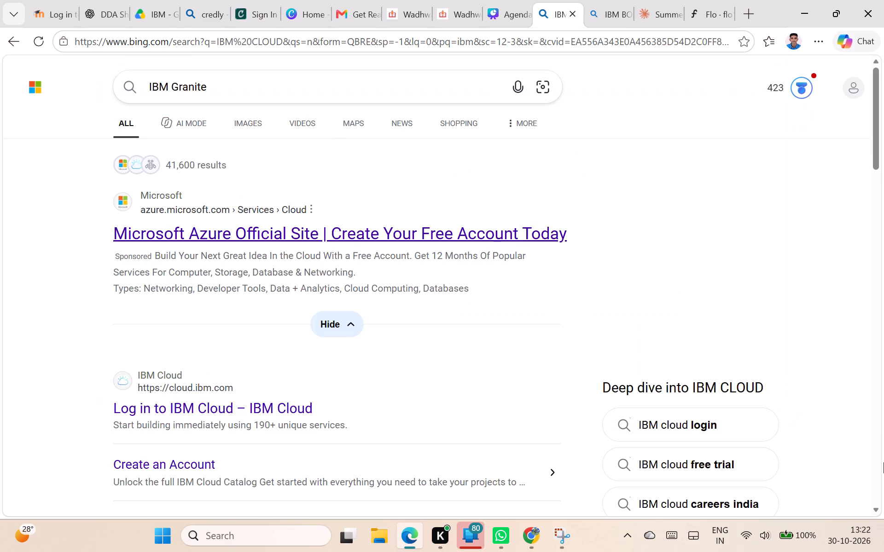
{"action": "left_click", "coordinate": [263, 126]}
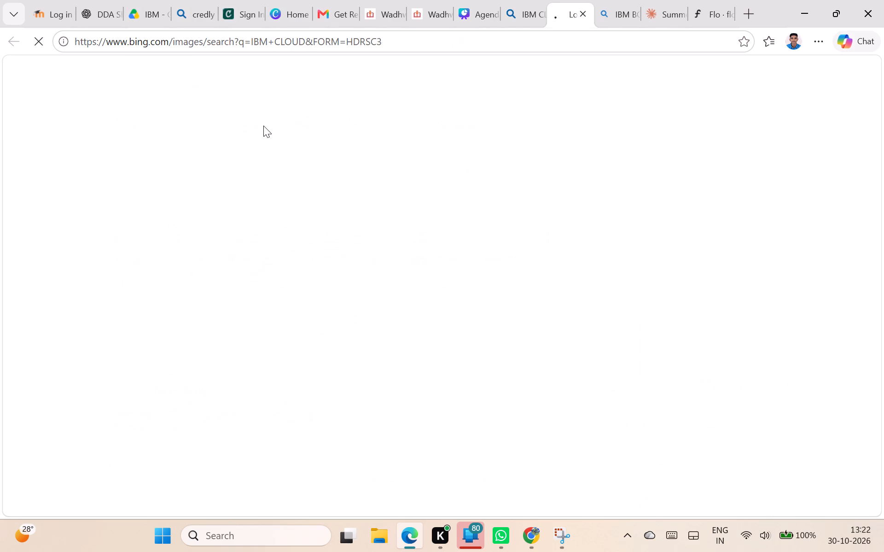
Close the IBM BOB image results and return to the newly opened Bing image results.
{"action": "left_click", "coordinate": [608, 11]}
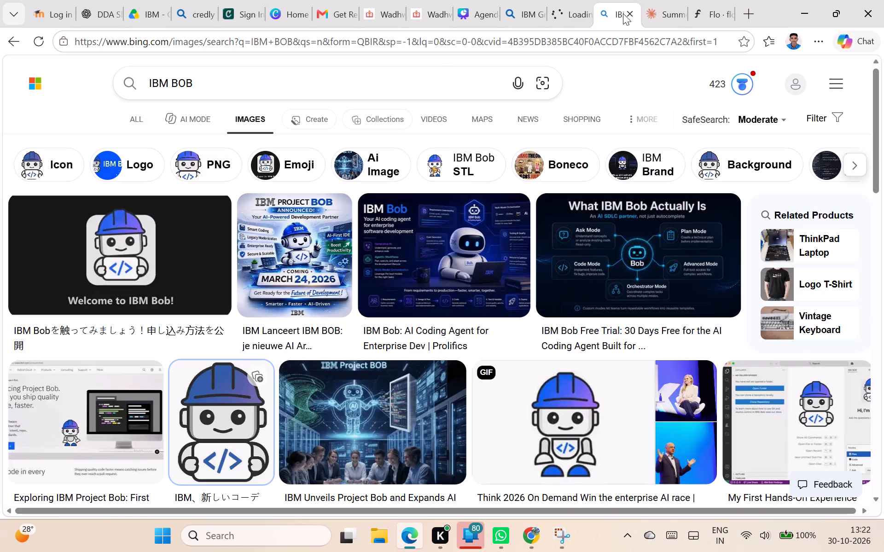
{"action": "left_click", "coordinate": [625, 13]}
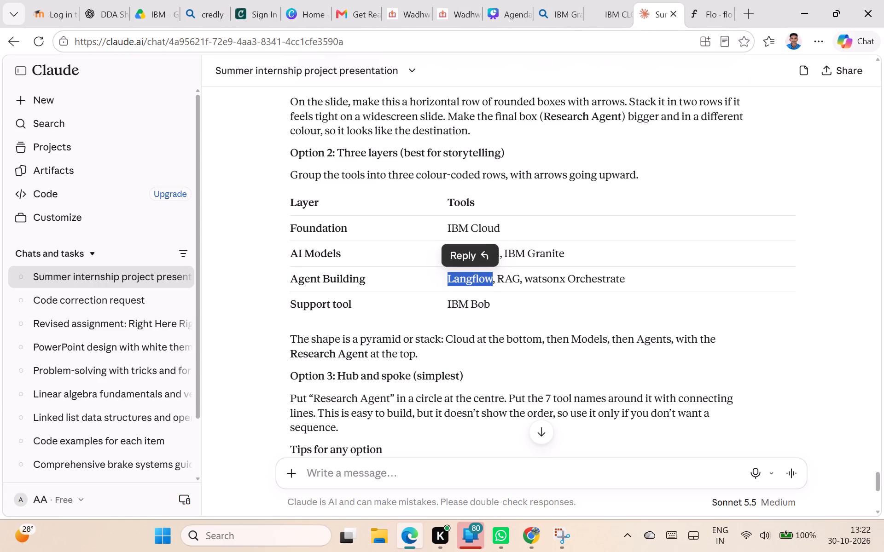
{"action": "left_click", "coordinate": [602, 13]}
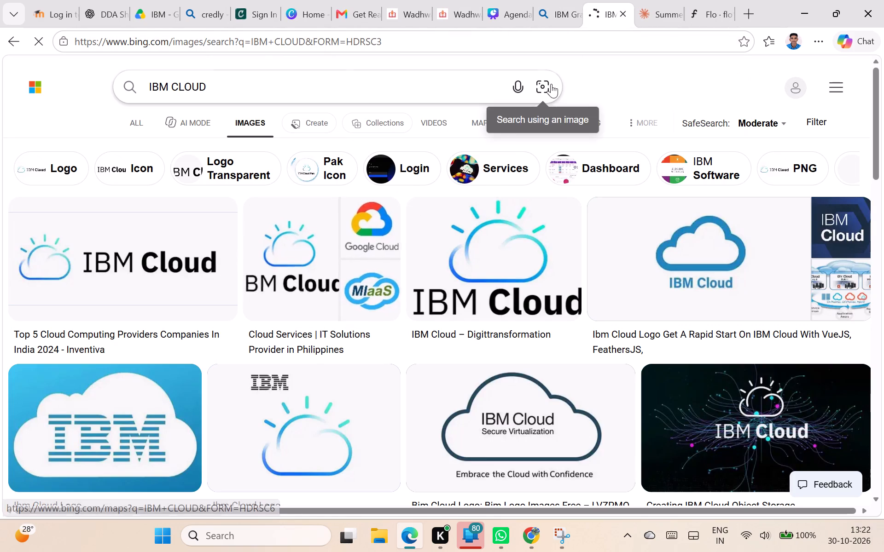
Change the image search query from IBM CLOUD to IBM Granite and run it.
{"action": "left_click", "coordinate": [395, 87]}
{"action": "left_click_drag", "start_coordinate": [374, 90], "coordinate": [176, 88]}
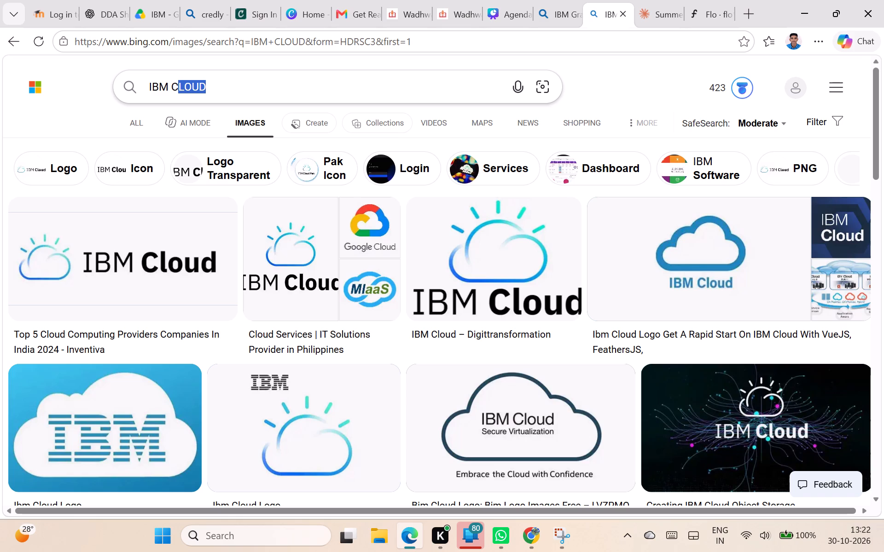
{"action": "left_click_drag", "start_coordinate": [176, 88], "coordinate": [172, 86]}
{"action": "type", "text": "Granite"}
{"action": "key", "text": "Return"}
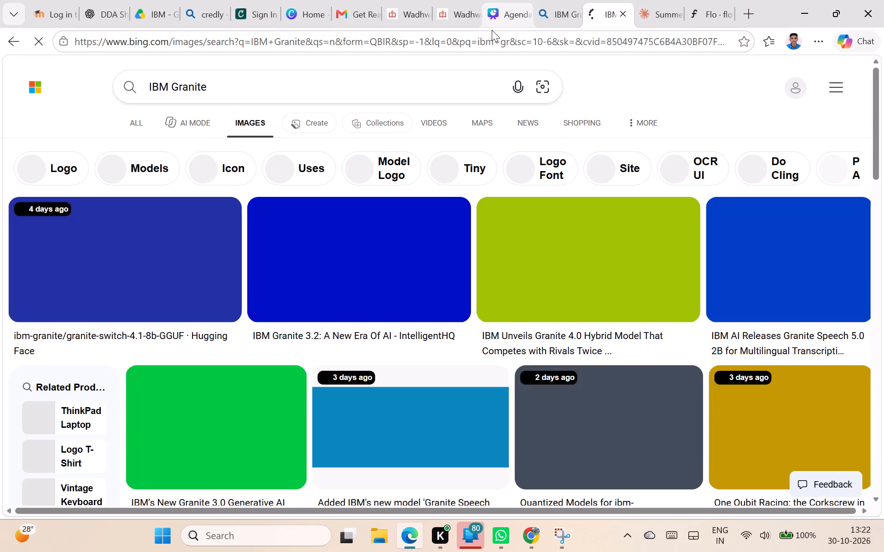
Copy the green and blue cube image on a white background from the IBM Granite results.
{"action": "scroll", "coordinate": [451, 246], "scroll_direction": "down", "scroll_amount": 2}
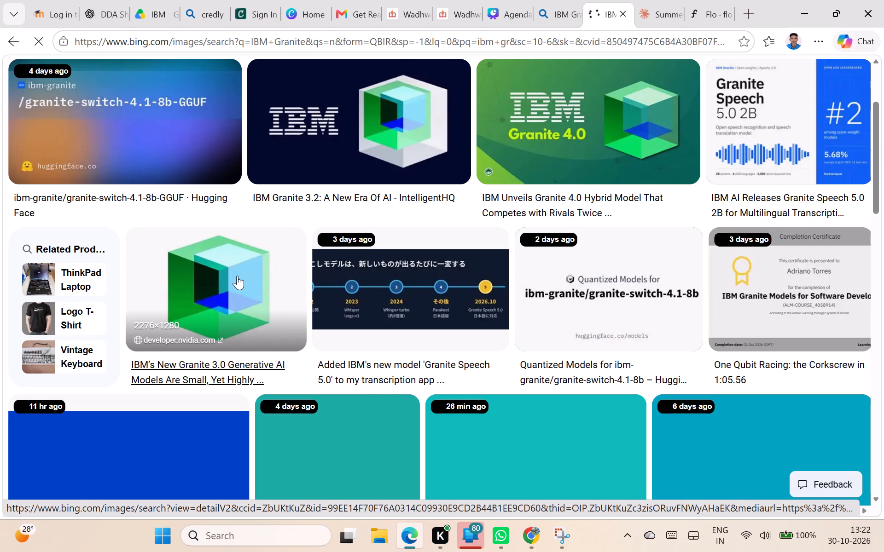
{"action": "scroll", "coordinate": [262, 264], "scroll_direction": "down", "scroll_amount": 5}
{"action": "scroll", "coordinate": [262, 264], "scroll_direction": "up", "scroll_amount": 5}
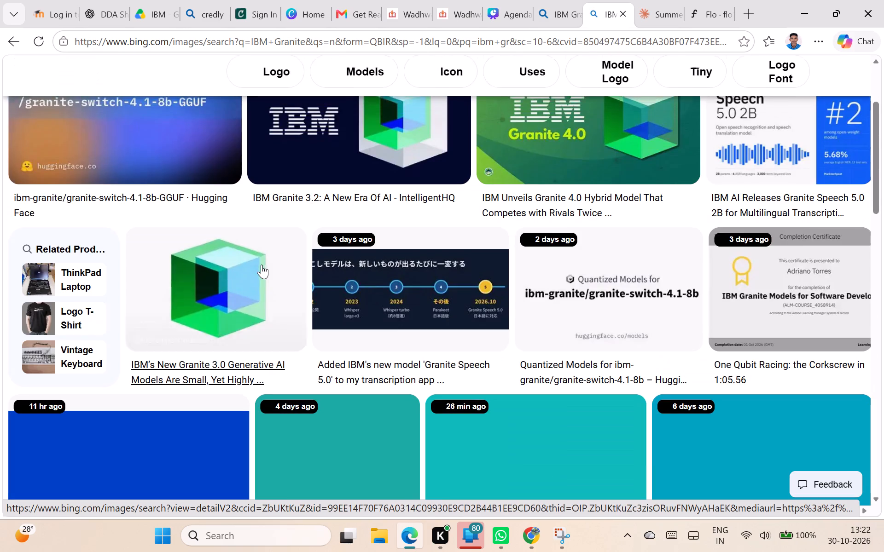
{"action": "left_click", "coordinate": [255, 274]}
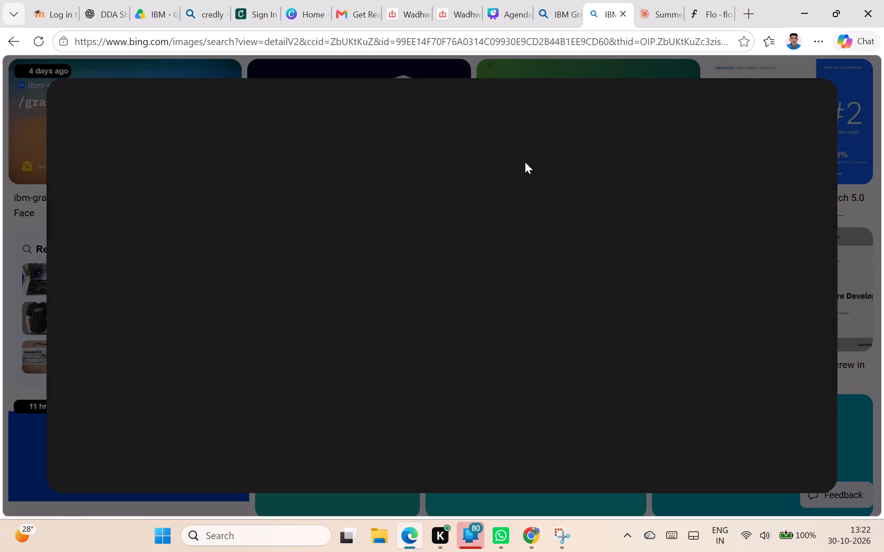
{"action": "left_click", "coordinate": [855, 150]}
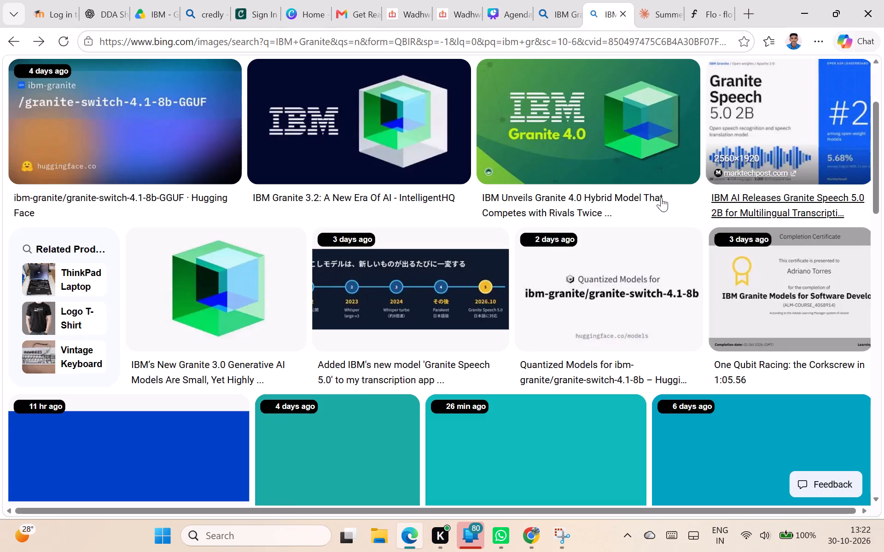
{"action": "right_click", "coordinate": [203, 271]}
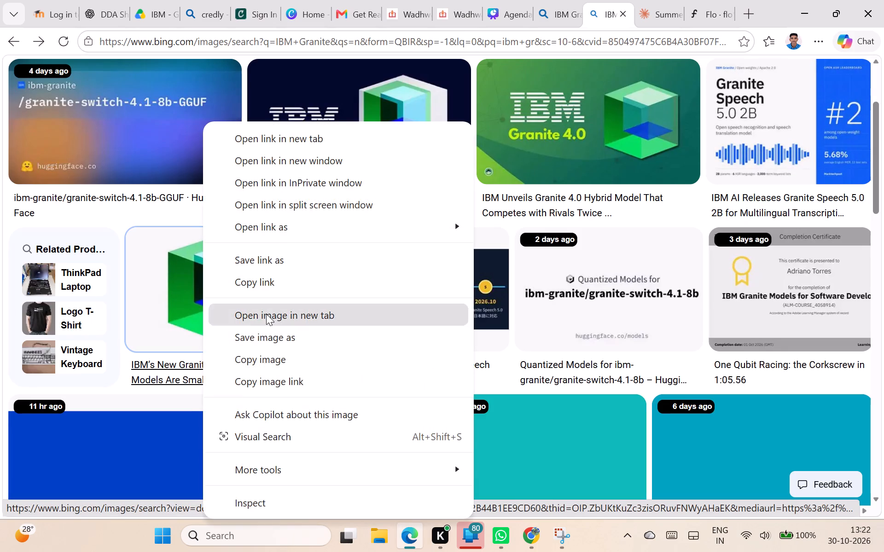
{"action": "left_click", "coordinate": [268, 350]}
{"action": "scroll", "coordinate": [377, 245], "scroll_direction": "down", "scroll_amount": 3}
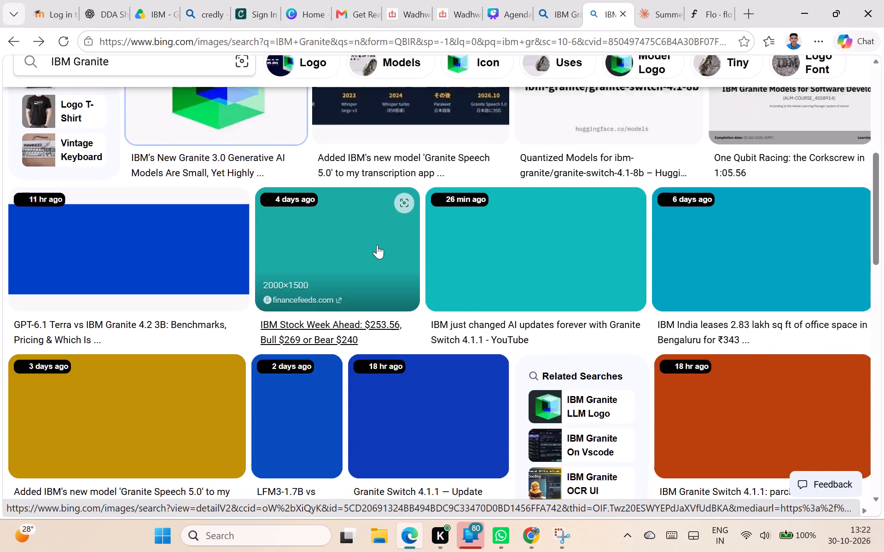
{"action": "scroll", "coordinate": [377, 244], "scroll_direction": "up", "scroll_amount": 5}
{"action": "scroll", "coordinate": [395, 189], "scroll_direction": "up", "scroll_amount": 3}
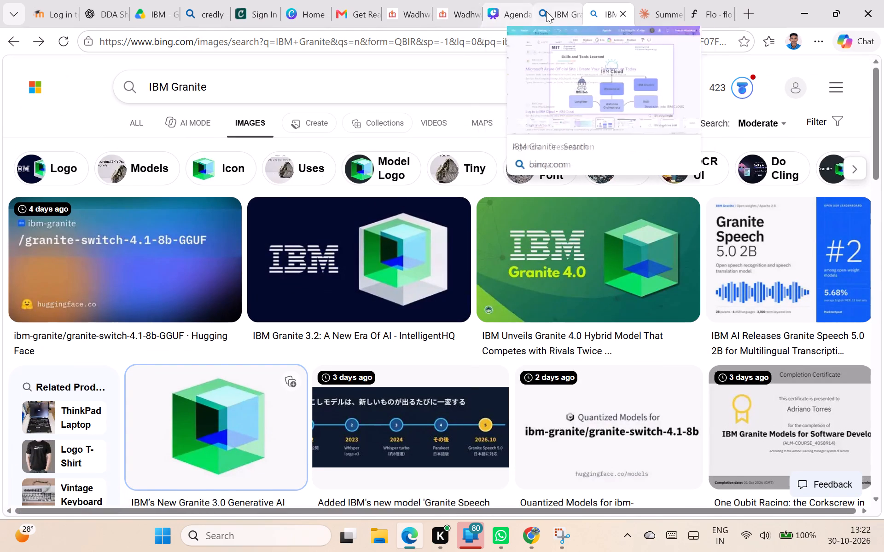
Paste the cube image on the Skills and Tools Learned slide in Canva and shrink it to a little over half its size.
{"action": "left_click", "coordinate": [508, 9]}
{"action": "left_click", "coordinate": [572, 314]}
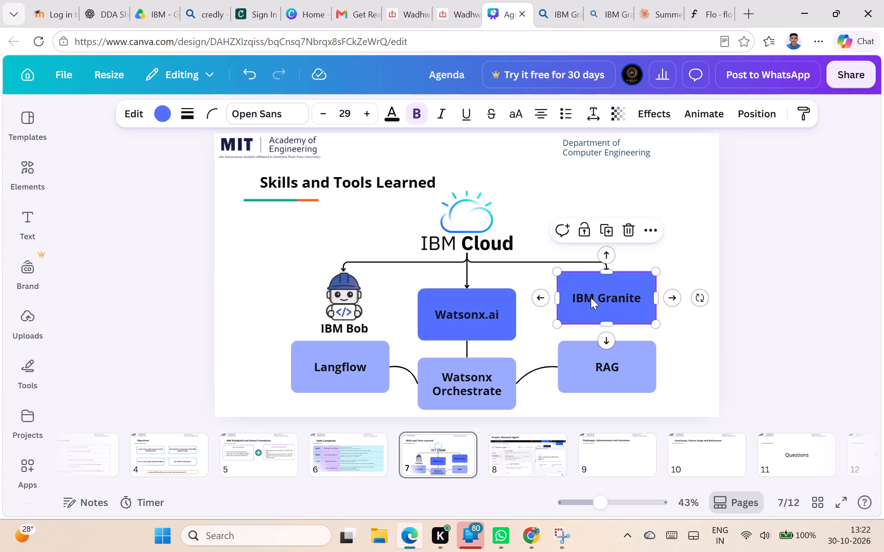
{"action": "left_click", "coordinate": [666, 239]}
{"action": "key", "text": "ctrl+v"}
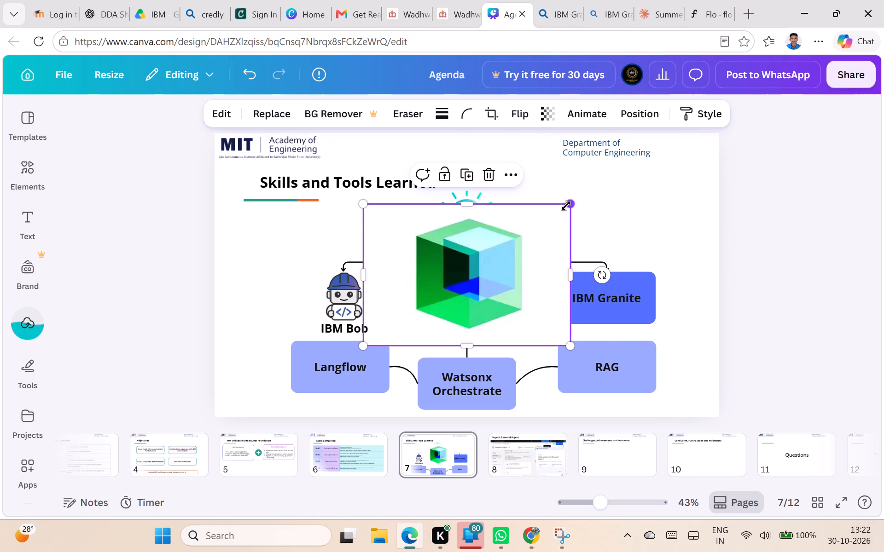
{"action": "left_click_drag", "start_coordinate": [566, 206], "coordinate": [481, 273]}
Copy the text of the IBM Granite box and delete the box from the flowchart.
{"action": "left_click", "coordinate": [616, 319]}
{"action": "triple_click", "coordinate": [611, 300]}
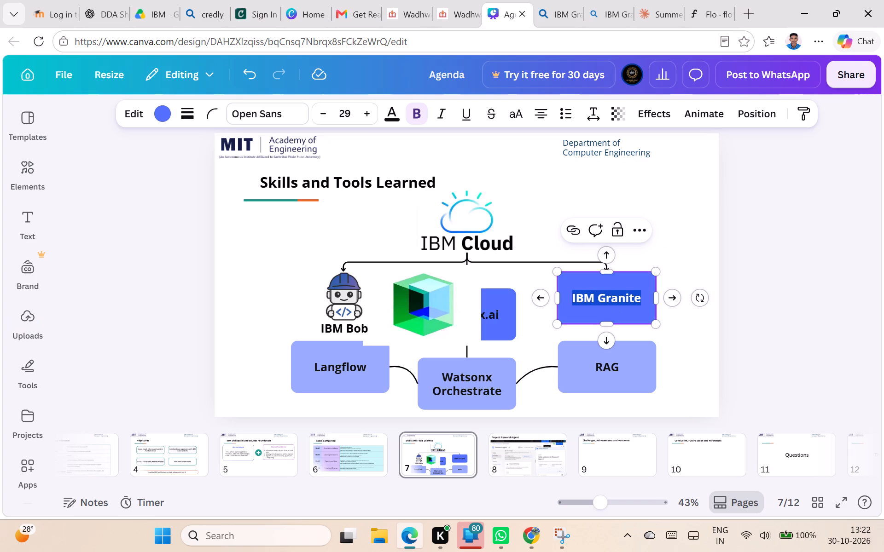
{"action": "key", "text": "ctrl+c"}
{"action": "left_click", "coordinate": [649, 254]}
{"action": "left_click", "coordinate": [626, 286]}
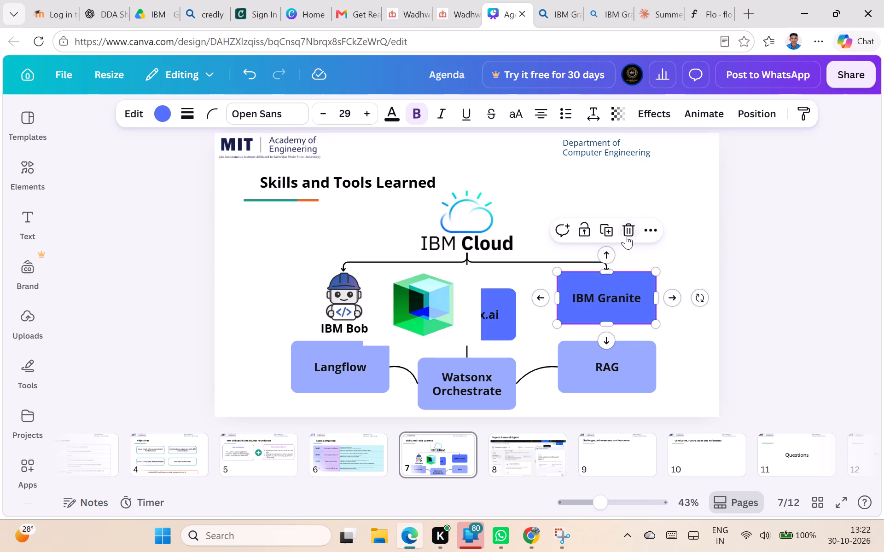
{"action": "left_click", "coordinate": [626, 235]}
Move the cube image to the deleted IBM Granite box's place above RAG and shrink it to fit there.
{"action": "left_click_drag", "start_coordinate": [430, 301], "coordinate": [617, 296]}
{"action": "left_click_drag", "start_coordinate": [666, 260], "coordinate": [626, 297]}
{"action": "left_click_drag", "start_coordinate": [587, 315], "coordinate": [601, 301]}
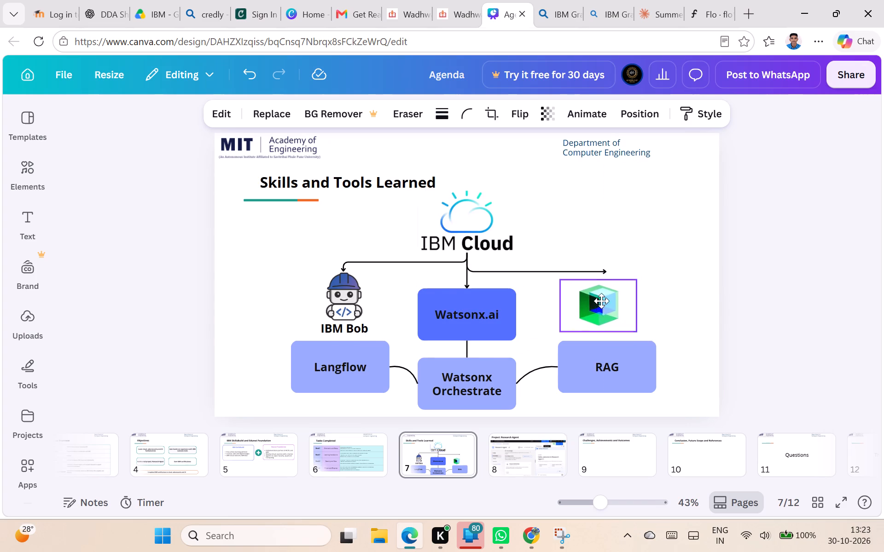
{"action": "left_click_drag", "start_coordinate": [601, 301], "coordinate": [604, 300]}
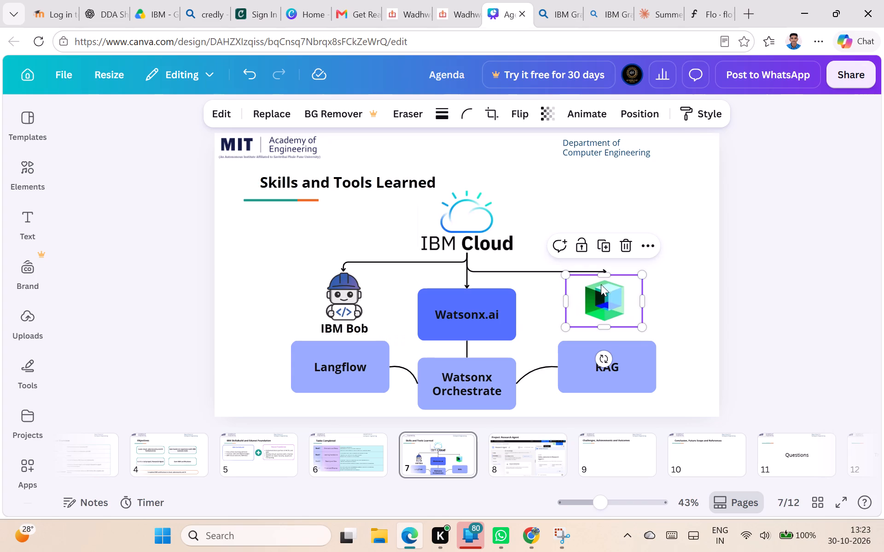
Reattach the loose end of the IBM Cloud connector to the top of the cube image.
{"action": "left_click", "coordinate": [534, 273]}
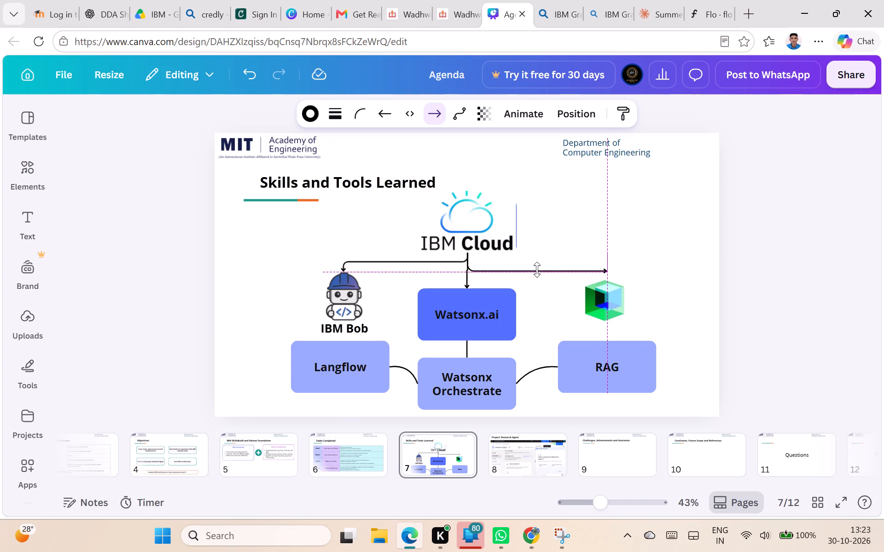
{"action": "left_click_drag", "start_coordinate": [607, 273], "coordinate": [609, 280]}
{"action": "left_click", "coordinate": [642, 258]}
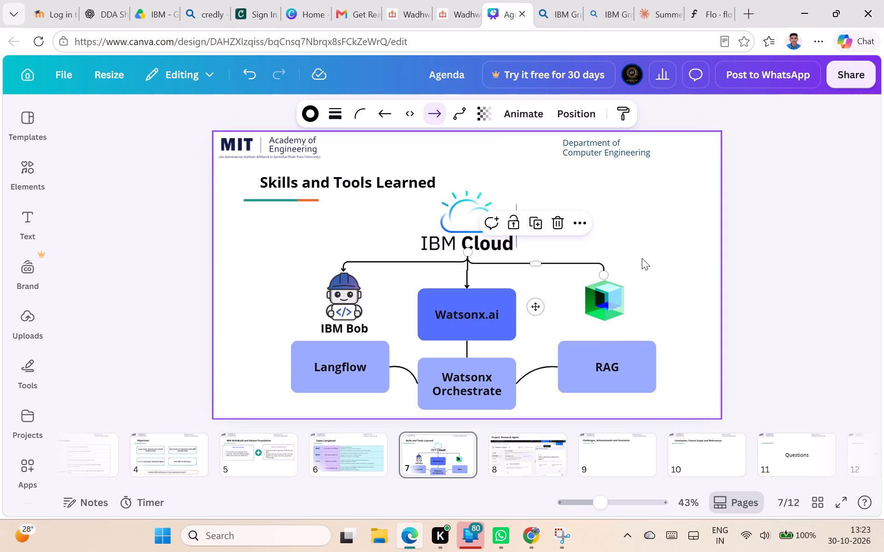
Paste the IBM Granite text as a label and place it directly below the cube image.
{"action": "left_click", "coordinate": [617, 289]}
{"action": "left_click", "coordinate": [655, 299]}
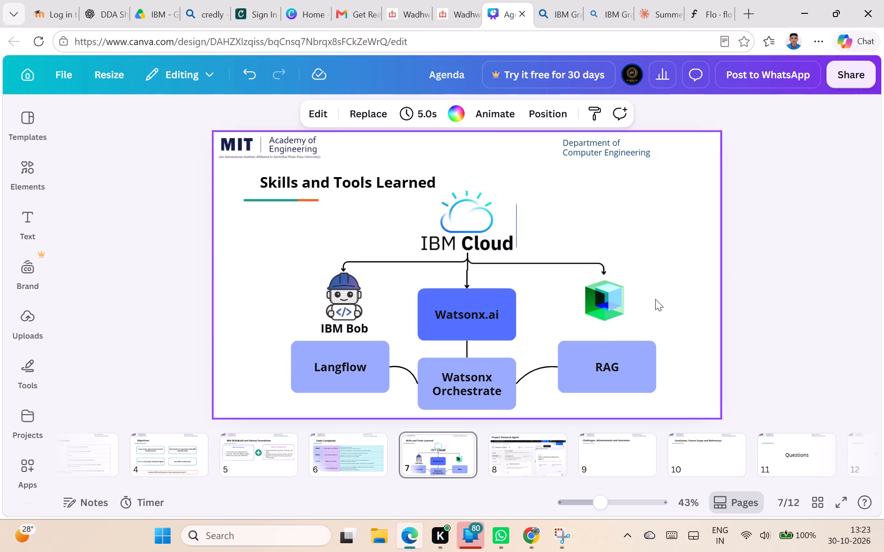
{"action": "key", "text": "ctrl+v"}
{"action": "left_click_drag", "start_coordinate": [481, 311], "coordinate": [552, 339]}
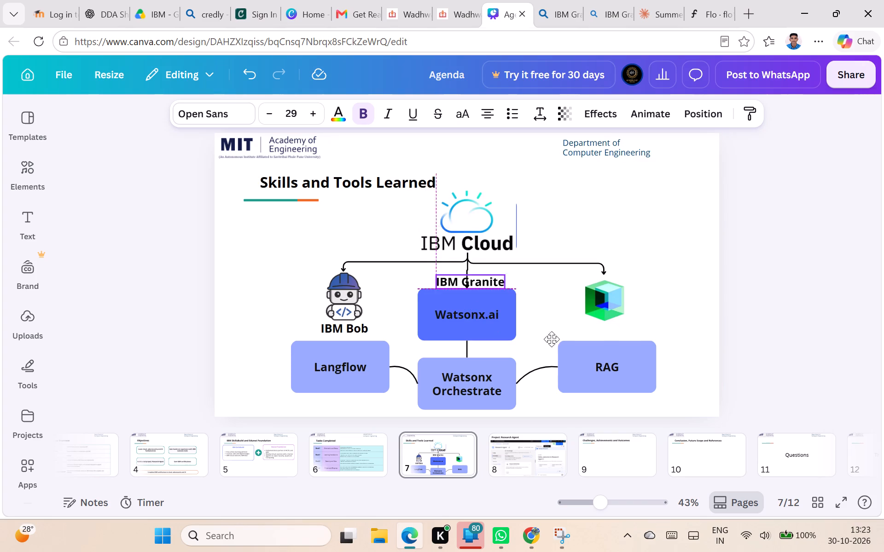
{"action": "left_click_drag", "start_coordinate": [552, 339], "coordinate": [622, 363]}
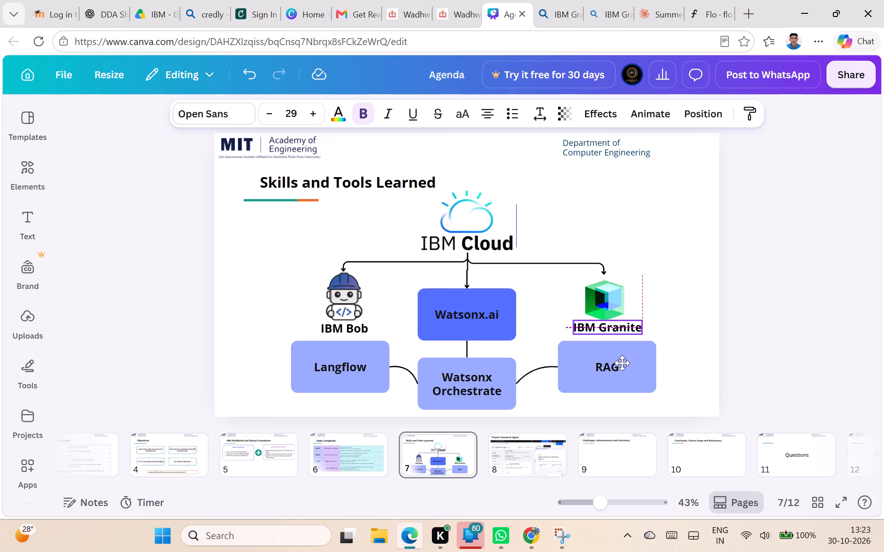
{"action": "left_click_drag", "start_coordinate": [622, 363], "coordinate": [623, 365]}
{"action": "left_click", "coordinate": [669, 298]}
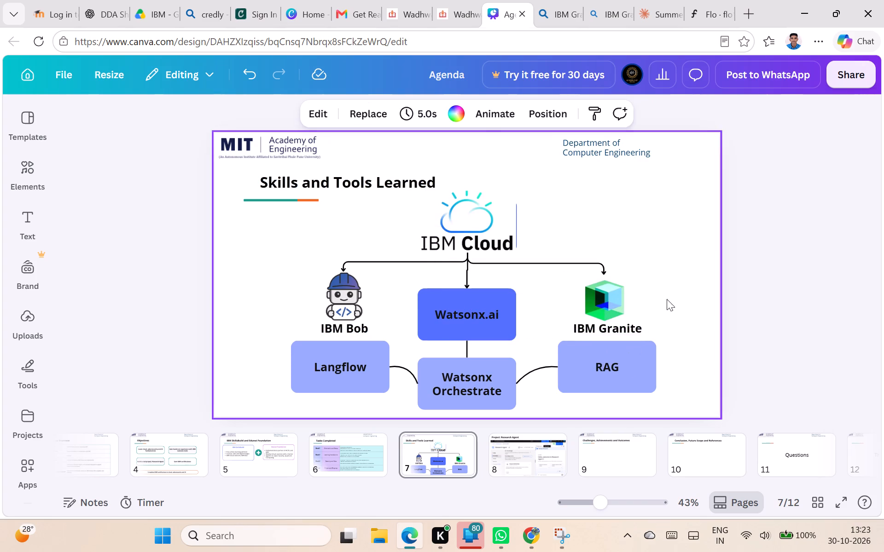
Nudge the cube image and its IBM Granite label so they line up under the connector arrow.
{"action": "left_click_drag", "start_coordinate": [619, 301], "coordinate": [623, 299]}
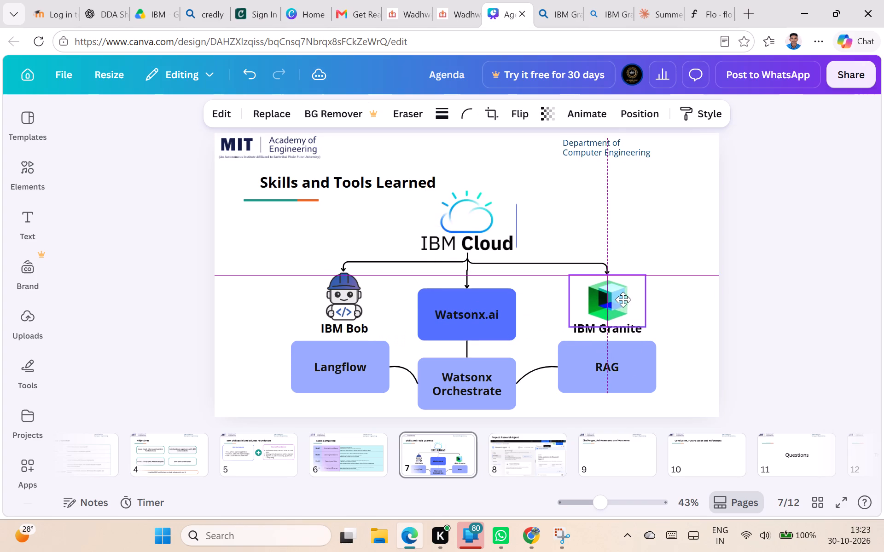
{"action": "left_click_drag", "start_coordinate": [623, 299], "coordinate": [624, 298]}
{"action": "left_click", "coordinate": [671, 262]}
{"action": "left_click_drag", "start_coordinate": [628, 328], "coordinate": [631, 328]}
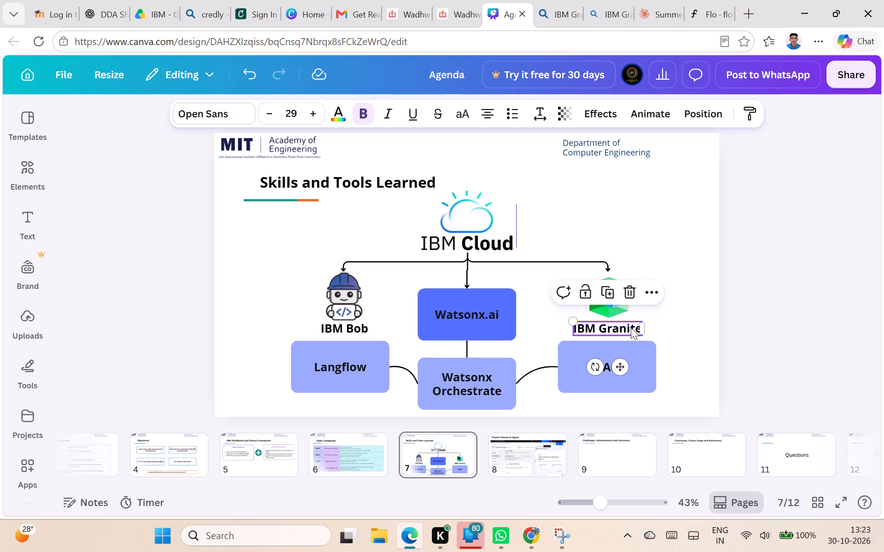
{"action": "left_click_drag", "start_coordinate": [631, 328], "coordinate": [633, 327]}
{"action": "left_click", "coordinate": [663, 261]}
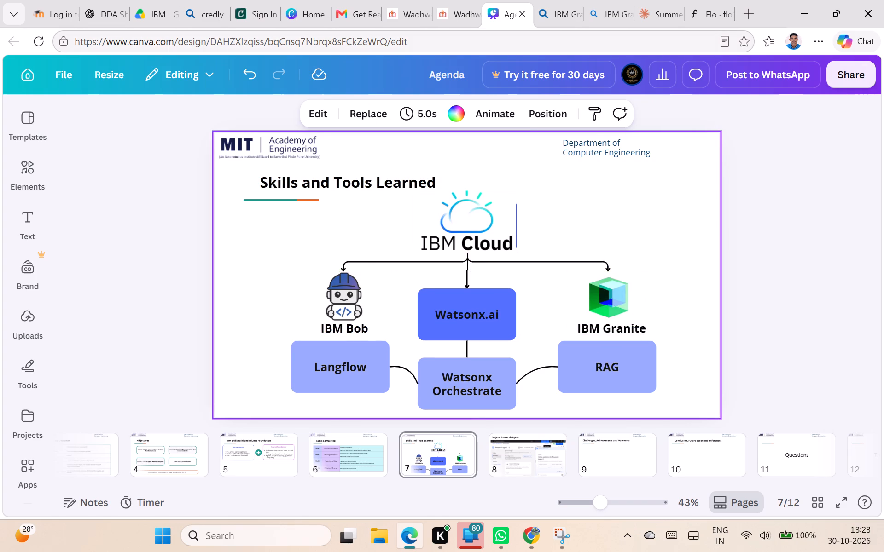
Switch to the Bing image results and search for IBM Watsonx ai.
{"action": "left_click", "coordinate": [601, 12]}
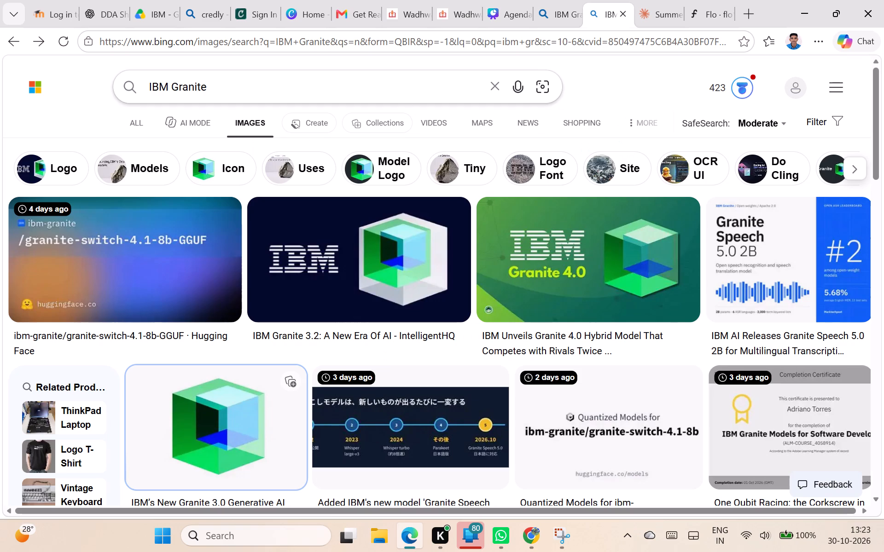
{"action": "double_click", "coordinate": [395, 99]}
{"action": "type", "text": "Wa"}
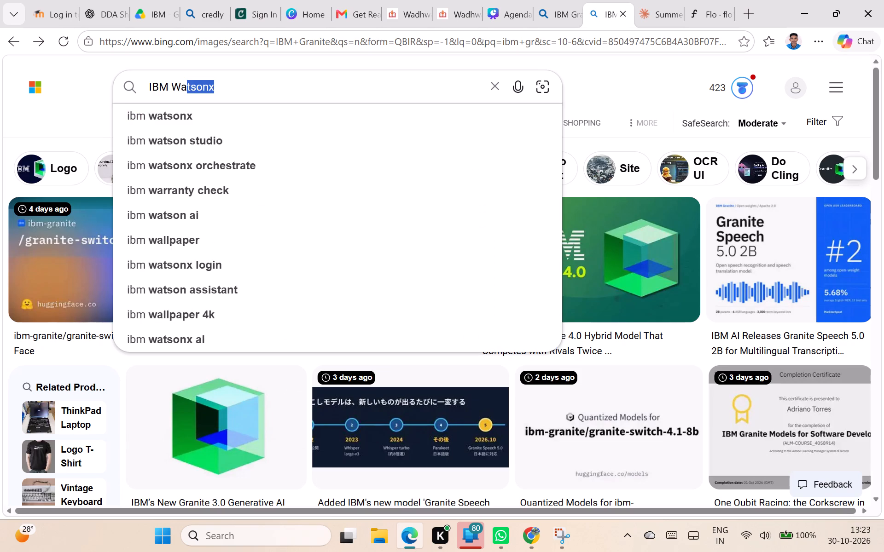
{"action": "key", "text": "Tab"}
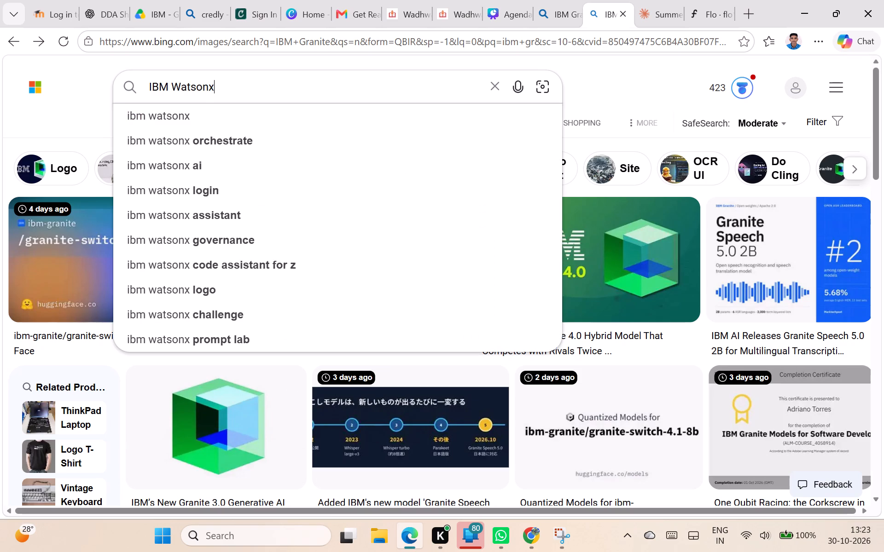
{"action": "key", "text": "space"}
{"action": "type", "text": "ai"}
{"action": "key", "text": "Return"}
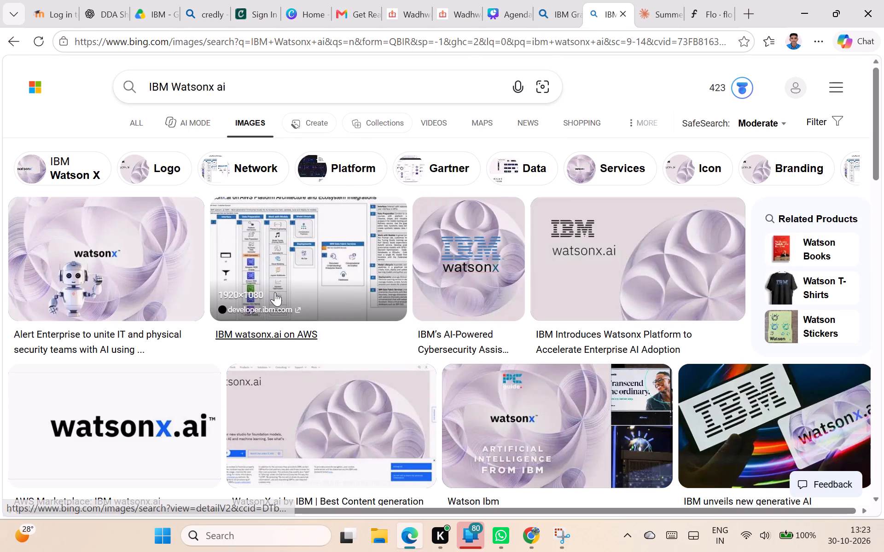
Browse the results and copy the watsonx.ai wordmark image from the AWS Marketplace result.
{"action": "scroll", "coordinate": [472, 277], "scroll_direction": "down", "scroll_amount": 2}
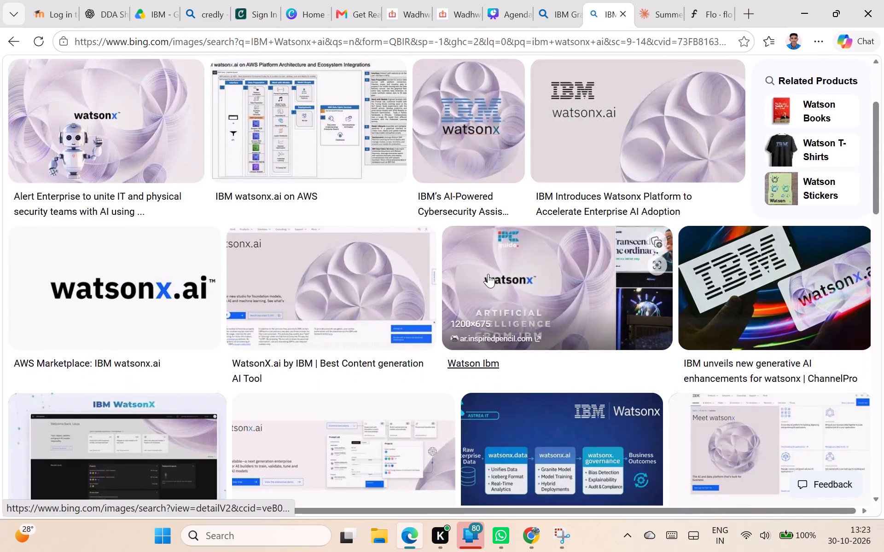
{"action": "scroll", "coordinate": [483, 274], "scroll_direction": "down", "scroll_amount": 4}
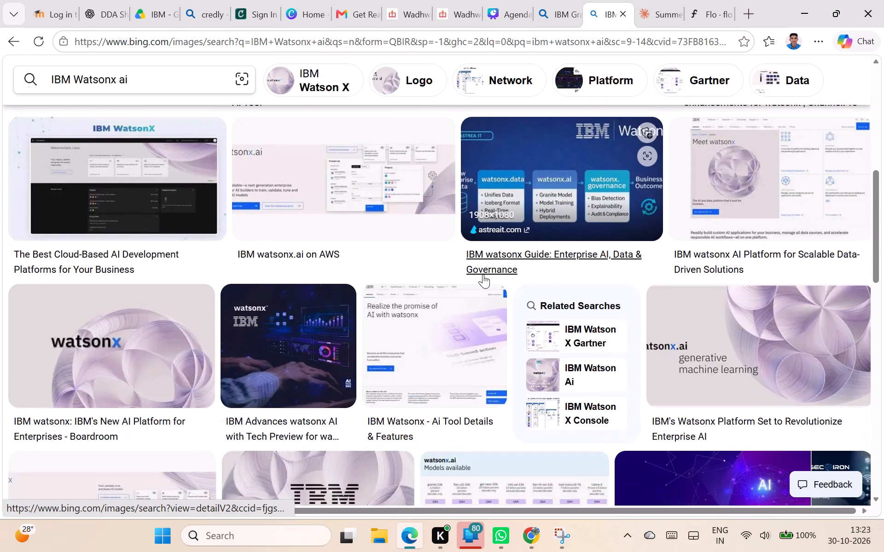
{"action": "scroll", "coordinate": [358, 267], "scroll_direction": "down", "scroll_amount": 2}
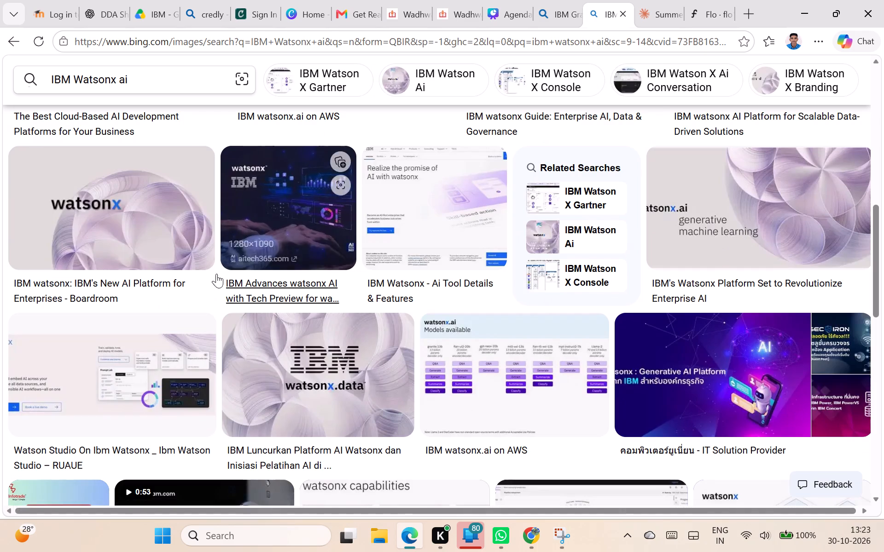
{"action": "scroll", "coordinate": [203, 274], "scroll_direction": "up", "scroll_amount": 4}
{"action": "scroll", "coordinate": [239, 196], "scroll_direction": "up", "scroll_amount": 4}
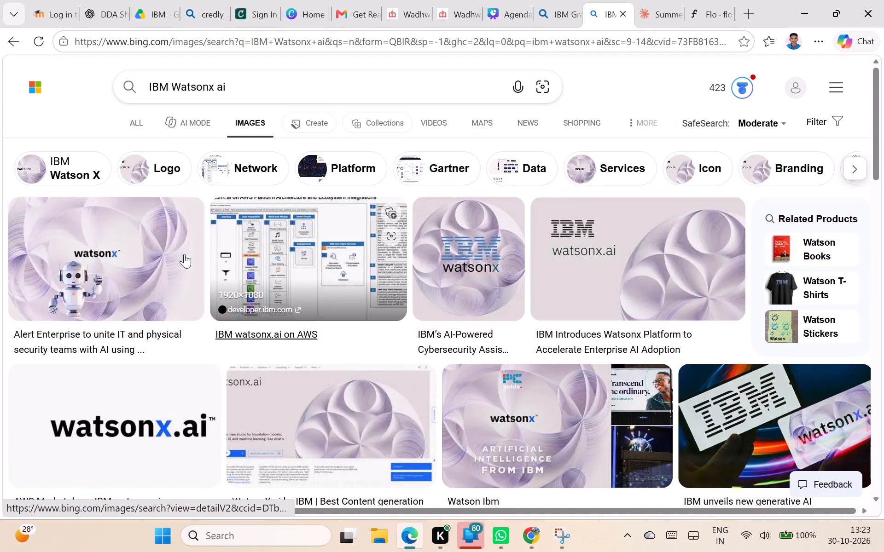
{"action": "left_click", "coordinate": [134, 379]}
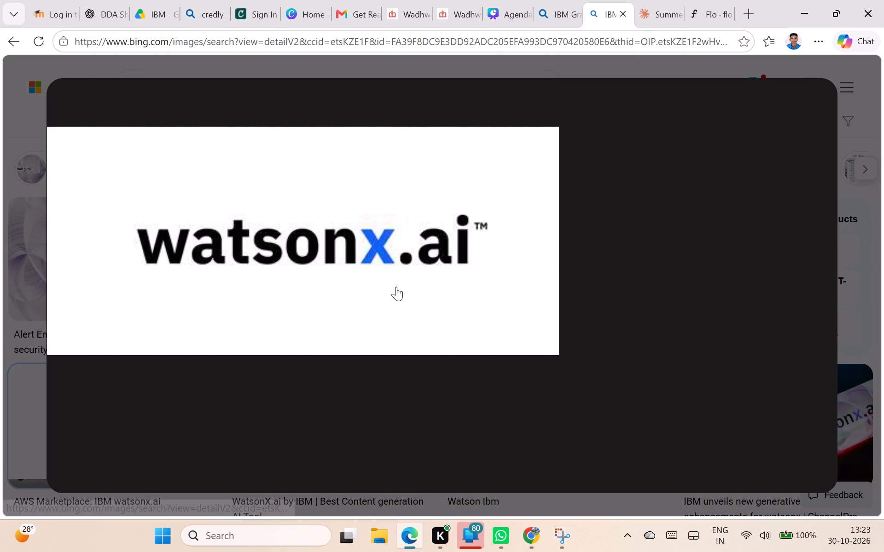
{"action": "right_click", "coordinate": [362, 258]}
{"action": "left_click", "coordinate": [415, 317]}
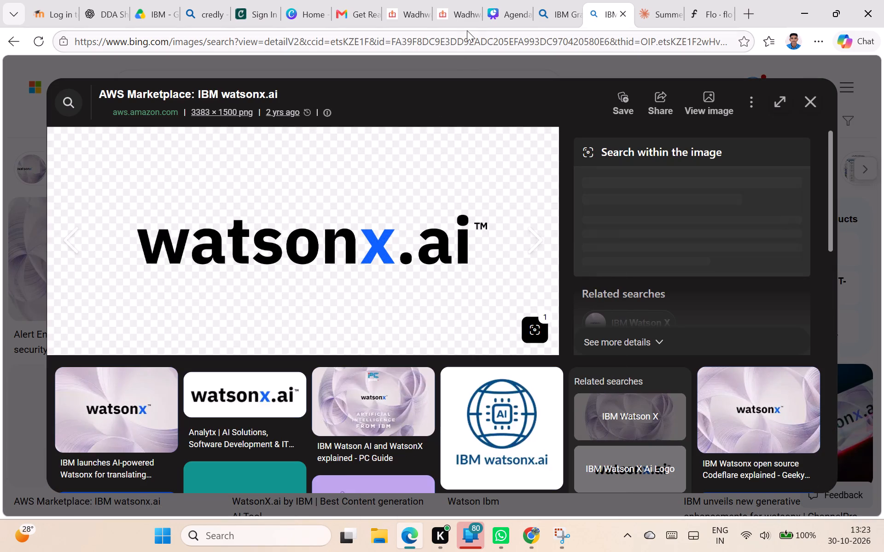
Paste the watsonx.ai logo on the Skills and Tools Learned slide in Canva and shrink it to under half its size.
{"action": "left_click", "coordinate": [501, 11]}
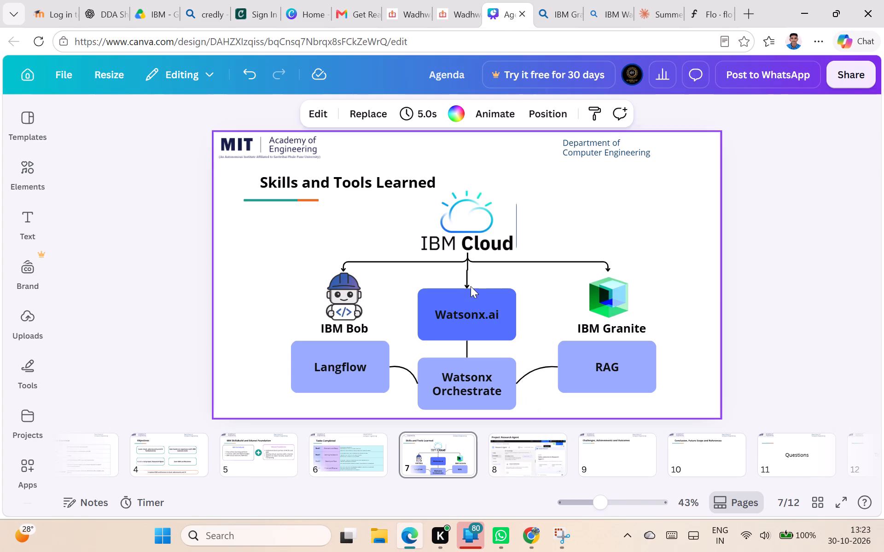
{"action": "key", "text": "ctrl+v"}
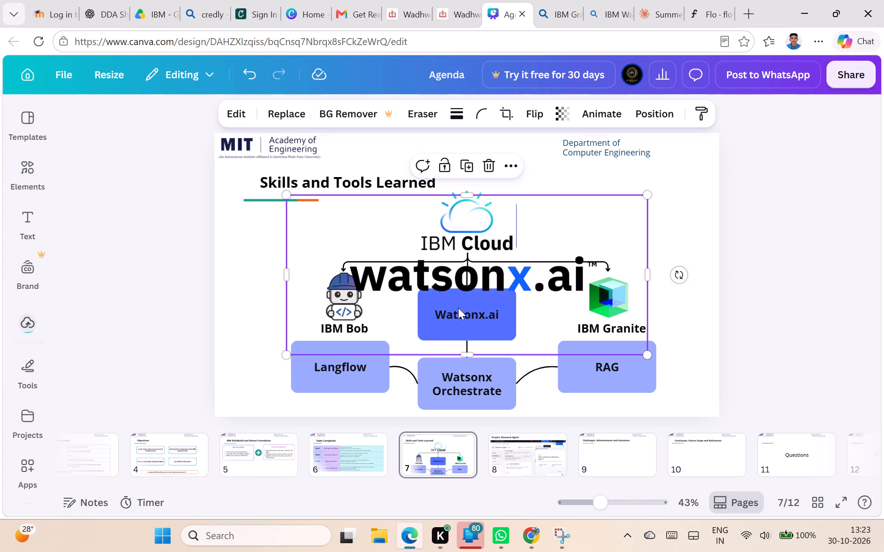
{"action": "left_click_drag", "start_coordinate": [646, 194], "coordinate": [435, 268]}
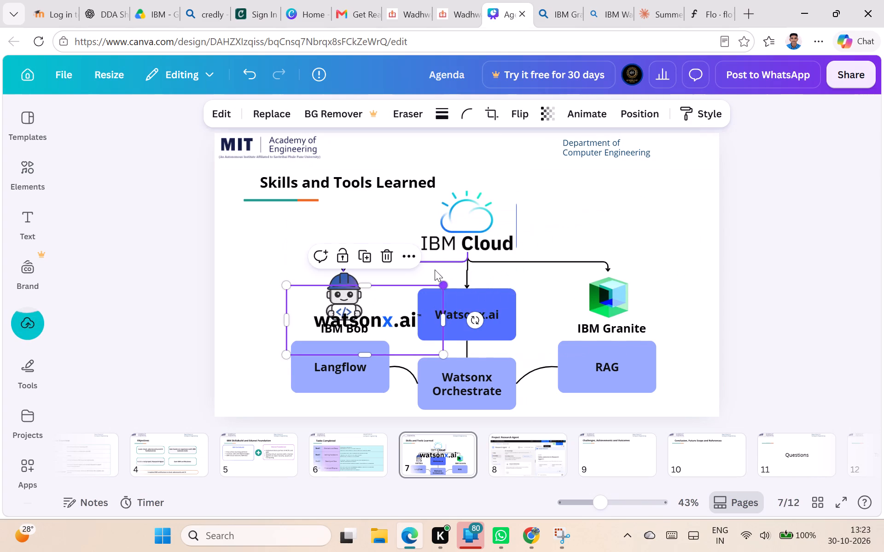
Clear the Watsonx.ai text from the central flowchart box, keeping the box.
{"action": "double_click", "coordinate": [490, 307]}
{"action": "triple_click", "coordinate": [492, 311]}
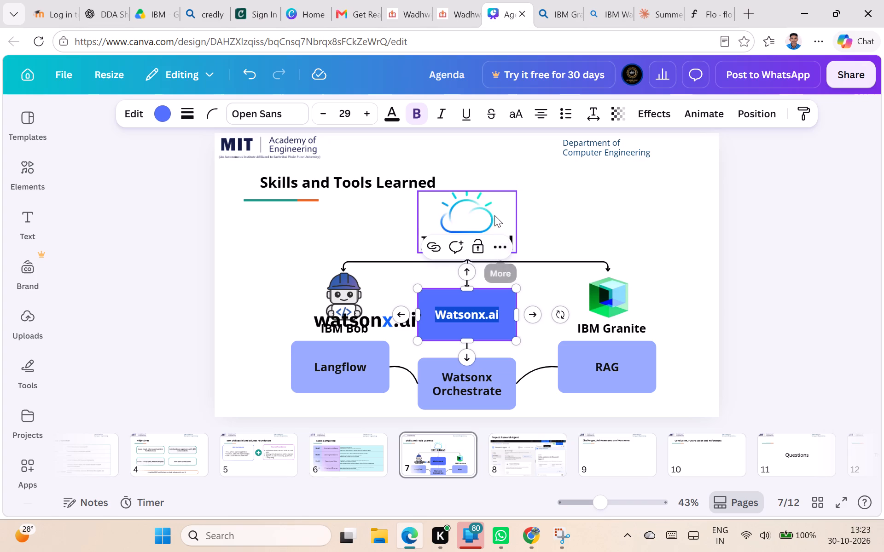
{"action": "key", "text": "BackSpace"}
{"action": "left_click", "coordinate": [477, 317]}
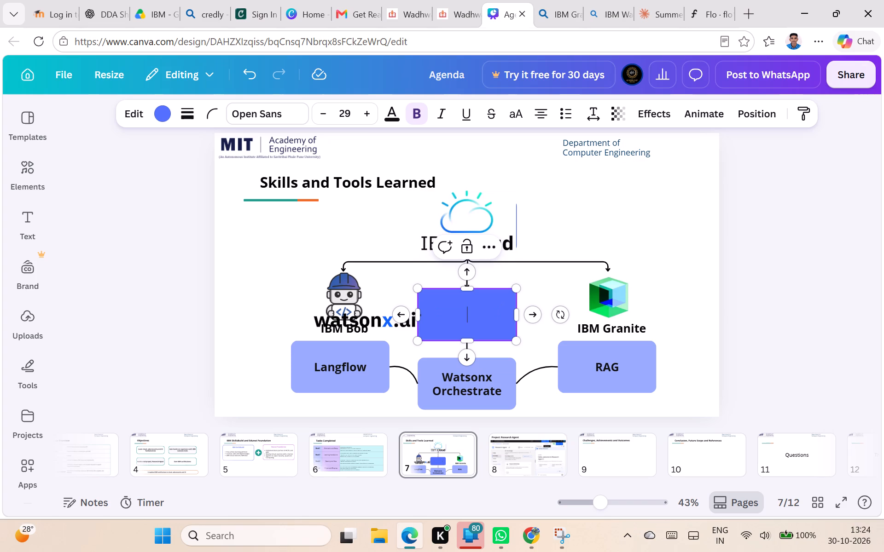
Move the watsonx.ai logo onto the emptied box and shrink it so the wordmark fits within the box.
{"action": "left_click_drag", "start_coordinate": [382, 319], "coordinate": [474, 318]}
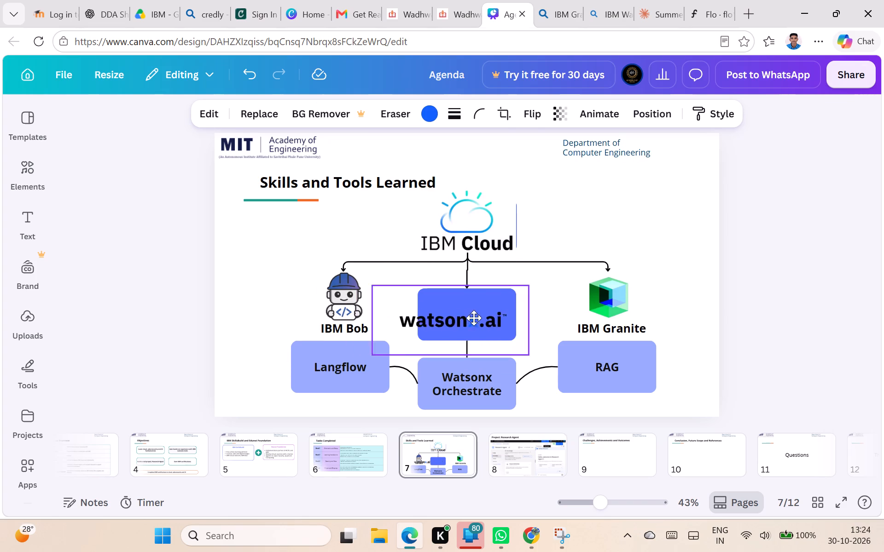
{"action": "left_click_drag", "start_coordinate": [474, 318], "coordinate": [482, 316]}
{"action": "left_click_drag", "start_coordinate": [546, 278], "coordinate": [511, 285]}
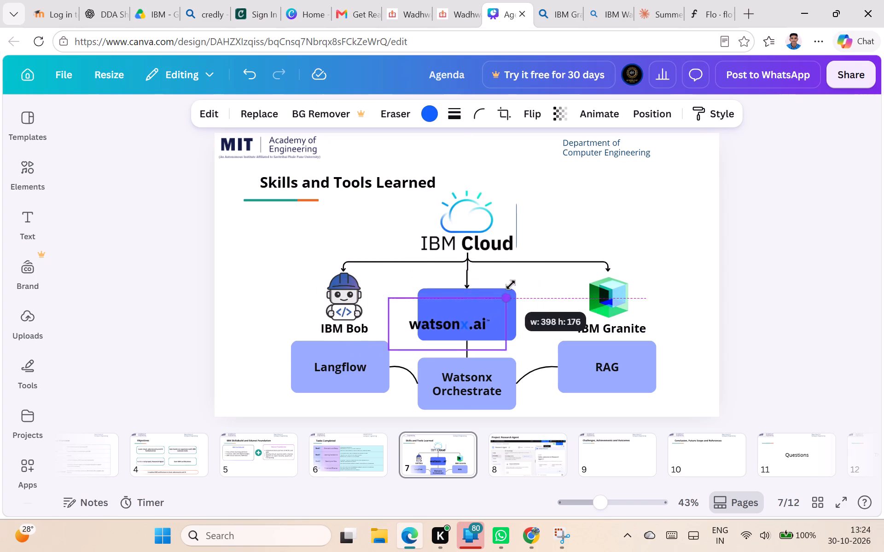
{"action": "left_click_drag", "start_coordinate": [511, 285], "coordinate": [511, 284]}
{"action": "left_click_drag", "start_coordinate": [460, 319], "coordinate": [470, 313]}
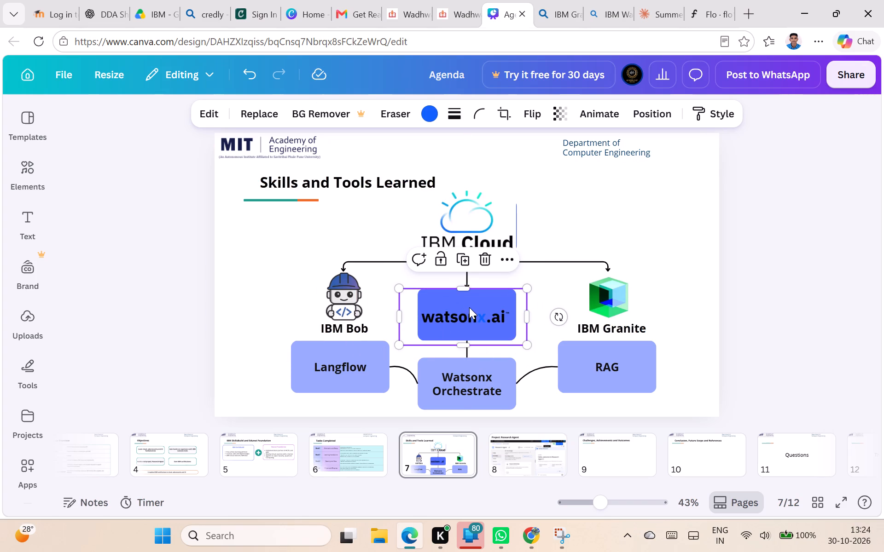
{"action": "left_click", "coordinate": [541, 221]}
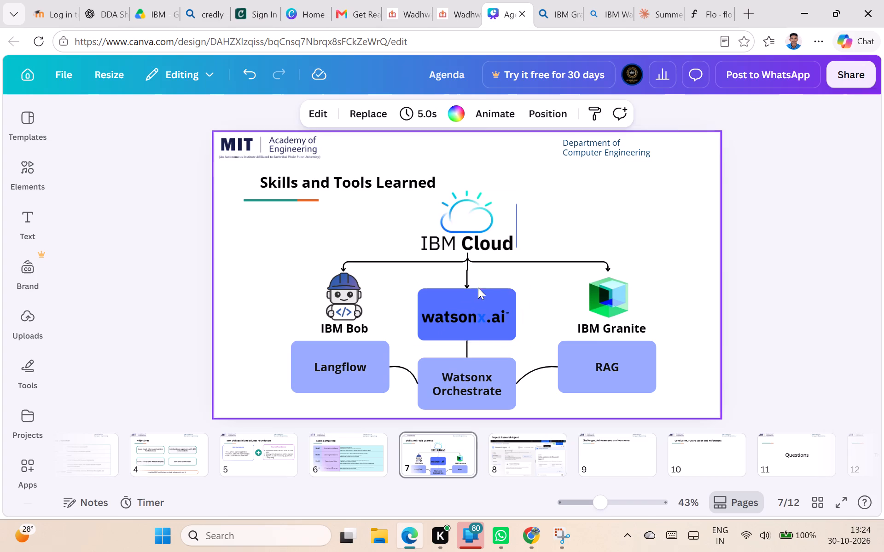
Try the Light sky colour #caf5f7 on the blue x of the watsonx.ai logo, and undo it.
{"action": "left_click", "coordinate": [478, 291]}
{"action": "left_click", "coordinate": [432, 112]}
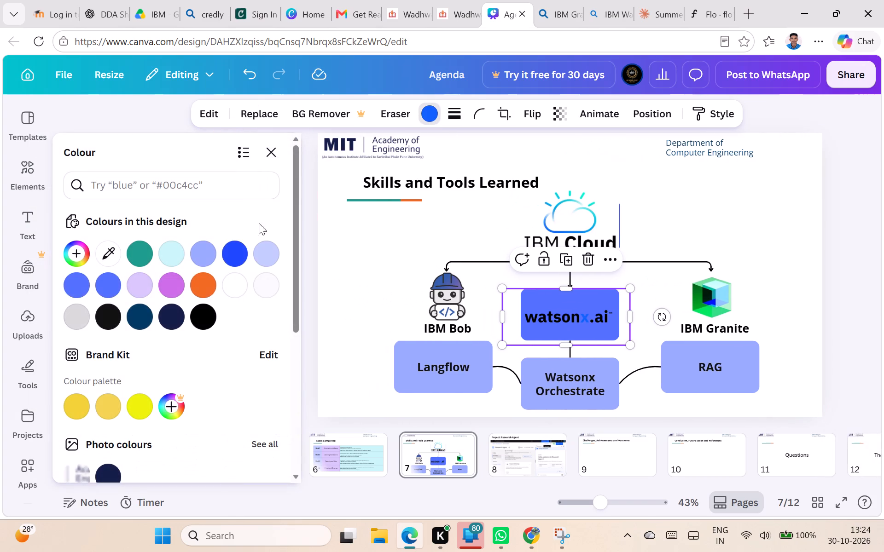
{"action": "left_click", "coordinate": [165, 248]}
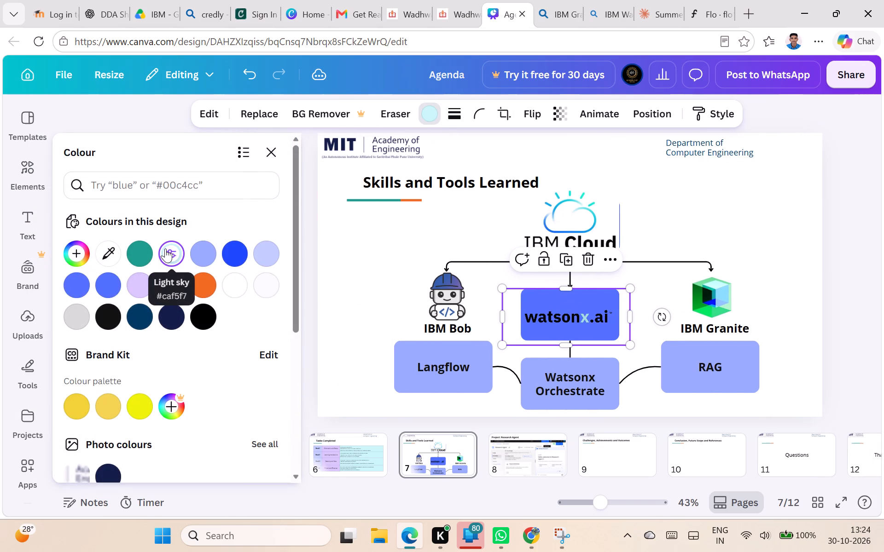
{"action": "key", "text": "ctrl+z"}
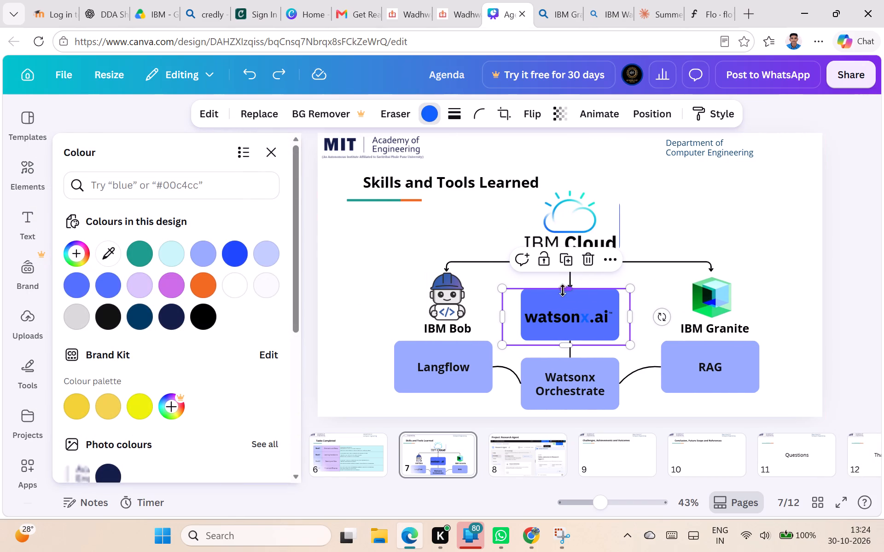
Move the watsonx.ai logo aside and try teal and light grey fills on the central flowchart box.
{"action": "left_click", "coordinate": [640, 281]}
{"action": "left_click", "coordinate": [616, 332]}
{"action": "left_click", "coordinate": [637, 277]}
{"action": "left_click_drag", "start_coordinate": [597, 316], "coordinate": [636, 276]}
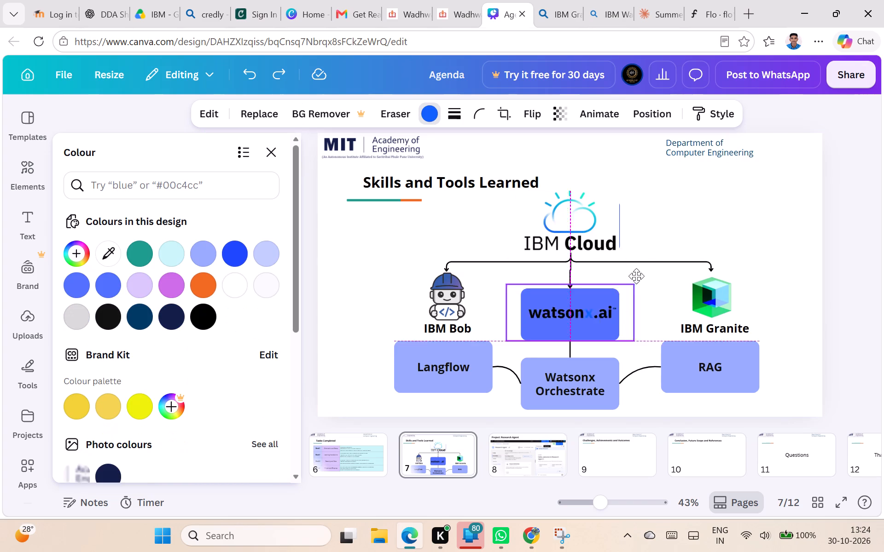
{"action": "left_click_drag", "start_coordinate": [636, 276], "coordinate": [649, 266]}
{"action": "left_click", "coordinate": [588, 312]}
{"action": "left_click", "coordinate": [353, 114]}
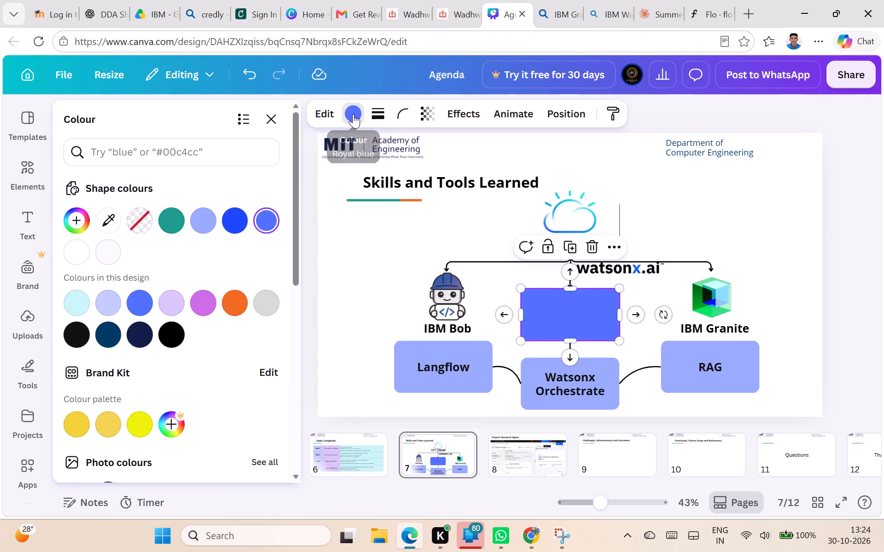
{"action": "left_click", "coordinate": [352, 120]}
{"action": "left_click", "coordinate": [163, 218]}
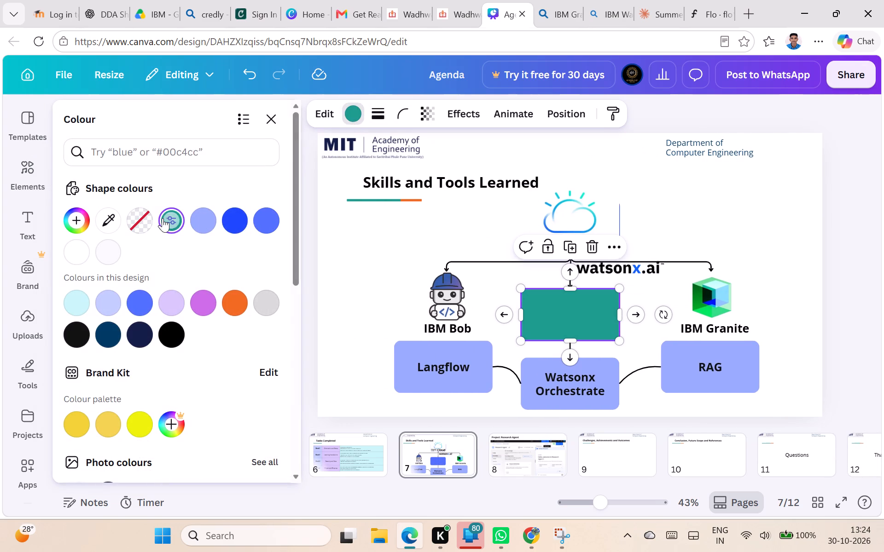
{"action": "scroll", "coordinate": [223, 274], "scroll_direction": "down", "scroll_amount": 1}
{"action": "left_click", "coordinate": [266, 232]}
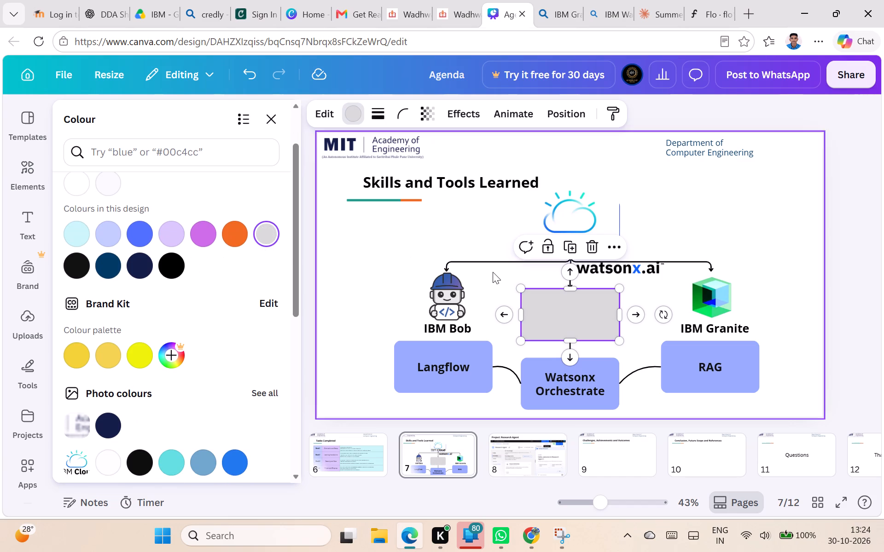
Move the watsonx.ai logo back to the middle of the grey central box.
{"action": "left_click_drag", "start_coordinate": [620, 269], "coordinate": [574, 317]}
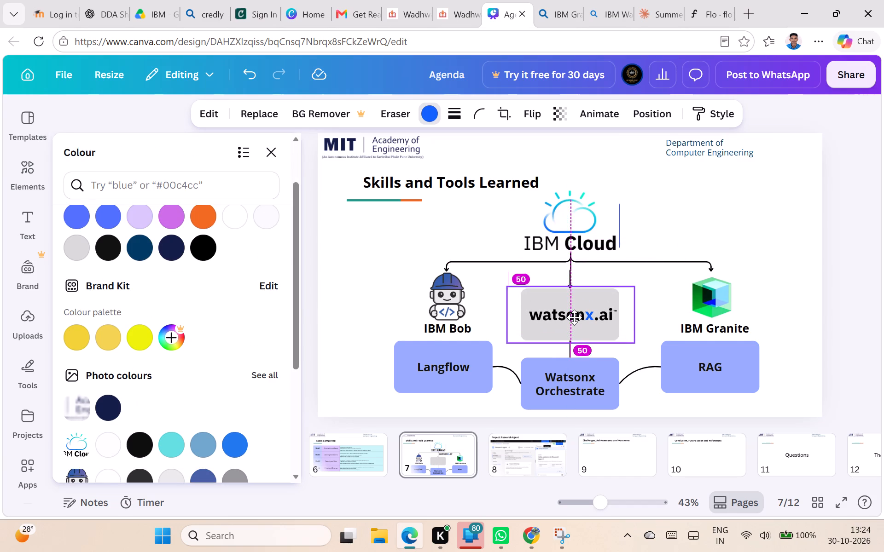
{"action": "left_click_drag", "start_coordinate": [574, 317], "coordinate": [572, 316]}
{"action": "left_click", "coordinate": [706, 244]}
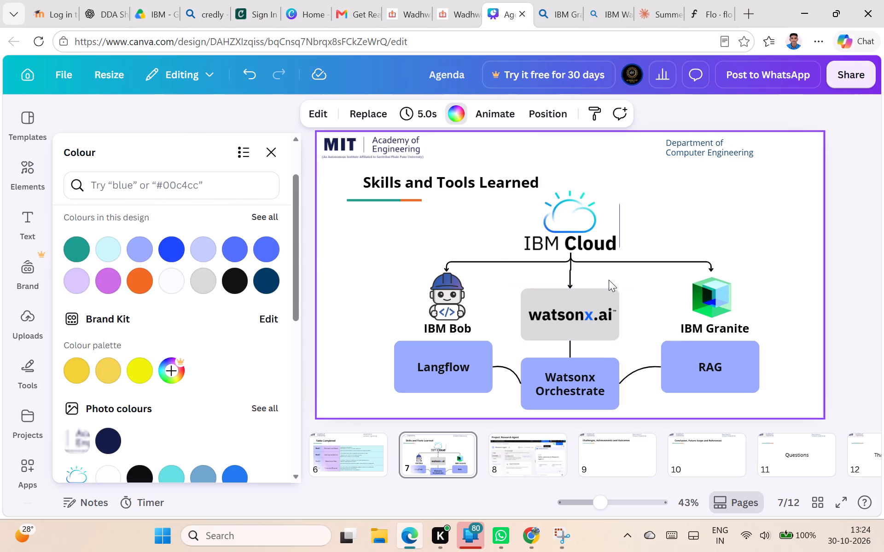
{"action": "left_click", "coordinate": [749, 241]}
Move the watsonx.ai logo off the central box, then fill the box dark blue and reduce its Transparency value to about 24.
{"action": "left_click_drag", "start_coordinate": [494, 316], "coordinate": [541, 274]}
{"action": "left_click", "coordinate": [482, 321]}
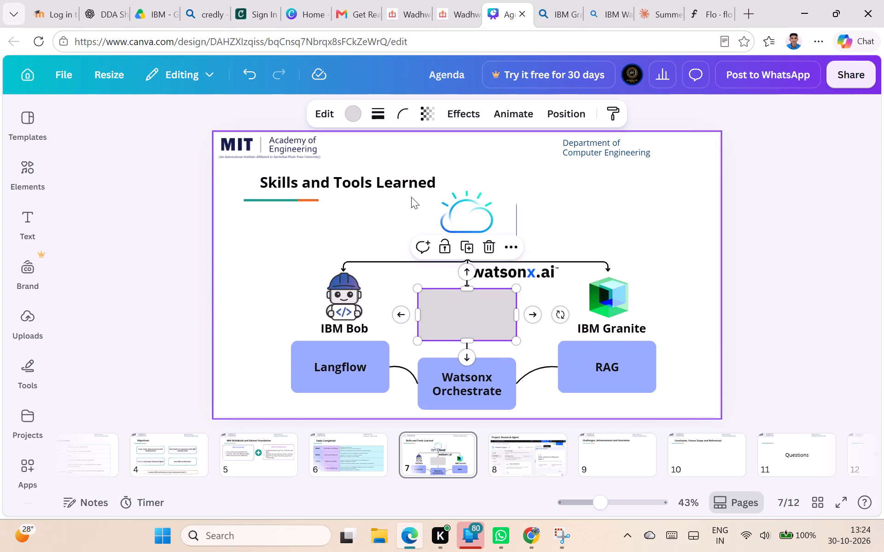
{"action": "left_click", "coordinate": [343, 109]}
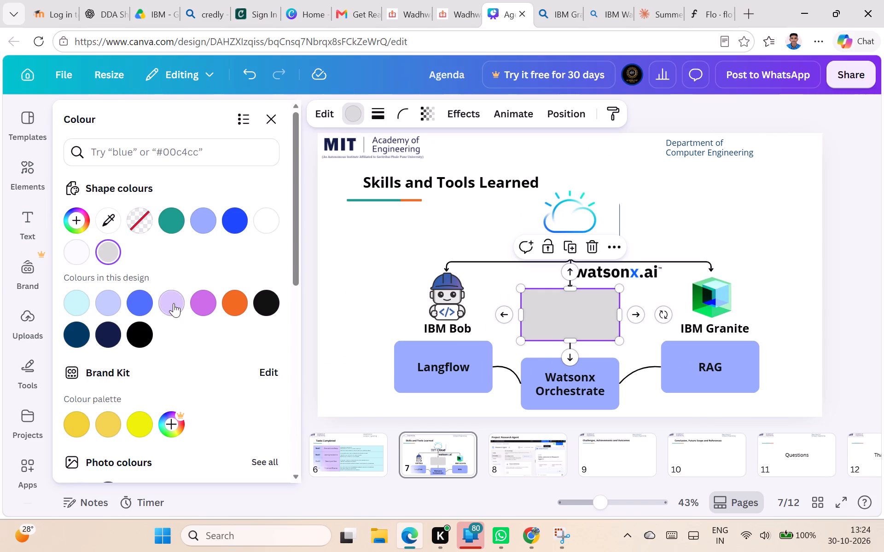
{"action": "left_click", "coordinate": [171, 305]}
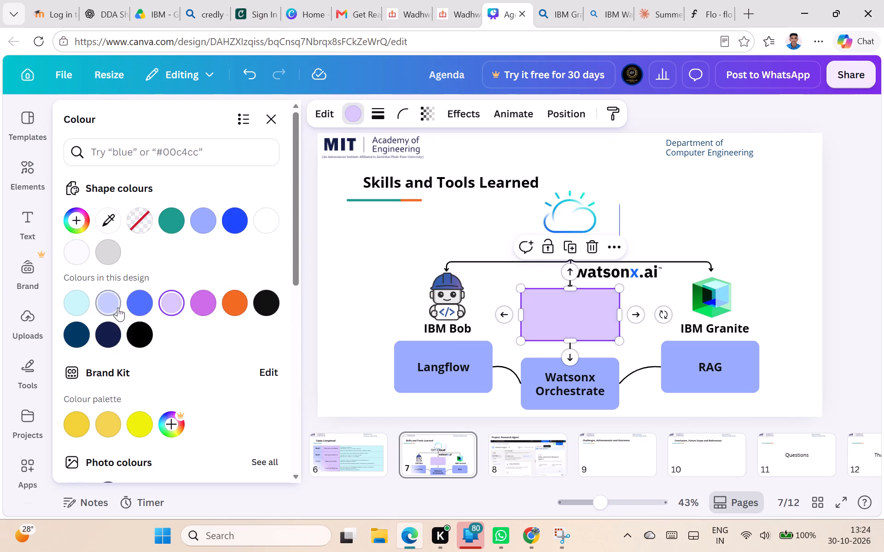
{"action": "left_click", "coordinate": [78, 324]}
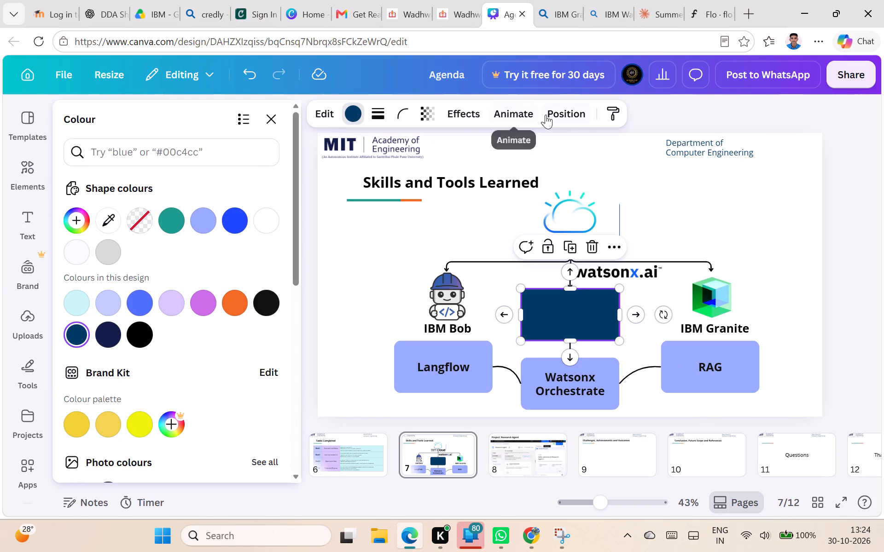
{"action": "left_click", "coordinate": [423, 122]}
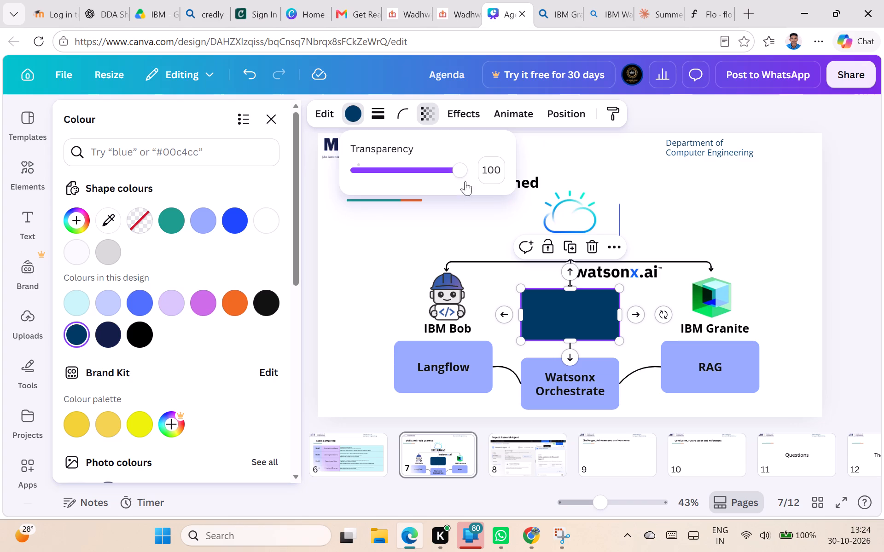
{"action": "left_click_drag", "start_coordinate": [462, 171], "coordinate": [377, 189]}
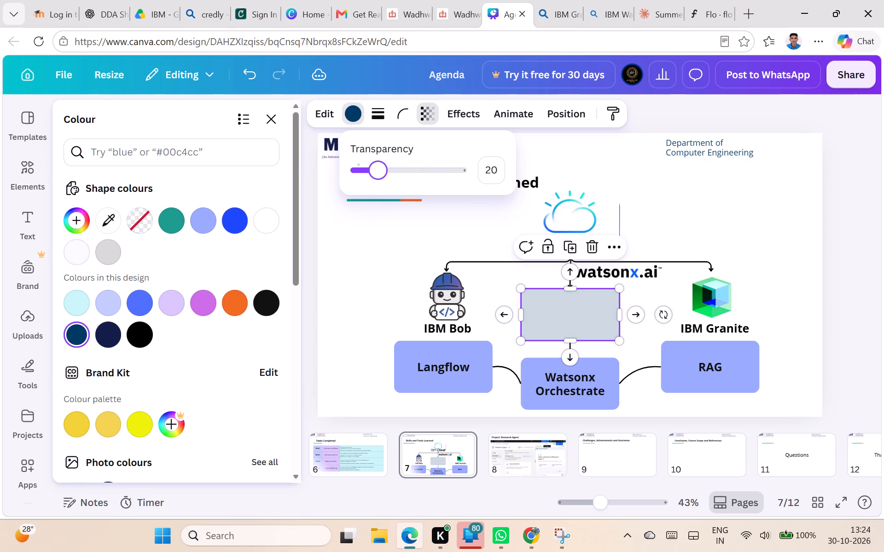
{"action": "left_click_drag", "start_coordinate": [377, 189], "coordinate": [375, 191]}
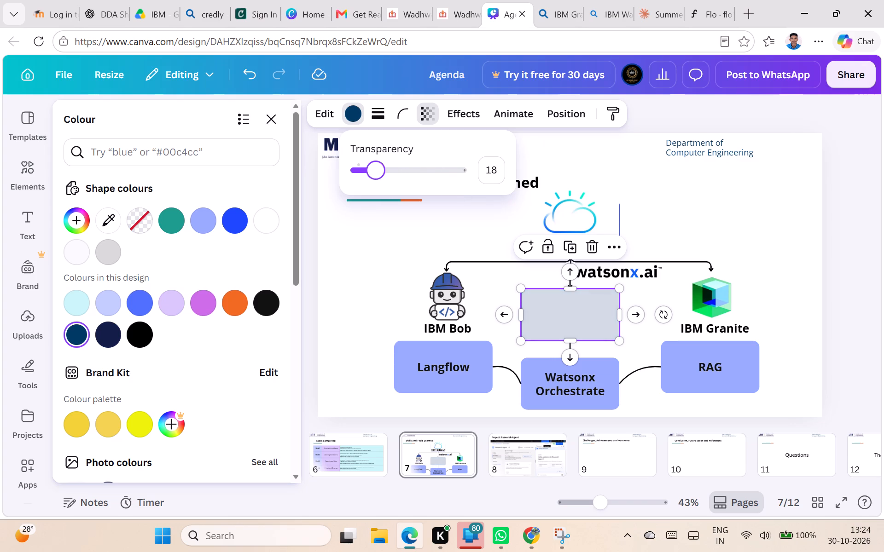
{"action": "left_click_drag", "start_coordinate": [375, 191], "coordinate": [381, 187]}
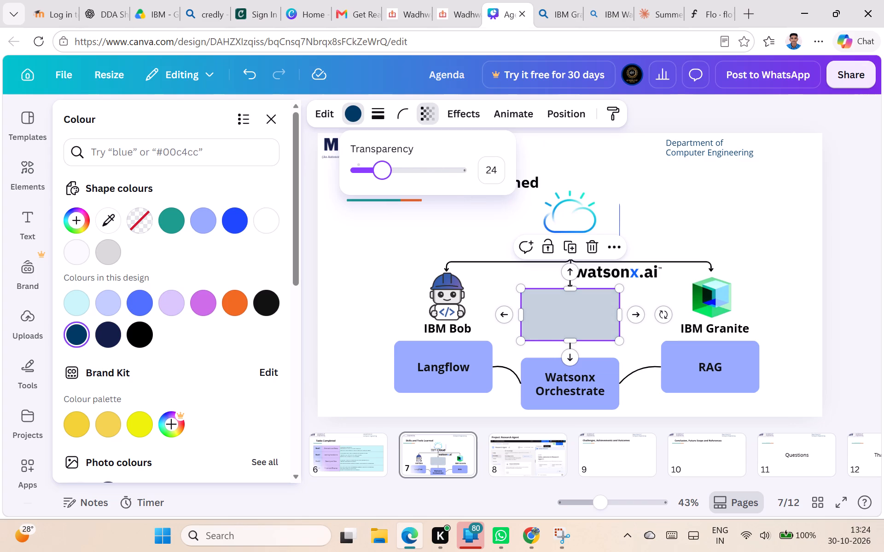
{"action": "left_click_drag", "start_coordinate": [381, 187], "coordinate": [383, 186]}
Try orange #f26a21 on the central box, change its fill to pinkish purple, and centre the watsonx.ai logo back on it.
{"action": "left_click", "coordinate": [226, 309]}
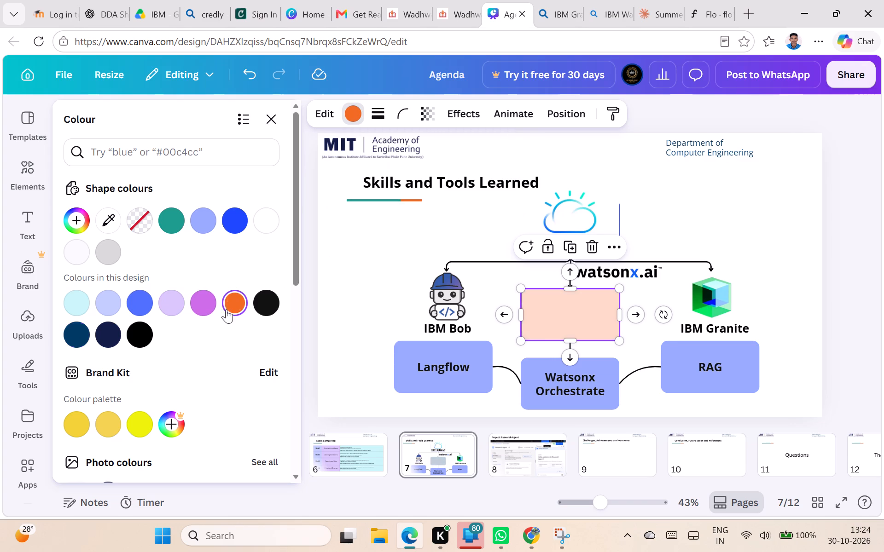
{"action": "left_click", "coordinate": [209, 303]}
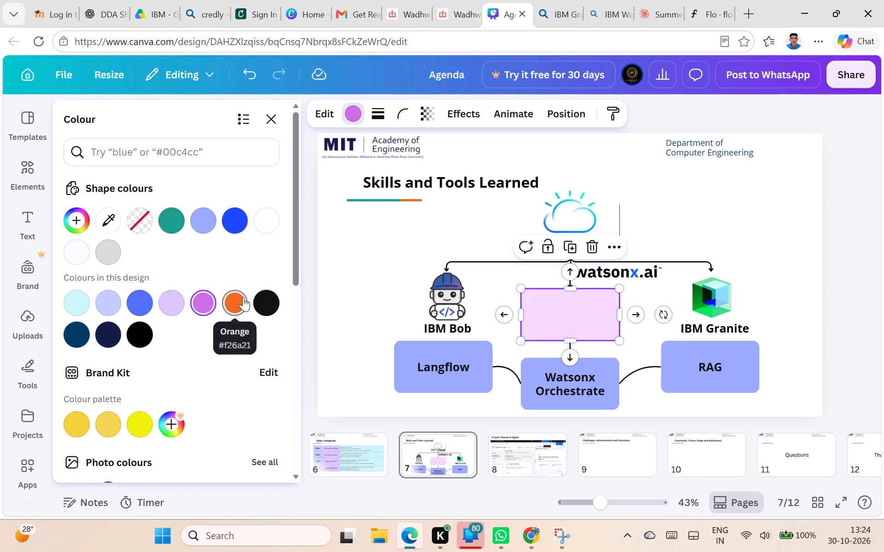
{"action": "left_click_drag", "start_coordinate": [629, 275], "coordinate": [582, 318]}
{"action": "left_click", "coordinate": [782, 242]}
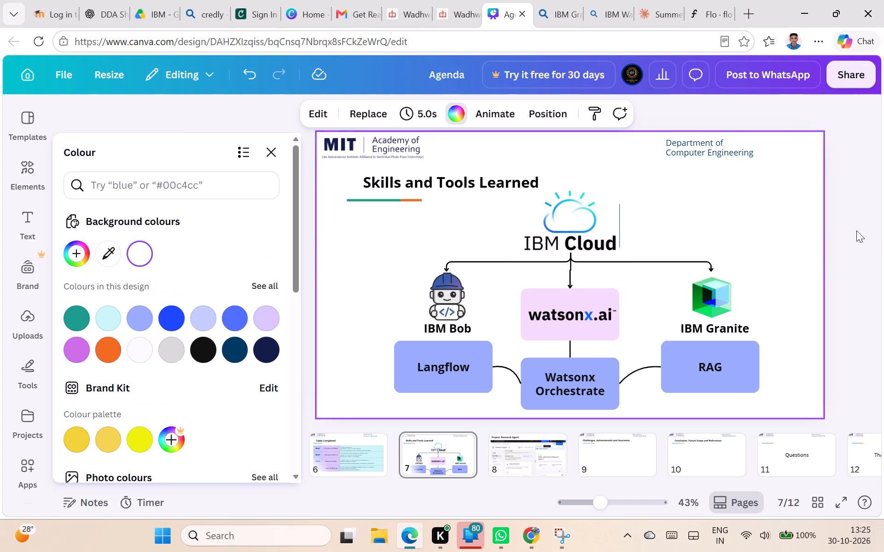
Switch to the IBM Watsonx image search in Bing and search images for ibm watsonx orchestrate.
{"action": "left_click", "coordinate": [599, 11]}
{"action": "left_click", "coordinate": [814, 101]}
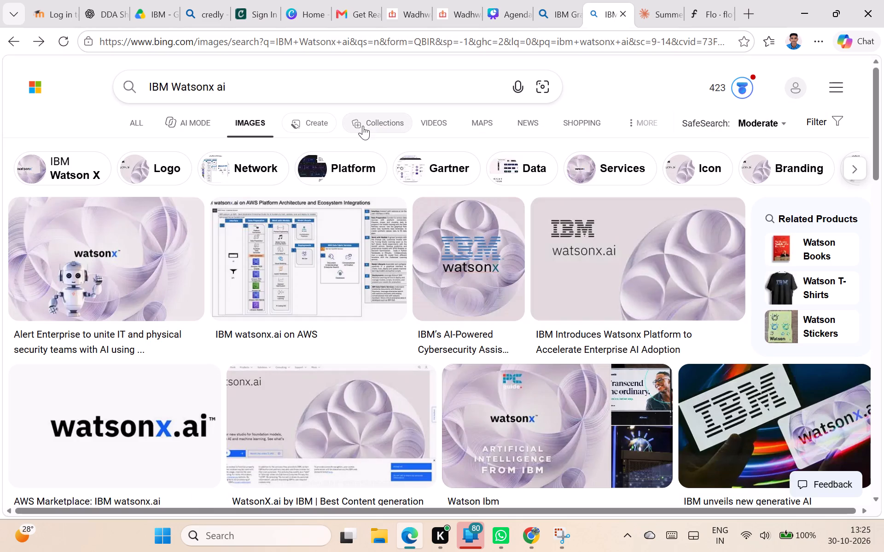
{"action": "triple_click", "coordinate": [355, 94]}
{"action": "left_click", "coordinate": [352, 94]}
{"action": "left_click_drag", "start_coordinate": [315, 96], "coordinate": [221, 98]}
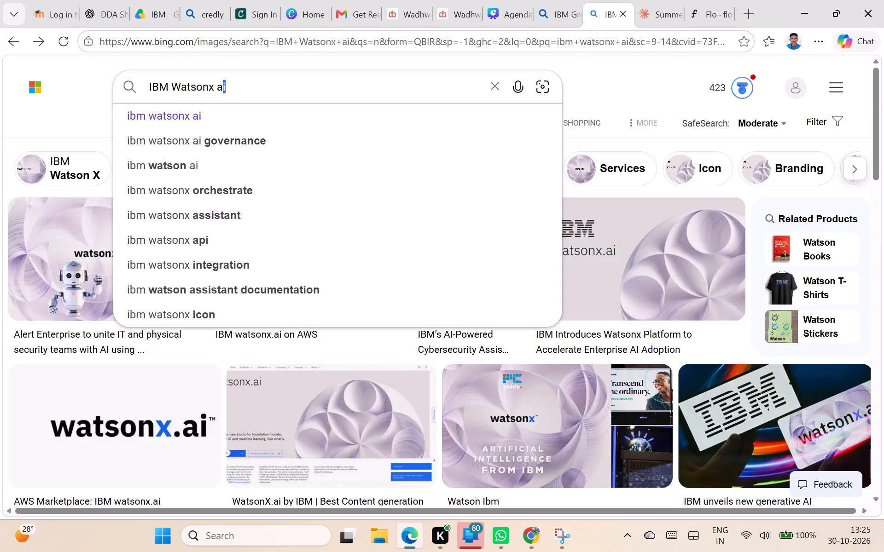
{"action": "left_click_drag", "start_coordinate": [221, 98], "coordinate": [171, 95]}
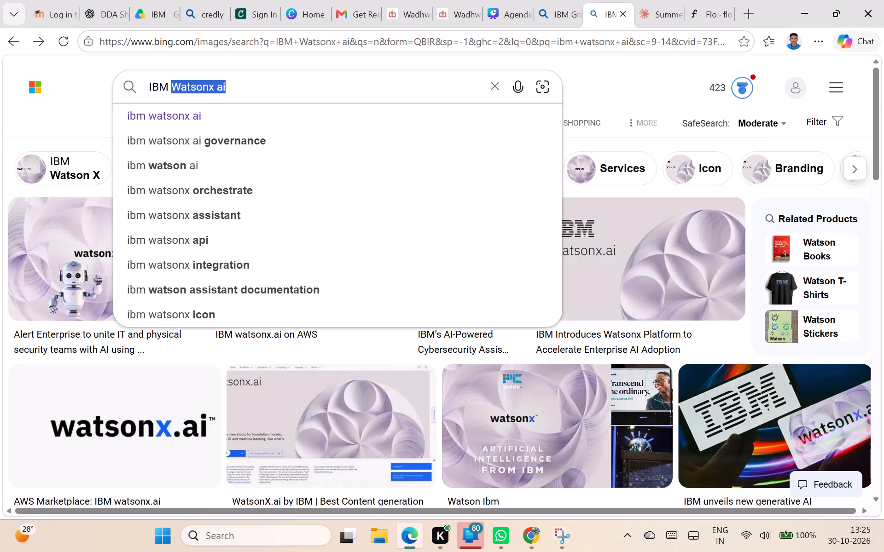
{"action": "left_click", "coordinate": [183, 187]}
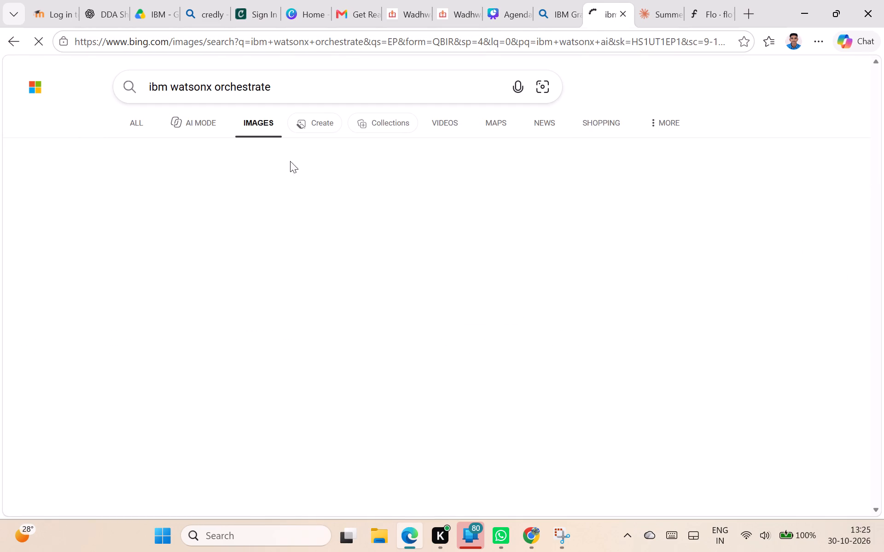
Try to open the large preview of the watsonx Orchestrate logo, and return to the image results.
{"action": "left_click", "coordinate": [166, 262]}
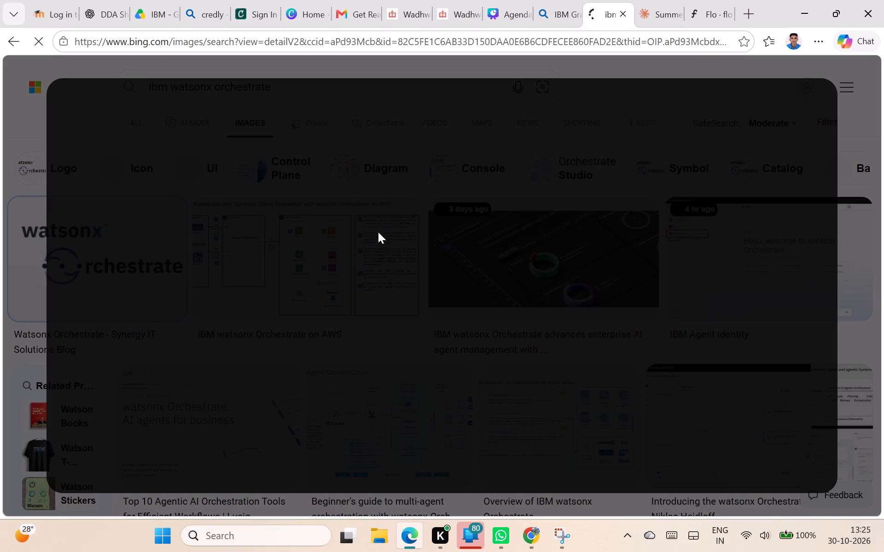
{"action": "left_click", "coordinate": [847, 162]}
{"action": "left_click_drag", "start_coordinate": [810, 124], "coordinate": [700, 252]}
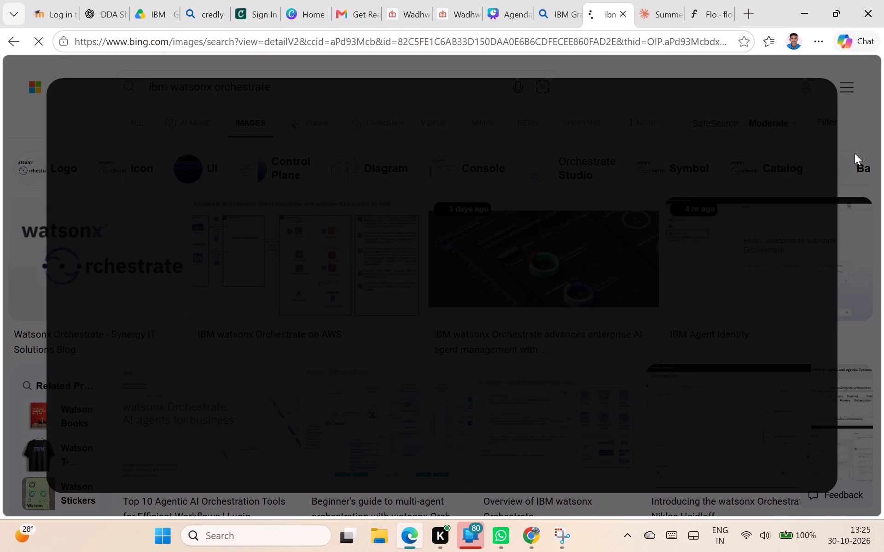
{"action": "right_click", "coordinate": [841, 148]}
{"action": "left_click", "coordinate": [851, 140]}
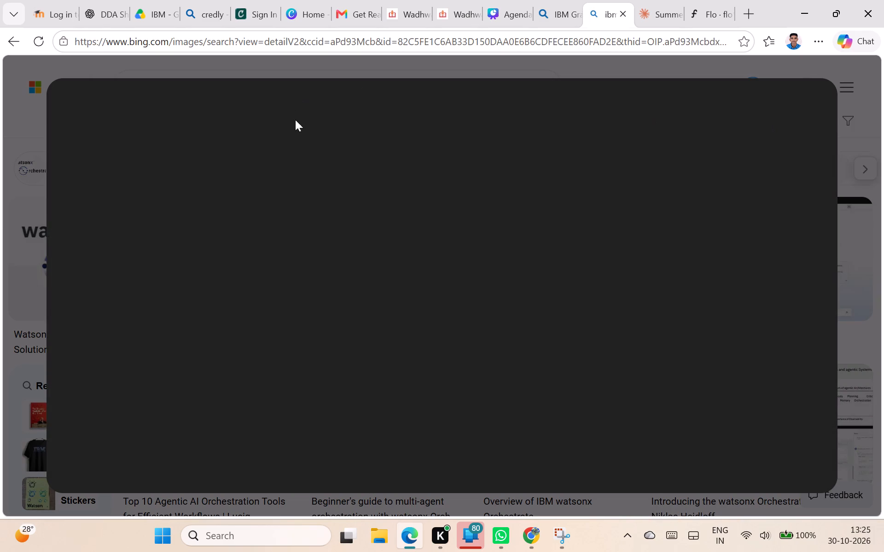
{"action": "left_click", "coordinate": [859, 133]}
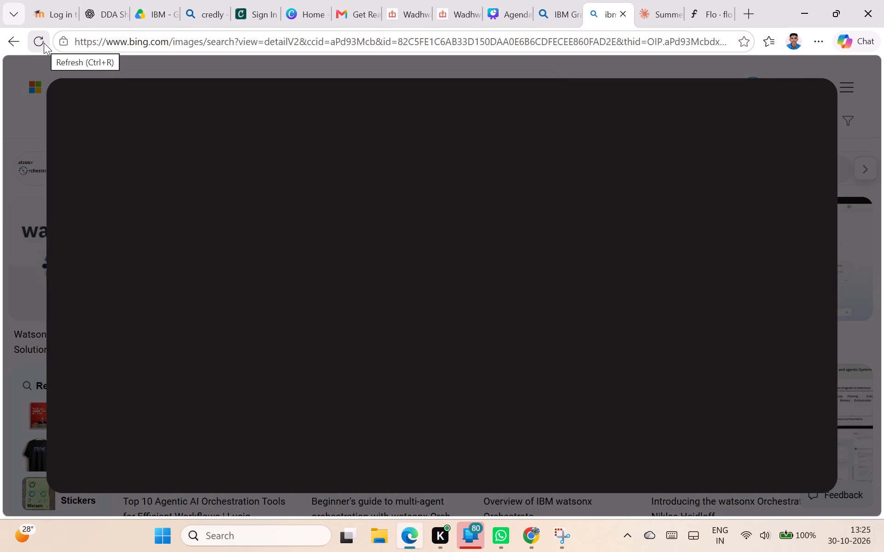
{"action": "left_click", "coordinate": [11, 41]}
Copy the watsonx Orchestrate logo image from the Synergy IT Solutions Blog result.
{"action": "right_click", "coordinate": [98, 237]}
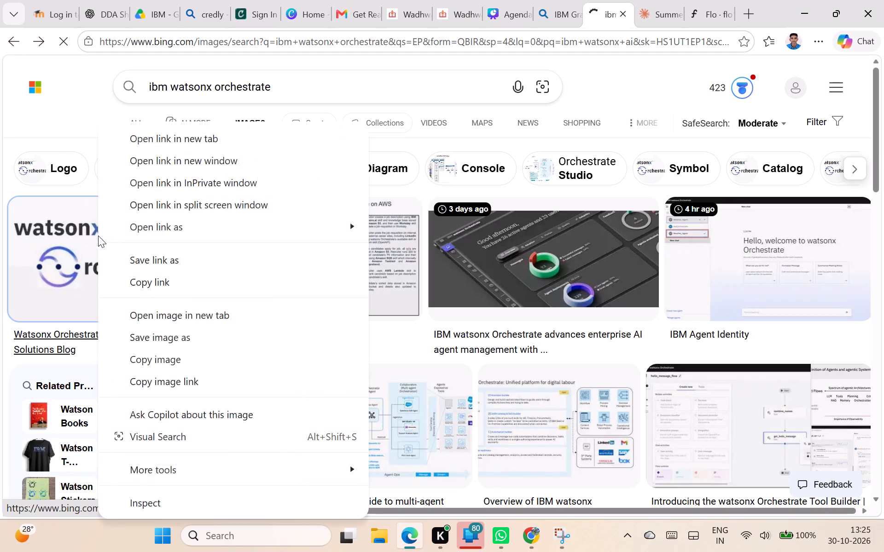
{"action": "left_click", "coordinate": [157, 354]}
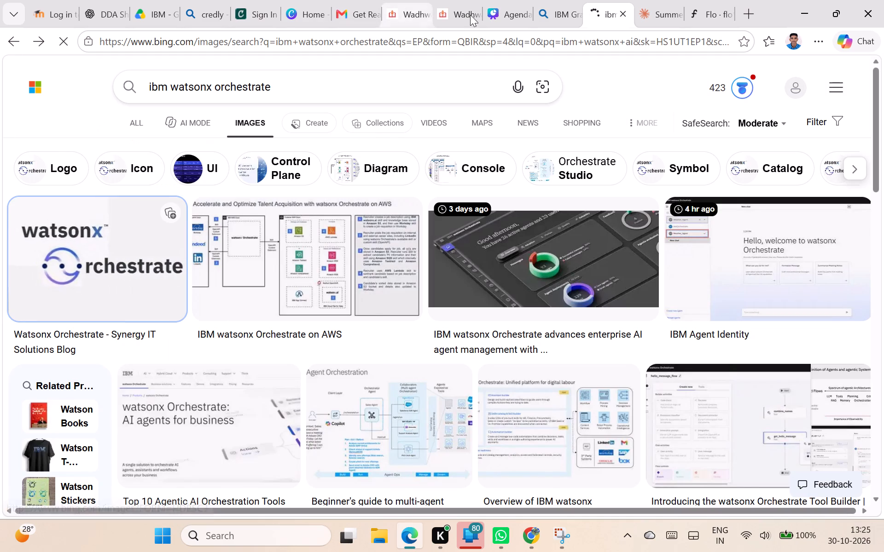
Return to the Canva presentation and delete the Watsonx Orchestrate box from the flowchart, keeping its connectors.
{"action": "left_click", "coordinate": [500, 8]}
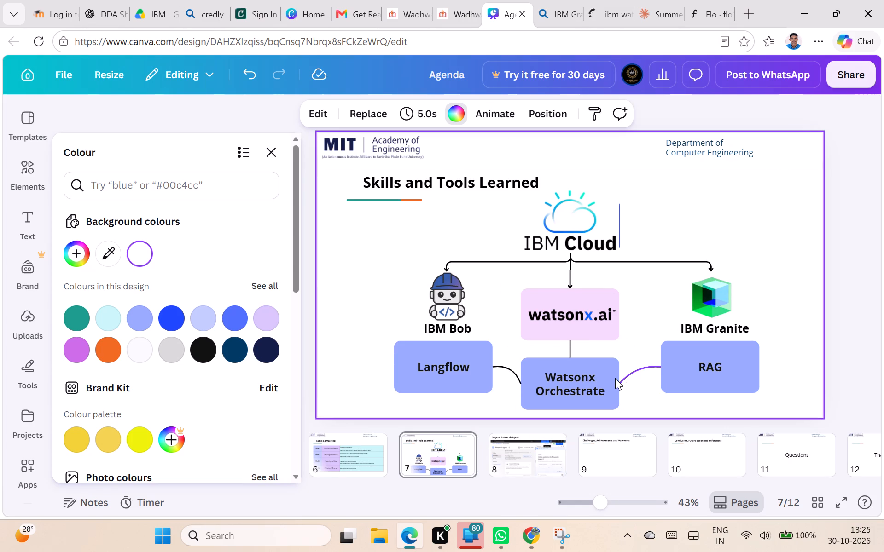
{"action": "left_click", "coordinate": [615, 378]}
{"action": "left_click", "coordinate": [498, 373]}
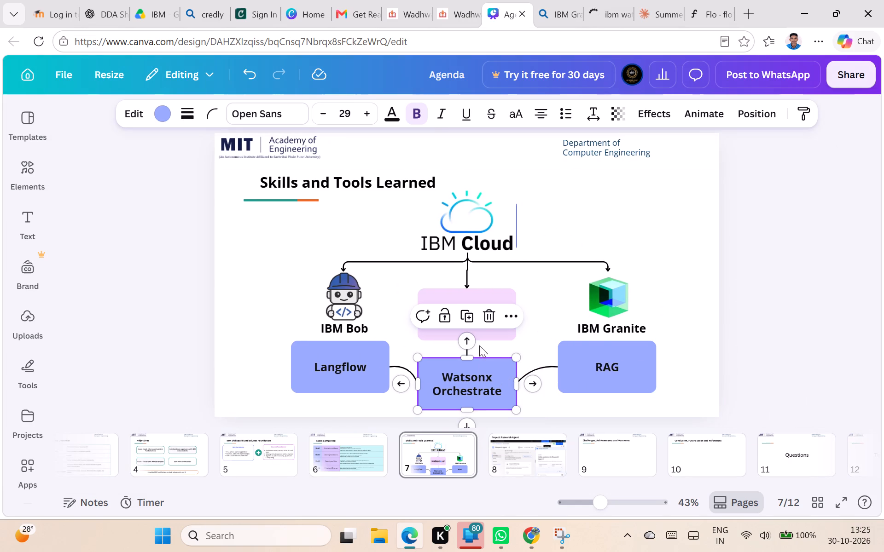
{"action": "left_click", "coordinate": [483, 318]}
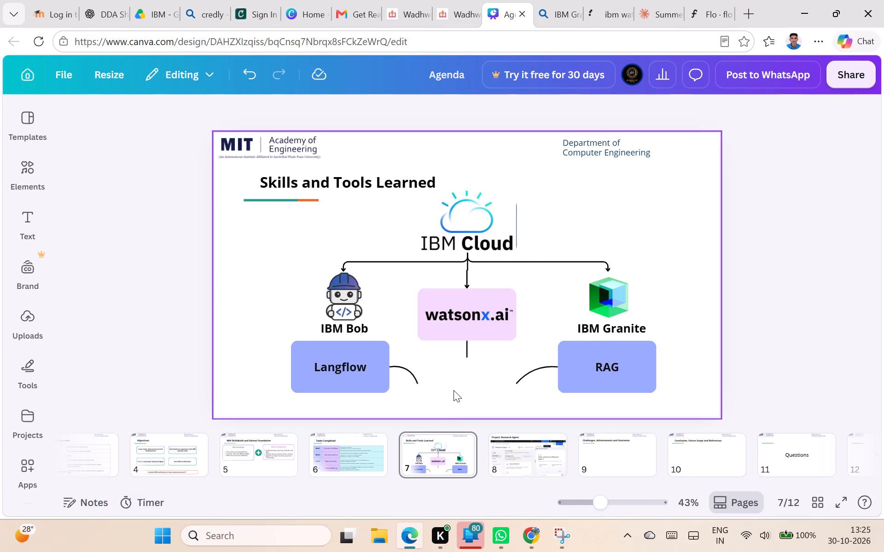
Paste the copied watsonx Orchestrate logo, shrink it, and place it below the watsonx.ai box between Langflow and RAG.
{"action": "key", "text": "ctrl+v"}
{"action": "left_click", "coordinate": [536, 222]}
{"action": "left_click_drag", "start_coordinate": [527, 241], "coordinate": [528, 299]}
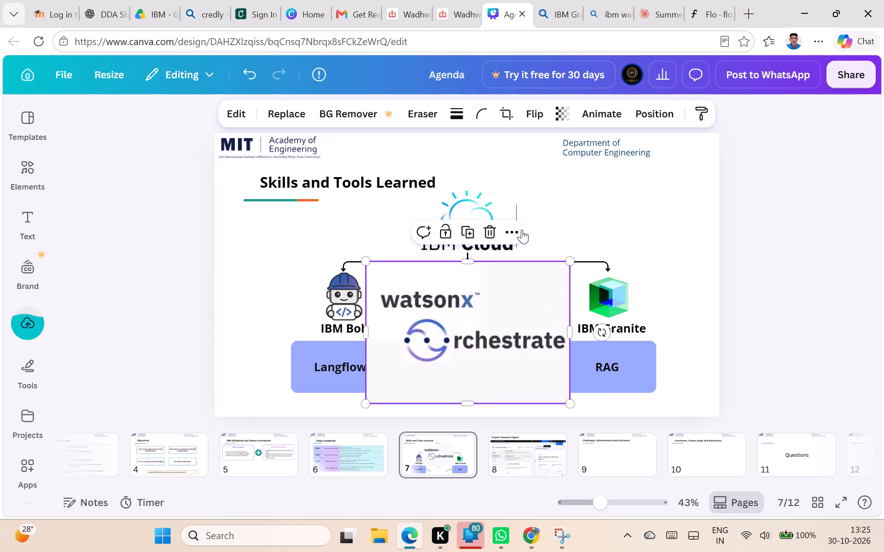
{"action": "left_click", "coordinate": [518, 210]}
{"action": "left_click", "coordinate": [509, 216]}
{"action": "left_click", "coordinate": [517, 221]}
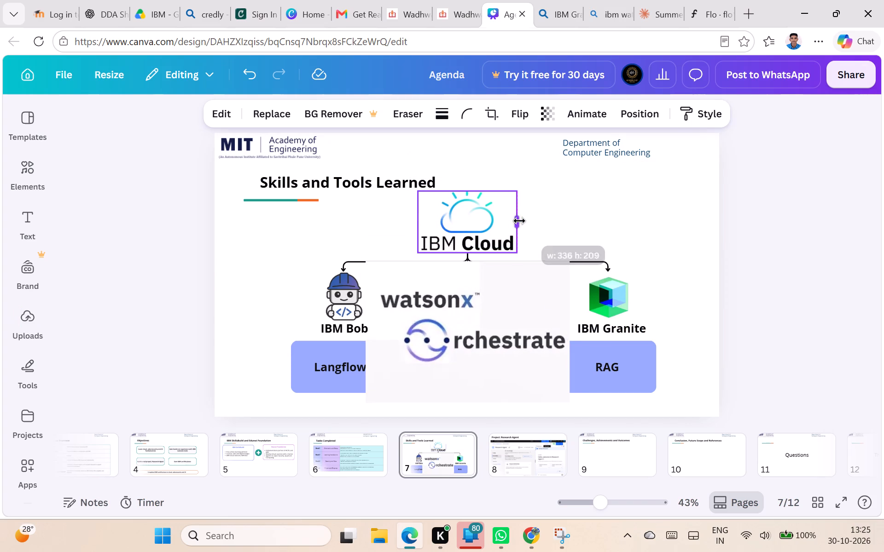
{"action": "left_click", "coordinate": [530, 215]}
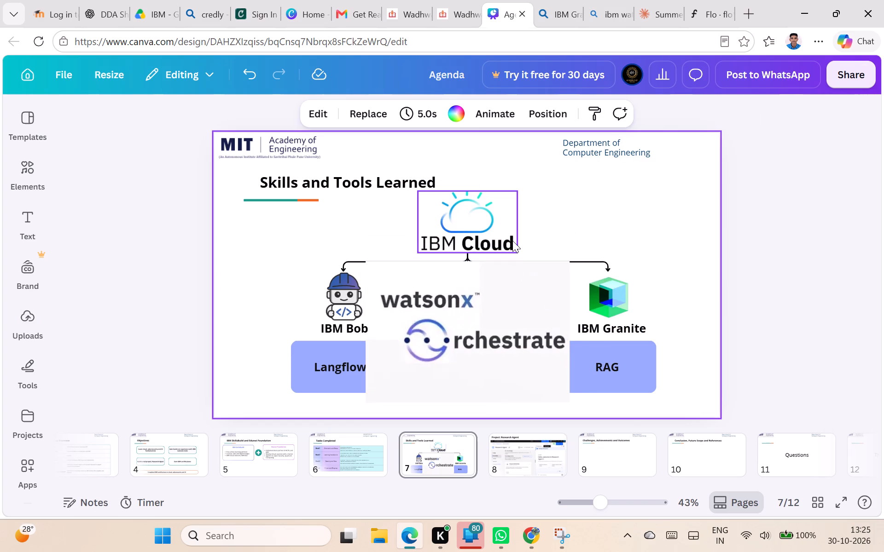
{"action": "left_click", "coordinate": [516, 326]}
{"action": "left_click_drag", "start_coordinate": [567, 263], "coordinate": [461, 366]}
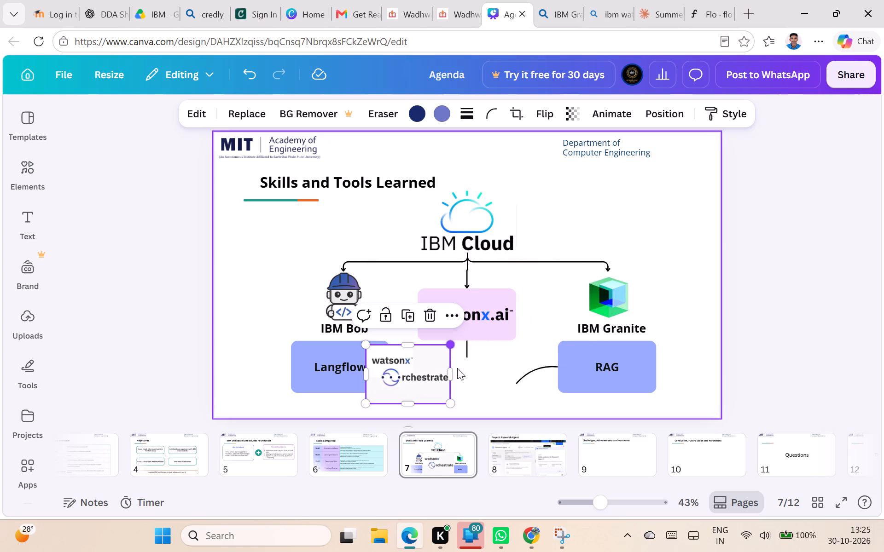
{"action": "left_click_drag", "start_coordinate": [425, 375], "coordinate": [484, 385]}
Attach the loose connectors from watsonx.ai, RAG and Langflow to the watsonx Orchestrate logo.
{"action": "left_click", "coordinate": [468, 344]}
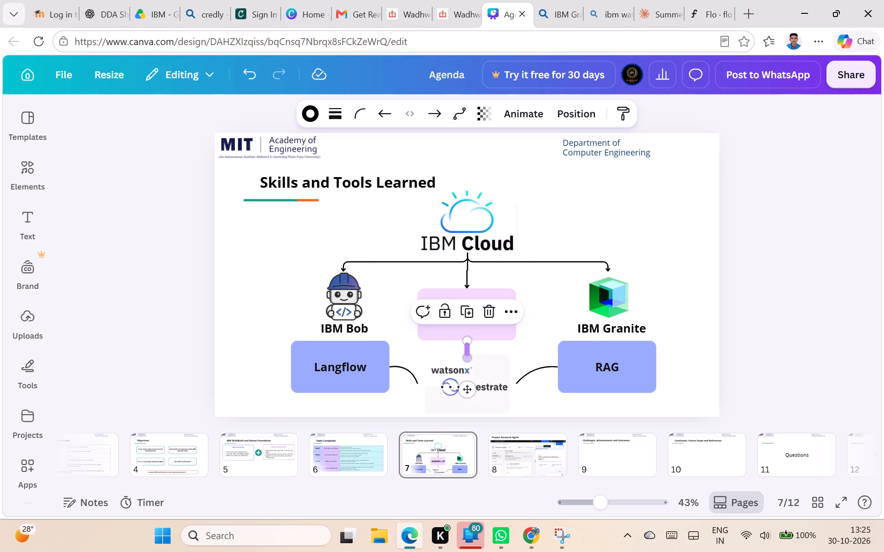
{"action": "left_click", "coordinate": [469, 360]}
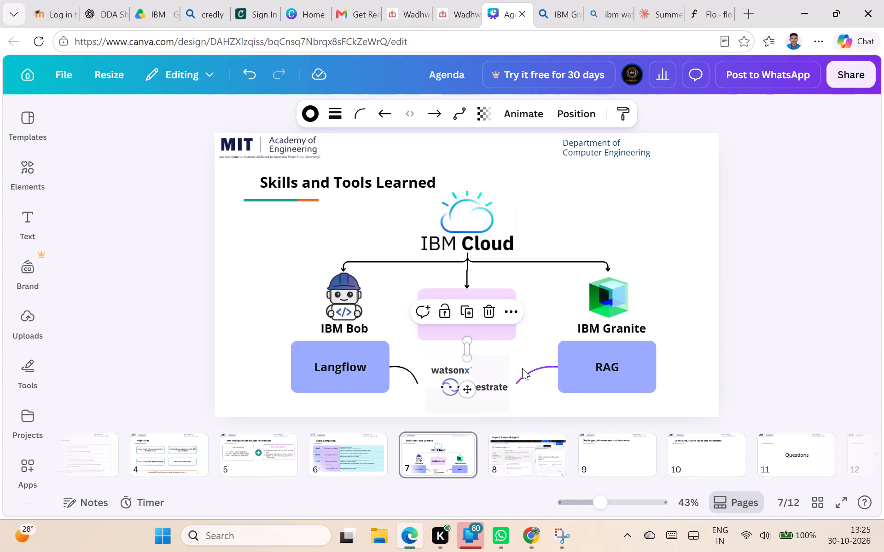
{"action": "left_click", "coordinate": [525, 370]}
{"action": "left_click_drag", "start_coordinate": [515, 383], "coordinate": [497, 379]}
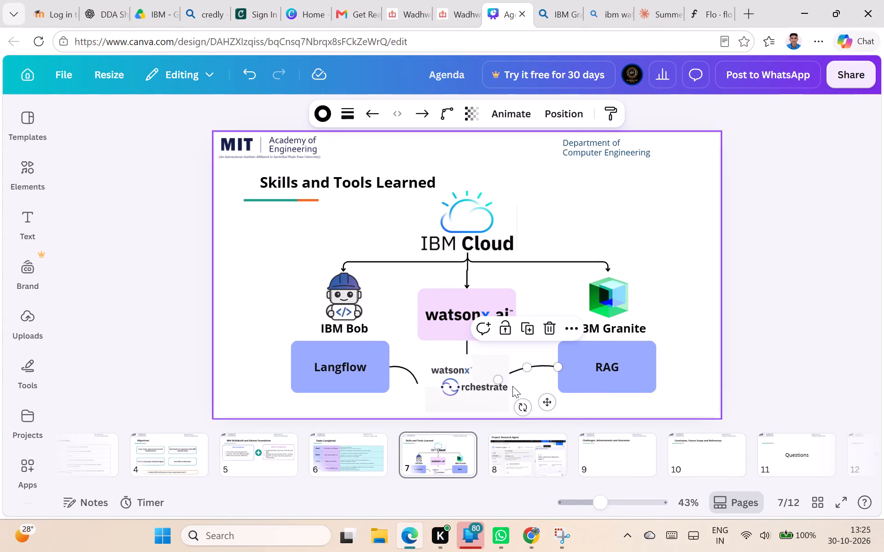
{"action": "left_click", "coordinate": [483, 388]}
{"action": "left_click", "coordinate": [764, 281]}
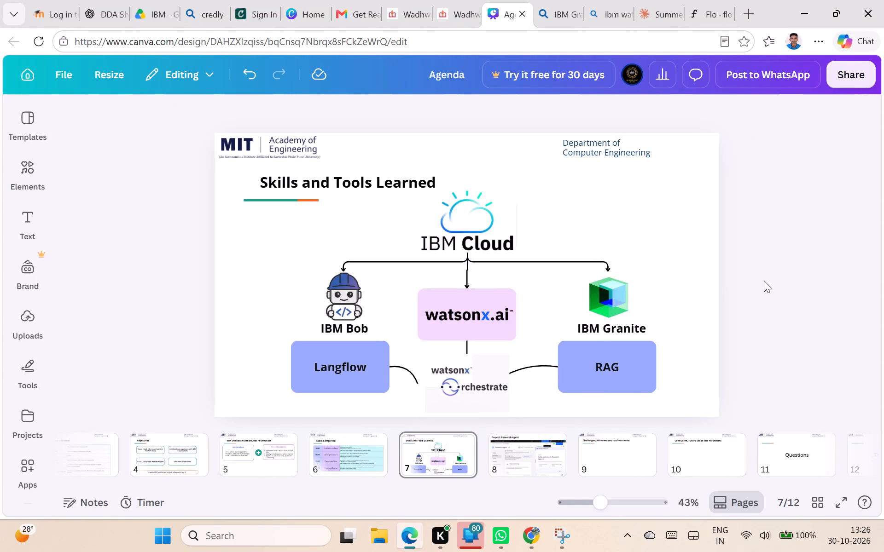
{"action": "left_click", "coordinate": [413, 380]}
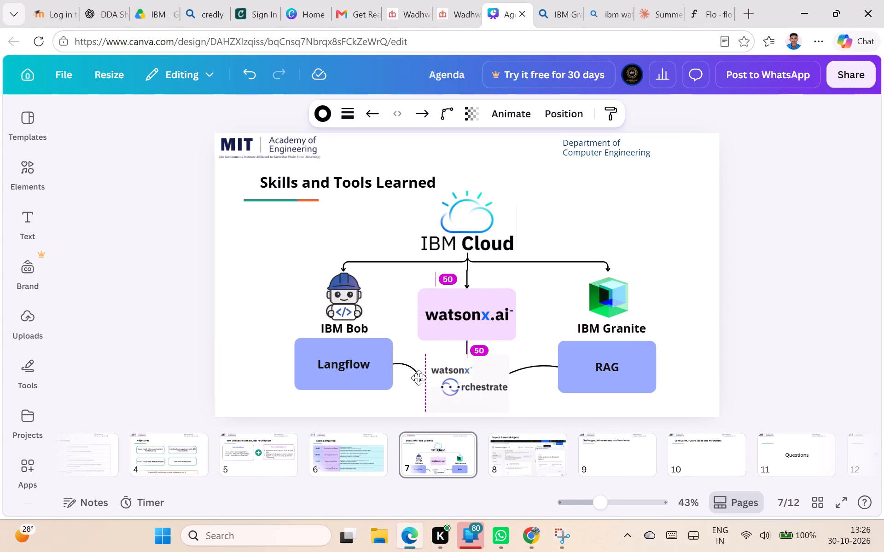
{"action": "left_click_drag", "start_coordinate": [422, 385], "coordinate": [429, 385]}
{"action": "left_click", "coordinate": [785, 331]}
{"action": "left_click", "coordinate": [482, 377]}
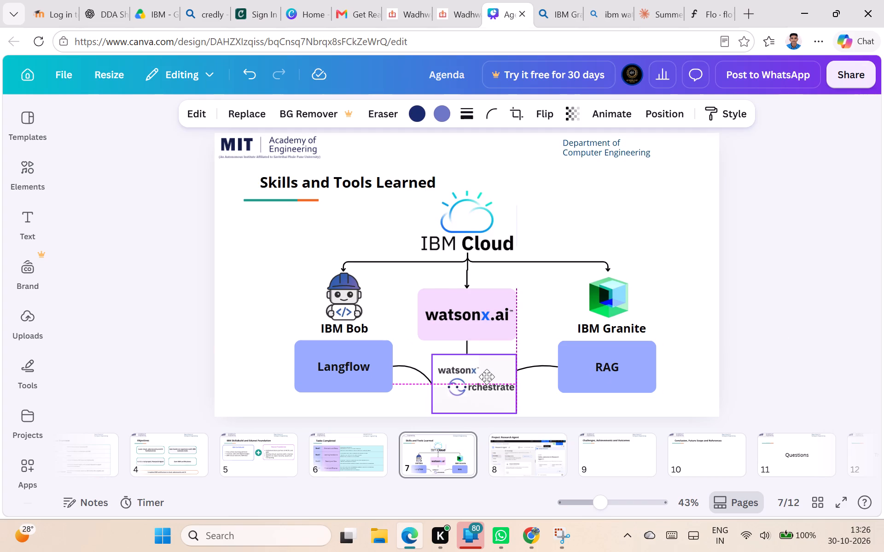
{"action": "left_click", "coordinate": [722, 300]}
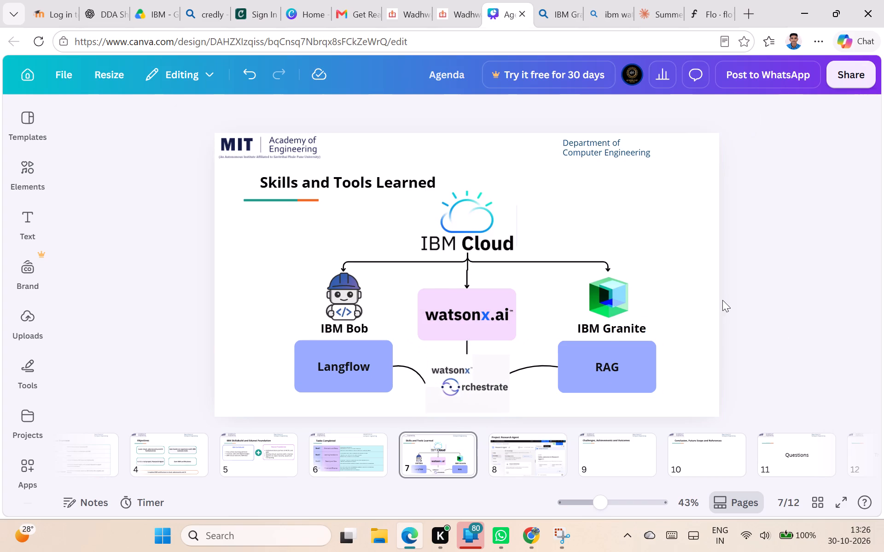
Nudge the central arrow, the watsonx.ai logo and the side connectors into alignment beneath IBM Cloud.
{"action": "left_click", "coordinate": [468, 277]}
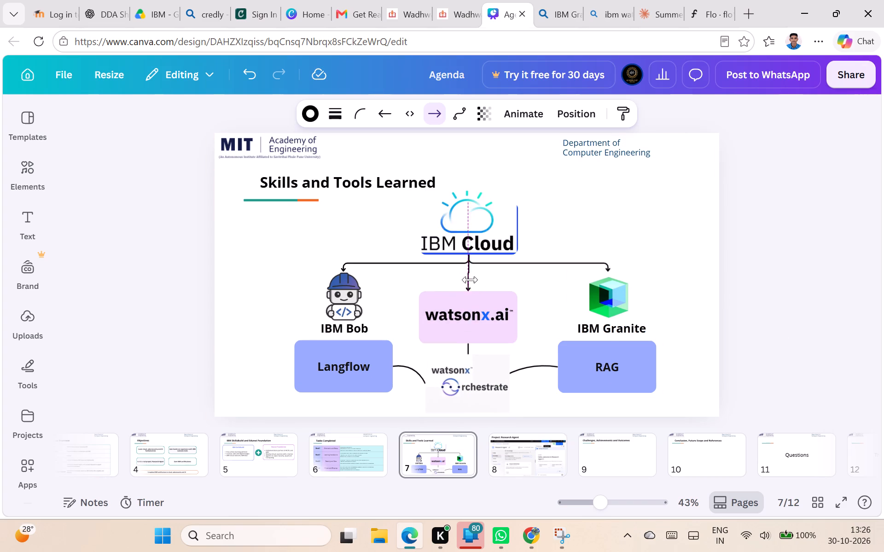
{"action": "left_click", "coordinate": [474, 274]}
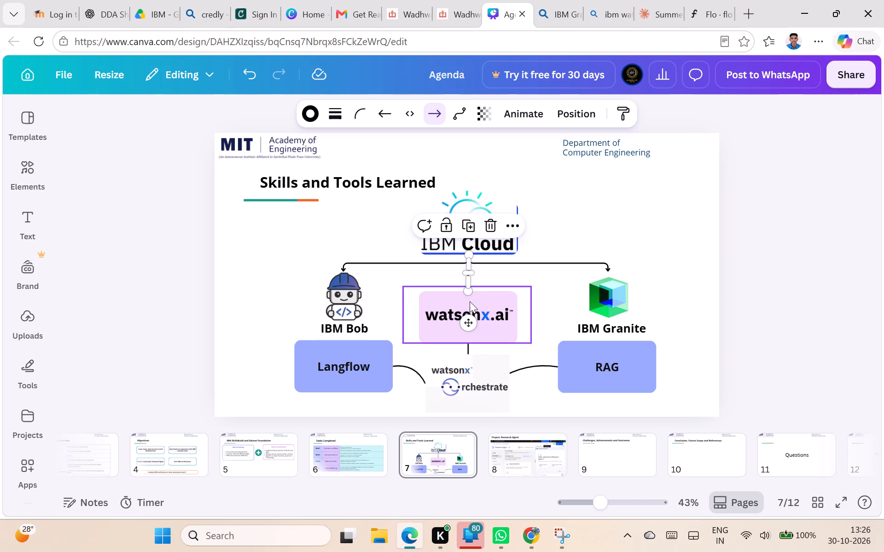
{"action": "left_click", "coordinate": [484, 300]}
{"action": "left_click", "coordinate": [475, 309]}
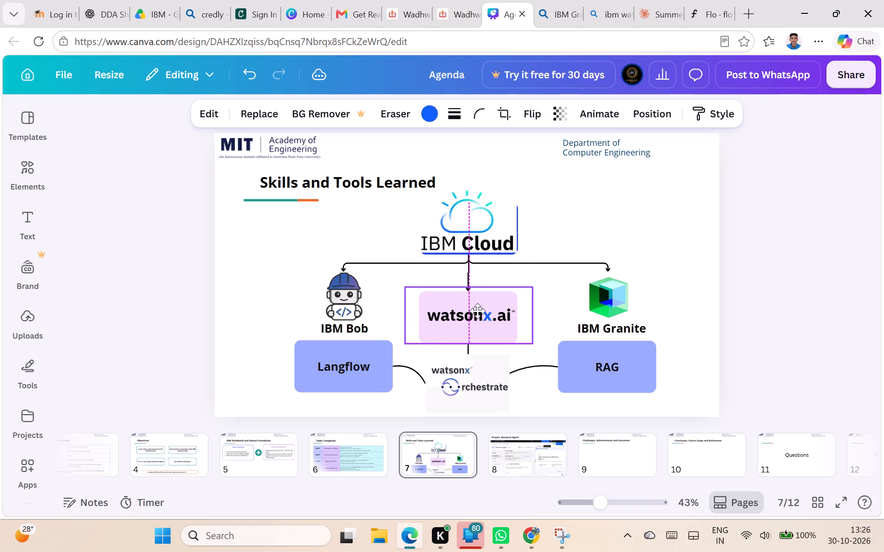
{"action": "left_click", "coordinate": [709, 234]}
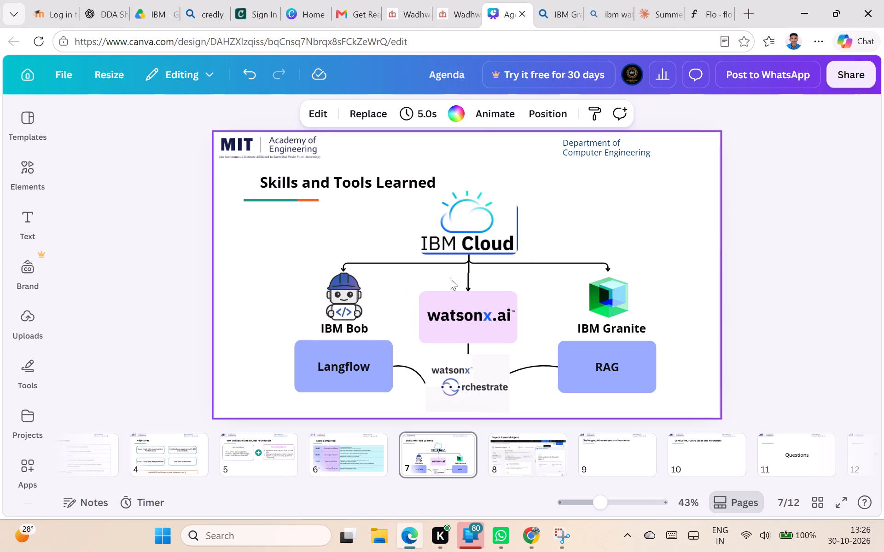
{"action": "left_click", "coordinate": [469, 270]}
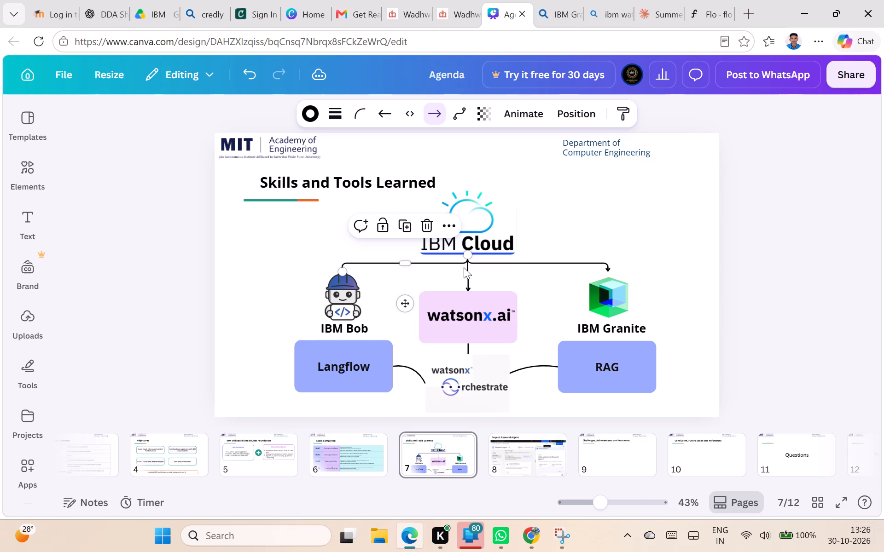
{"action": "left_click_drag", "start_coordinate": [469, 267], "coordinate": [476, 265]}
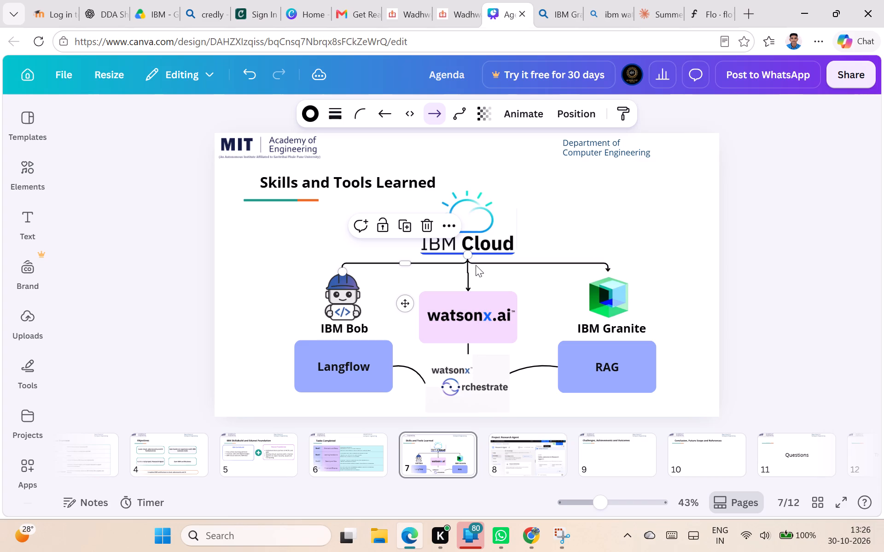
{"action": "left_click", "coordinate": [477, 264]}
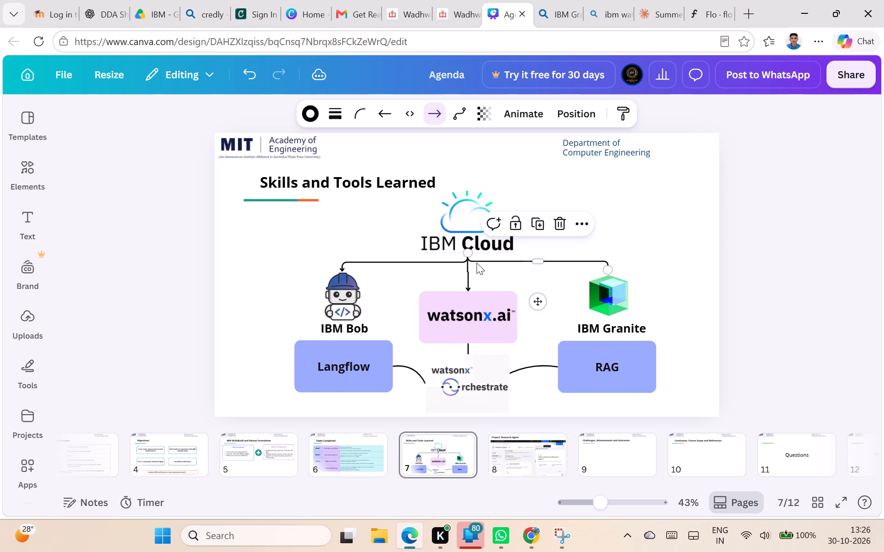
{"action": "left_click", "coordinate": [759, 225]}
Delete the blue IBM Cloud box hidden behind the IBM Cloud logo and recentre the logo above the connectors.
{"action": "left_click_drag", "start_coordinate": [465, 230], "coordinate": [493, 224]}
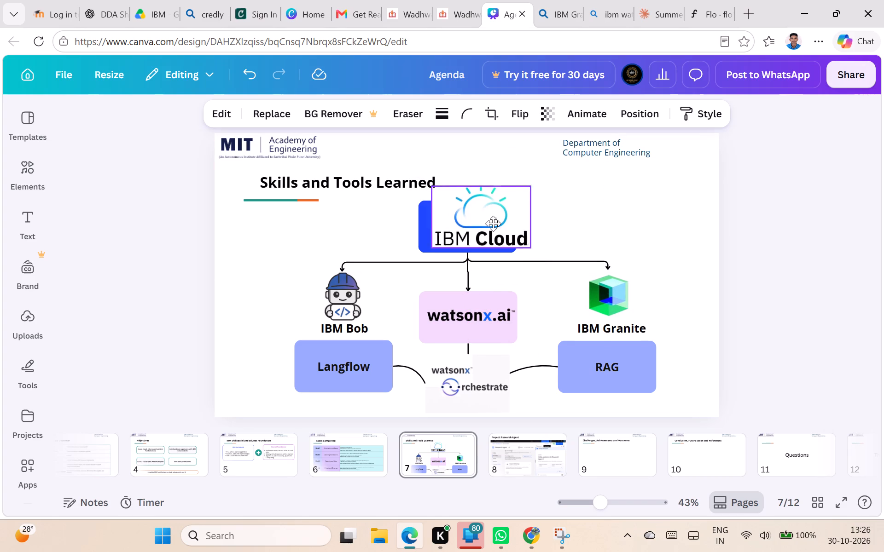
{"action": "left_click_drag", "start_coordinate": [493, 224], "coordinate": [576, 220]}
{"action": "left_click", "coordinate": [483, 242]}
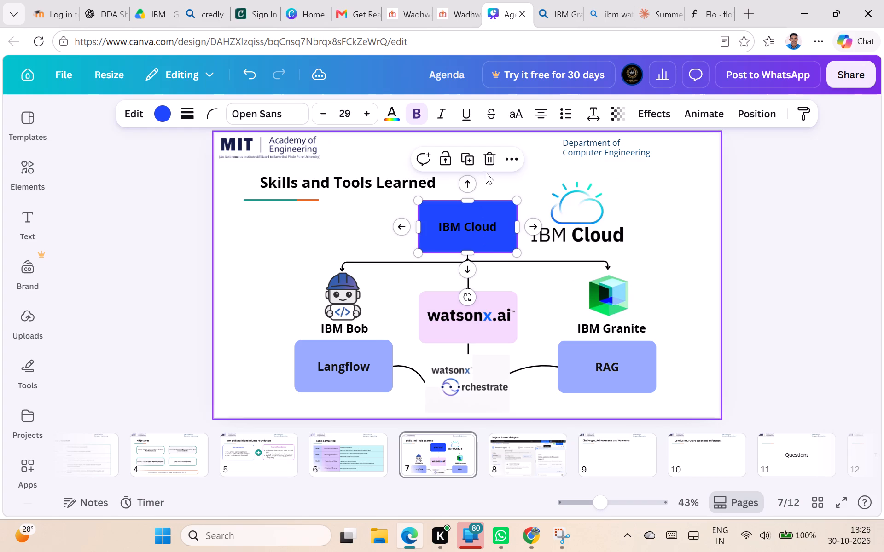
{"action": "left_click", "coordinate": [488, 160]}
{"action": "left_click_drag", "start_coordinate": [569, 215], "coordinate": [462, 218]}
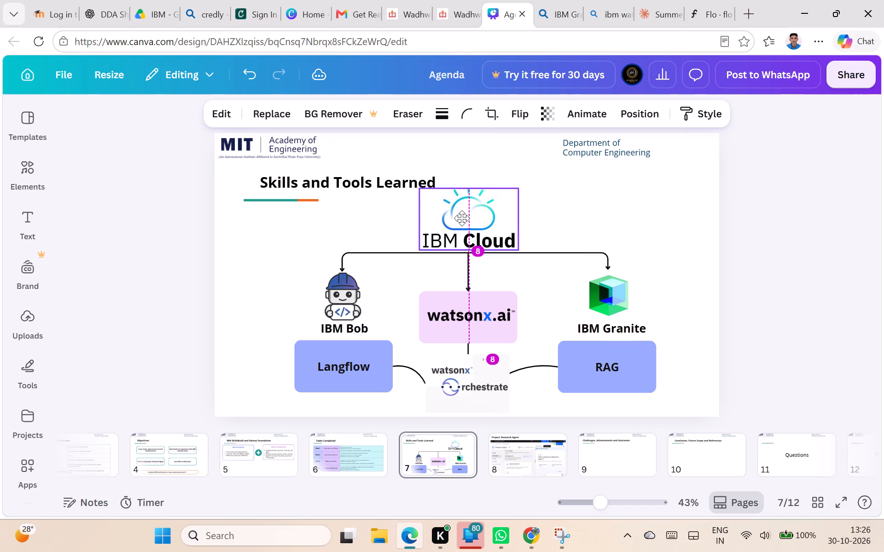
{"action": "left_click_drag", "start_coordinate": [462, 218], "coordinate": [466, 218]}
{"action": "left_click", "coordinate": [488, 263]}
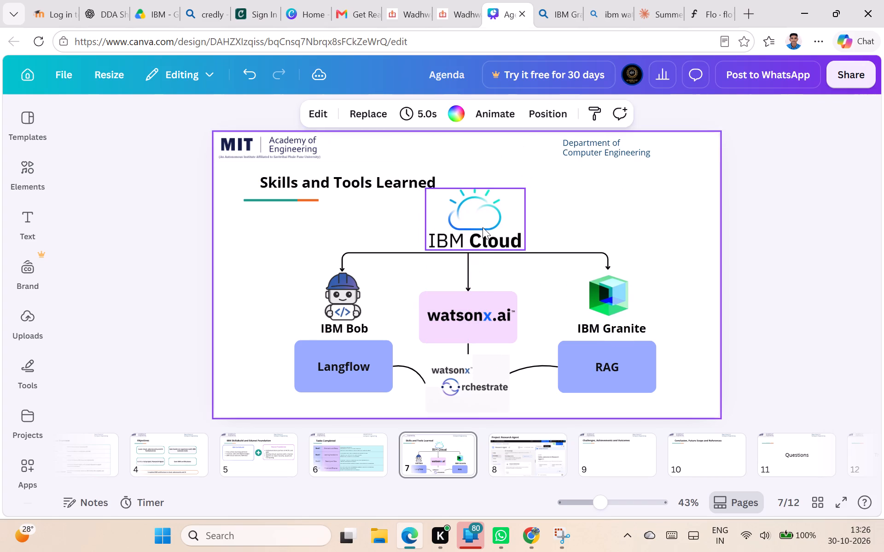
{"action": "left_click_drag", "start_coordinate": [483, 227], "coordinate": [476, 225]}
Attach the three branch connectors to the bottom of the IBM Cloud logo and fine-tune the logo's vertical position.
{"action": "left_click", "coordinate": [480, 259]}
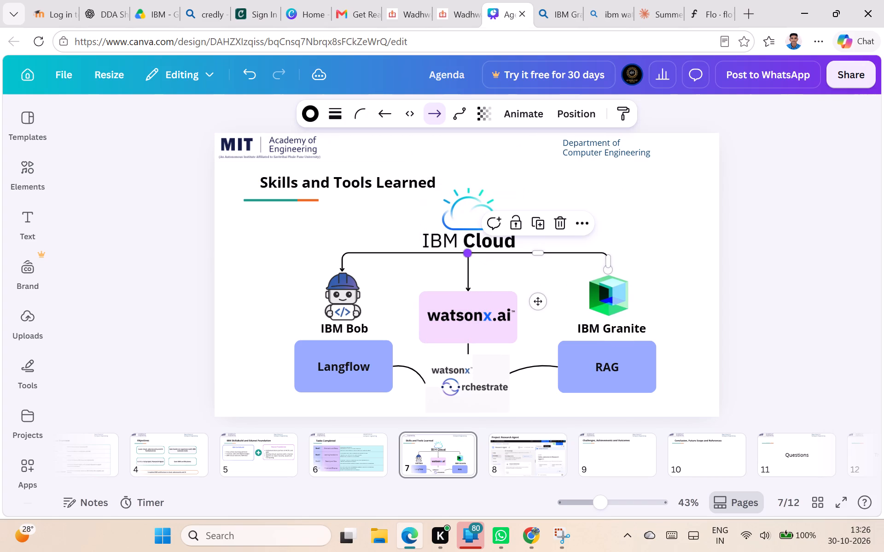
{"action": "left_click_drag", "start_coordinate": [469, 253], "coordinate": [469, 245]}
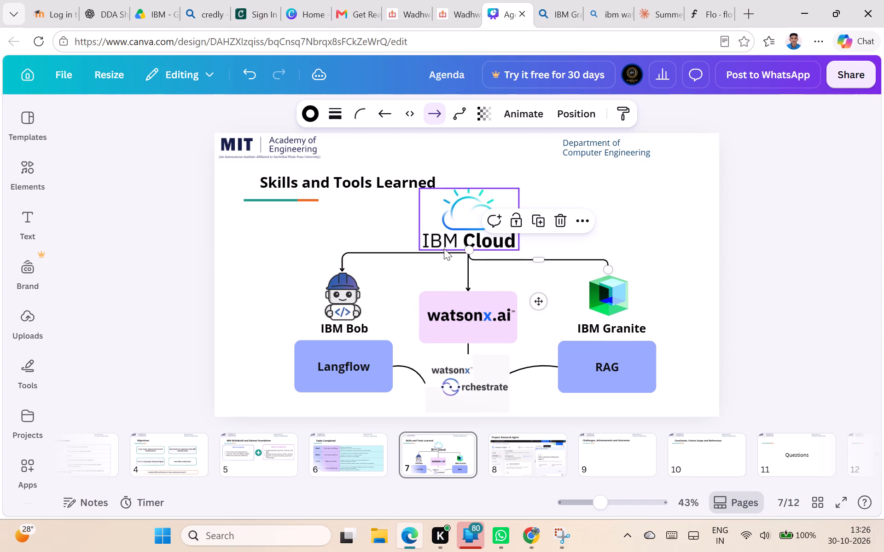
{"action": "left_click", "coordinate": [444, 248]}
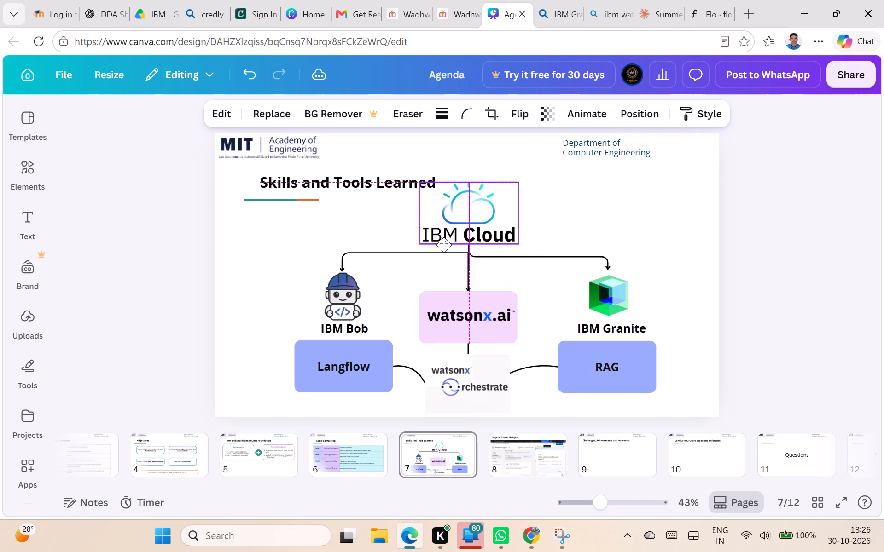
{"action": "left_click", "coordinate": [449, 252]}
{"action": "left_click_drag", "start_coordinate": [467, 251], "coordinate": [468, 241]}
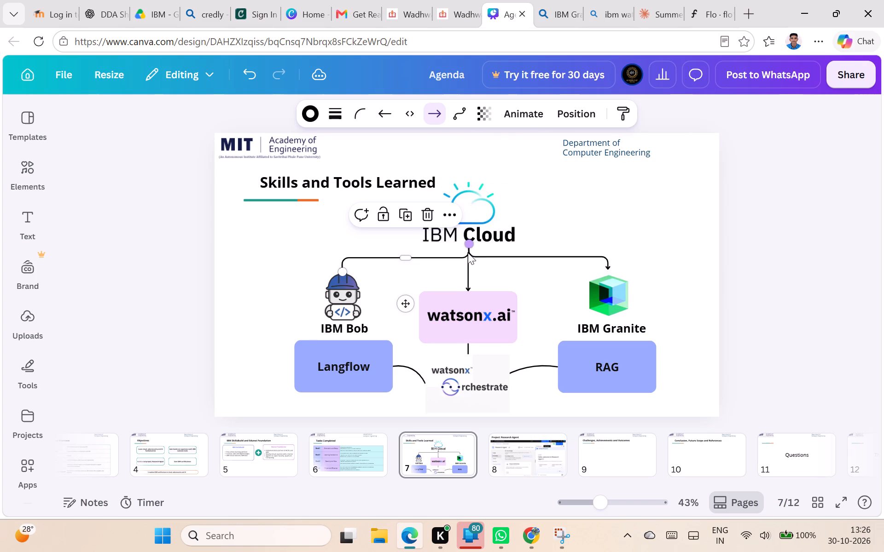
{"action": "left_click", "coordinate": [468, 263]}
{"action": "left_click", "coordinate": [468, 268]}
{"action": "left_click_drag", "start_coordinate": [467, 252], "coordinate": [467, 242]}
{"action": "left_click_drag", "start_coordinate": [481, 220], "coordinate": [482, 232]}
{"action": "left_click", "coordinate": [552, 210]}
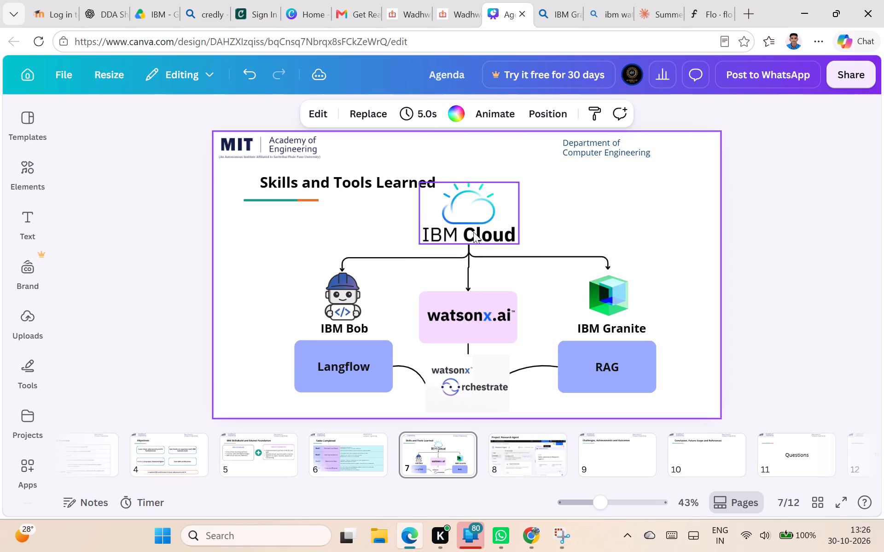
{"action": "left_click_drag", "start_coordinate": [471, 230], "coordinate": [470, 235]}
{"action": "left_click", "coordinate": [567, 225]}
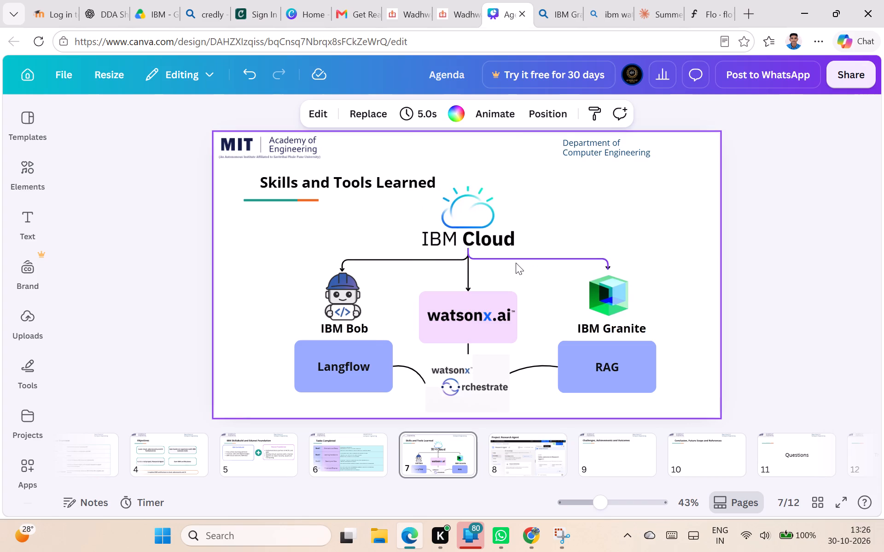
Nudge the connector between IBM Cloud and IBM Granite upward, adjust its bend, and undo the last change.
{"action": "left_click", "coordinate": [516, 263]}
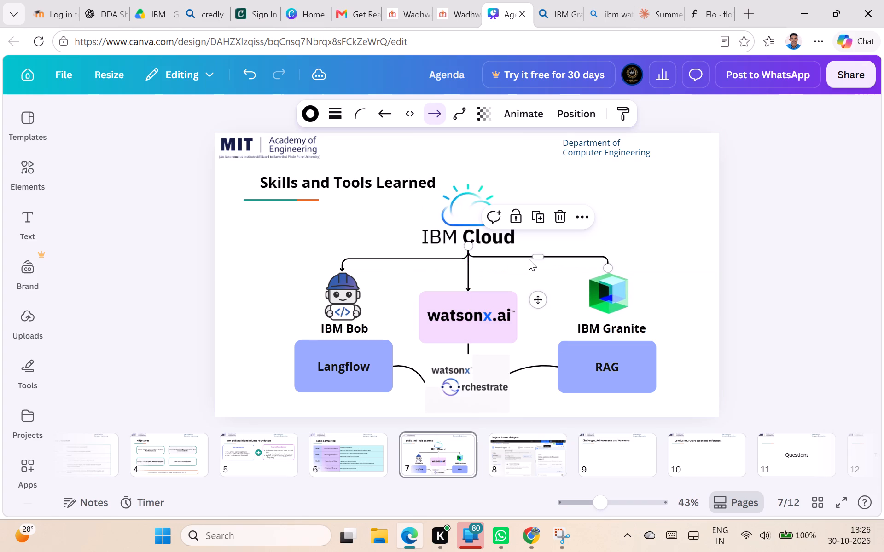
{"action": "left_click", "coordinate": [534, 257]}
{"action": "left_click", "coordinate": [570, 220]}
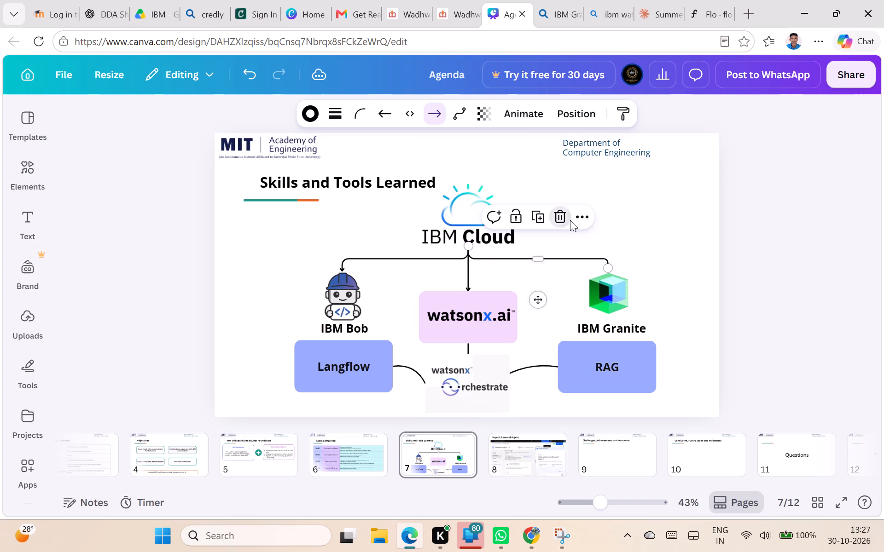
{"action": "key", "text": "ctrl+z"}
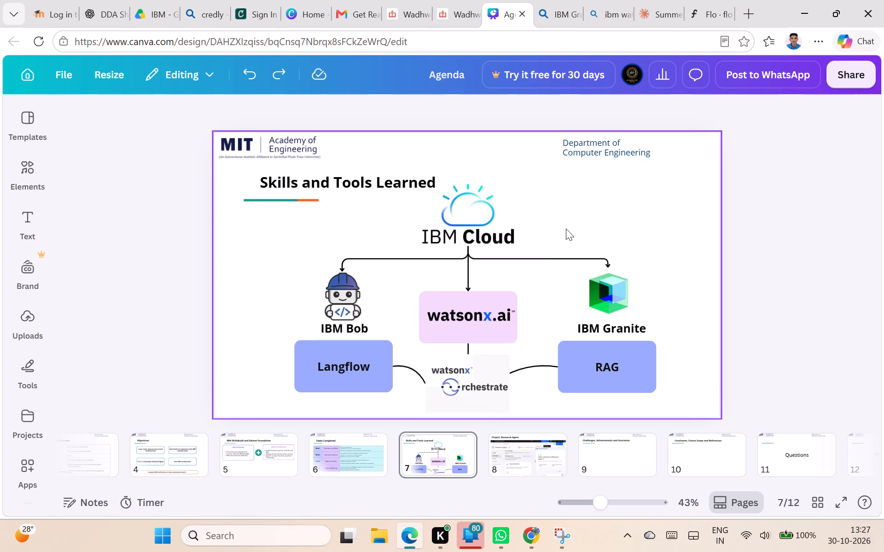
{"action": "left_click", "coordinate": [434, 269]}
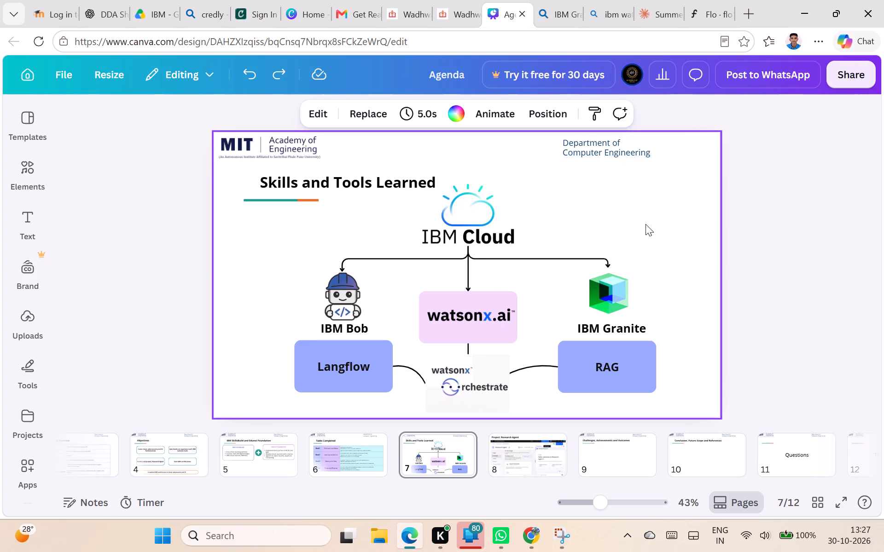
Shift the IBM Bob robot icon slightly outward, level with the IBM Granite icon, and centre its IBM Bob label beneath it.
{"action": "left_click_drag", "start_coordinate": [349, 301], "coordinate": [332, 290]}
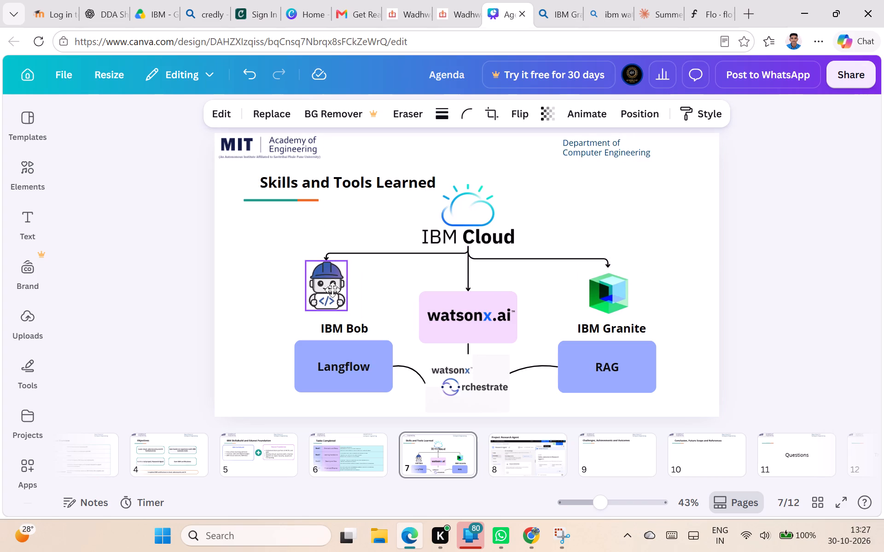
{"action": "left_click_drag", "start_coordinate": [332, 290], "coordinate": [343, 297]}
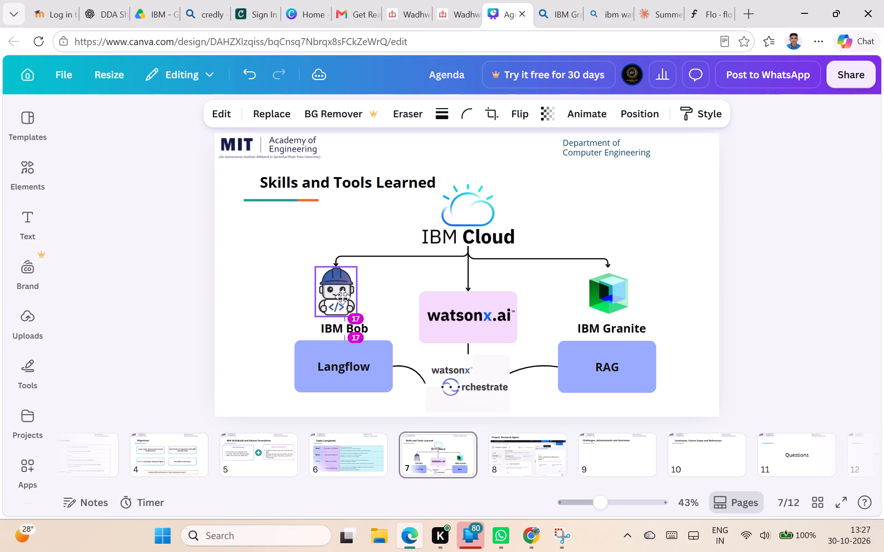
{"action": "left_click_drag", "start_coordinate": [343, 297], "coordinate": [340, 299]}
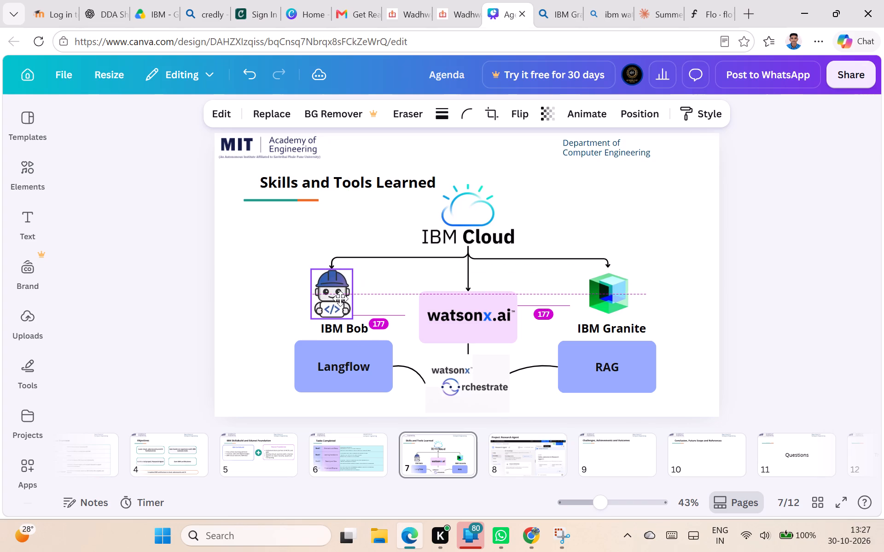
{"action": "left_click_drag", "start_coordinate": [340, 299], "coordinate": [340, 301]}
{"action": "left_click", "coordinate": [669, 237]}
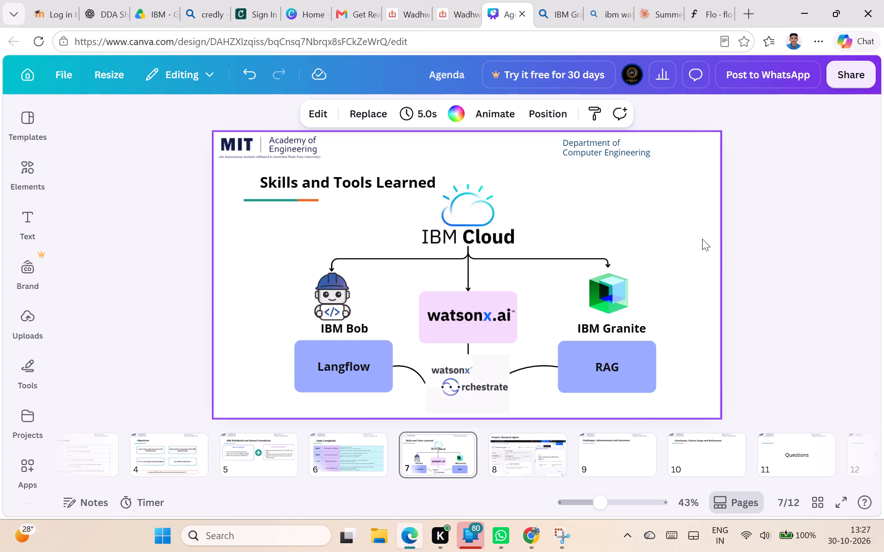
{"action": "left_click_drag", "start_coordinate": [346, 329], "coordinate": [339, 331]}
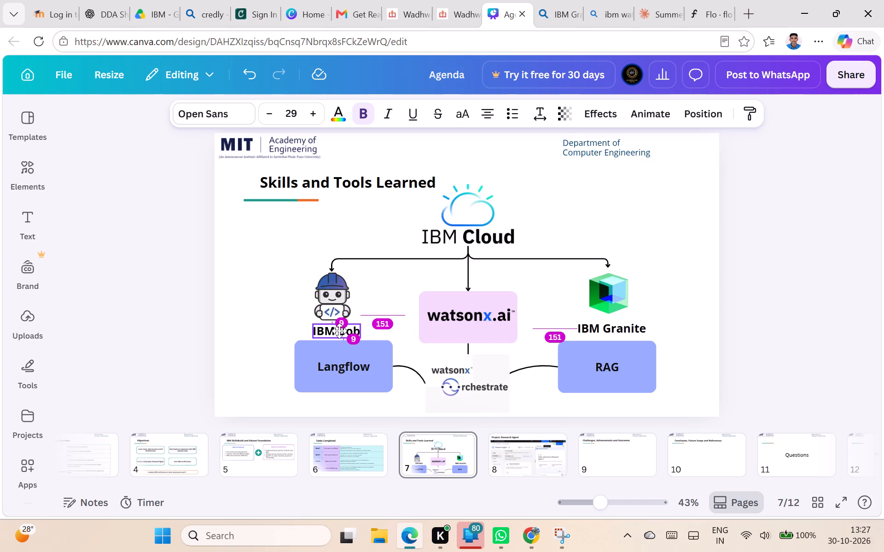
{"action": "left_click_drag", "start_coordinate": [339, 331], "coordinate": [339, 329]}
{"action": "left_click", "coordinate": [785, 274]}
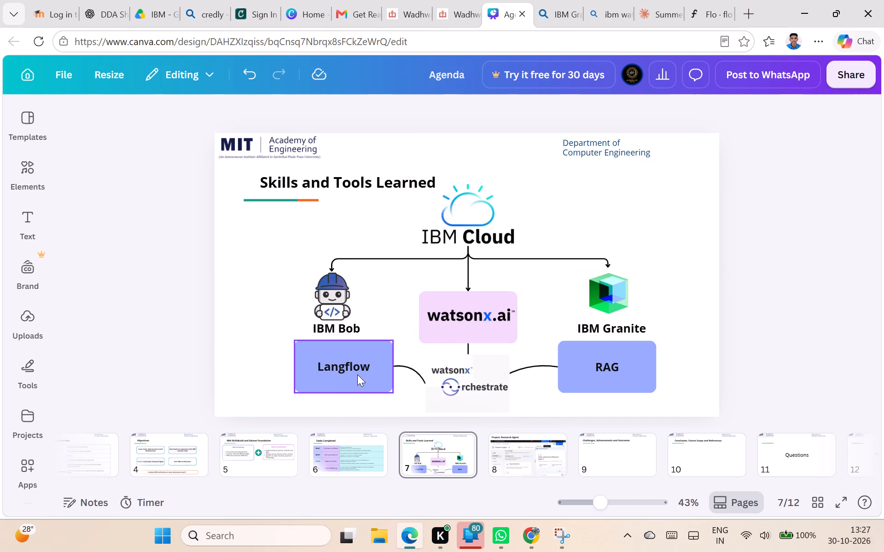
Move the Langflow and RAG boxes slightly down and outward, level with each other beneath IBM Bob and IBM Granite.
{"action": "left_click_drag", "start_coordinate": [357, 375], "coordinate": [351, 383]}
{"action": "left_click_drag", "start_coordinate": [637, 368], "coordinate": [643, 372]}
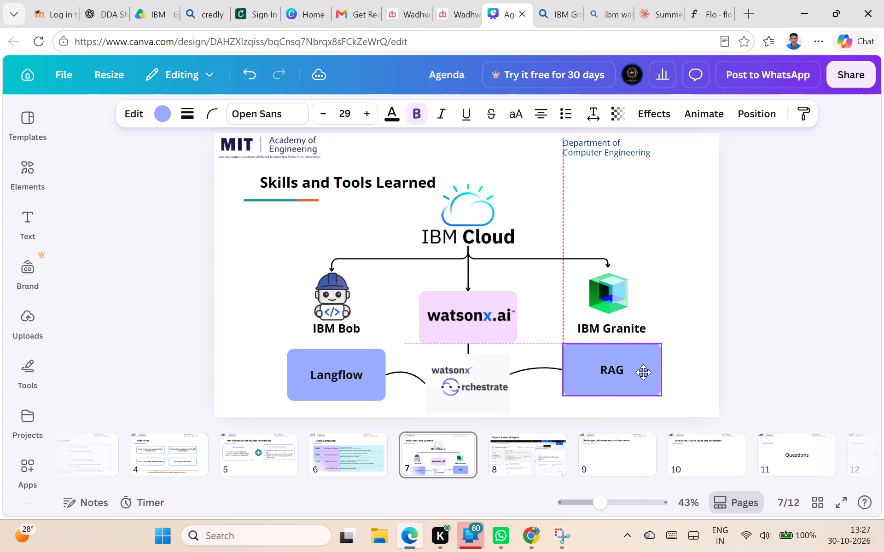
{"action": "left_click_drag", "start_coordinate": [643, 372], "coordinate": [644, 375]}
{"action": "left_click", "coordinate": [756, 310]}
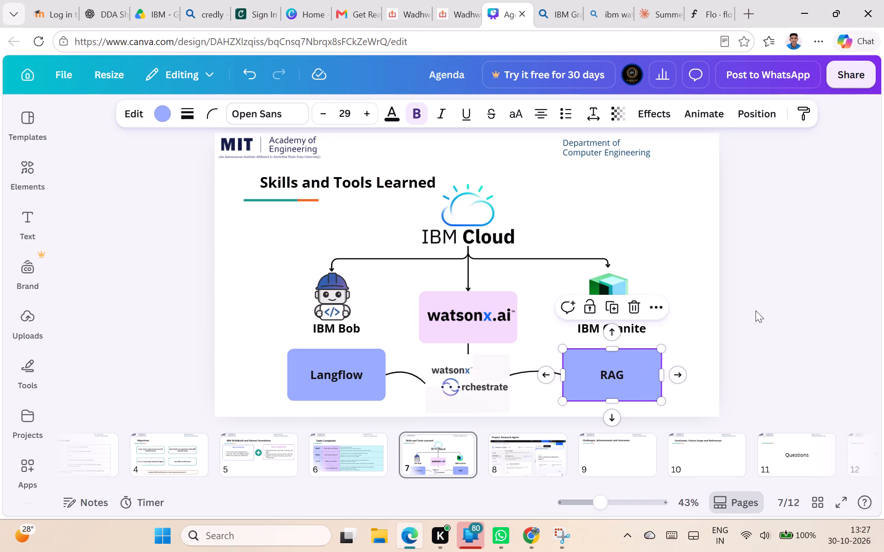
Recolour the watsonx Orchestrate logo's lighter blue to the Langflow box's periwinkle, trying near-white #f9fafb and dark navy and undoing the navy.
{"action": "left_click", "coordinate": [491, 373]}
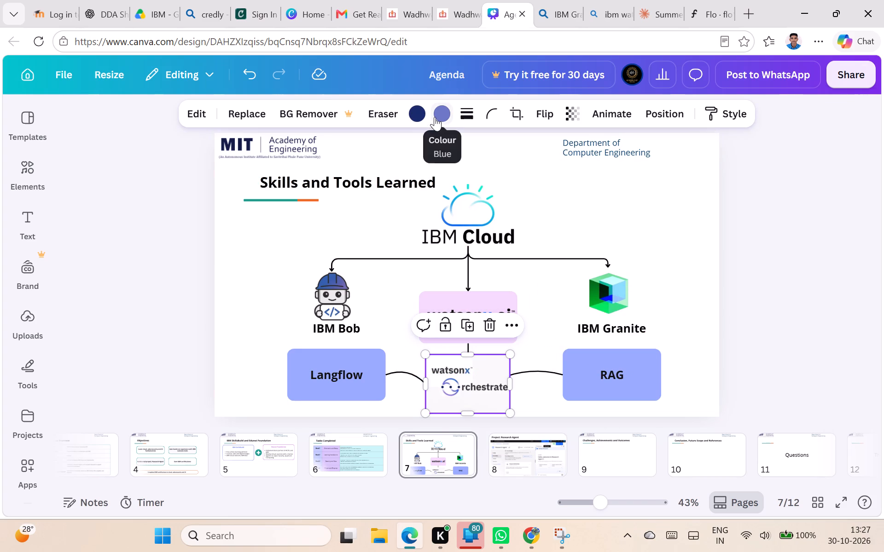
{"action": "left_click", "coordinate": [435, 117]}
{"action": "left_click", "coordinate": [201, 288]}
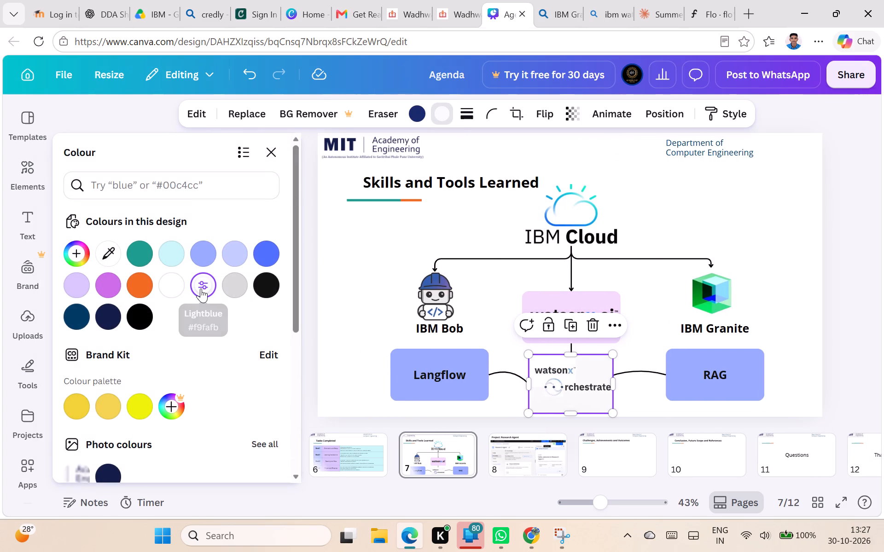
{"action": "left_click", "coordinate": [208, 255]}
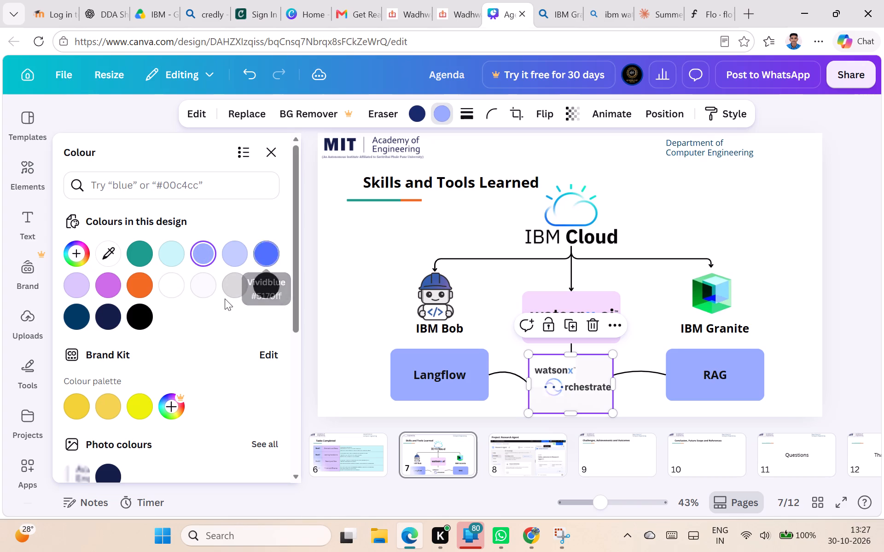
{"action": "left_click", "coordinate": [112, 317]}
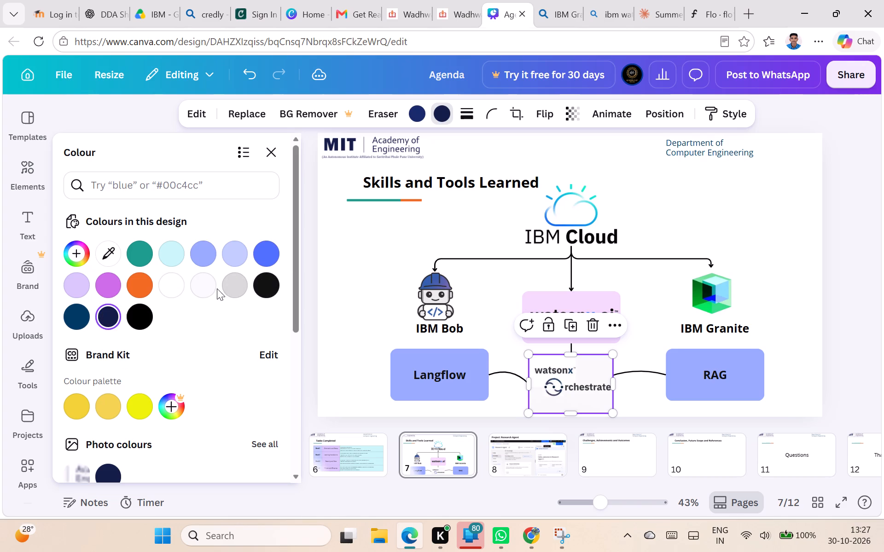
{"action": "key", "text": "ctrl+z"}
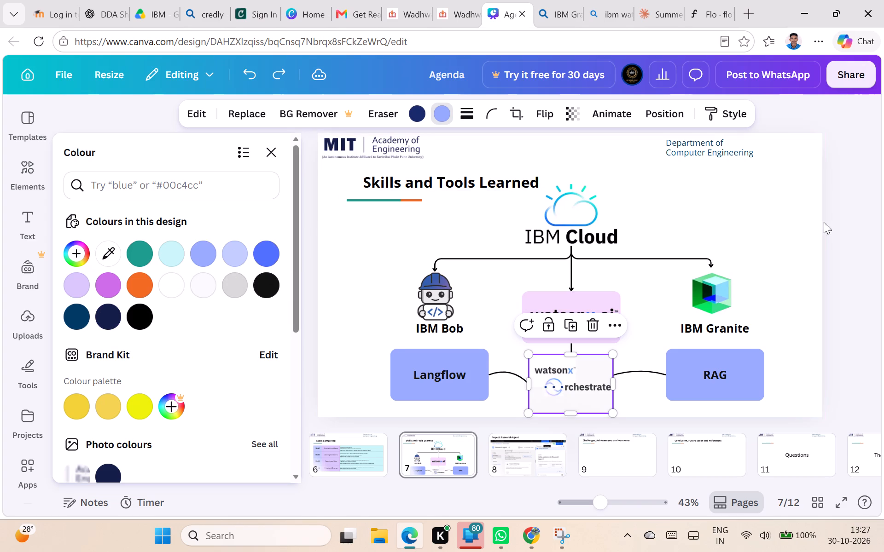
{"action": "left_click", "coordinate": [843, 221]}
{"action": "left_click", "coordinate": [775, 261]}
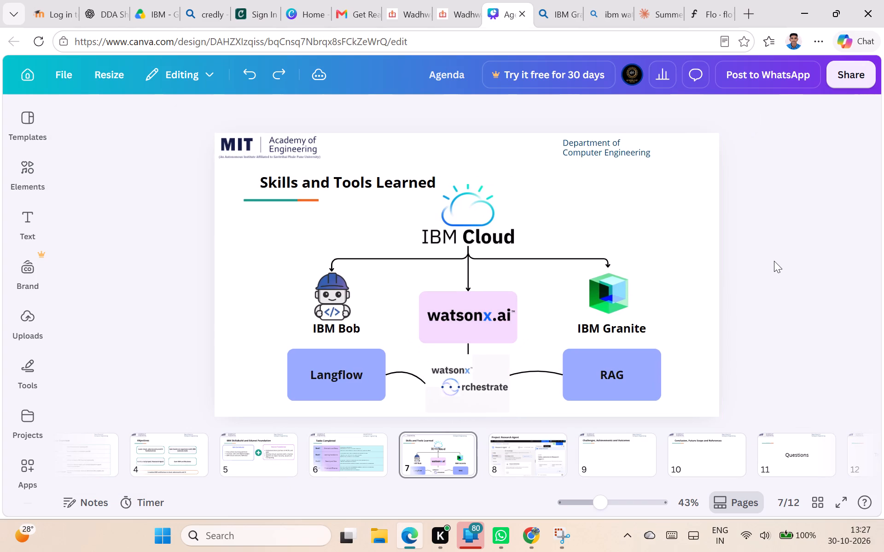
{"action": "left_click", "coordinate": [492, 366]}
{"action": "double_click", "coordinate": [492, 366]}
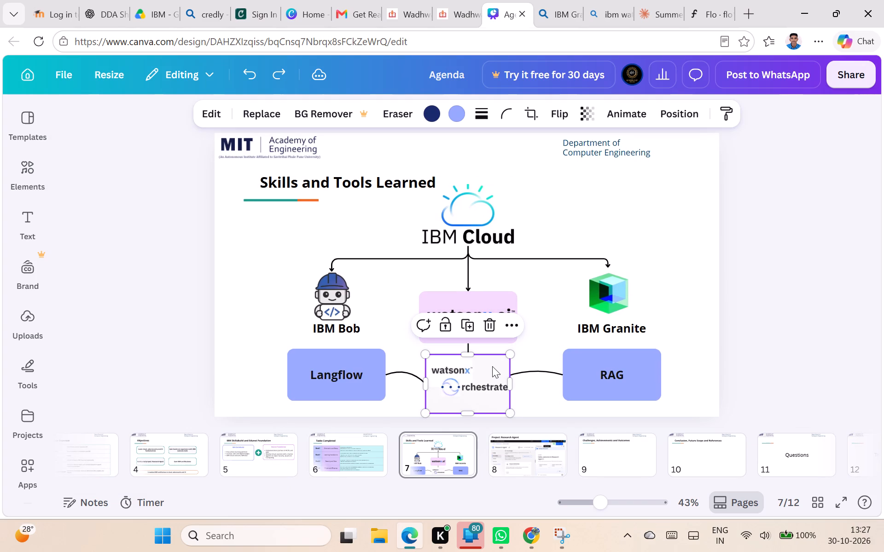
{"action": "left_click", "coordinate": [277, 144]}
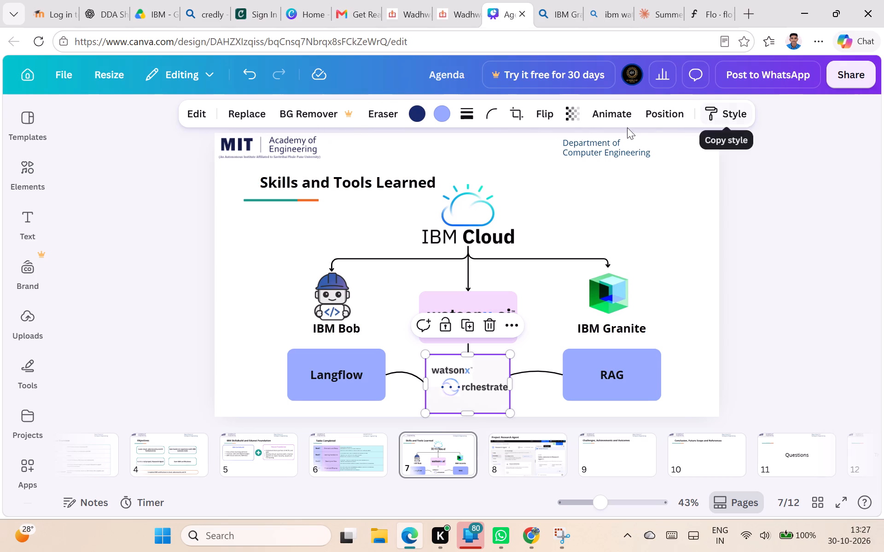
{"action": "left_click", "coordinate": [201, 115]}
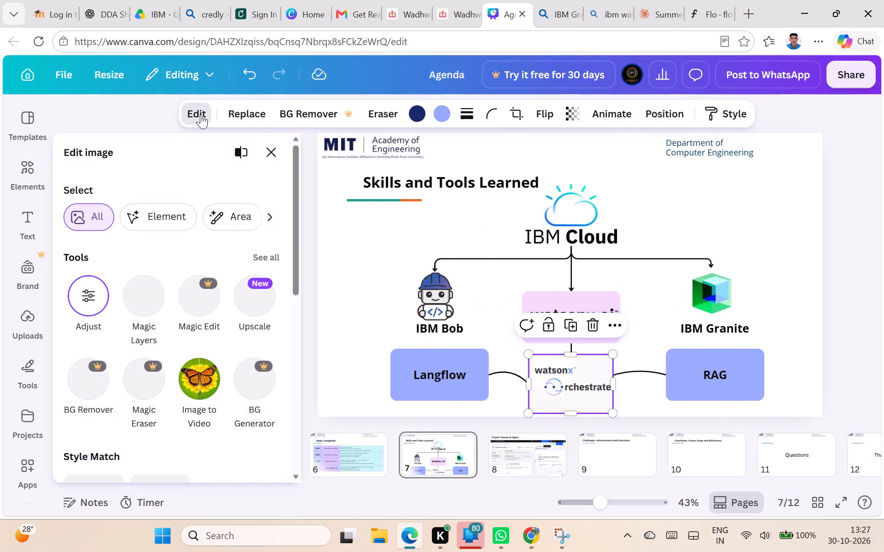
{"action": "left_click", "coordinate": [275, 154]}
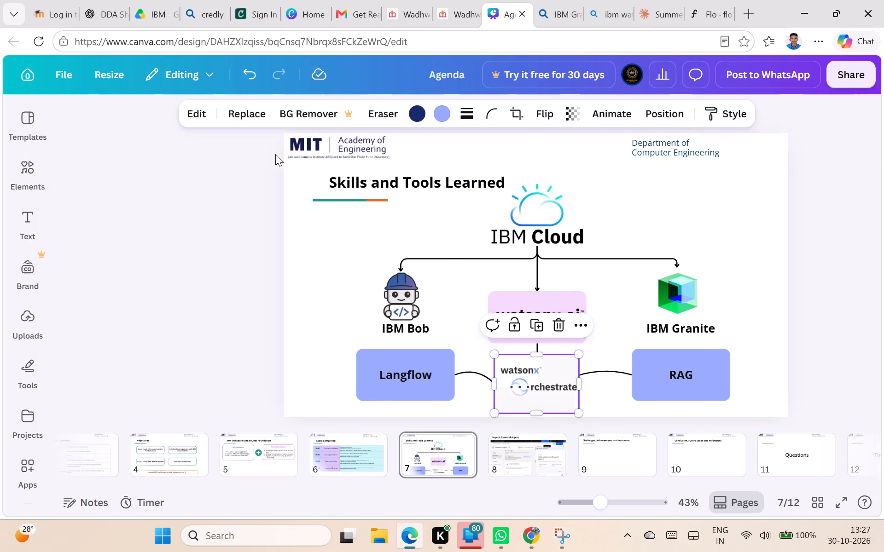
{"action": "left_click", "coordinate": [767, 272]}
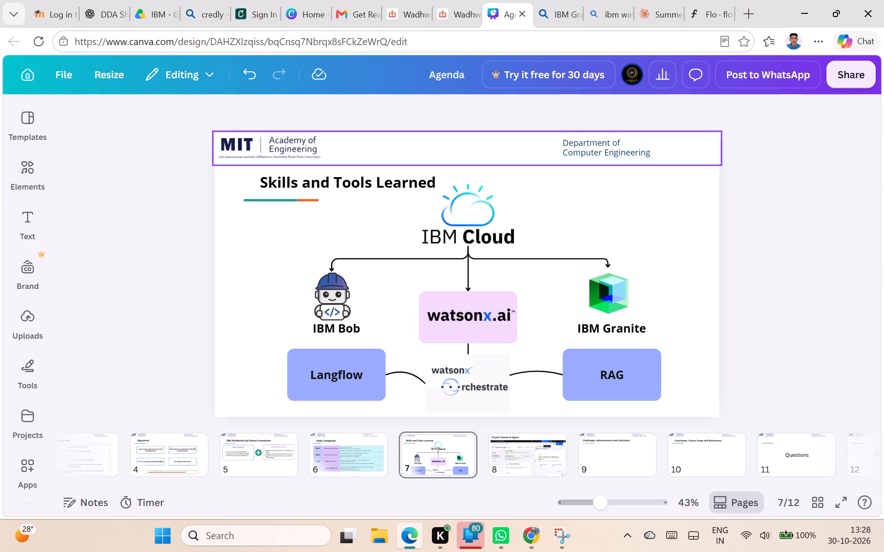
Switch to the Bing Images page, search for "ibm Langflow" and look through the results for a logo.
{"action": "left_click", "coordinate": [598, 15]}
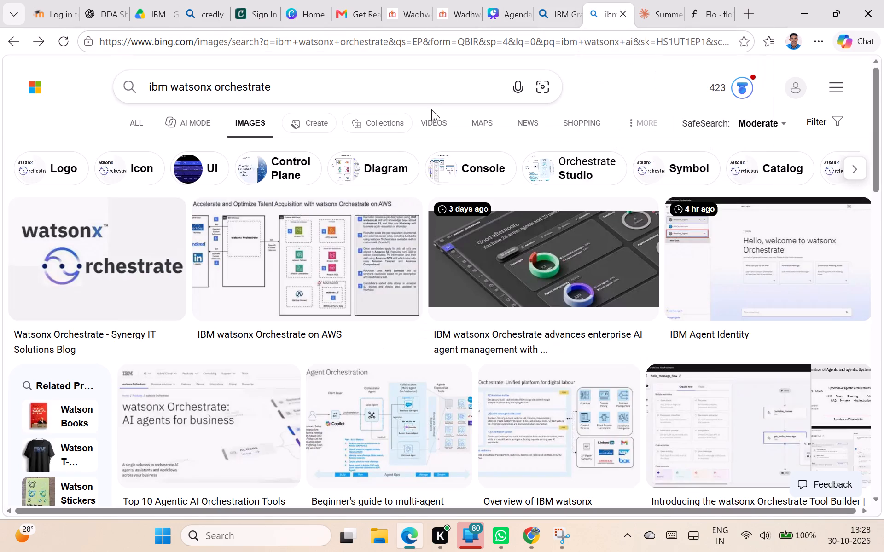
{"action": "scroll", "coordinate": [513, 273], "scroll_direction": "down", "scroll_amount": 5}
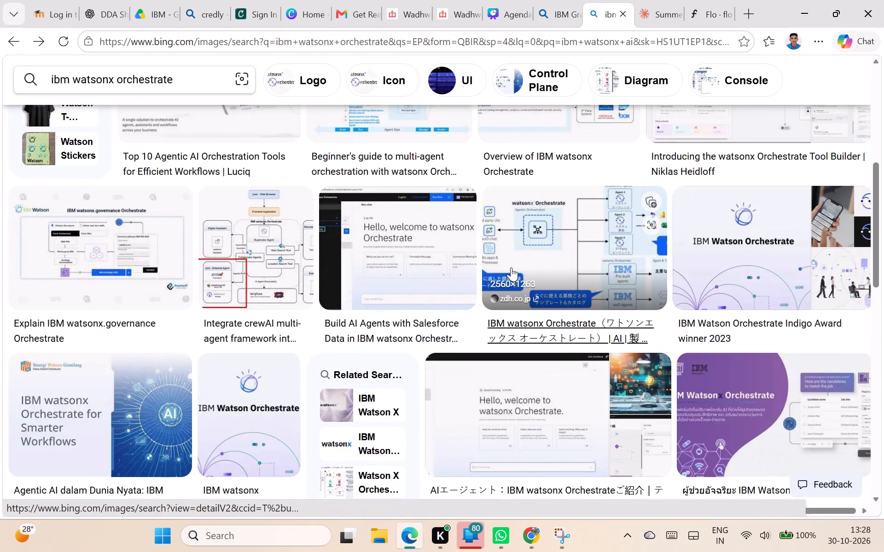
{"action": "scroll", "coordinate": [511, 267], "scroll_direction": "up", "scroll_amount": 5}
{"action": "left_click_drag", "start_coordinate": [297, 85], "coordinate": [221, 88]}
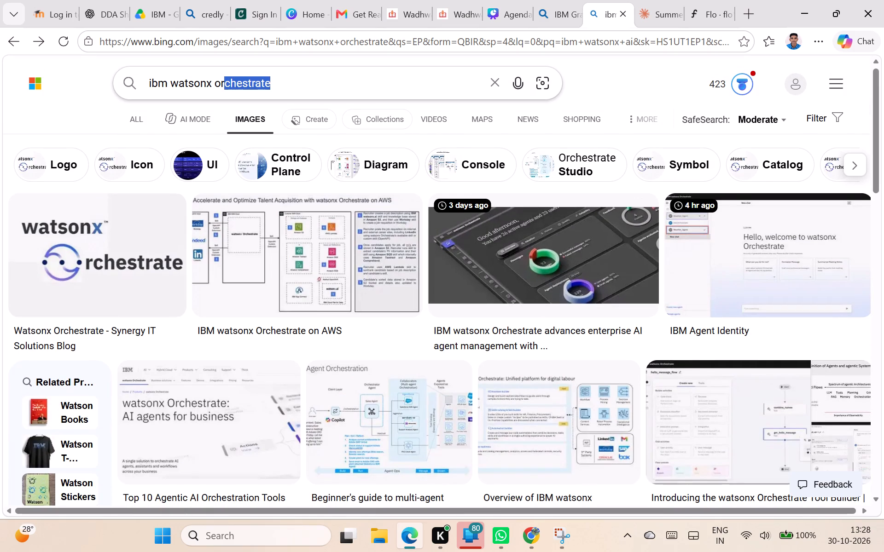
{"action": "left_click_drag", "start_coordinate": [221, 88], "coordinate": [169, 88]}
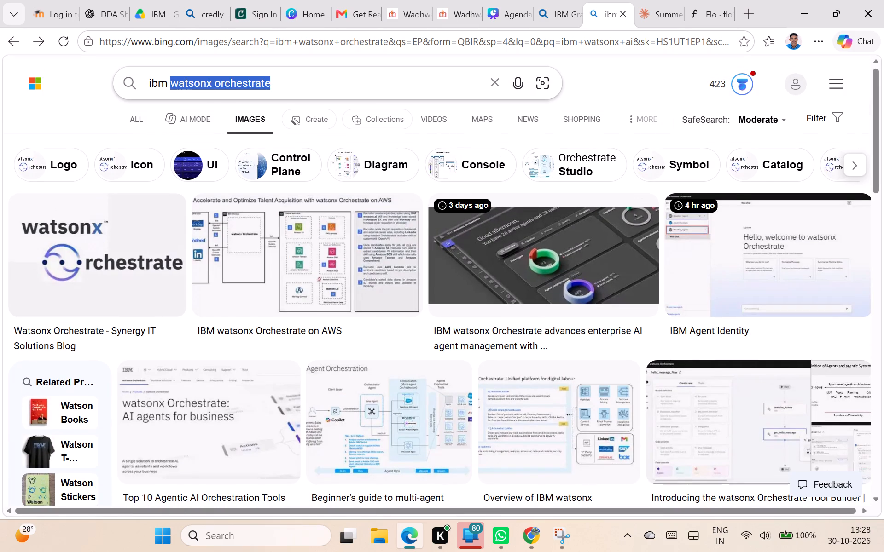
{"action": "type", "text": "Lanf"}
{"action": "key", "text": "BackSpace"}
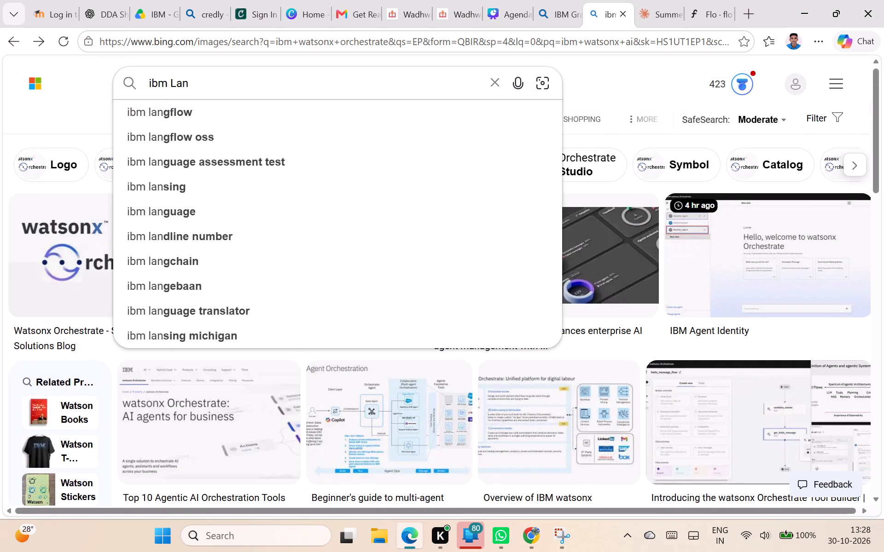
{"action": "type", "text": "gflow"}
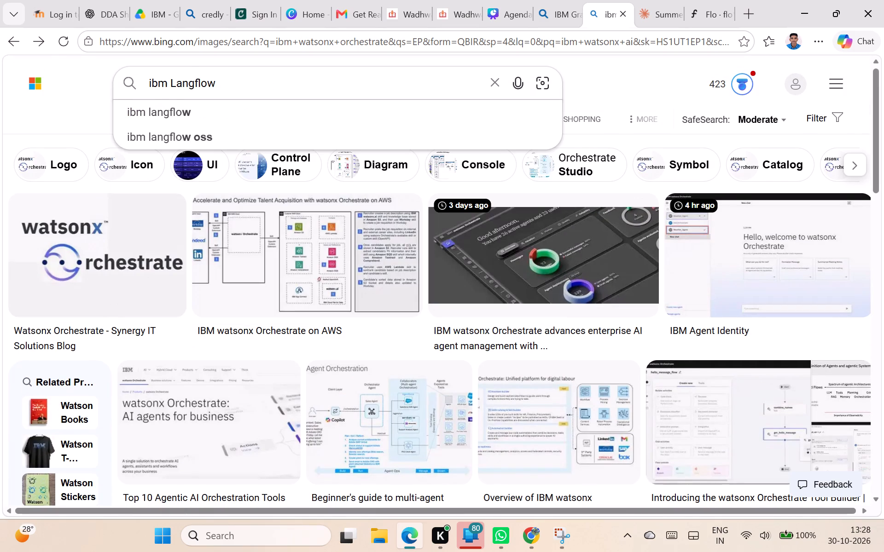
{"action": "key", "text": "Return"}
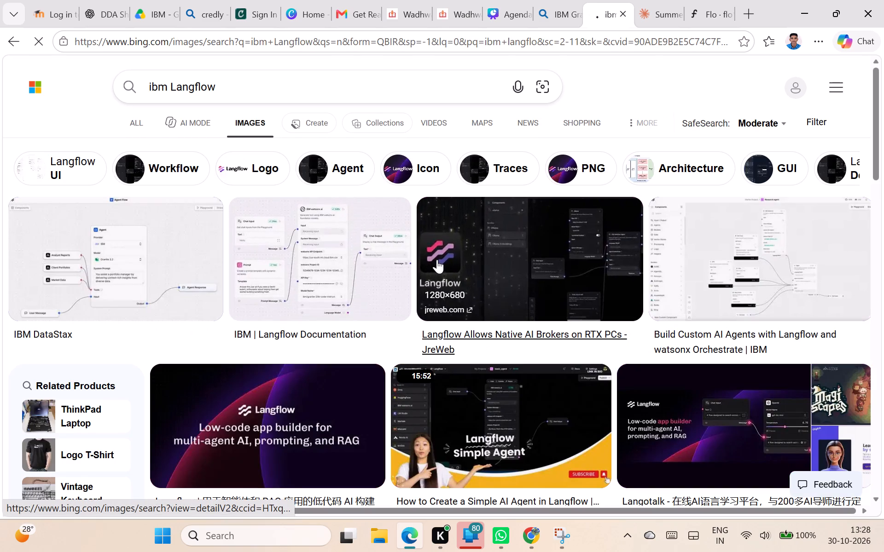
{"action": "scroll", "coordinate": [437, 259], "scroll_direction": "down", "scroll_amount": 6}
{"action": "scroll", "coordinate": [437, 259], "scroll_direction": "up", "scroll_amount": 5}
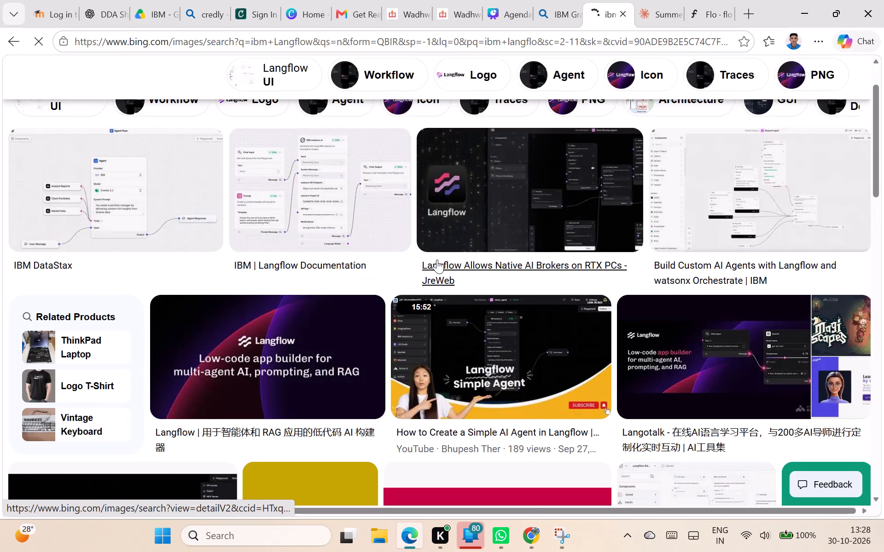
Return to the ibm Langflow image results and narrow them to the Icon suggestion.
{"action": "left_click", "coordinate": [545, 10]}
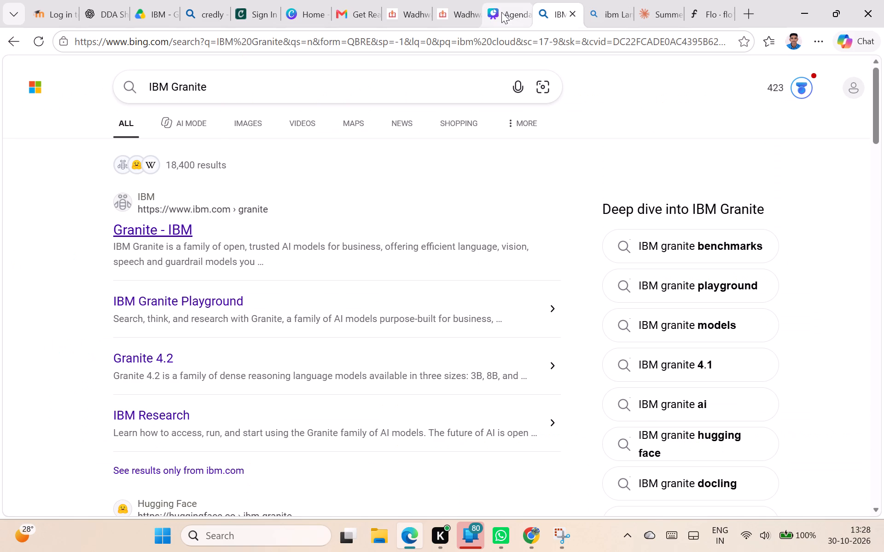
{"action": "left_click", "coordinate": [494, 16]}
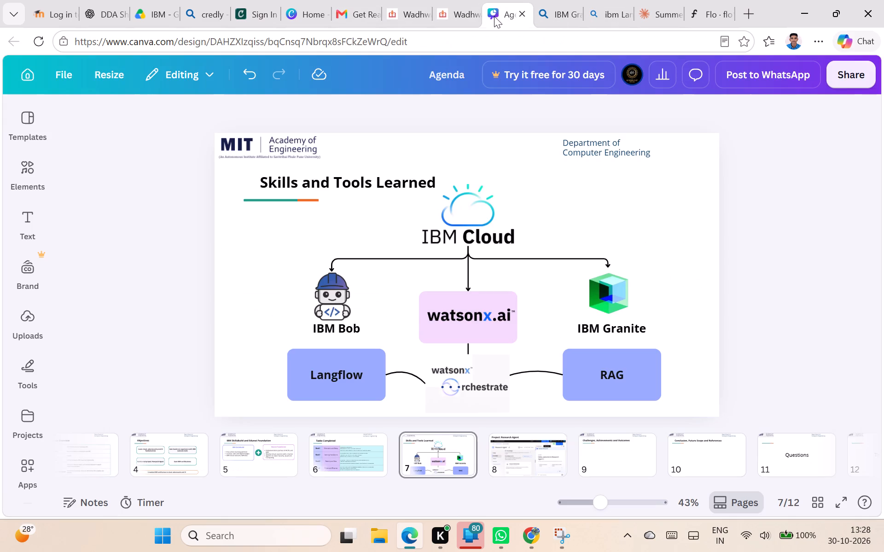
{"action": "left_click", "coordinate": [596, 2]}
{"action": "scroll", "coordinate": [433, 191], "scroll_direction": "up", "scroll_amount": 2}
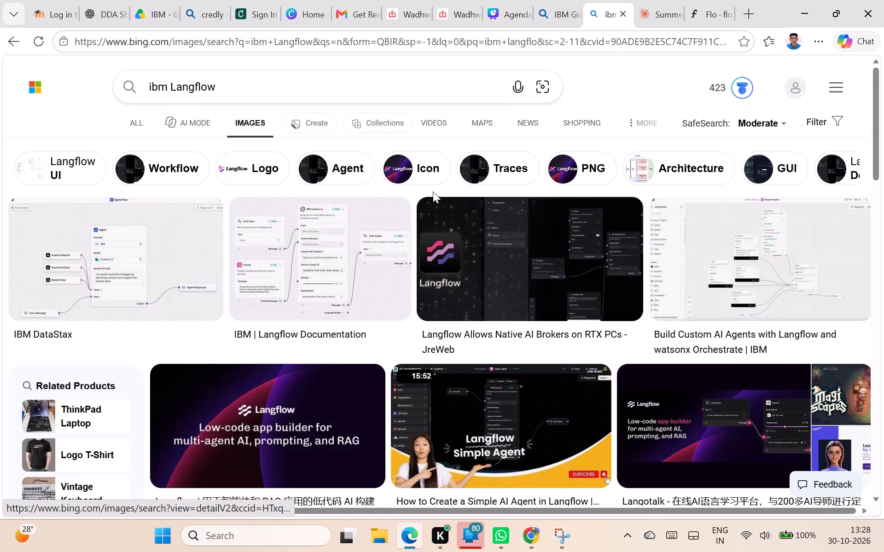
{"action": "left_click", "coordinate": [410, 167]}
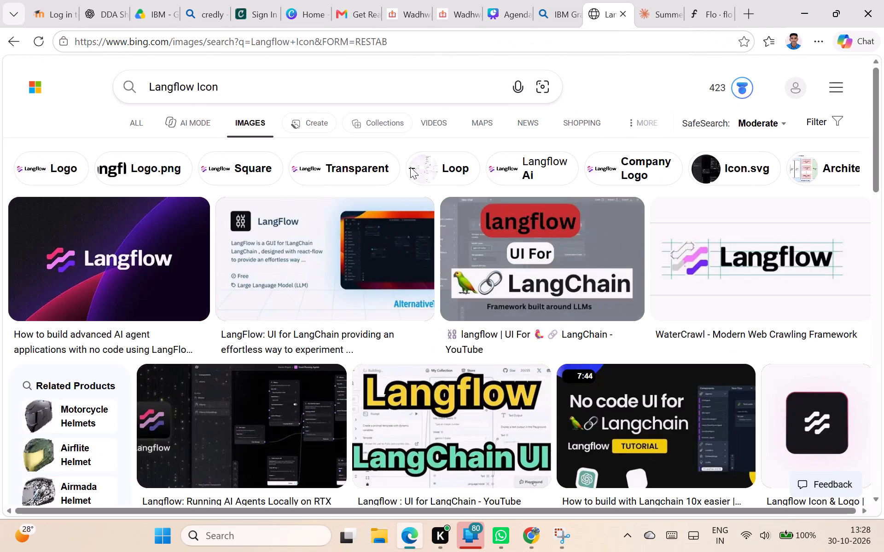
Copy the WaterCrawl result's image of the Langflow logo on a white background with construction gridlines.
{"action": "right_click", "coordinate": [161, 247]}
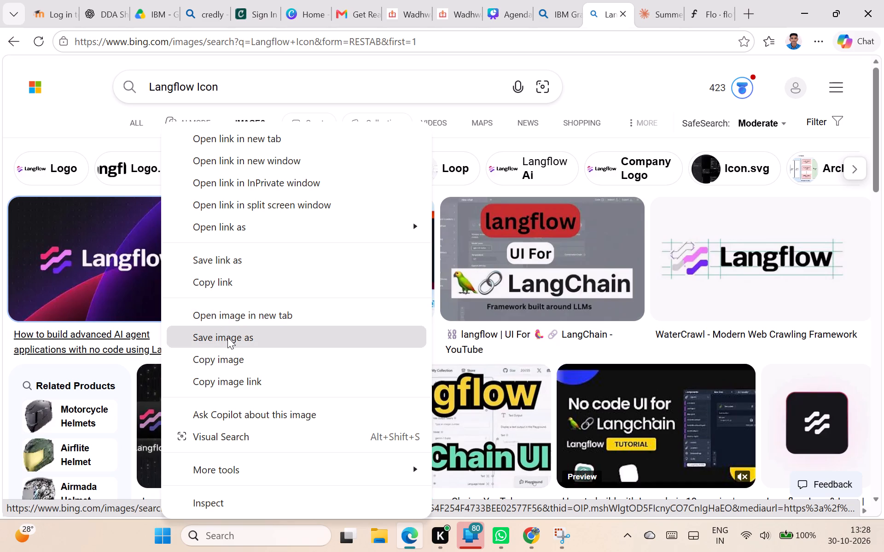
{"action": "left_click", "coordinate": [757, 253]}
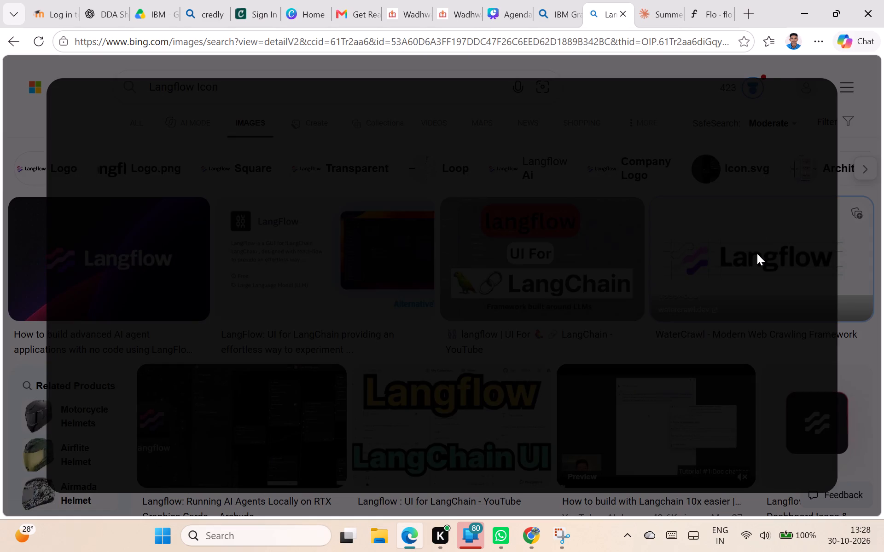
{"action": "left_click", "coordinate": [858, 214]}
{"action": "scroll", "coordinate": [732, 242], "scroll_direction": "down", "scroll_amount": 1}
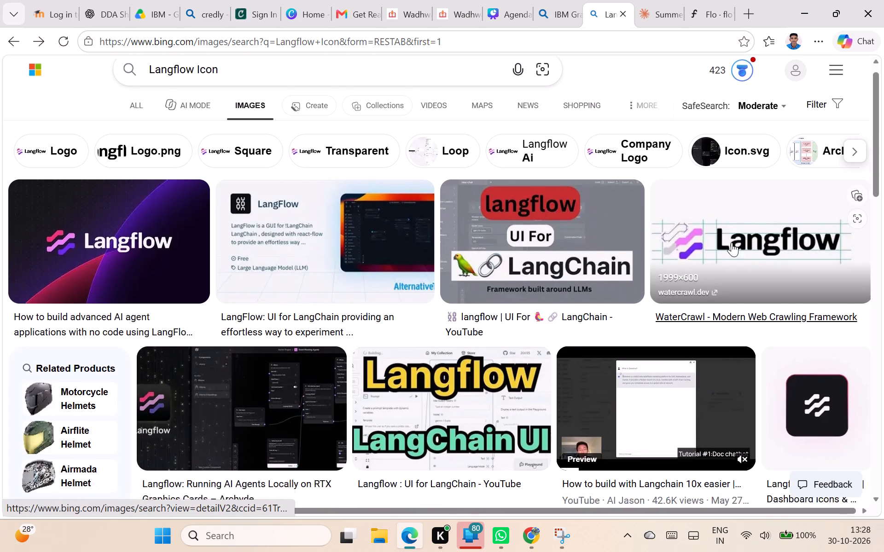
{"action": "scroll", "coordinate": [732, 242], "scroll_direction": "down", "scroll_amount": 2}
{"action": "scroll", "coordinate": [732, 242], "scroll_direction": "up", "scroll_amount": 2}
{"action": "right_click", "coordinate": [741, 221]}
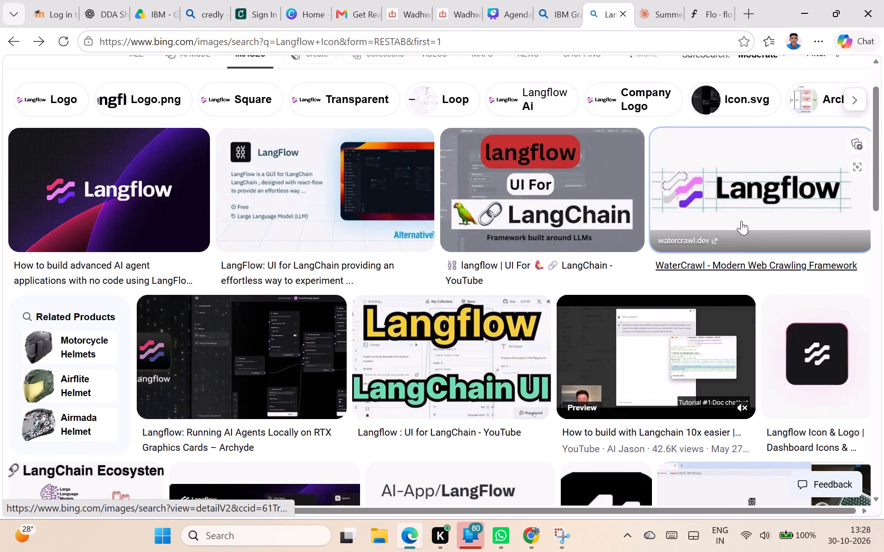
{"action": "left_click", "coordinate": [558, 360]}
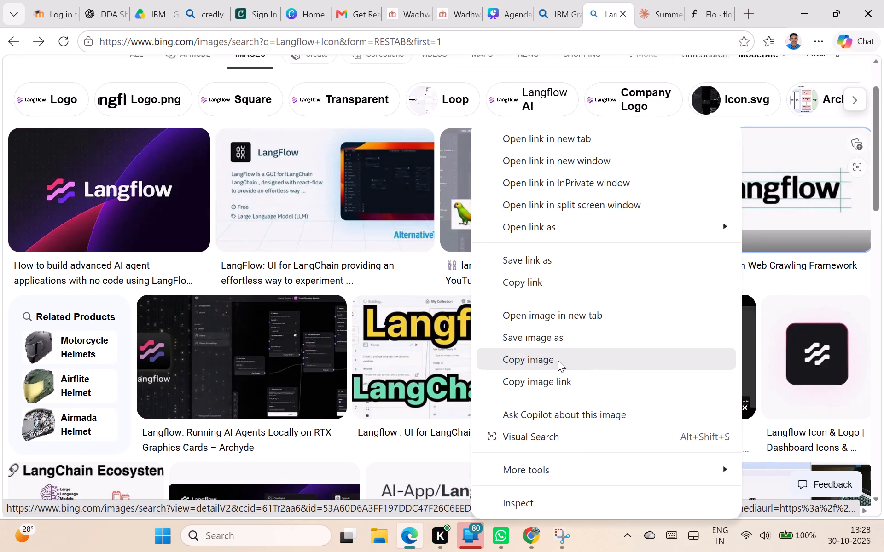
Back in the Canva presentation, replace the Langflow box with the copied Langflow logo, shrunk to fit beneath IBM Bob.
{"action": "left_click", "coordinate": [511, 7]}
{"action": "left_click", "coordinate": [337, 397]}
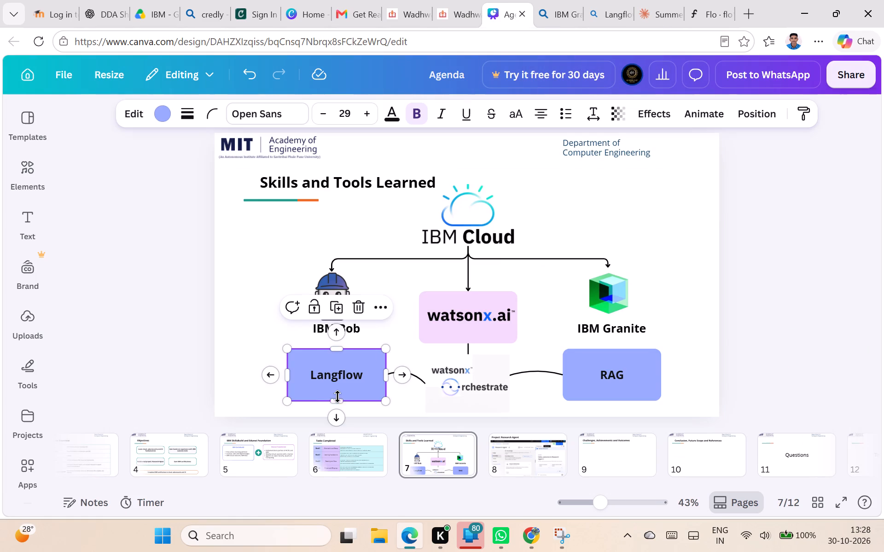
{"action": "left_click", "coordinate": [356, 303]}
{"action": "left_click", "coordinate": [338, 384]}
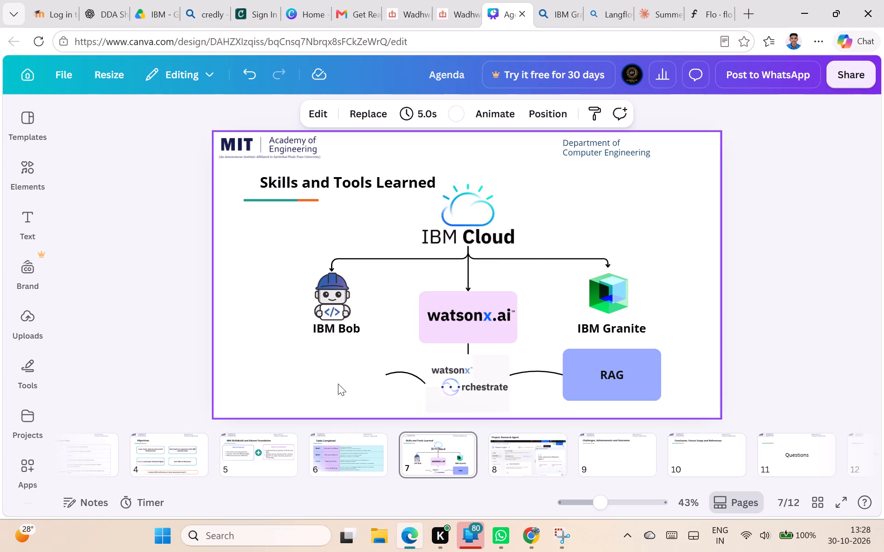
{"action": "key", "text": "ctrl+v"}
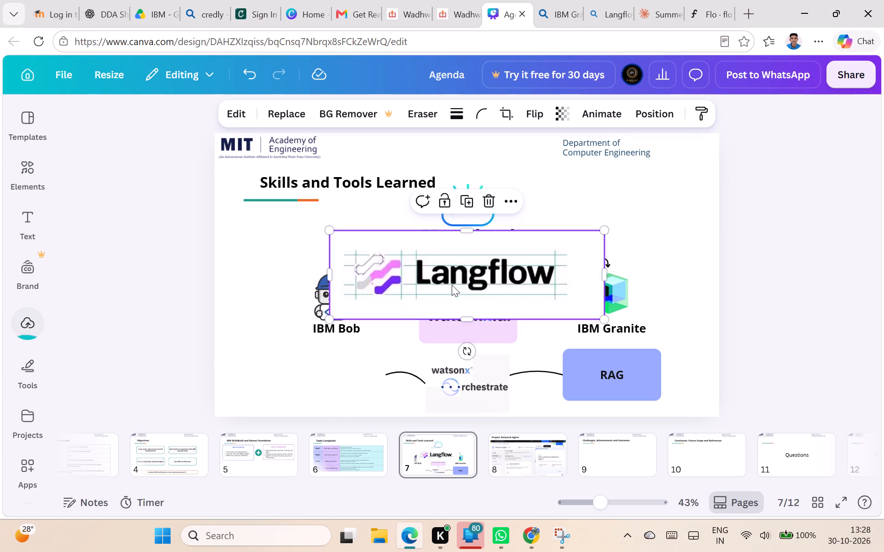
{"action": "left_click_drag", "start_coordinate": [451, 282], "coordinate": [316, 390]}
{"action": "left_click_drag", "start_coordinate": [465, 339], "coordinate": [368, 370]}
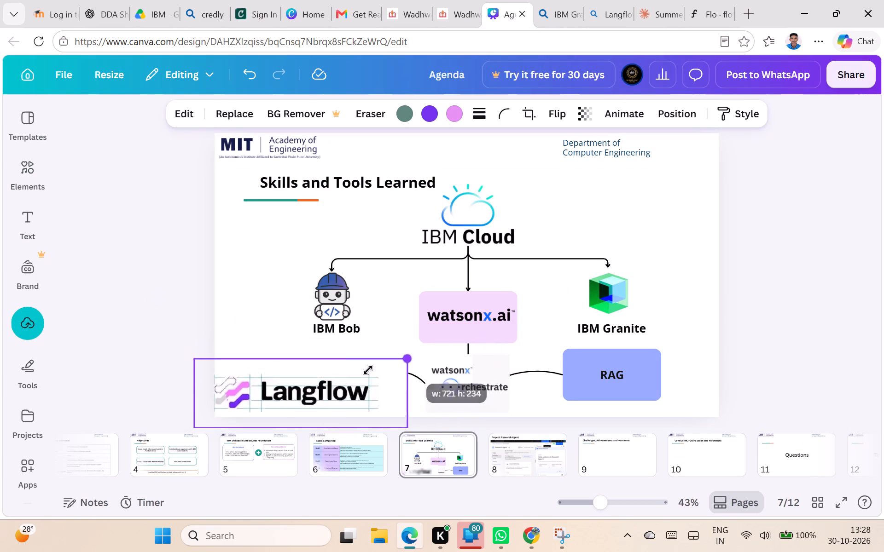
{"action": "left_click_drag", "start_coordinate": [368, 370], "coordinate": [301, 390]}
{"action": "left_click_drag", "start_coordinate": [269, 409], "coordinate": [346, 374]}
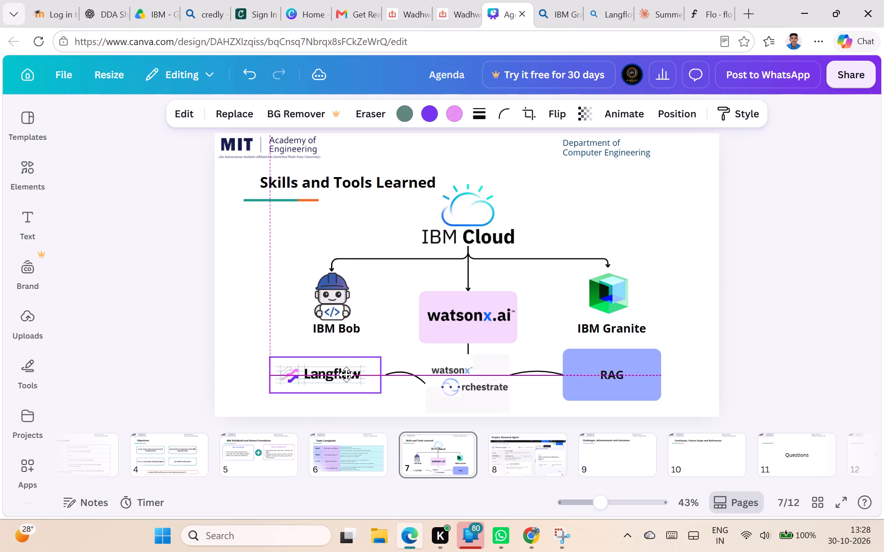
{"action": "left_click_drag", "start_coordinate": [346, 374], "coordinate": [356, 374]}
Adjust the watsonx Orchestrate connector's end beside the Langflow logo and nudge the logo slightly up and away from it.
{"action": "left_click", "coordinate": [402, 375]}
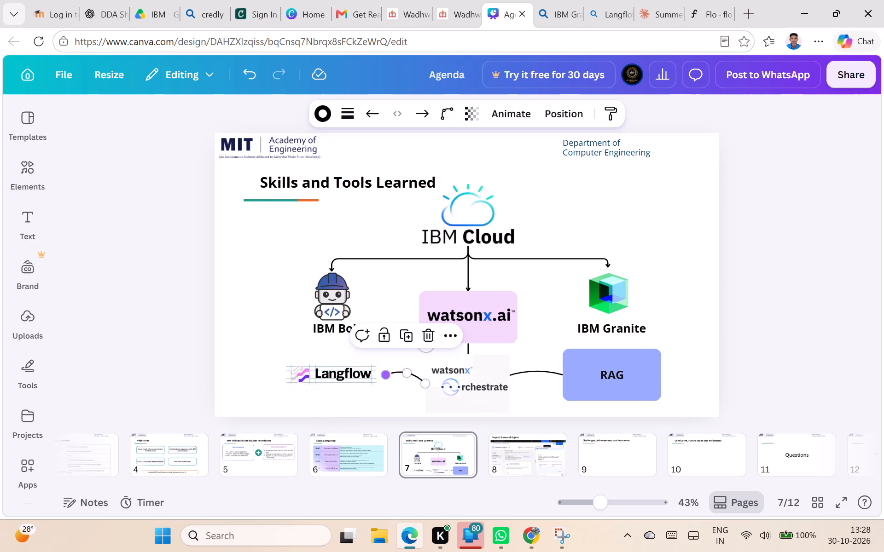
{"action": "left_click_drag", "start_coordinate": [384, 373], "coordinate": [393, 373]}
{"action": "left_click", "coordinate": [684, 326]}
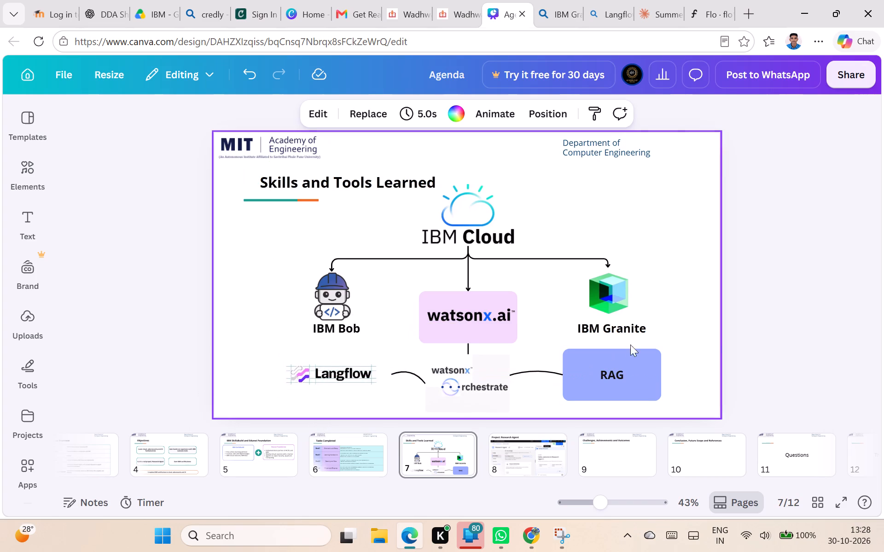
{"action": "left_click_drag", "start_coordinate": [364, 375], "coordinate": [359, 374]}
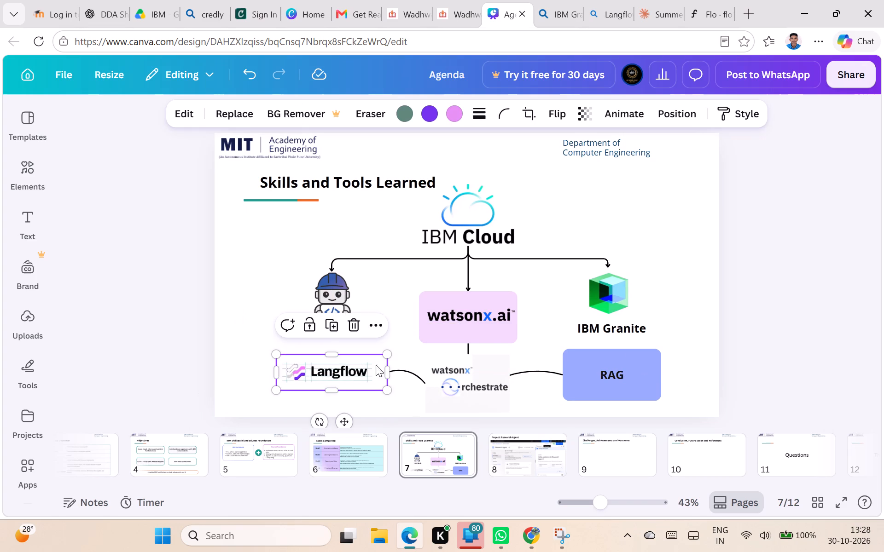
{"action": "left_click", "coordinate": [680, 288]}
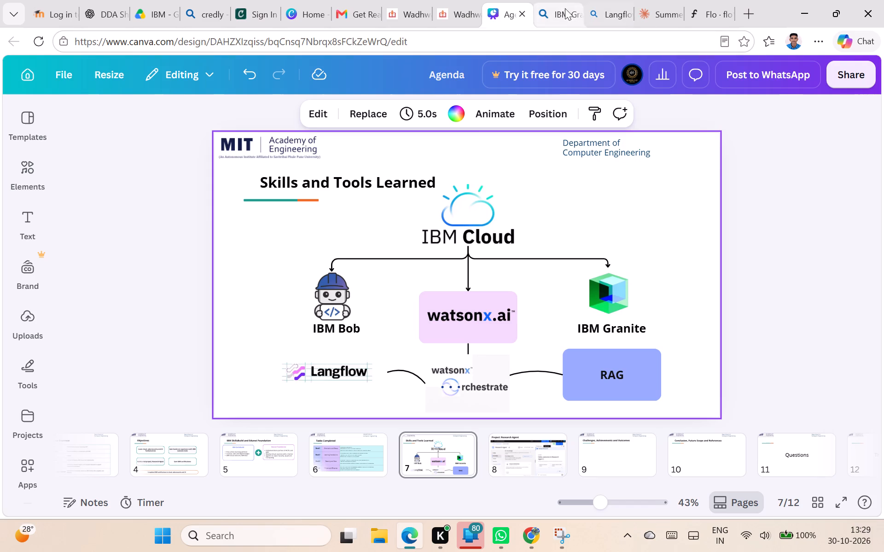
Switch to the Bing Images page, search for "Langflow RAG", look over the results and go back to the Langflow Icon images.
{"action": "left_click", "coordinate": [615, 12]}
{"action": "scroll", "coordinate": [315, 277], "scroll_direction": "up", "scroll_amount": 5}
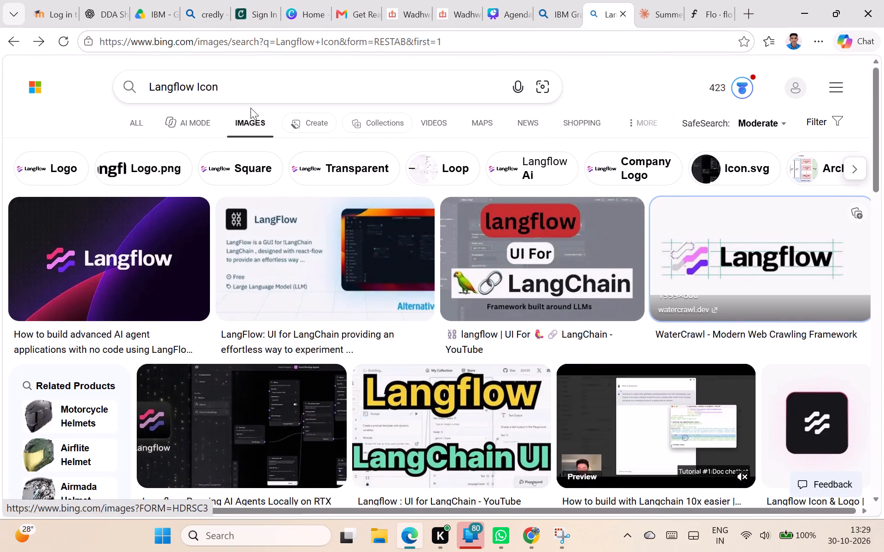
{"action": "left_click_drag", "start_coordinate": [230, 92], "coordinate": [196, 94]}
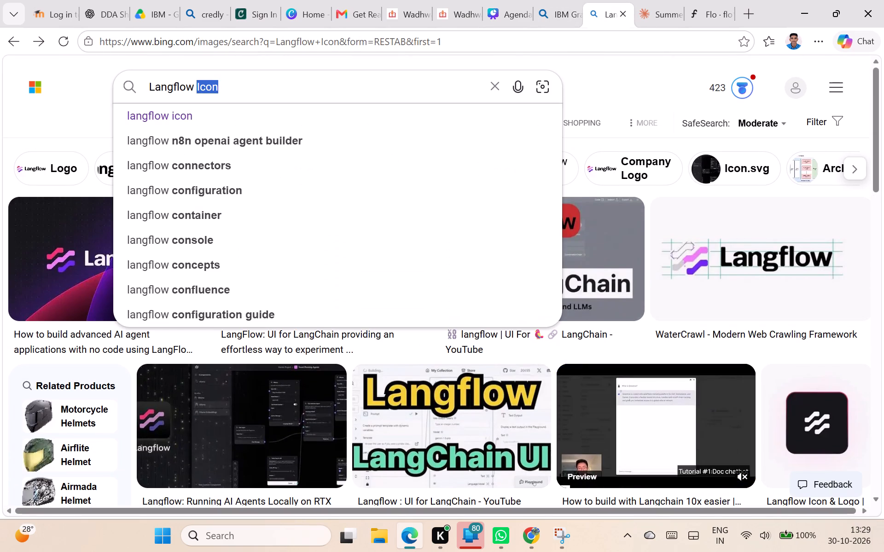
{"action": "type", "text": "RAG"}
{"action": "key", "text": "Return"}
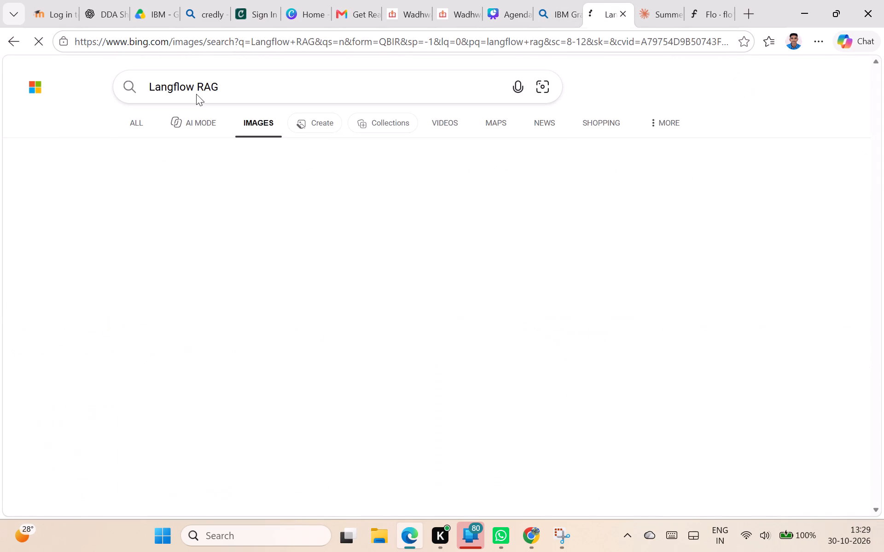
{"action": "scroll", "coordinate": [556, 311], "scroll_direction": "down", "scroll_amount": 4}
{"action": "scroll", "coordinate": [556, 311], "scroll_direction": "up", "scroll_amount": 2}
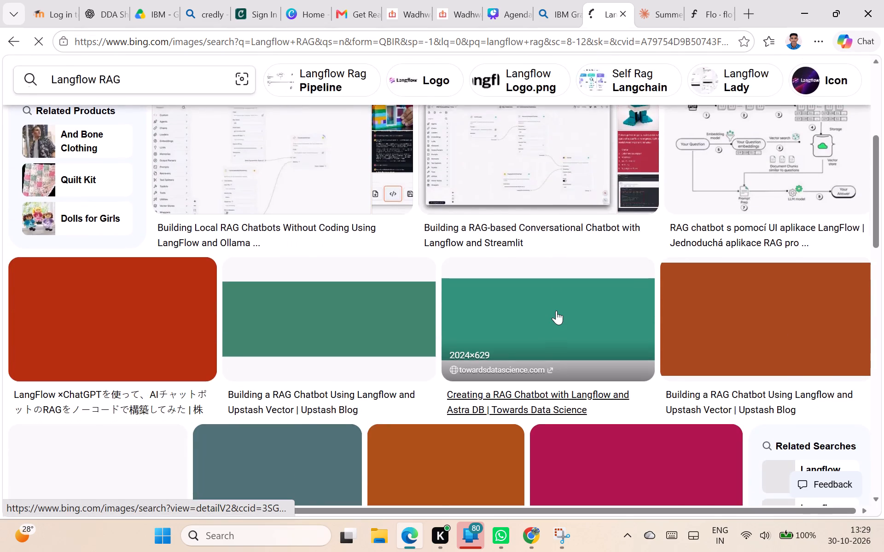
{"action": "scroll", "coordinate": [556, 310], "scroll_direction": "up", "scroll_amount": 3}
{"action": "left_click", "coordinate": [558, 173]}
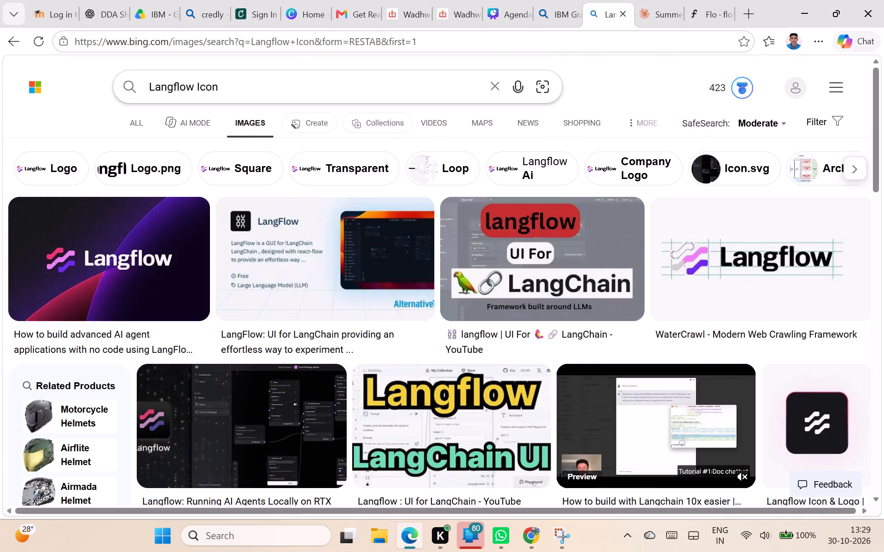
Search the images for "IBM RAG icon".
{"action": "triple_click", "coordinate": [192, 86]}
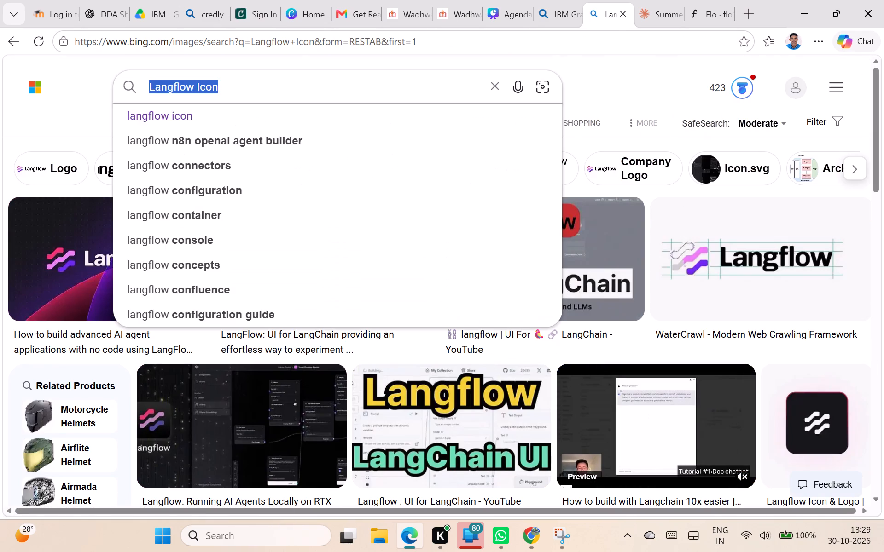
{"action": "type", "text": "RAG"}
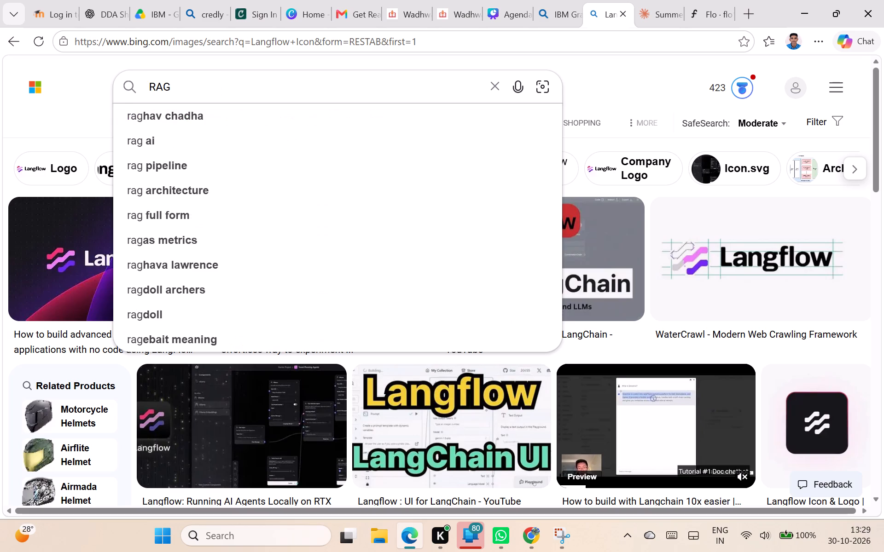
{"action": "key", "text": "Left"}
{"action": "key", "text": "Left"}
{"action": "key", "text": "Left"}
{"action": "key", "text": "Left"}
{"action": "key", "text": "Left"}
{"action": "key", "text": "Left"}
{"action": "key", "text": "Left"}
{"action": "key", "text": "Left"}
{"action": "key", "text": "Left"}
{"action": "key", "text": "Left"}
{"action": "type", "text": "IBM"}
{"action": "key", "text": "space"}
{"action": "key", "text": "Right"}
{"action": "key", "text": "Right"}
{"action": "key", "text": "Right"}
{"action": "key", "text": "Right"}
{"action": "key", "text": "Right"}
{"action": "key", "text": "Right"}
{"action": "key", "text": "Right"}
{"action": "key", "text": "Right"}
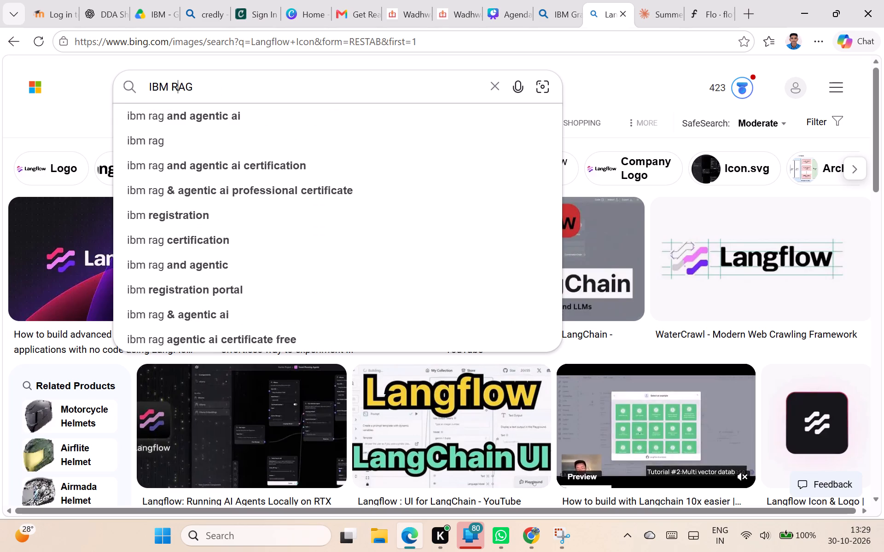
{"action": "type", "text": "micon"}
{"action": "key", "text": "Left"}
{"action": "key", "text": "Left"}
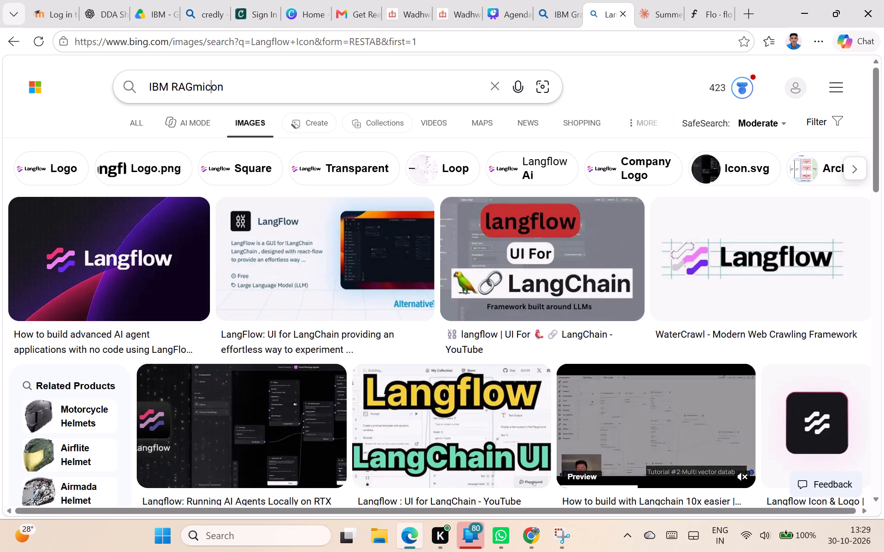
{"action": "key", "text": "Left"}
{"action": "key", "text": "Left"}
{"action": "key", "text": "BackSpace"}
{"action": "key", "text": "space"}
{"action": "key", "text": "Return"}
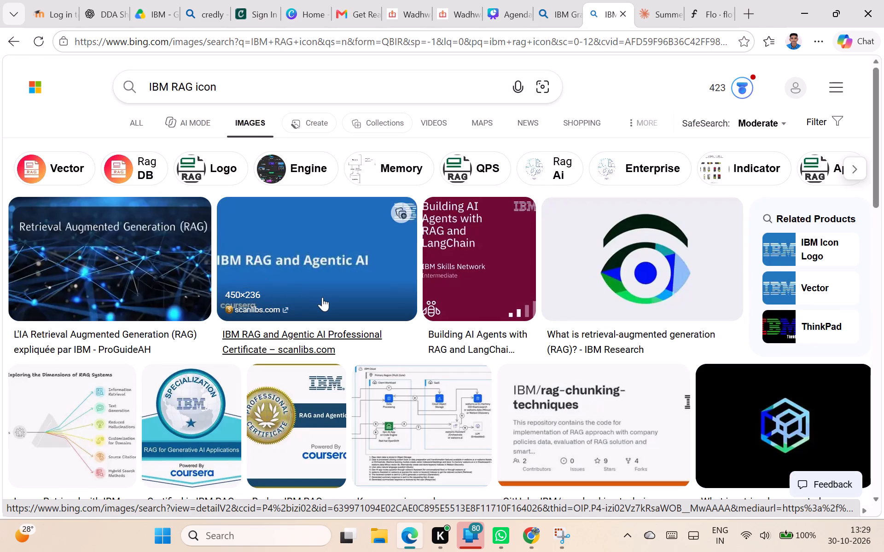
Look through the IBM RAG icon results and copy IBM Research's blue-green cube icon on a black background.
{"action": "scroll", "coordinate": [359, 338], "scroll_direction": "down", "scroll_amount": 3}
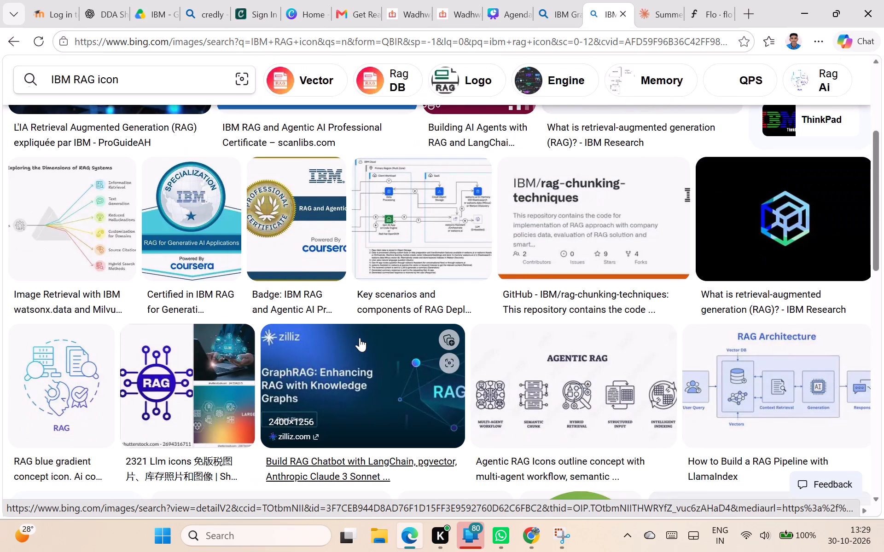
{"action": "scroll", "coordinate": [360, 338], "scroll_direction": "down", "scroll_amount": 9}
{"action": "scroll", "coordinate": [360, 337], "scroll_direction": "up", "scroll_amount": 2}
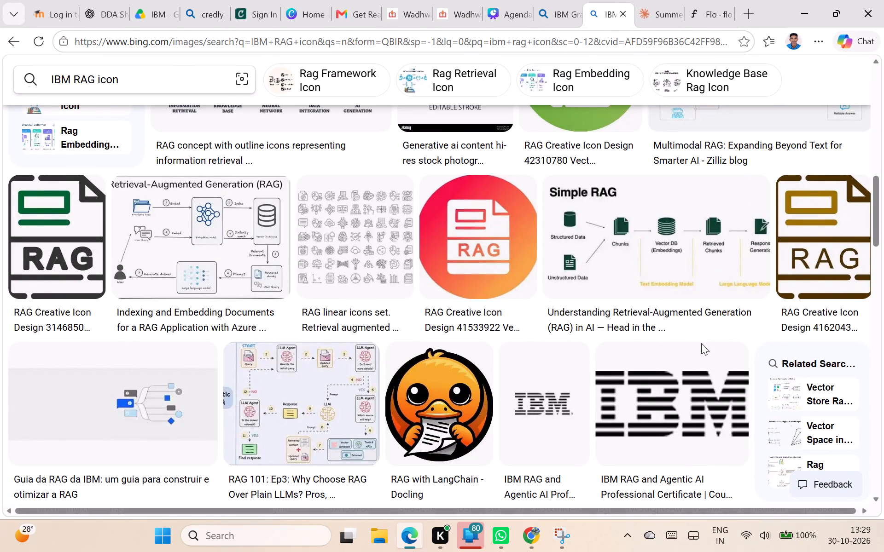
{"action": "scroll", "coordinate": [698, 332], "scroll_direction": "up", "scroll_amount": 7}
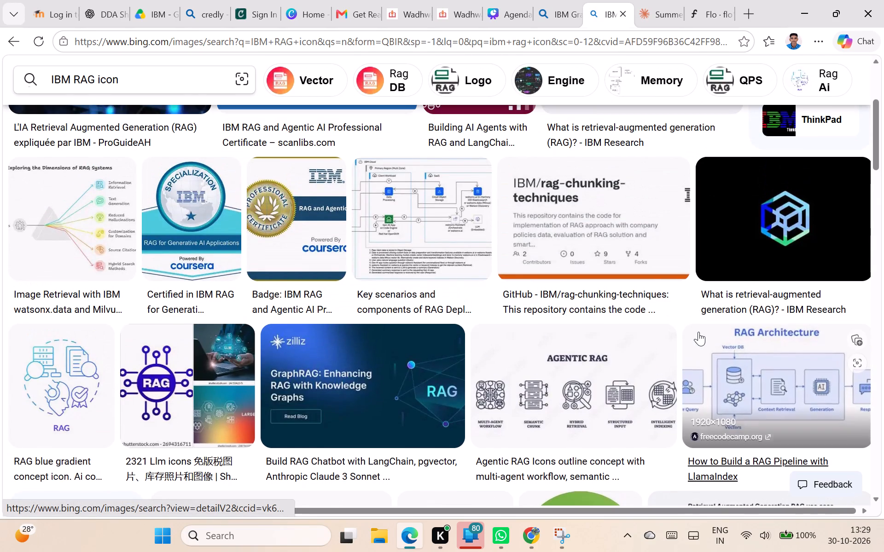
{"action": "scroll", "coordinate": [716, 308], "scroll_direction": "up", "scroll_amount": 1}
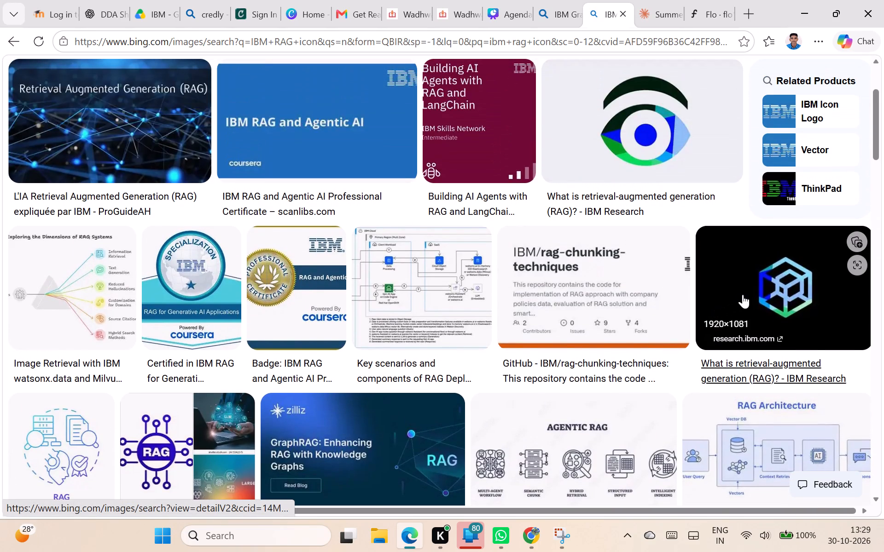
{"action": "right_click", "coordinate": [790, 283]}
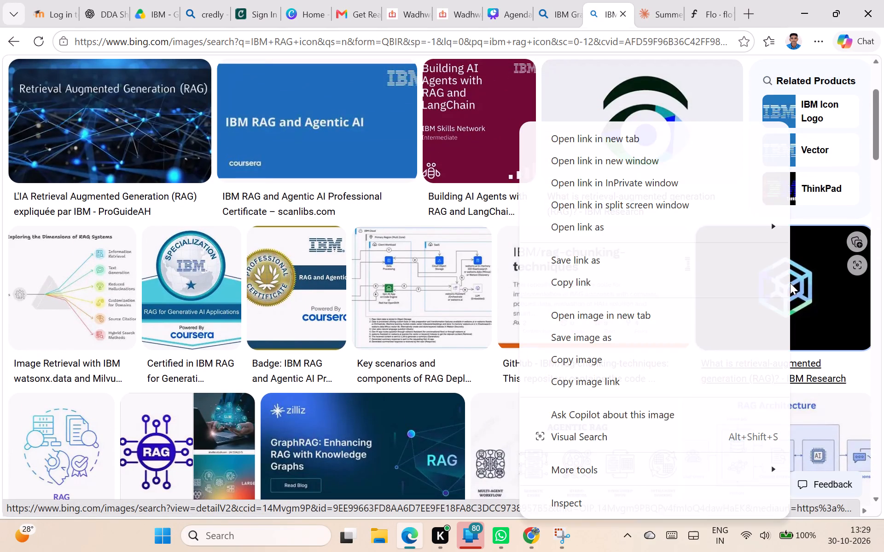
{"action": "left_click", "coordinate": [576, 356]}
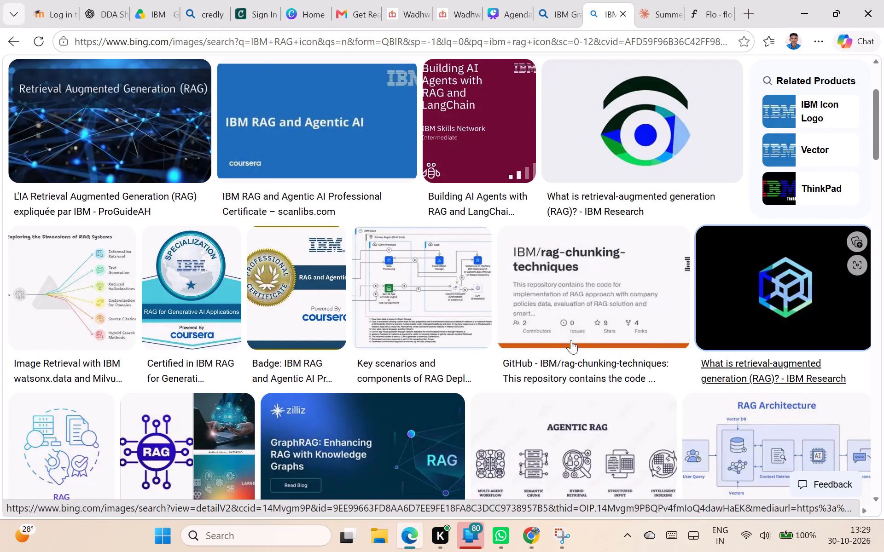
Narrow the image search to RAG logo icons and look through the results for a suitable RAG icon.
{"action": "scroll", "coordinate": [644, 263], "scroll_direction": "up", "scroll_amount": 5}
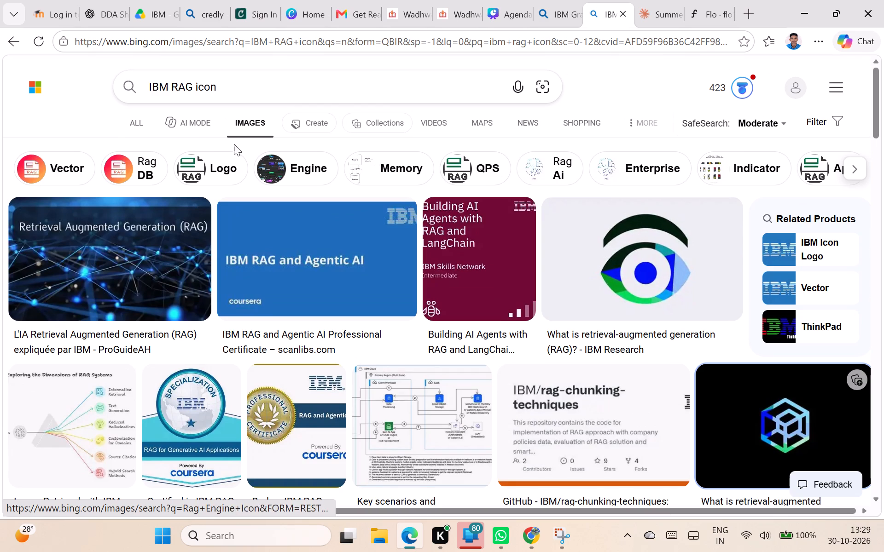
{"action": "left_click", "coordinate": [227, 172]}
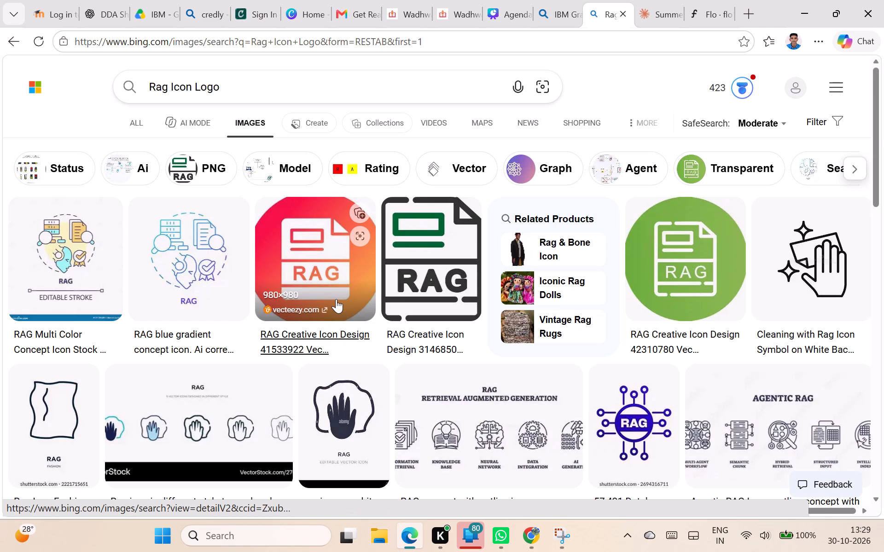
{"action": "scroll", "coordinate": [518, 310], "scroll_direction": "down", "scroll_amount": 3}
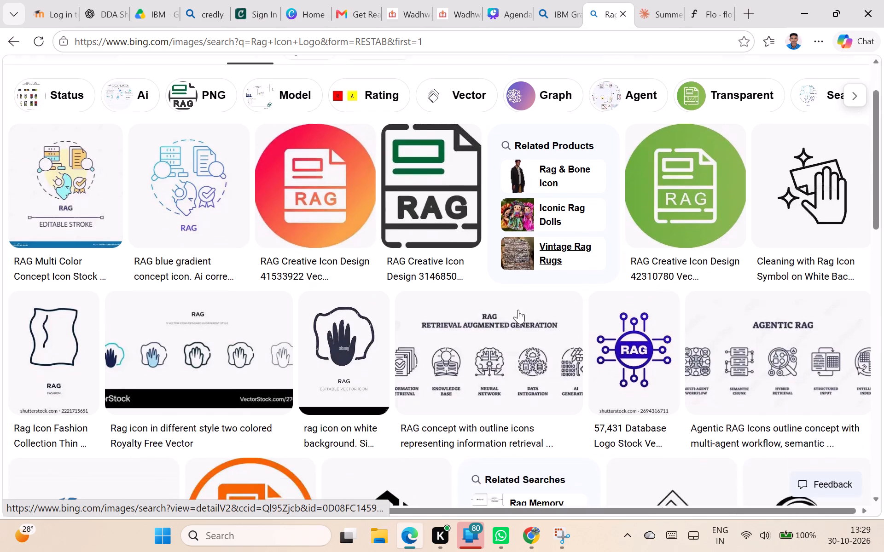
{"action": "scroll", "coordinate": [518, 310], "scroll_direction": "down", "scroll_amount": 2}
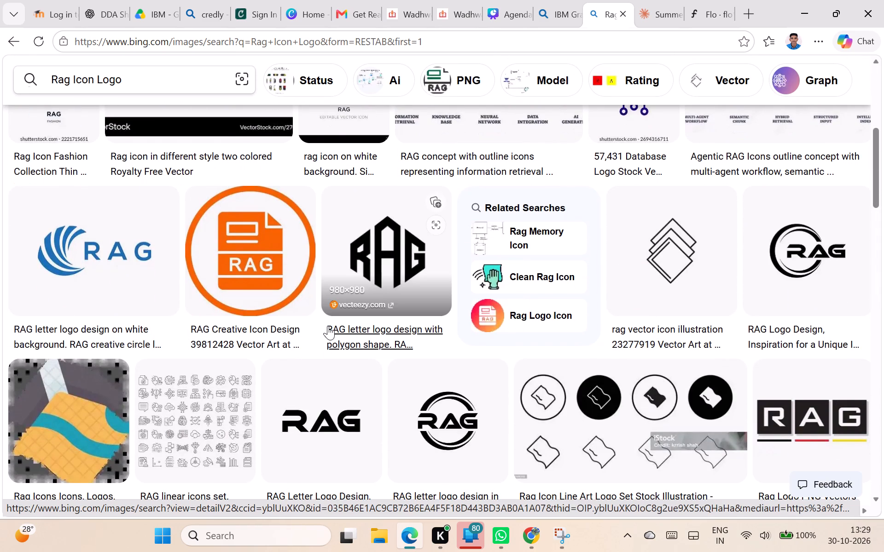
{"action": "scroll", "coordinate": [327, 326], "scroll_direction": "down", "scroll_amount": 4}
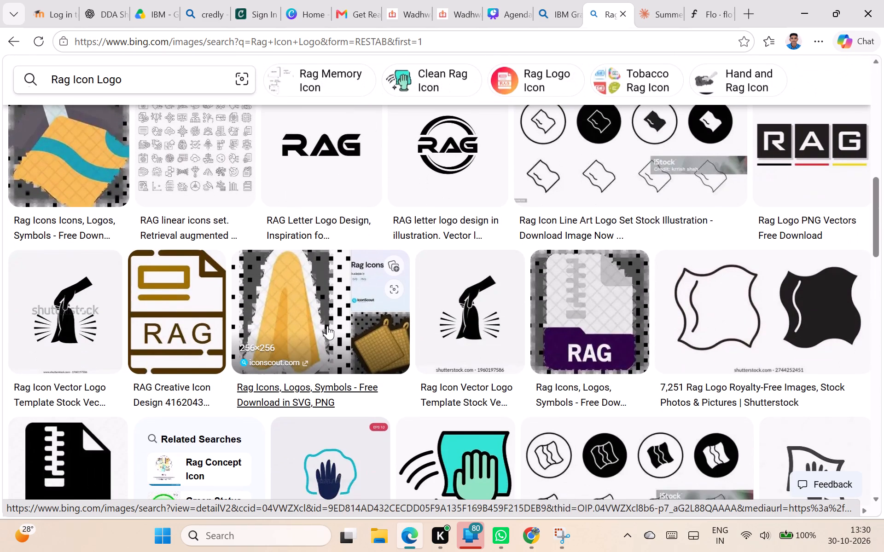
{"action": "scroll", "coordinate": [327, 326], "scroll_direction": "down", "scroll_amount": 2}
{"action": "scroll", "coordinate": [327, 326], "scroll_direction": "up", "scroll_amount": 6}
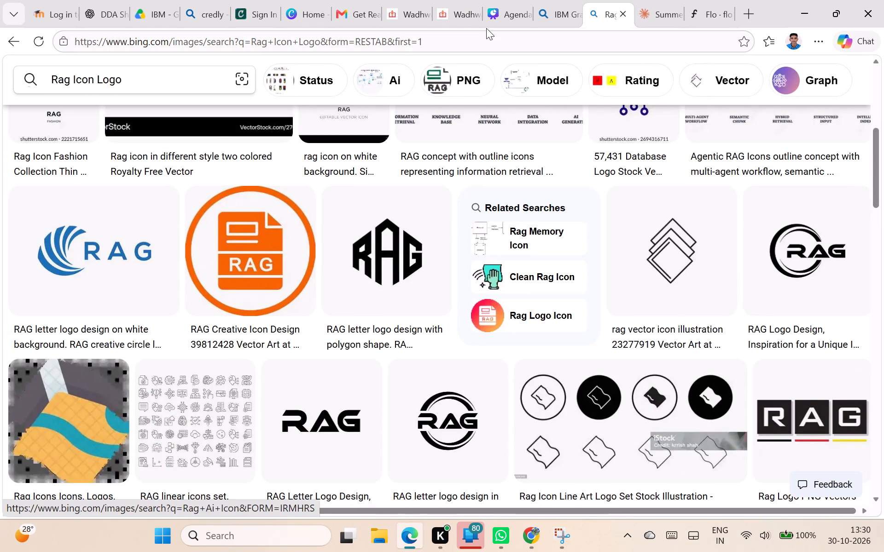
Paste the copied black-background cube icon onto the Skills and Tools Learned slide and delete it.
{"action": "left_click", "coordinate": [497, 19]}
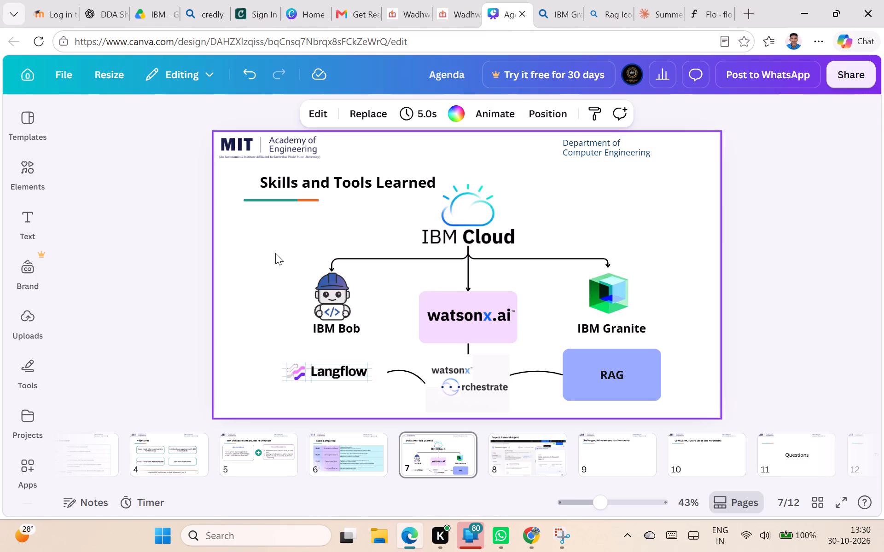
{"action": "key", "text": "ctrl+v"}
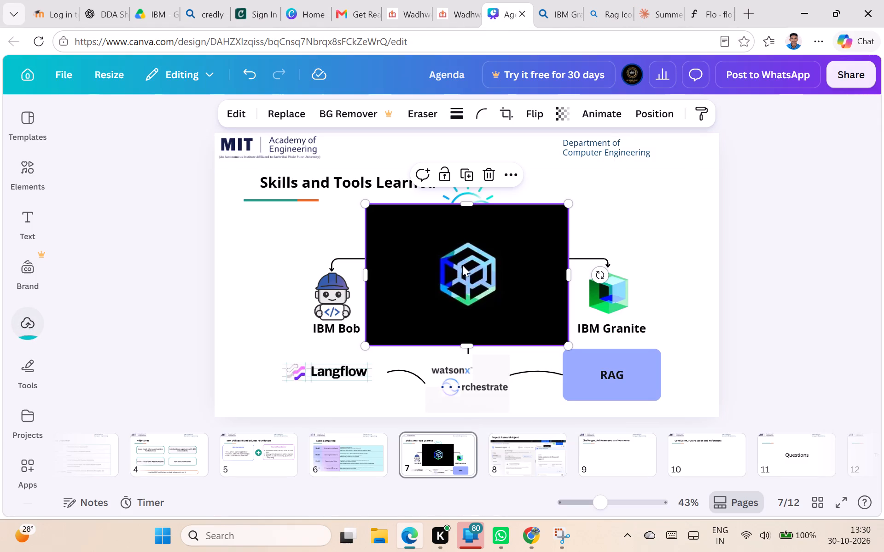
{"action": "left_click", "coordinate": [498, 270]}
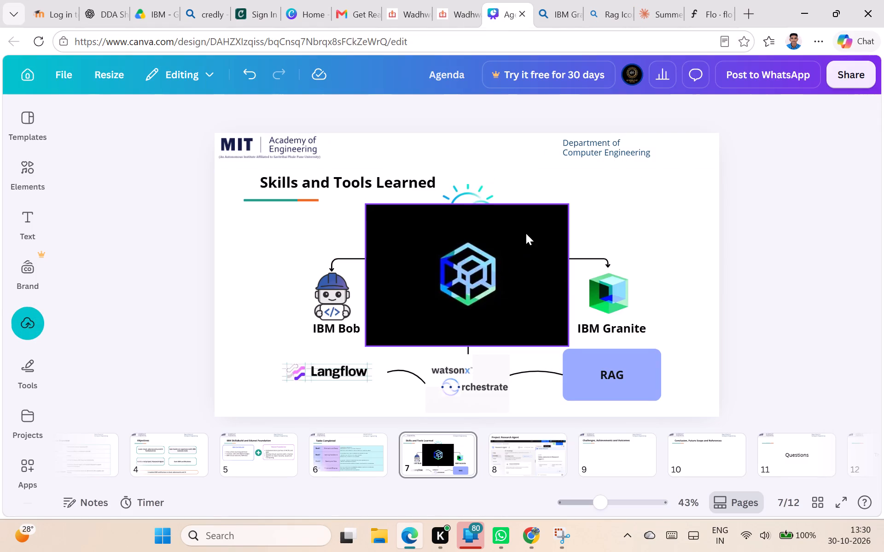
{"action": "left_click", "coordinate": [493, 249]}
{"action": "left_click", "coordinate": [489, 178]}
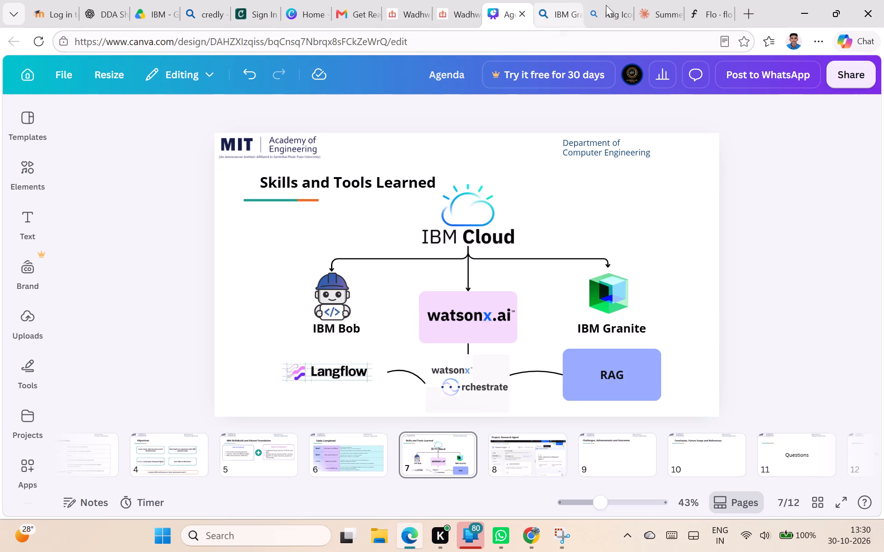
Return to the Rag Icon Logo image results and copy the RAG blue gradient concept icon.
{"action": "left_click", "coordinate": [610, 3]}
{"action": "scroll", "coordinate": [408, 282], "scroll_direction": "up", "scroll_amount": 3}
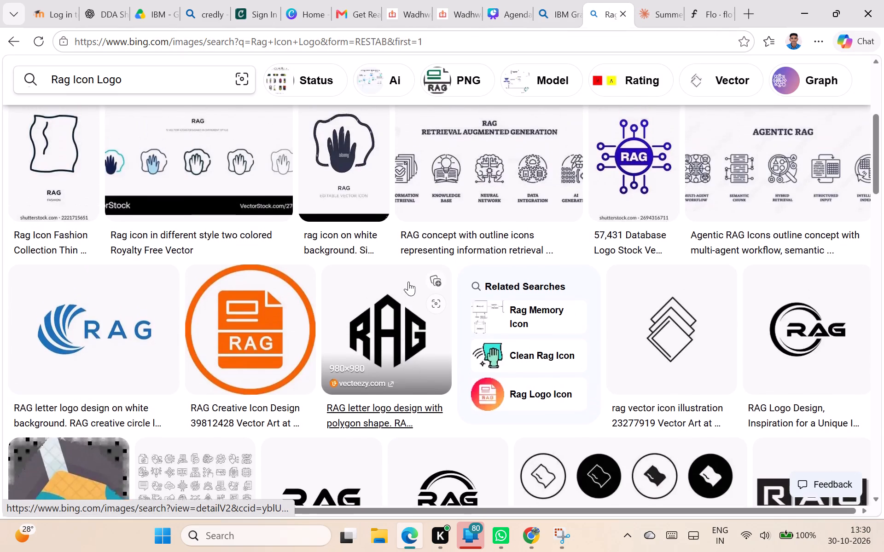
{"action": "scroll", "coordinate": [408, 282], "scroll_direction": "up", "scroll_amount": 4}
{"action": "right_click", "coordinate": [198, 281]}
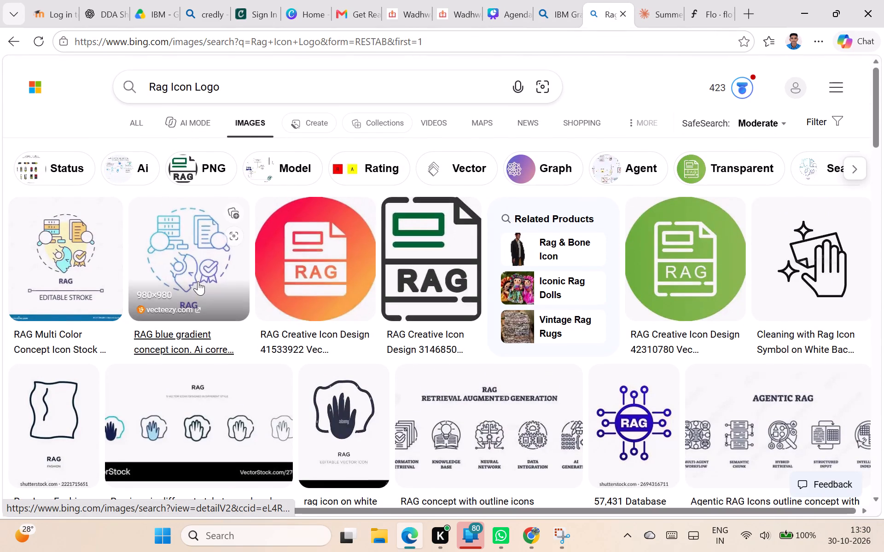
{"action": "left_click", "coordinate": [257, 361]}
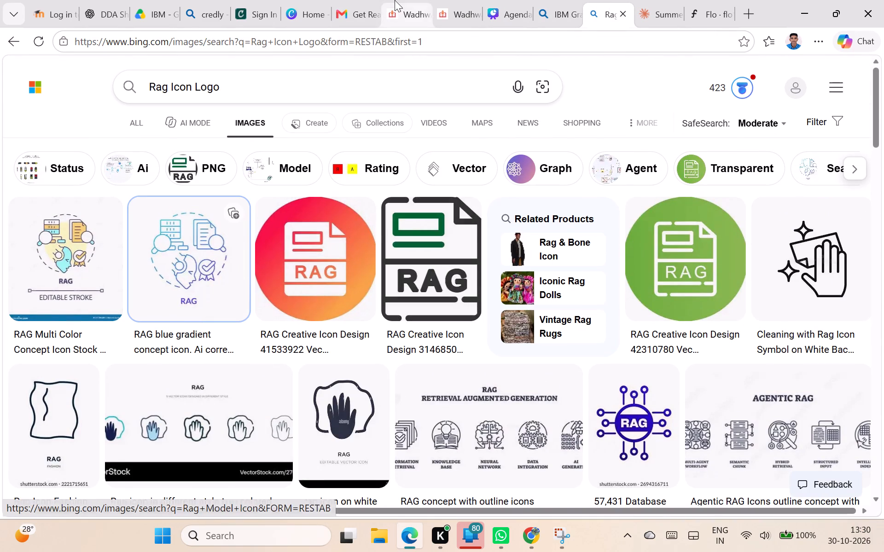
Replace the blue RAG box on the Skills and Tools Learned slide with the copied icon, shrunk and placed below IBM Granite.
{"action": "left_click", "coordinate": [508, 15]}
{"action": "left_click", "coordinate": [657, 386]}
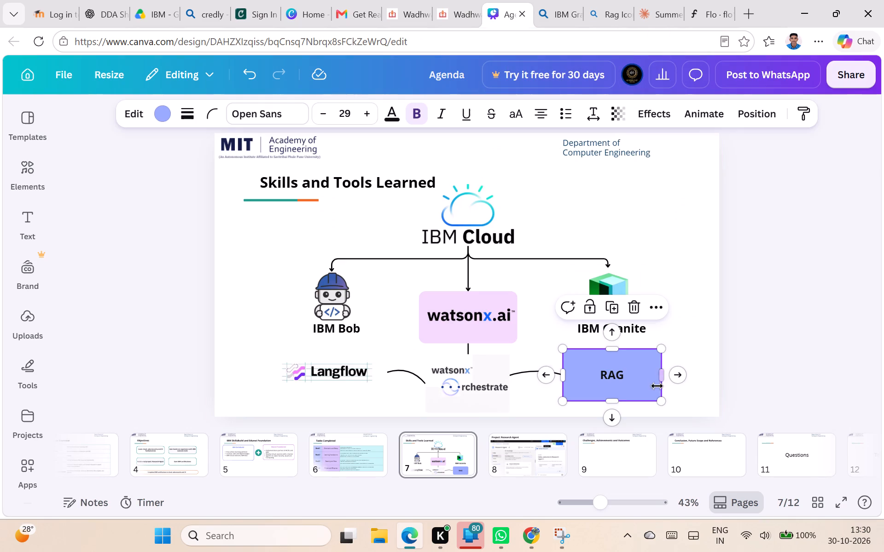
{"action": "left_click", "coordinate": [634, 308]}
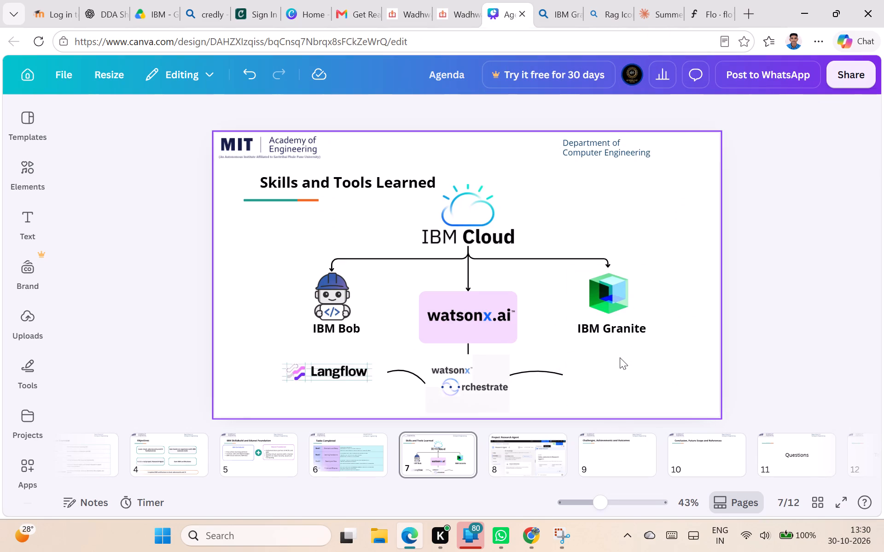
{"action": "key", "text": "ctrl+v"}
{"action": "left_click_drag", "start_coordinate": [489, 272], "coordinate": [628, 352]}
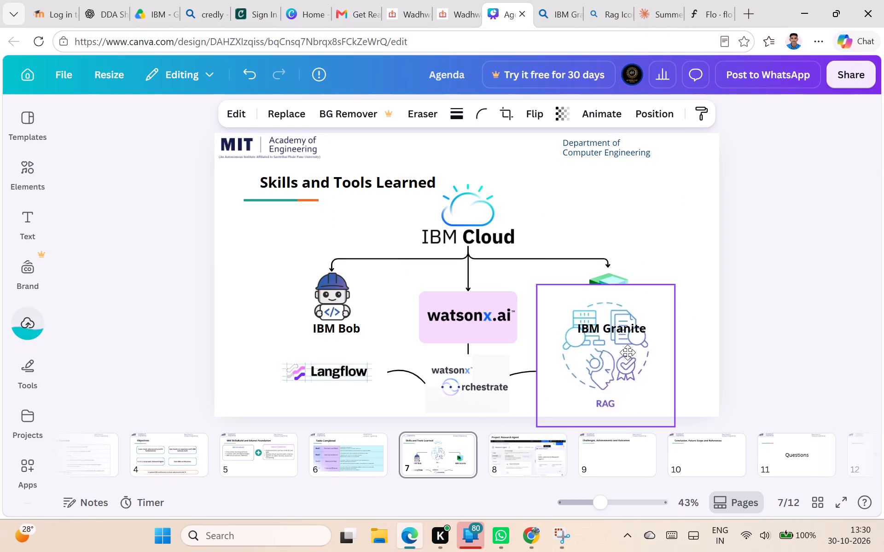
{"action": "left_click_drag", "start_coordinate": [628, 352], "coordinate": [628, 347]}
{"action": "left_click_drag", "start_coordinate": [675, 280], "coordinate": [631, 384]}
{"action": "left_click_drag", "start_coordinate": [576, 387], "coordinate": [610, 377]}
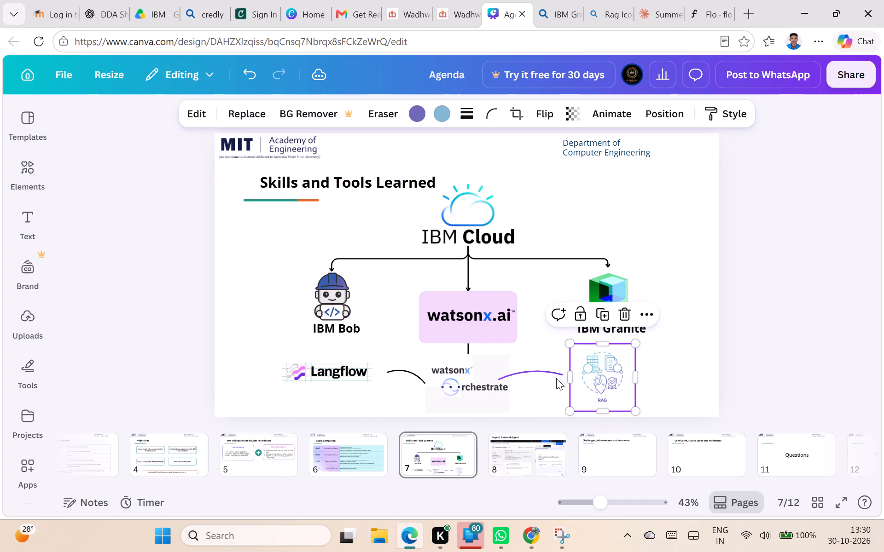
Adjust the end of the watsonx Orchestrate connector to meet the RAG icon's edge.
{"action": "left_click", "coordinate": [556, 369]}
{"action": "left_click_drag", "start_coordinate": [566, 378], "coordinate": [578, 374]}
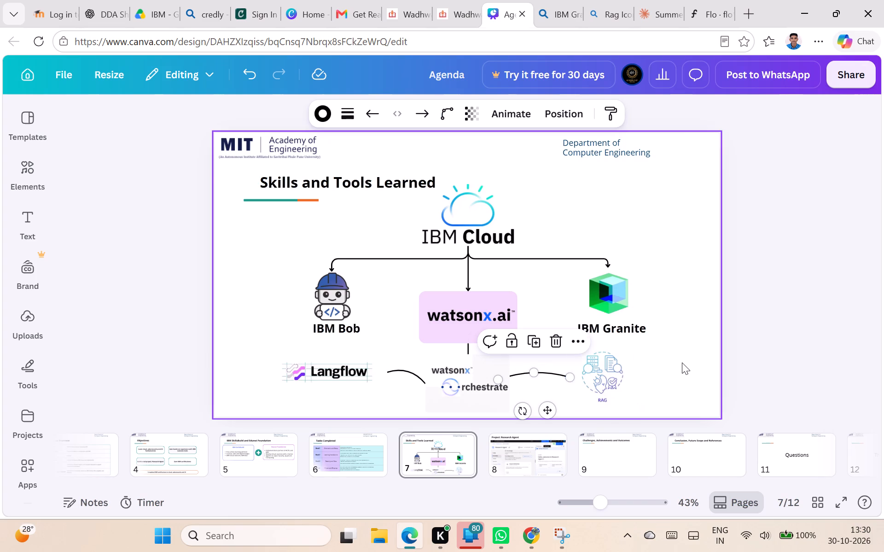
{"action": "left_click", "coordinate": [682, 362]}
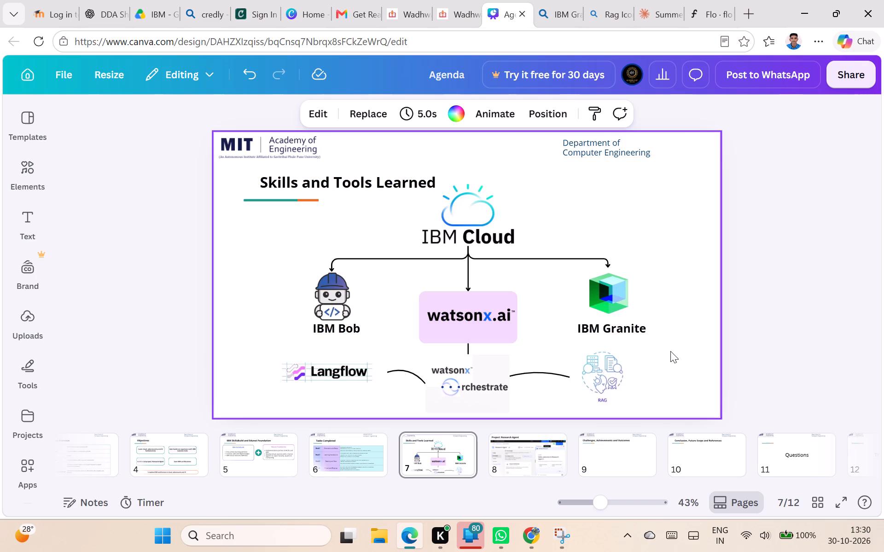
Delete the pink box behind the watsonx.ai logo and place the logo back between IBM Bob and IBM Granite.
{"action": "left_click", "coordinate": [494, 324]}
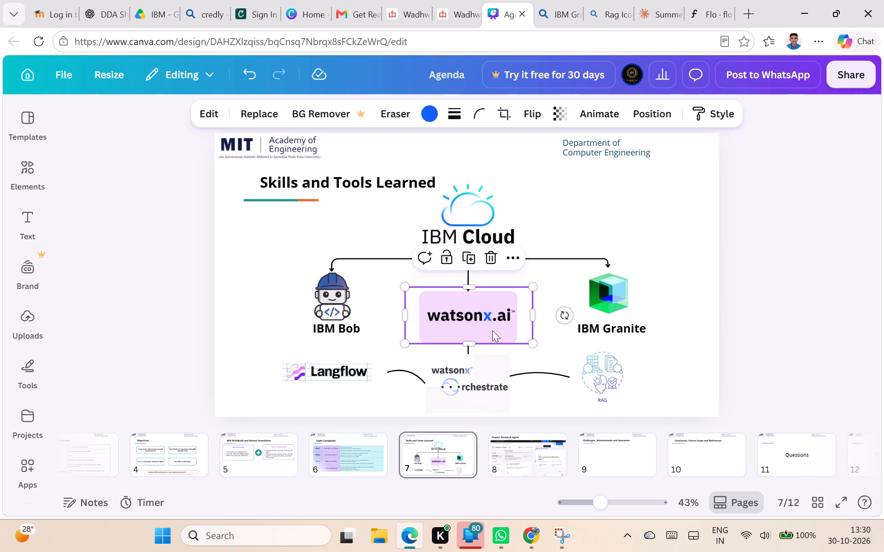
{"action": "left_click_drag", "start_coordinate": [498, 319], "coordinate": [509, 276]}
{"action": "left_click", "coordinate": [486, 327]}
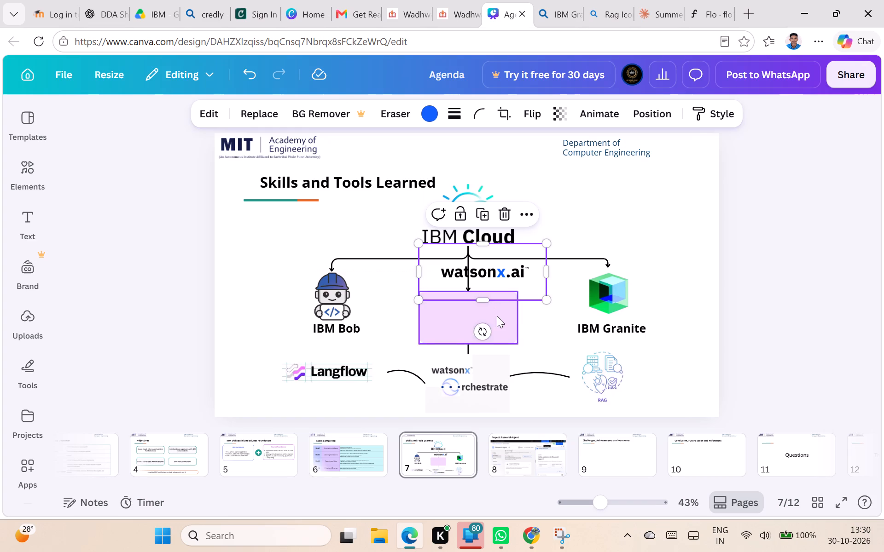
{"action": "left_click", "coordinate": [497, 316]}
{"action": "left_click", "coordinate": [503, 247]}
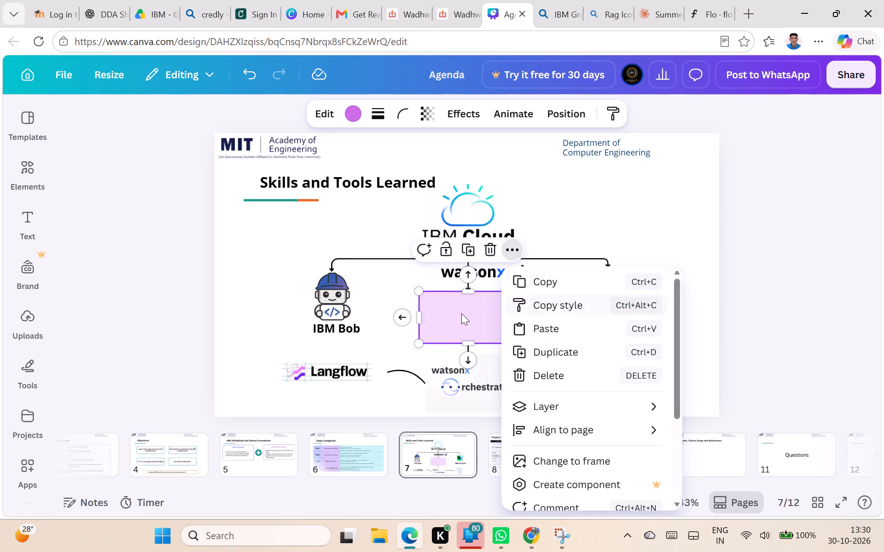
{"action": "left_click", "coordinate": [461, 313]}
{"action": "left_click", "coordinate": [490, 314]}
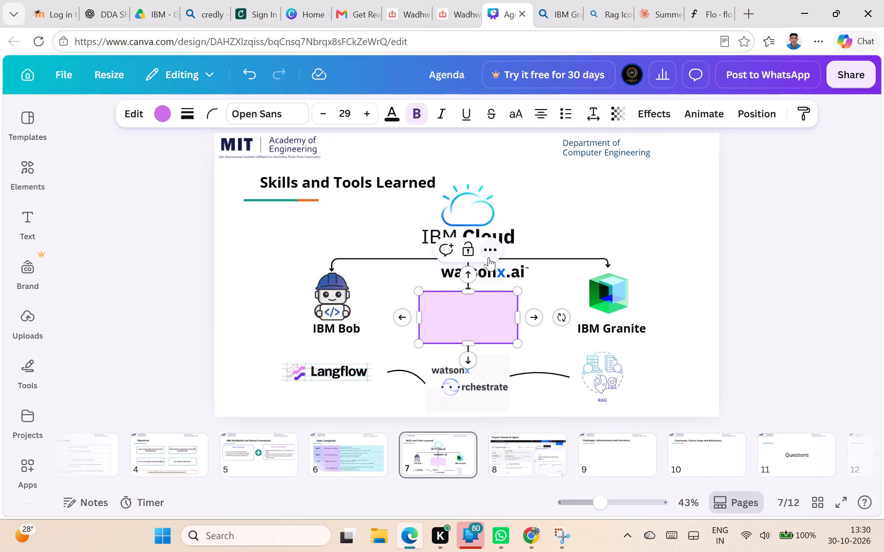
{"action": "left_click", "coordinate": [489, 257]}
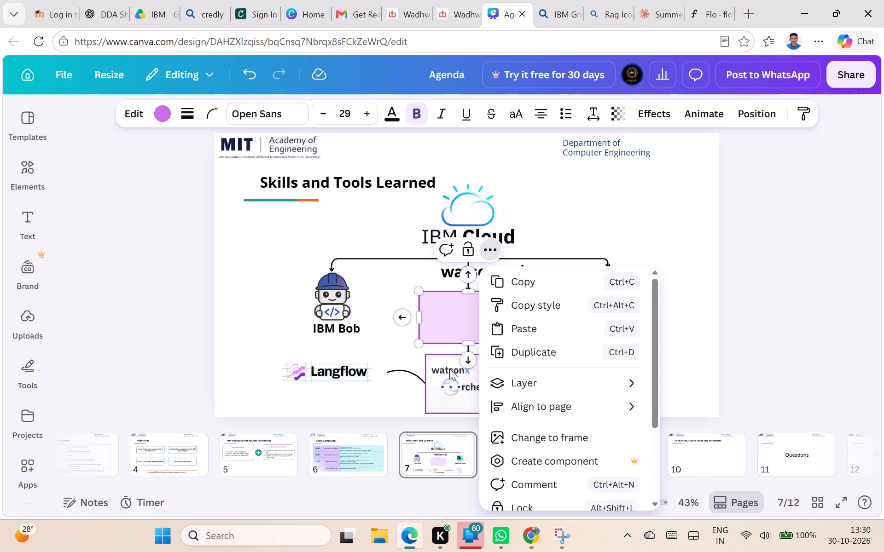
{"action": "left_click", "coordinate": [448, 325]}
{"action": "key", "text": "BackSpace"}
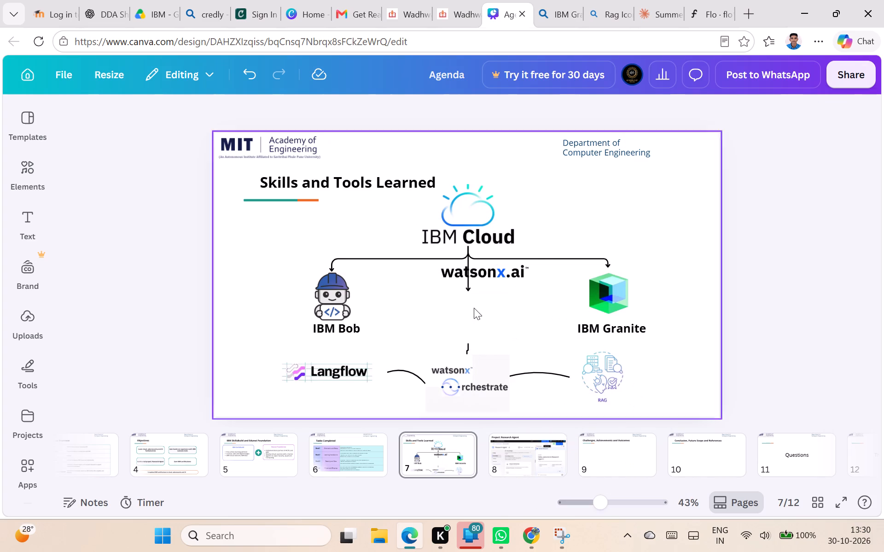
{"action": "left_click_drag", "start_coordinate": [495, 273], "coordinate": [477, 316]}
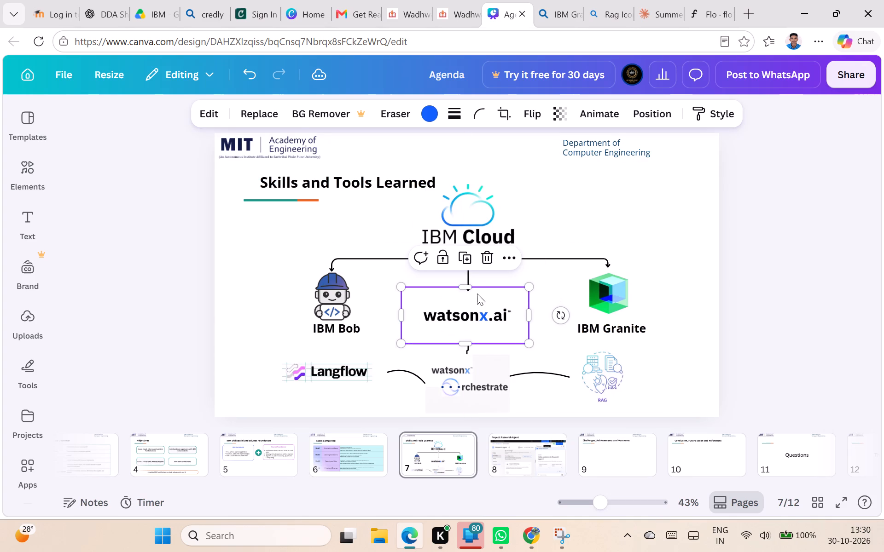
Extend the IBM Cloud arrow straight down to just above the watsonx.ai logo.
{"action": "left_click", "coordinate": [474, 276]}
{"action": "left_click_drag", "start_coordinate": [469, 292], "coordinate": [470, 303]}
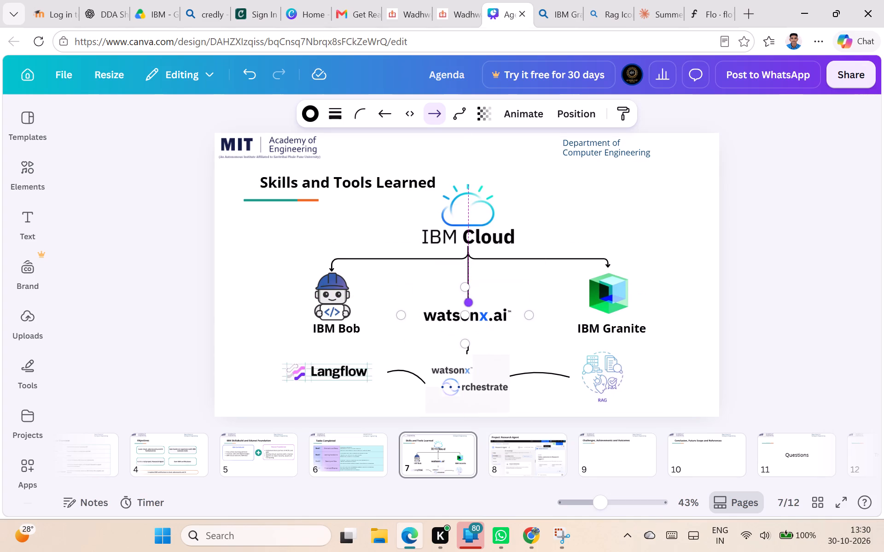
{"action": "left_click_drag", "start_coordinate": [470, 303], "coordinate": [468, 287]}
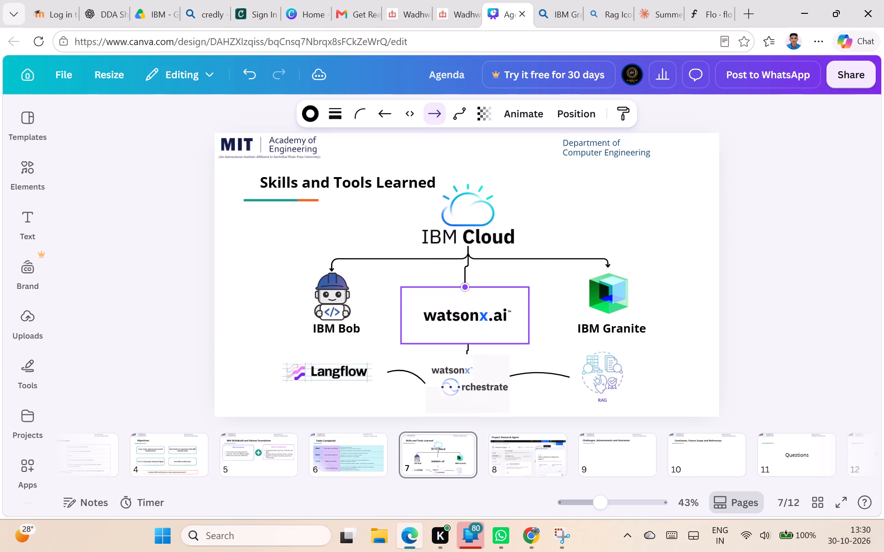
{"action": "left_click_drag", "start_coordinate": [468, 287], "coordinate": [471, 298]}
{"action": "left_click", "coordinate": [501, 344]}
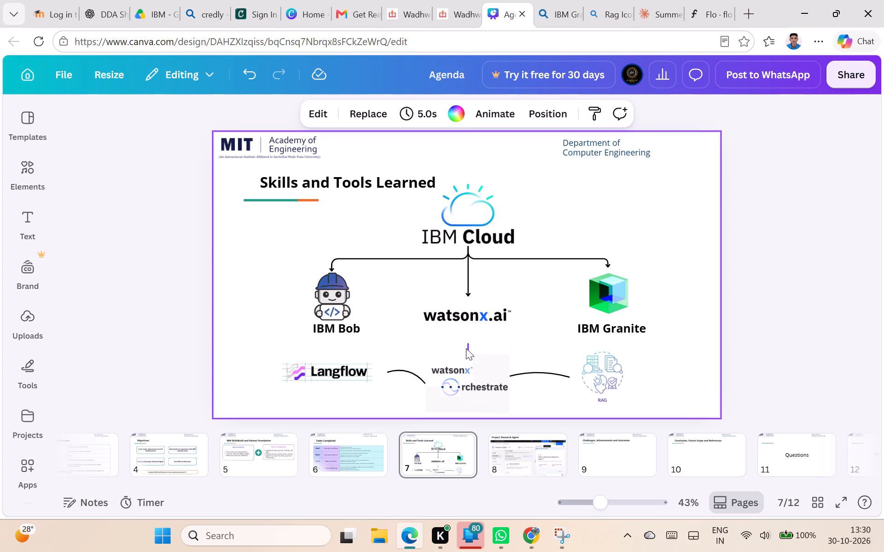
Extend the watsonx Orchestrate connector's upper end to just below the watsonx.ai logo.
{"action": "left_click", "coordinate": [466, 348]}
{"action": "left_click_drag", "start_coordinate": [467, 344], "coordinate": [467, 328]}
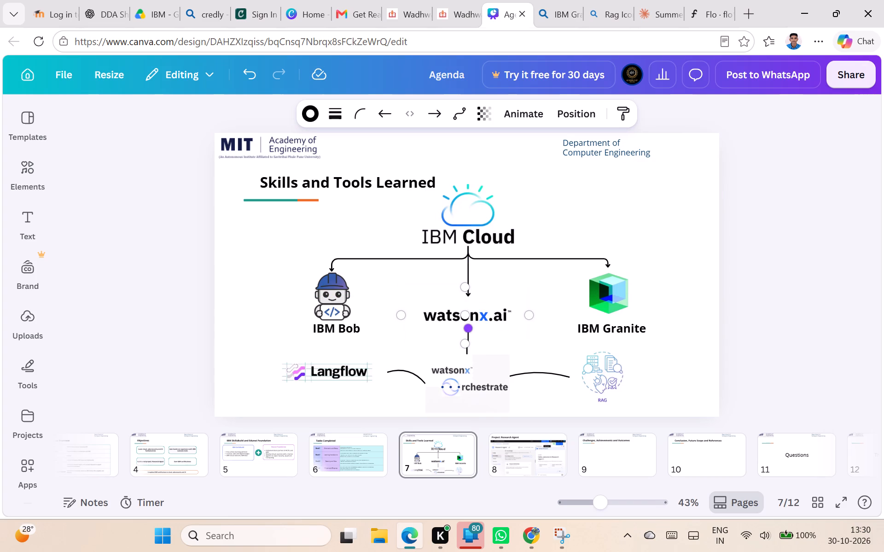
{"action": "left_click_drag", "start_coordinate": [467, 328], "coordinate": [465, 326]}
{"action": "left_click", "coordinate": [623, 221]}
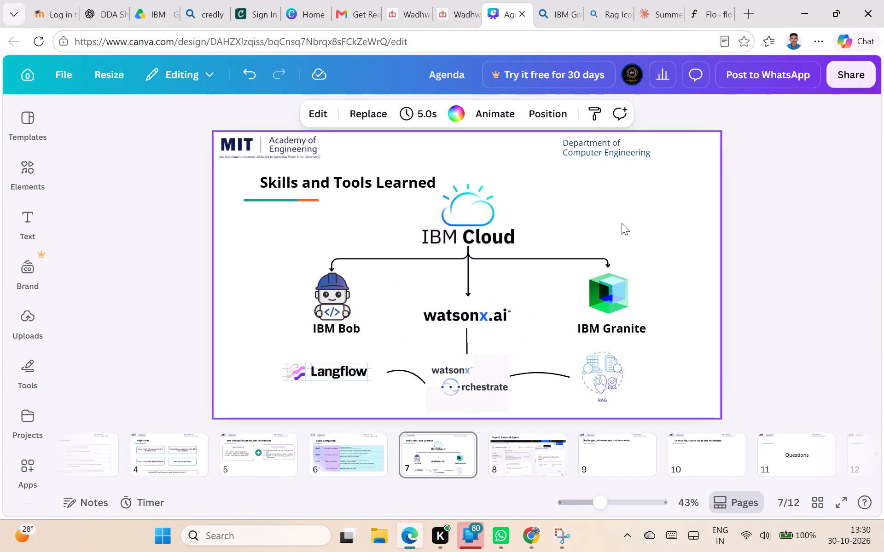
Nudge the watsonx.ai logo slightly up between its arrow and connector.
{"action": "left_click", "coordinate": [494, 320]}
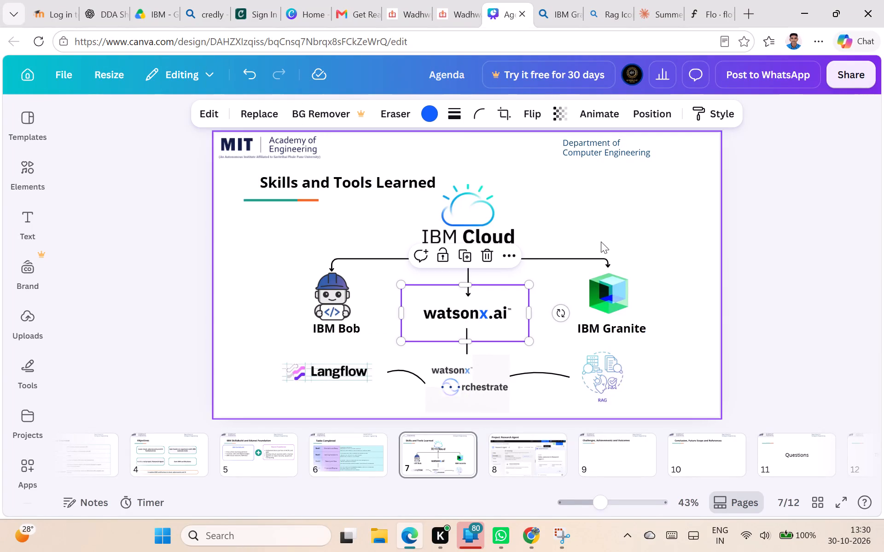
{"action": "left_click", "coordinate": [614, 227]}
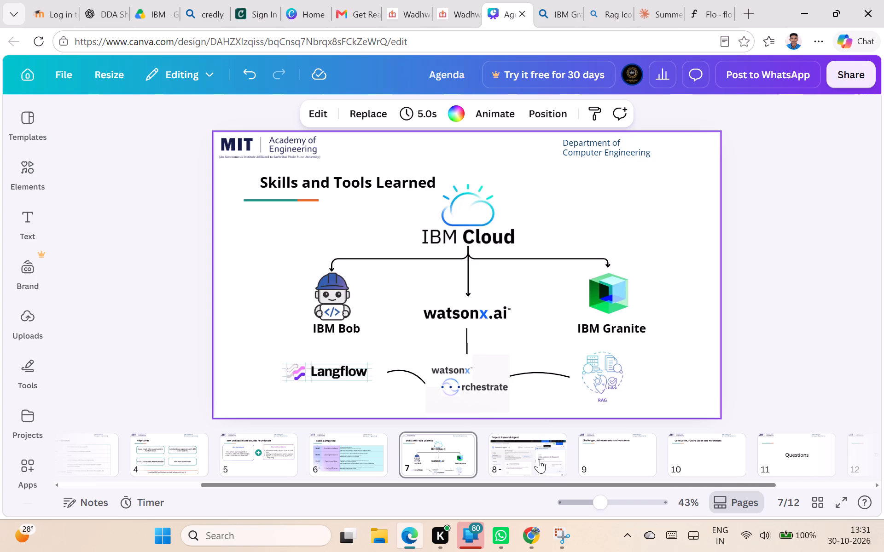
Open slide 8, Project: Research Agent.
{"action": "left_click", "coordinate": [539, 459]}
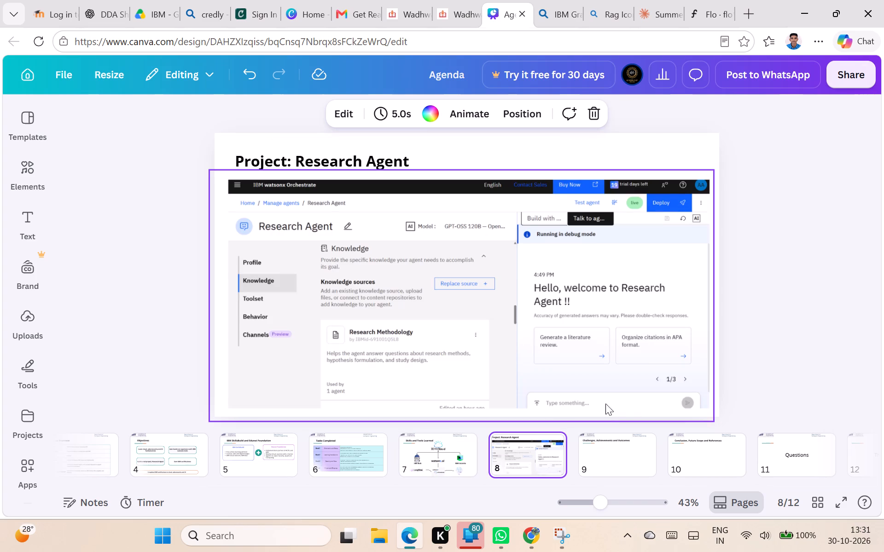
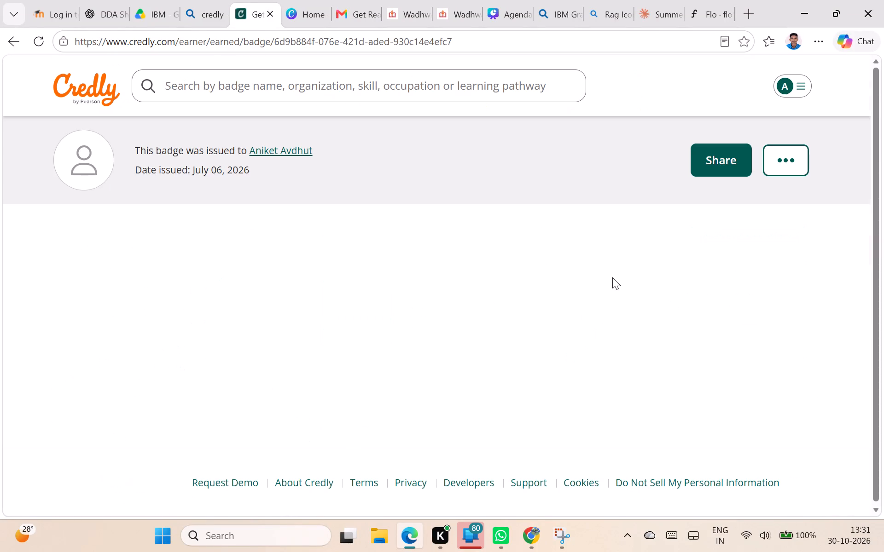
Examine the Getting Started with Cybersecurity badge page, including its skills, occupations and related credentials.
{"action": "left_click", "coordinate": [207, 313]}
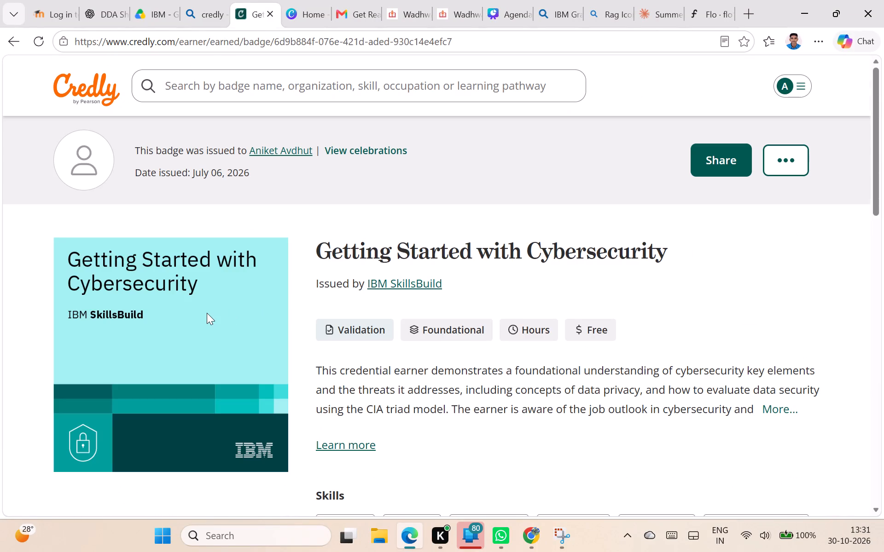
{"action": "scroll", "coordinate": [207, 313], "scroll_direction": "down", "scroll_amount": 10}
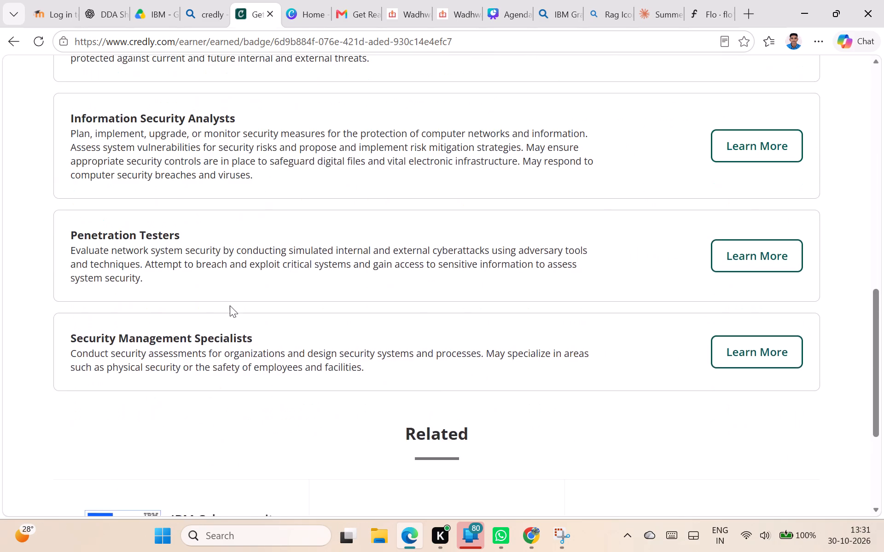
{"action": "scroll", "coordinate": [230, 305], "scroll_direction": "down", "scroll_amount": 4}
{"action": "scroll", "coordinate": [230, 305], "scroll_direction": "up", "scroll_amount": 12}
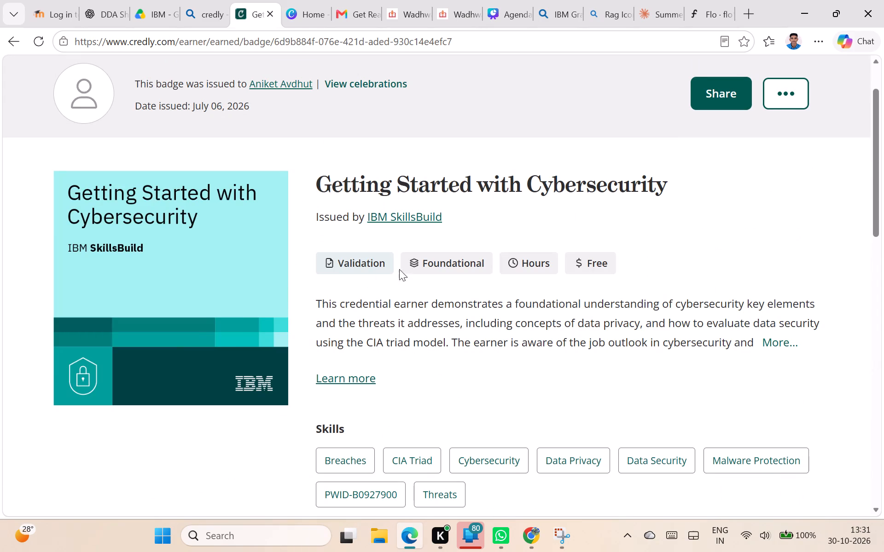
{"action": "right_click", "coordinate": [199, 258]}
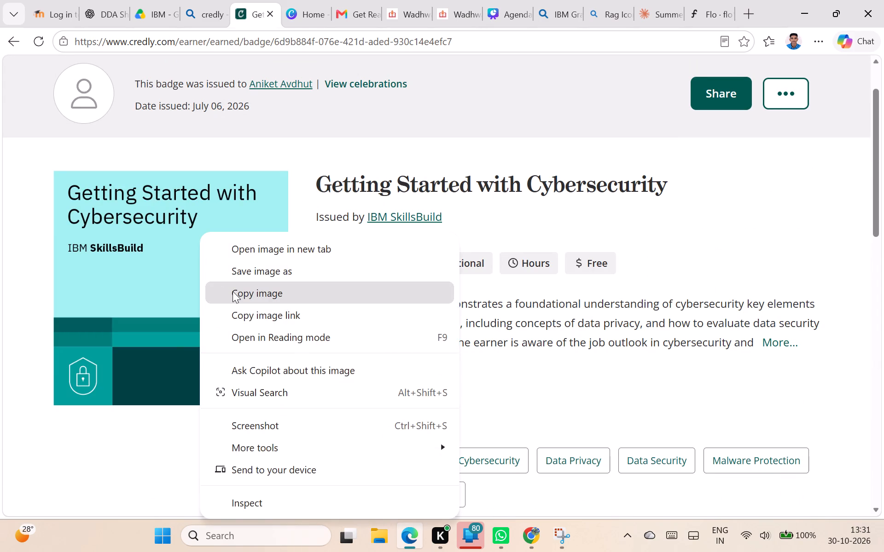
{"action": "left_click", "coordinate": [187, 293]}
{"action": "scroll", "coordinate": [272, 222], "scroll_direction": "up", "scroll_amount": 5}
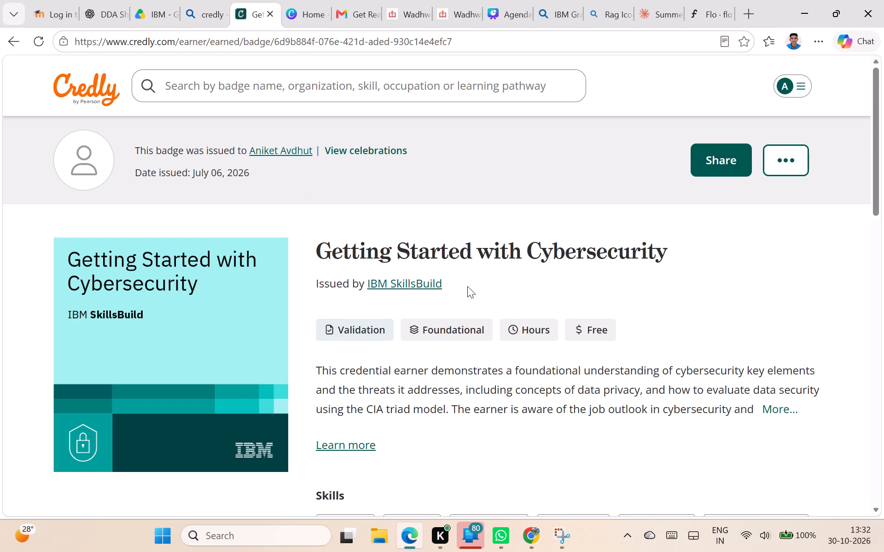
{"action": "scroll", "coordinate": [467, 286], "scroll_direction": "down", "scroll_amount": 6}
{"action": "scroll", "coordinate": [466, 273], "scroll_direction": "up", "scroll_amount": 2}
{"action": "scroll", "coordinate": [396, 229], "scroll_direction": "down", "scroll_amount": 9}
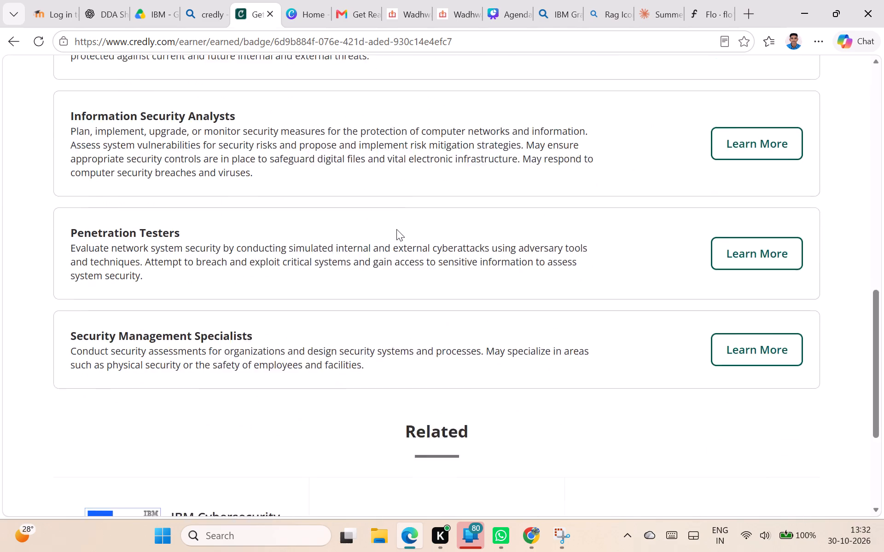
{"action": "scroll", "coordinate": [396, 229], "scroll_direction": "down", "scroll_amount": 2}
{"action": "scroll", "coordinate": [422, 247], "scroll_direction": "up", "scroll_amount": 5}
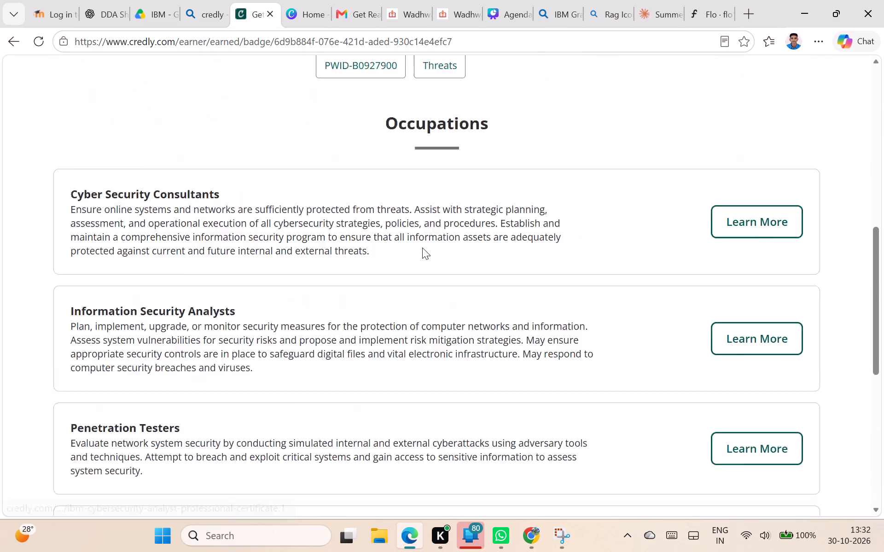
{"action": "scroll", "coordinate": [422, 247], "scroll_direction": "up", "scroll_amount": 13}
{"action": "left_click", "coordinate": [83, 152]}
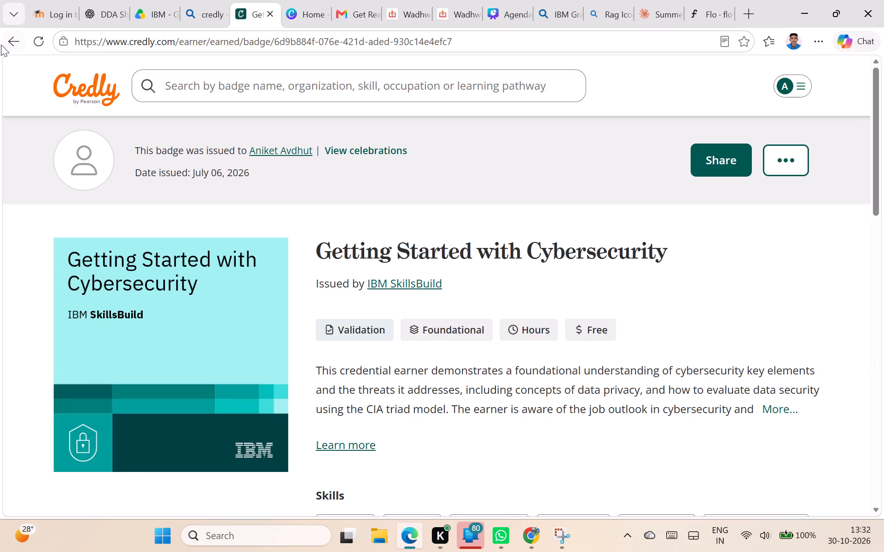
Return to the Credly dashboard and open the Badge Wallet to show all earned badges.
{"action": "left_click", "coordinate": [1, 45]}
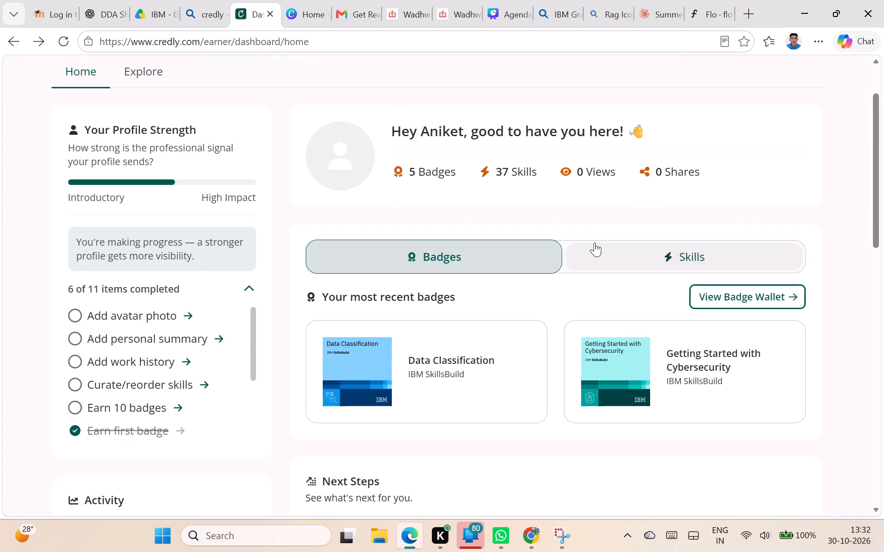
{"action": "left_click", "coordinate": [452, 255]}
{"action": "scroll", "coordinate": [570, 263], "scroll_direction": "down", "scroll_amount": 2}
{"action": "left_click", "coordinate": [700, 157]}
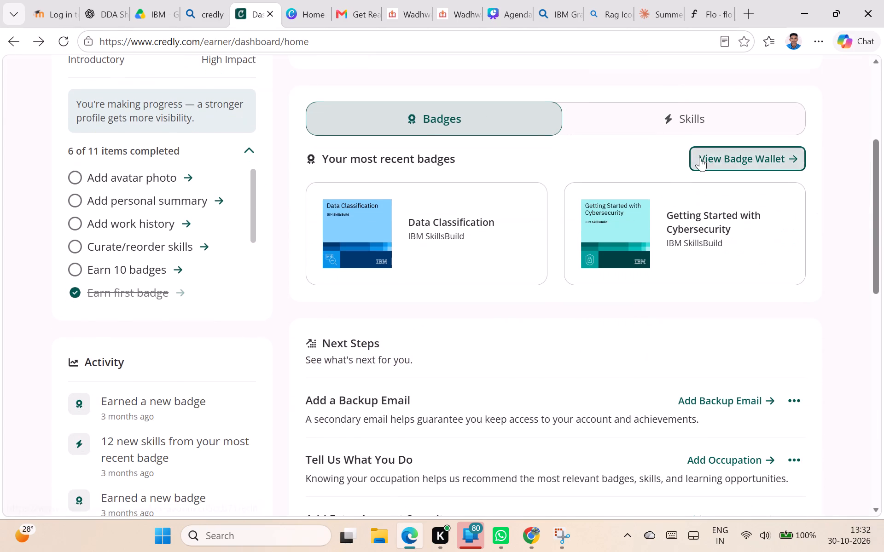
{"action": "scroll", "coordinate": [427, 259], "scroll_direction": "down", "scroll_amount": 4}
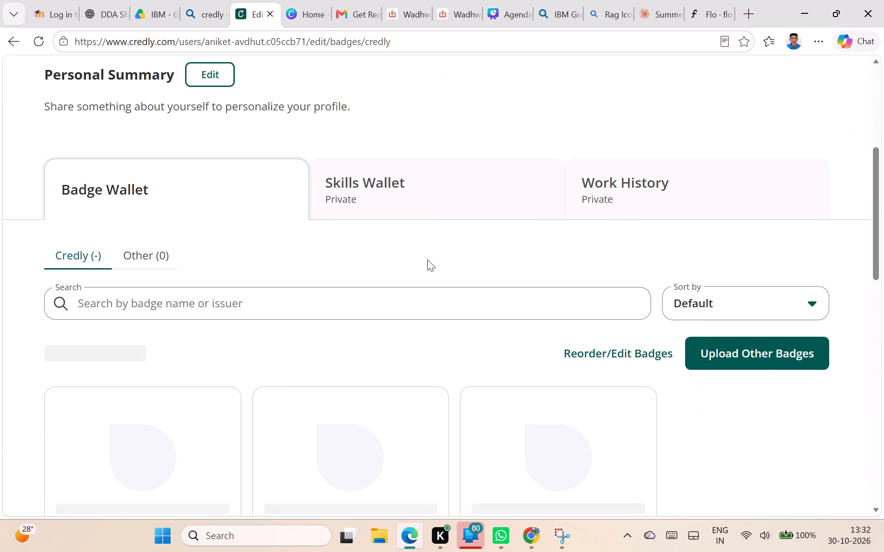
{"action": "scroll", "coordinate": [428, 259], "scroll_direction": "down", "scroll_amount": 3}
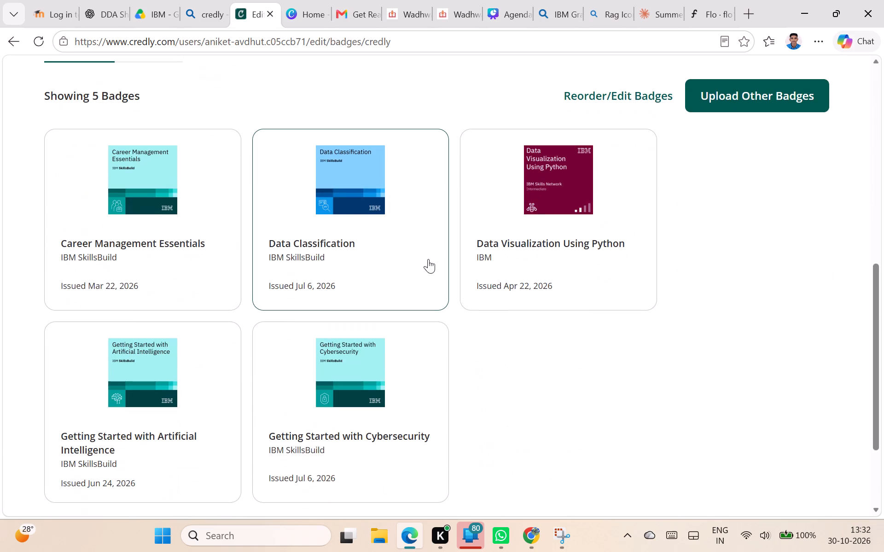
Examine the Getting Started with Cybersecurity badge's details and its sharing options, and return to the Badge Wallet.
{"action": "right_click", "coordinate": [343, 363]}
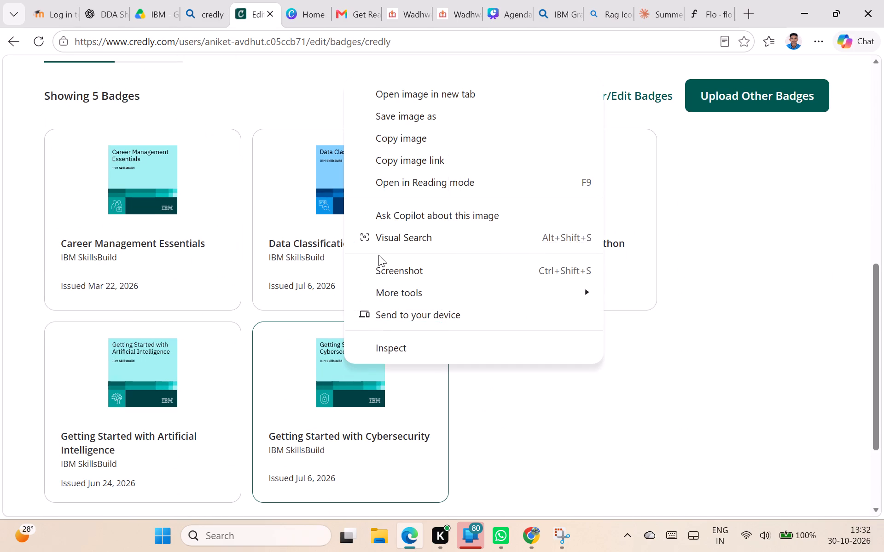
{"action": "left_click", "coordinate": [309, 379]}
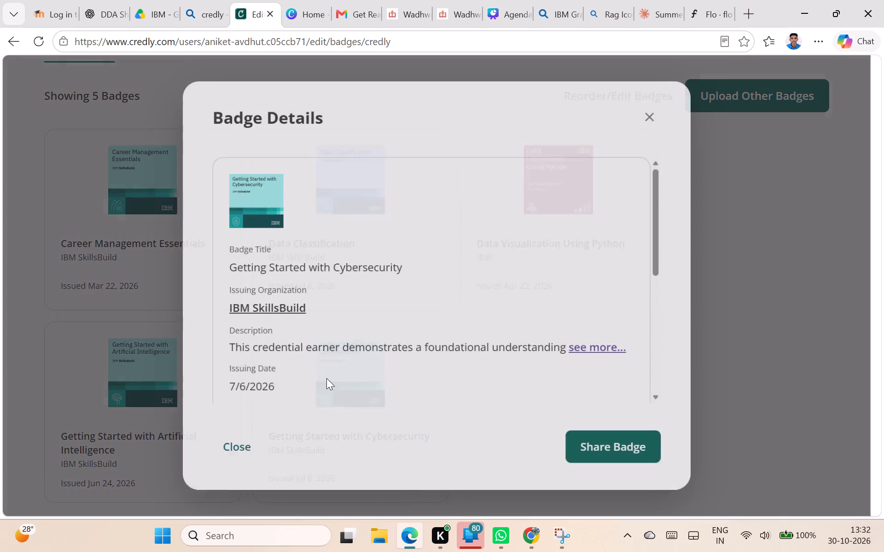
{"action": "scroll", "coordinate": [292, 274], "scroll_direction": "down", "scroll_amount": 4}
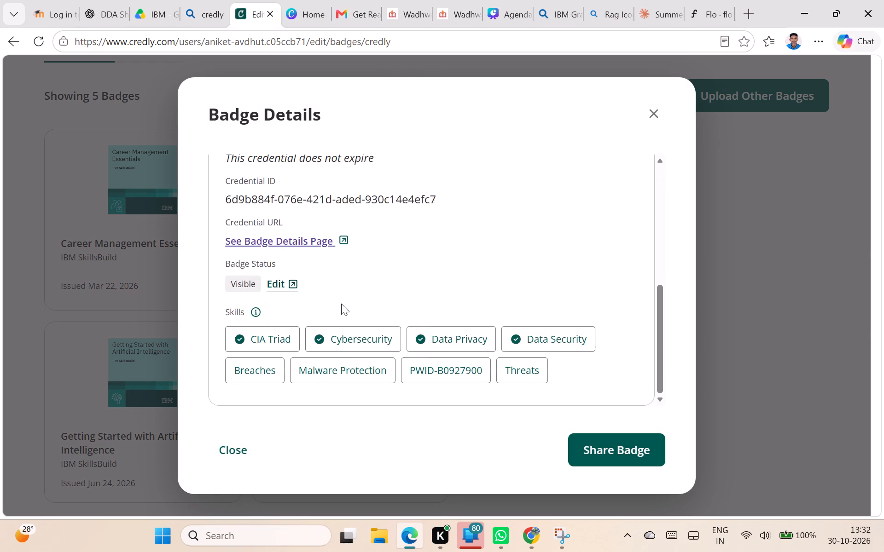
{"action": "scroll", "coordinate": [341, 304], "scroll_direction": "up", "scroll_amount": 5}
{"action": "left_click", "coordinate": [266, 204]}
{"action": "scroll", "coordinate": [402, 343], "scroll_direction": "down", "scroll_amount": 4}
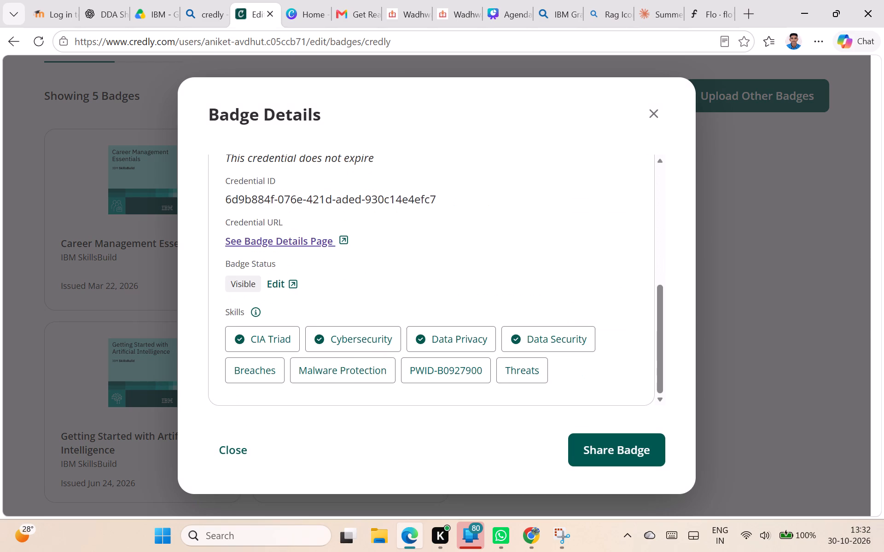
{"action": "scroll", "coordinate": [402, 343], "scroll_direction": "up", "scroll_amount": 2}
{"action": "left_click", "coordinate": [623, 458]}
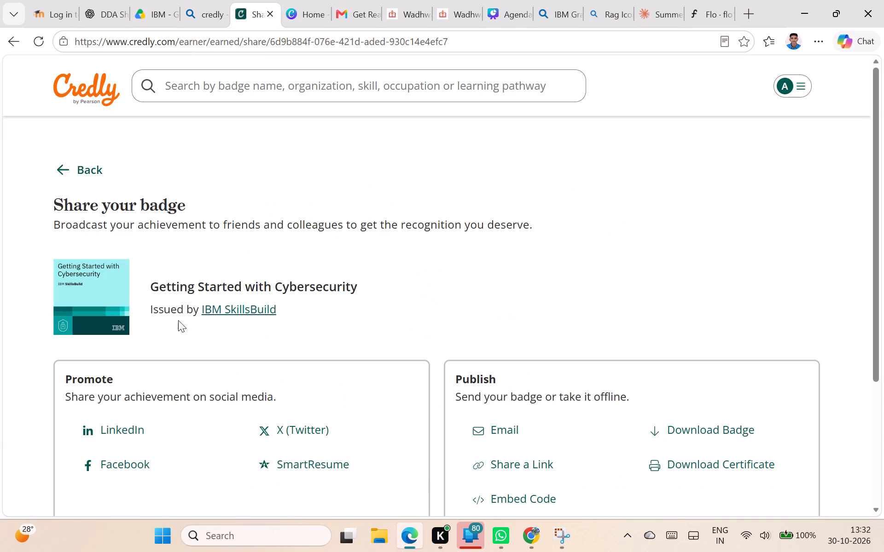
{"action": "scroll", "coordinate": [210, 315], "scroll_direction": "down", "scroll_amount": 5}
{"action": "scroll", "coordinate": [229, 317], "scroll_direction": "up", "scroll_amount": 4}
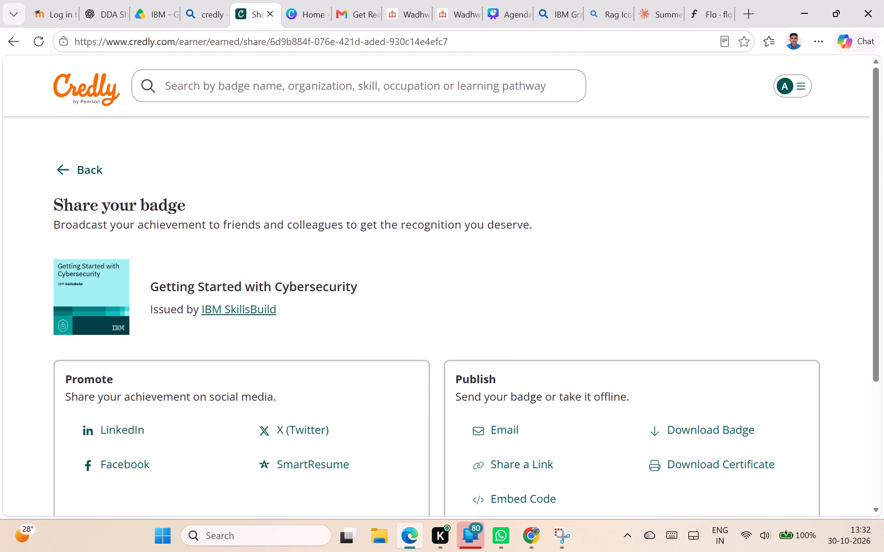
{"action": "left_click", "coordinate": [73, 175]}
Copy the Getting Started with Cybersecurity badge image from its details in the Badge Wallet.
{"action": "scroll", "coordinate": [262, 253], "scroll_direction": "down", "scroll_amount": 4}
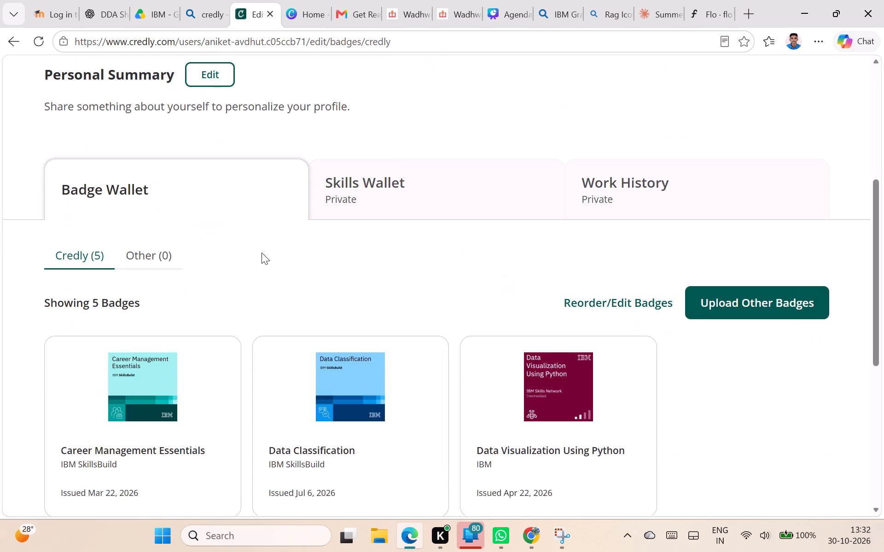
{"action": "scroll", "coordinate": [262, 253], "scroll_direction": "down", "scroll_amount": 3}
{"action": "left_click", "coordinate": [336, 347]}
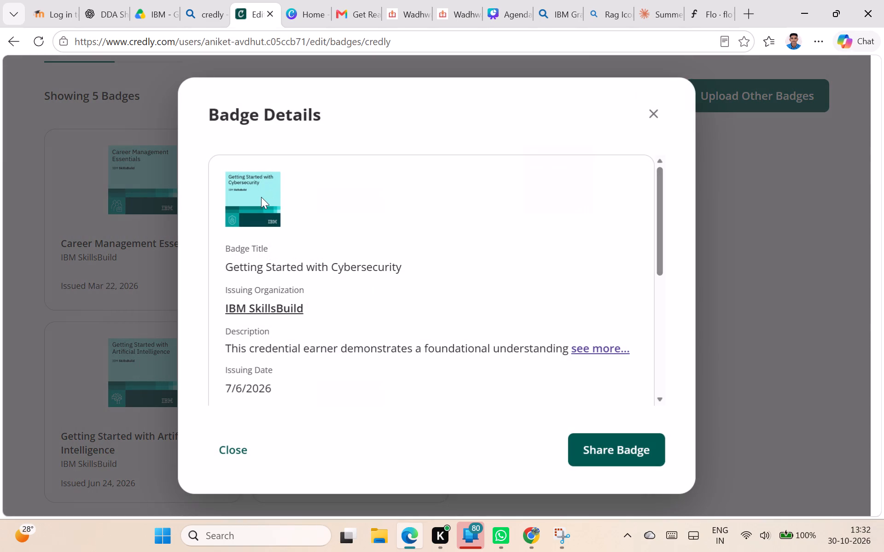
{"action": "left_click", "coordinate": [261, 197]}
{"action": "right_click", "coordinate": [261, 197]}
{"action": "left_click", "coordinate": [315, 258]}
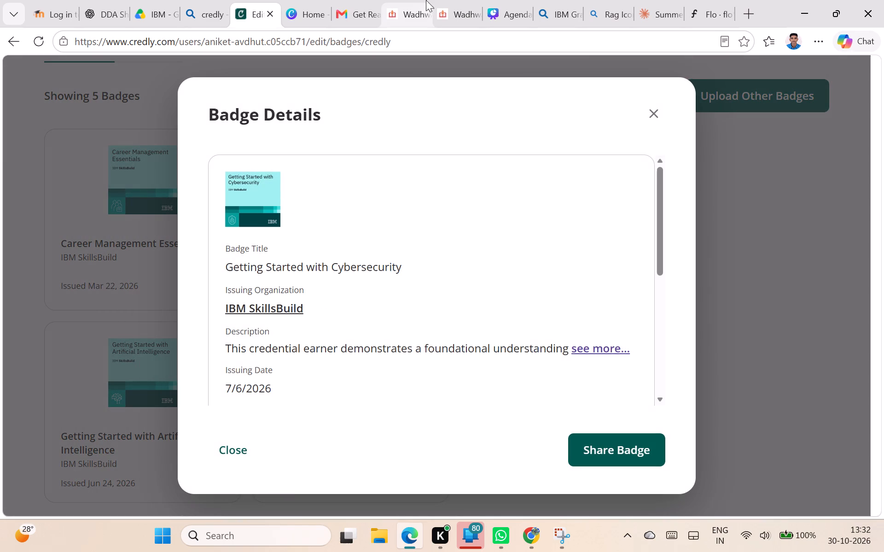
Paste the Cybersecurity badge onto slide 5 of the Canva Agenda presentation, shrink it to about 170 × 170 and place it below the IBM SkillsBuild box.
{"action": "left_click", "coordinate": [519, 19]}
{"action": "left_click", "coordinate": [297, 461]}
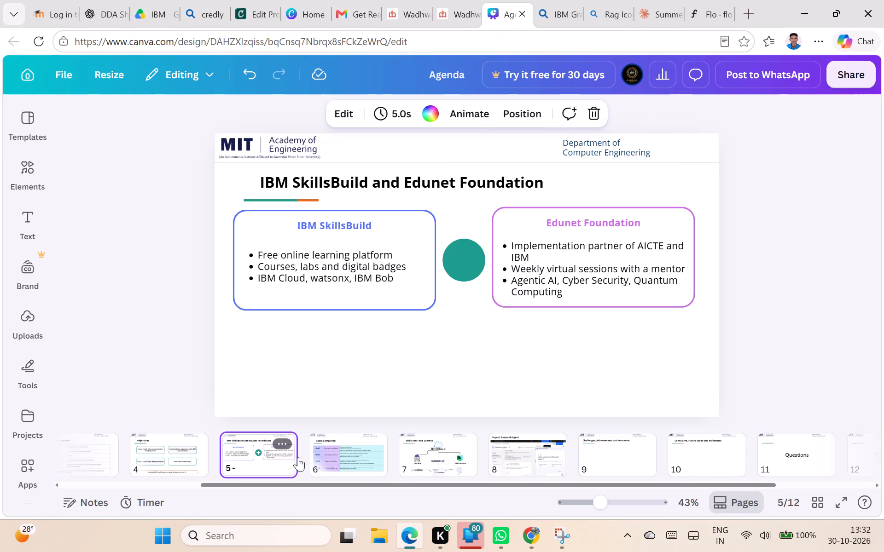
{"action": "key", "text": "ctrl+v"}
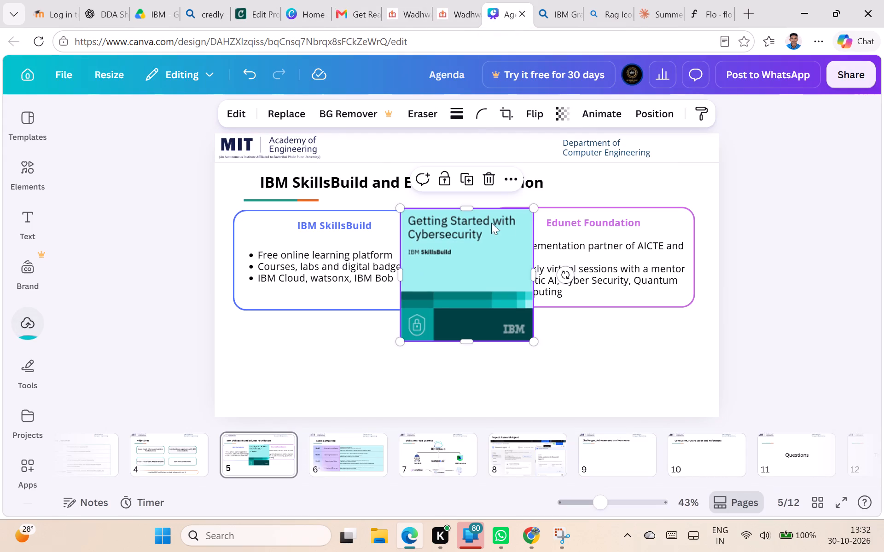
{"action": "left_click_drag", "start_coordinate": [535, 209], "coordinate": [437, 276]}
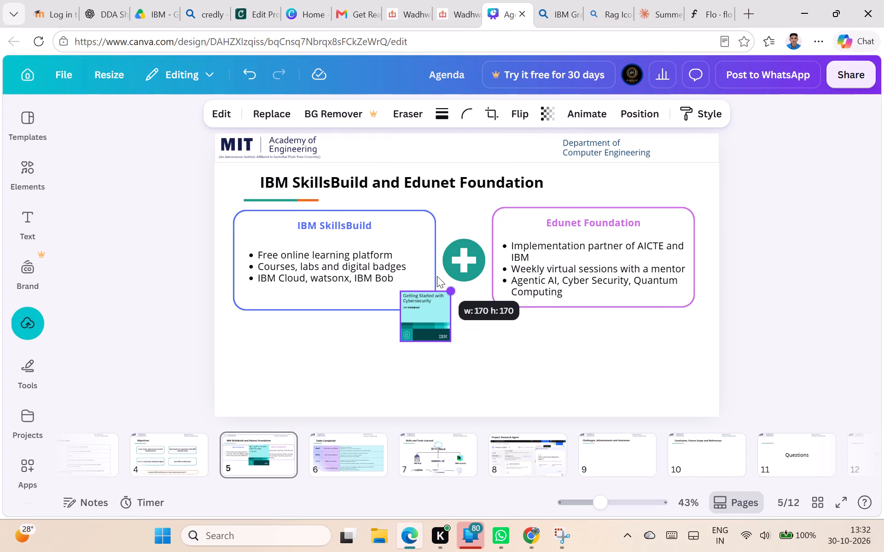
{"action": "left_click_drag", "start_coordinate": [426, 316], "coordinate": [272, 363]}
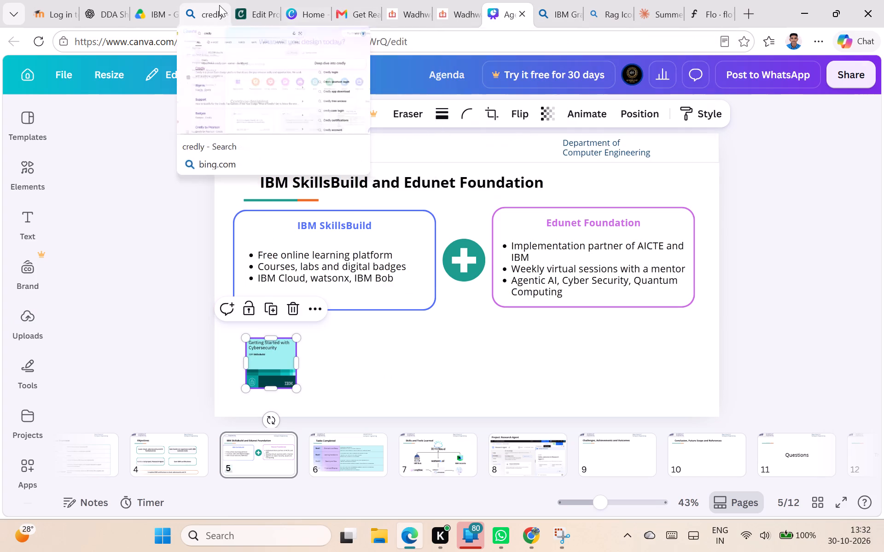
Switch back to Credly and copy the Getting Started with Artificial Intelligence badge image from its details.
{"action": "left_click", "coordinate": [252, 17]}
{"action": "left_click", "coordinate": [654, 118]}
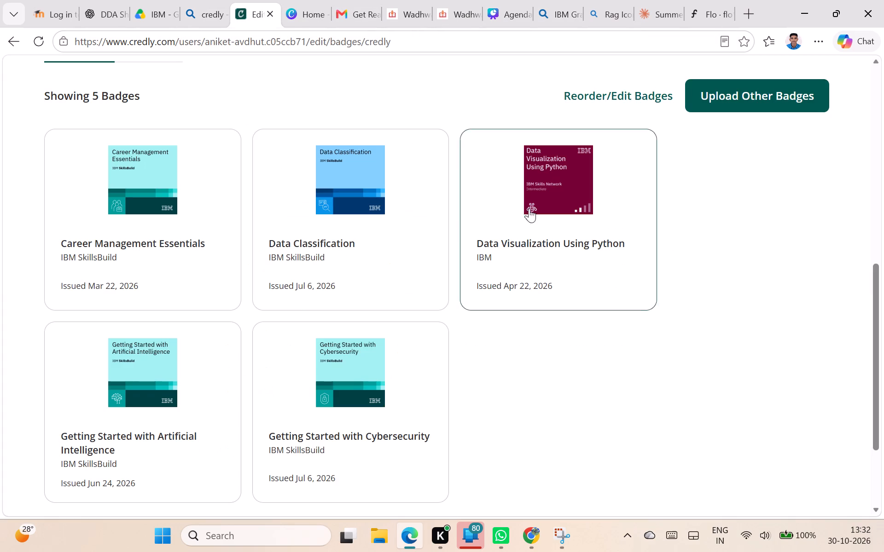
{"action": "left_click", "coordinate": [165, 386]}
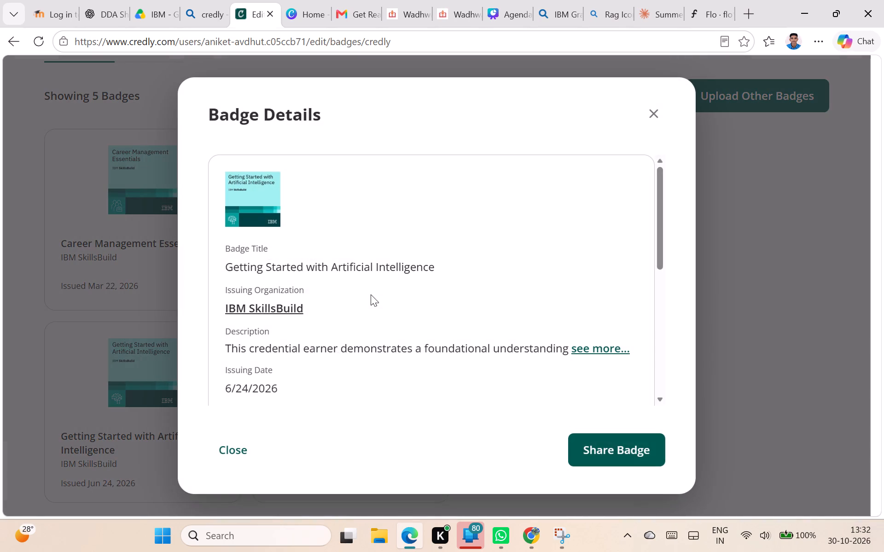
{"action": "right_click", "coordinate": [278, 210]}
{"action": "left_click", "coordinate": [336, 277]}
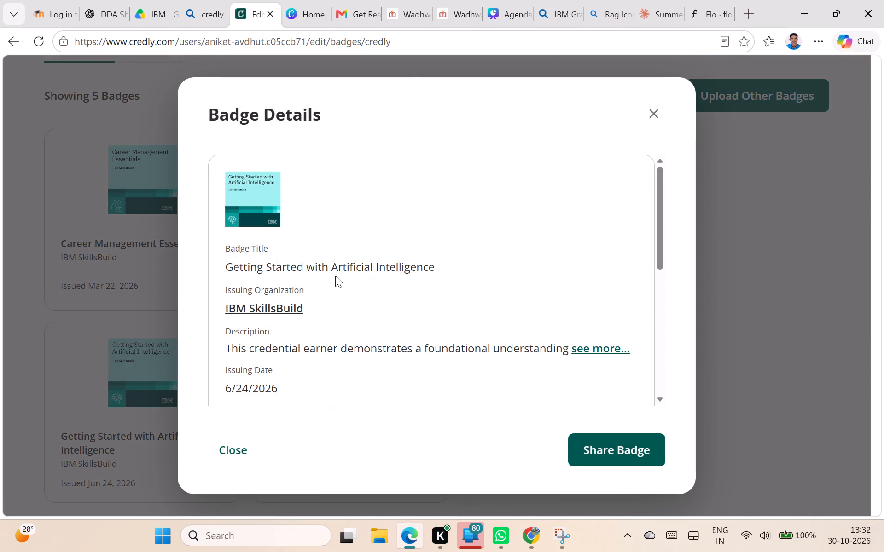
Paste the Artificial Intelligence badge onto slide 5 in Canva, shrink it and place it to the right of the Cybersecurity badge.
{"action": "left_click", "coordinate": [514, 7]}
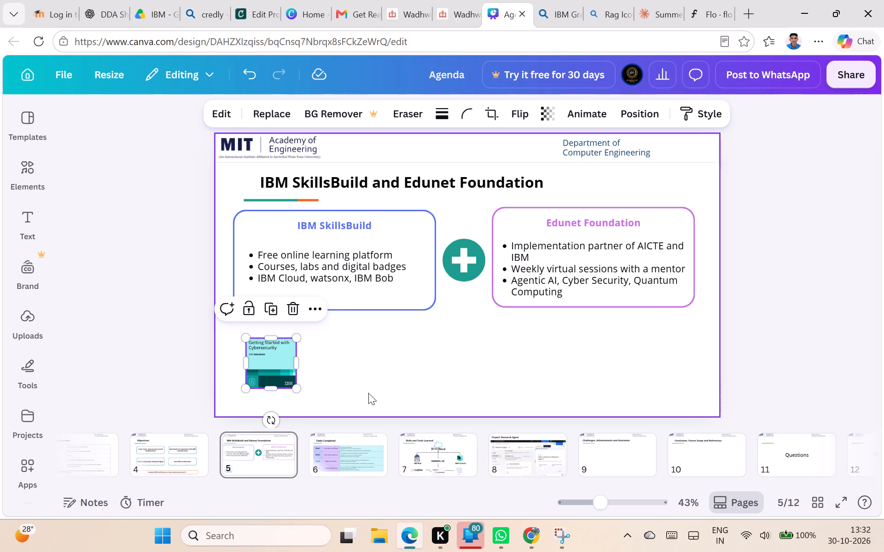
{"action": "left_click", "coordinate": [376, 380]}
{"action": "key", "text": "ctrl+v"}
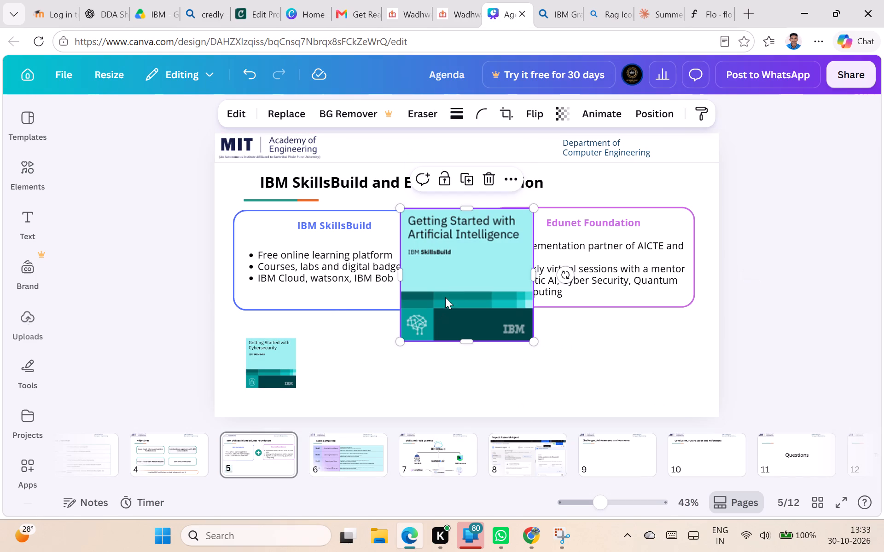
{"action": "left_click_drag", "start_coordinate": [530, 208], "coordinate": [480, 271]}
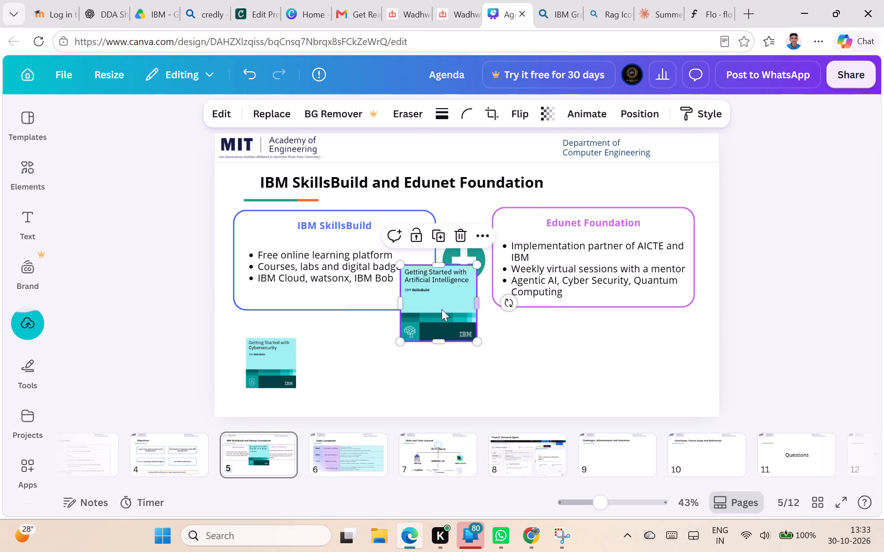
{"action": "left_click_drag", "start_coordinate": [440, 311], "coordinate": [368, 373]}
Close the Artificial Intelligence badge details in Credly and return to slide 5 of the Canva Agenda presentation.
{"action": "left_click", "coordinate": [312, 20]}
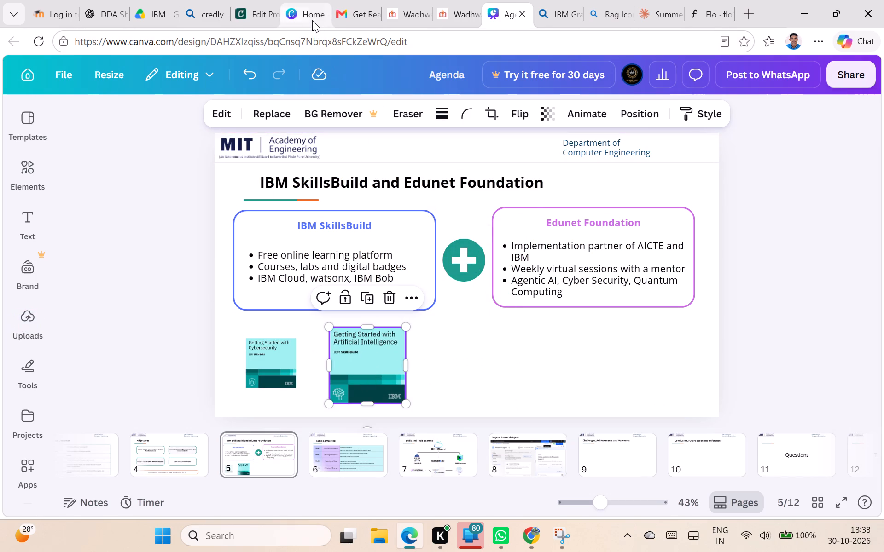
{"action": "left_click", "coordinate": [244, 9]}
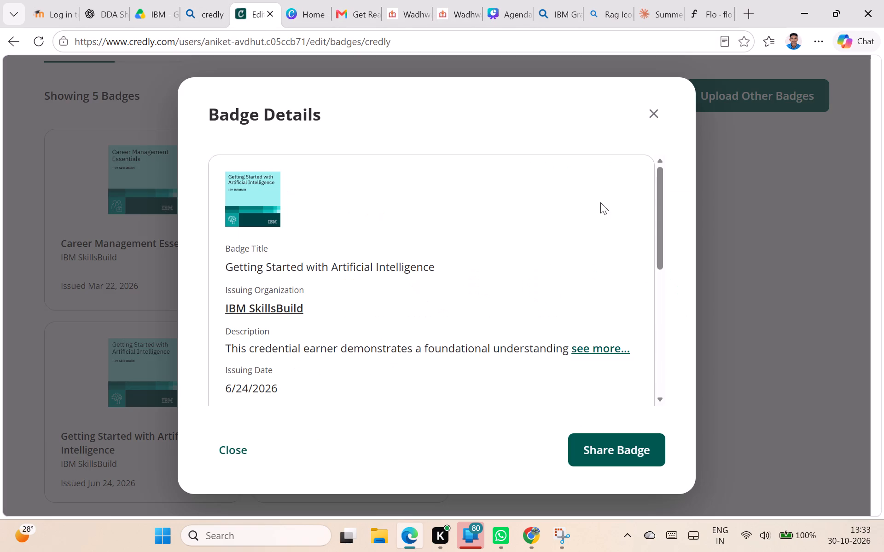
{"action": "left_click", "coordinate": [649, 122]}
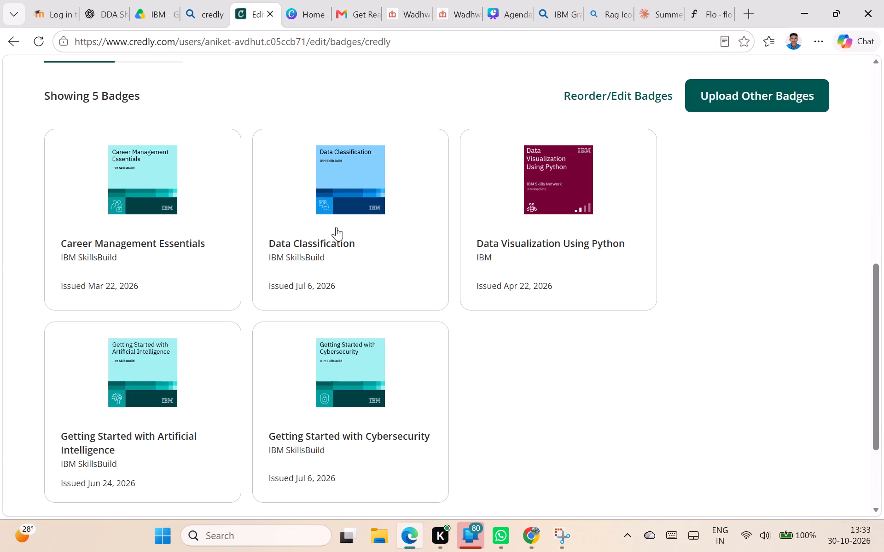
{"action": "left_click", "coordinate": [503, 15]}
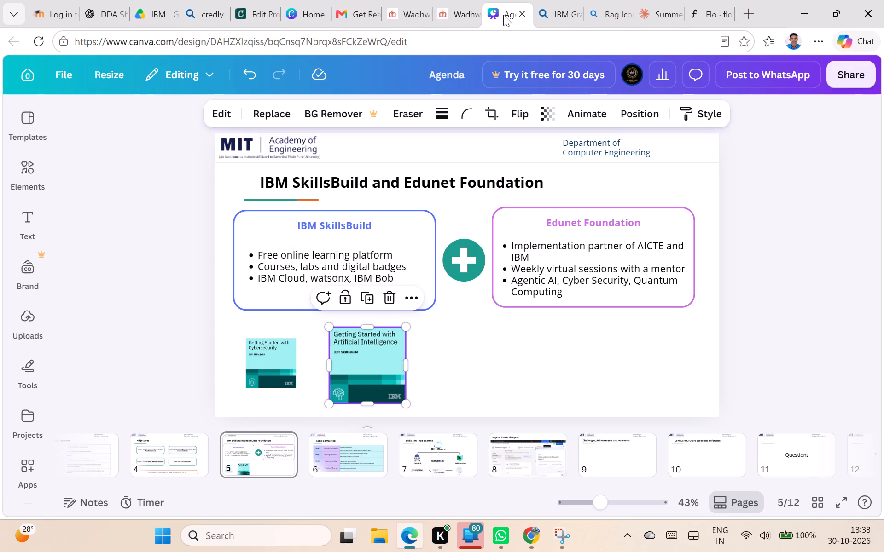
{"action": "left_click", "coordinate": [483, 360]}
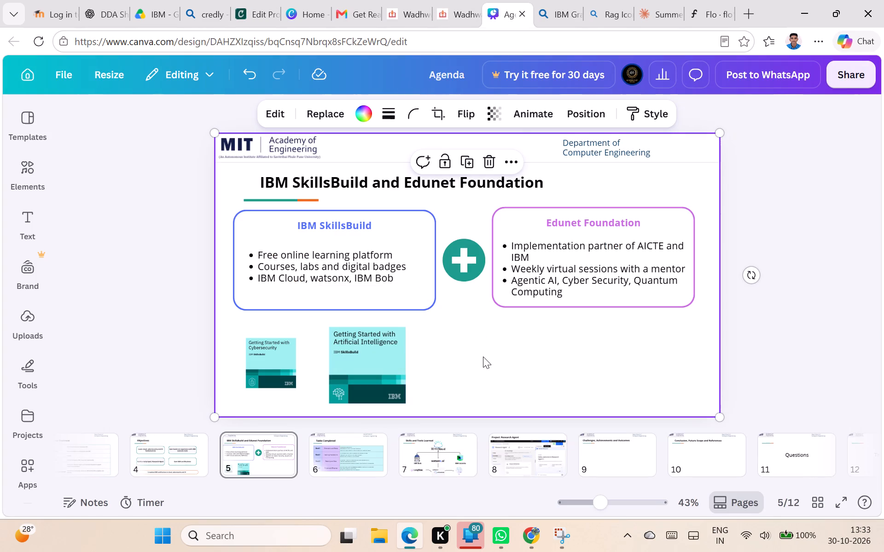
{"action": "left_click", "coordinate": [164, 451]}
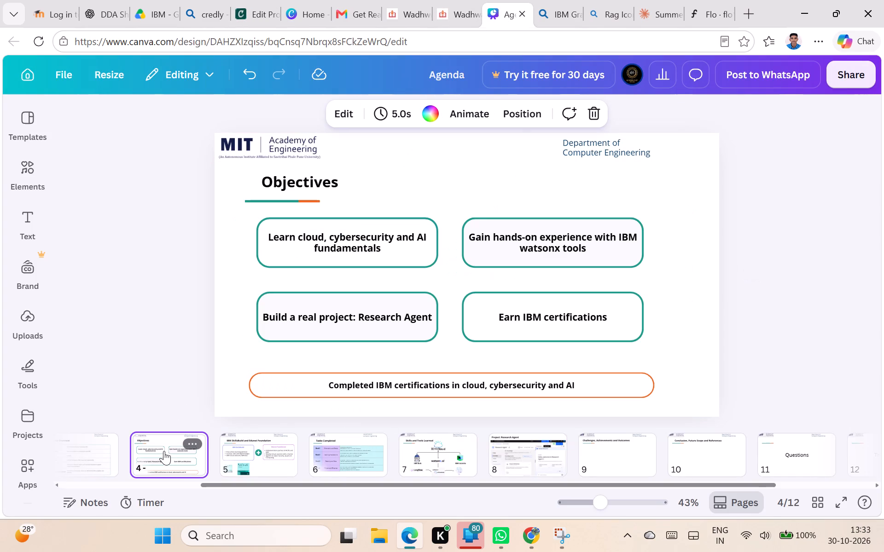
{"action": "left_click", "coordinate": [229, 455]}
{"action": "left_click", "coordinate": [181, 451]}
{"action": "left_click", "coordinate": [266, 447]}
Enlarge the Cybersecurity badge to about 258 × 258 and align it beside the Artificial Intelligence badge at matching height.
{"action": "left_click", "coordinate": [369, 336]}
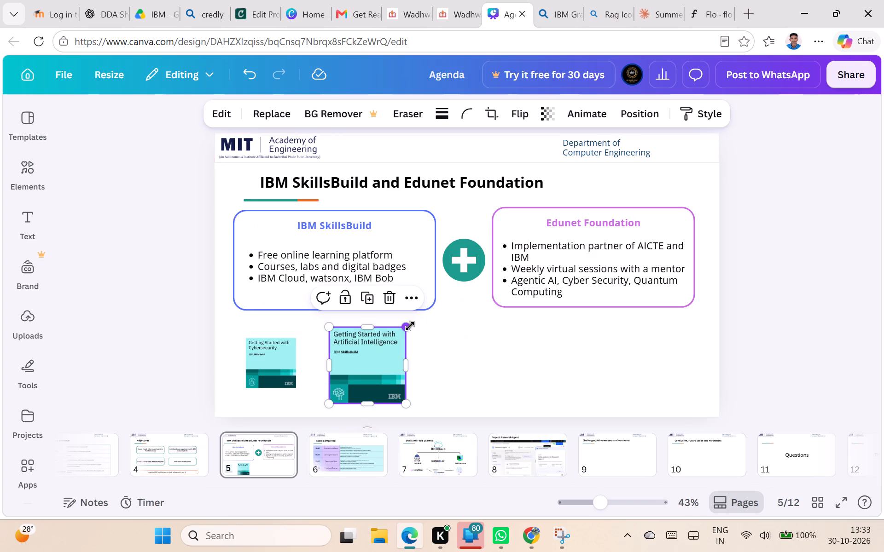
{"action": "left_click", "coordinate": [280, 348]}
{"action": "left_click_drag", "start_coordinate": [296, 339], "coordinate": [307, 335]}
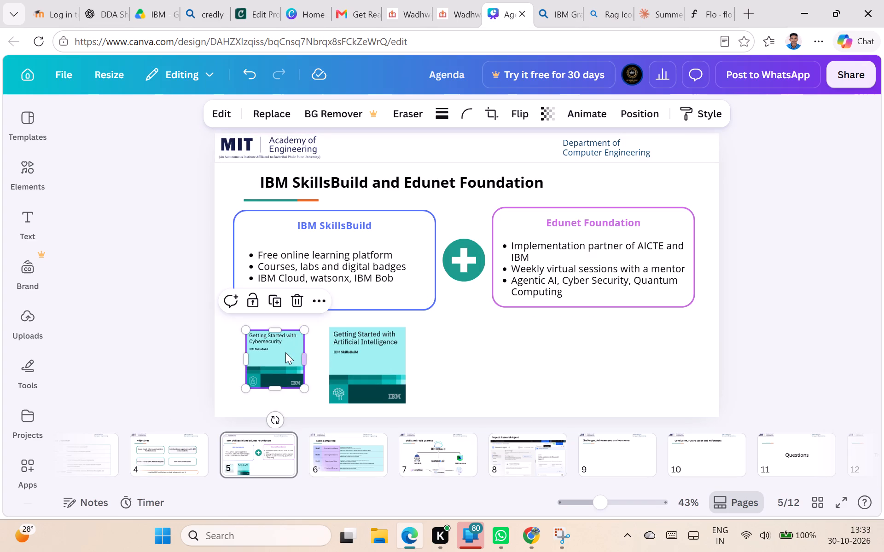
{"action": "left_click_drag", "start_coordinate": [285, 352], "coordinate": [315, 368]}
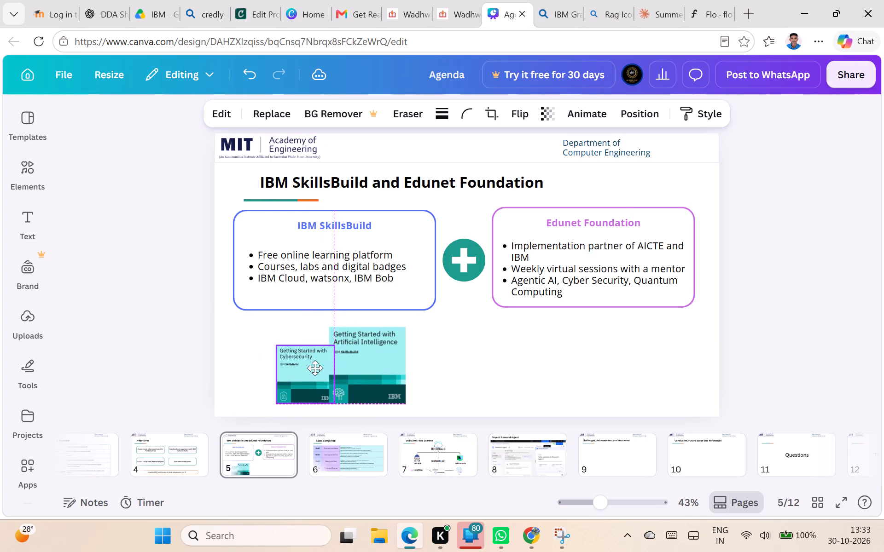
{"action": "left_click_drag", "start_coordinate": [315, 368], "coordinate": [305, 365]}
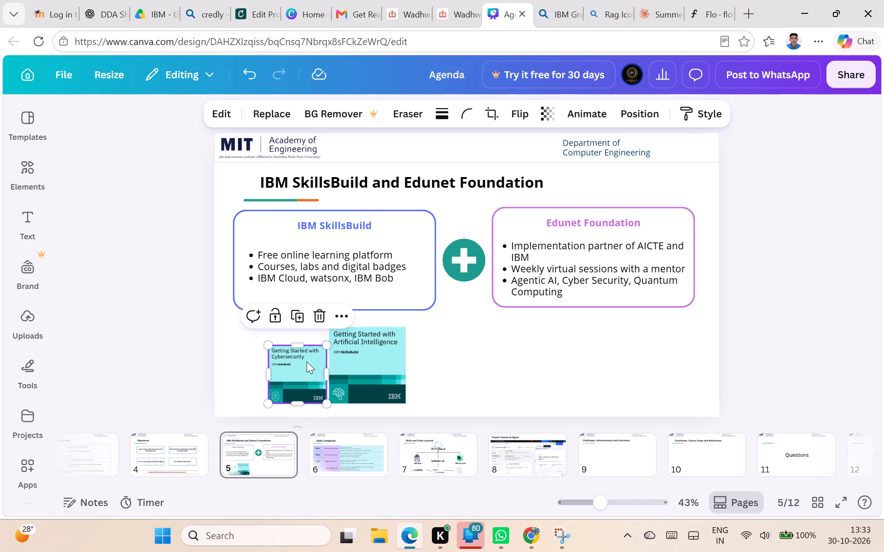
{"action": "left_click_drag", "start_coordinate": [273, 348], "coordinate": [262, 331]}
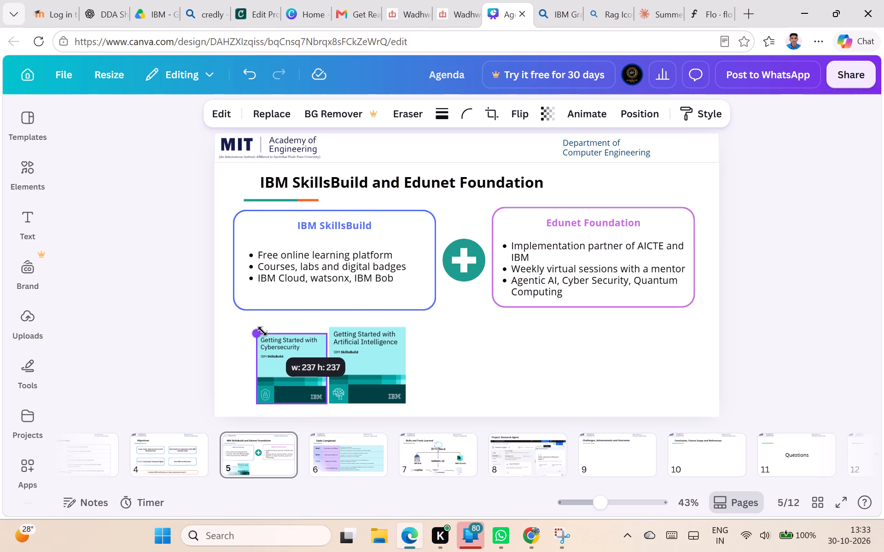
{"action": "left_click_drag", "start_coordinate": [262, 331], "coordinate": [256, 329]}
Move the Cybersecurity badge to the right side of the Artificial Intelligence badge, level with it.
{"action": "left_click", "coordinate": [373, 361]}
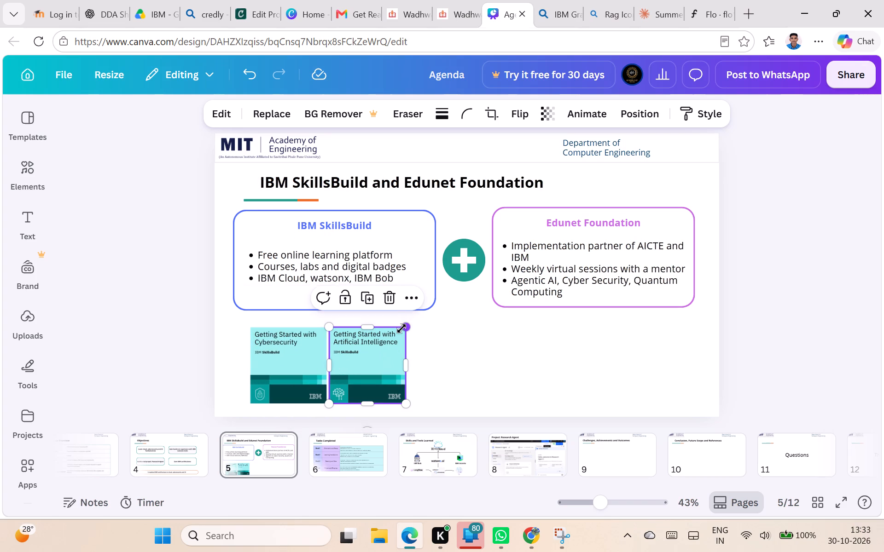
{"action": "left_click_drag", "start_coordinate": [280, 351], "coordinate": [440, 351]}
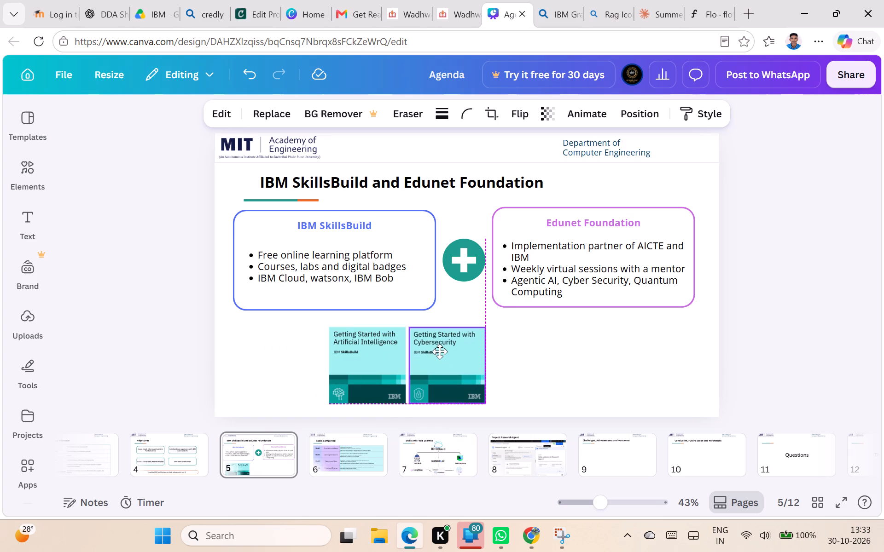
{"action": "left_click_drag", "start_coordinate": [440, 351], "coordinate": [440, 349]}
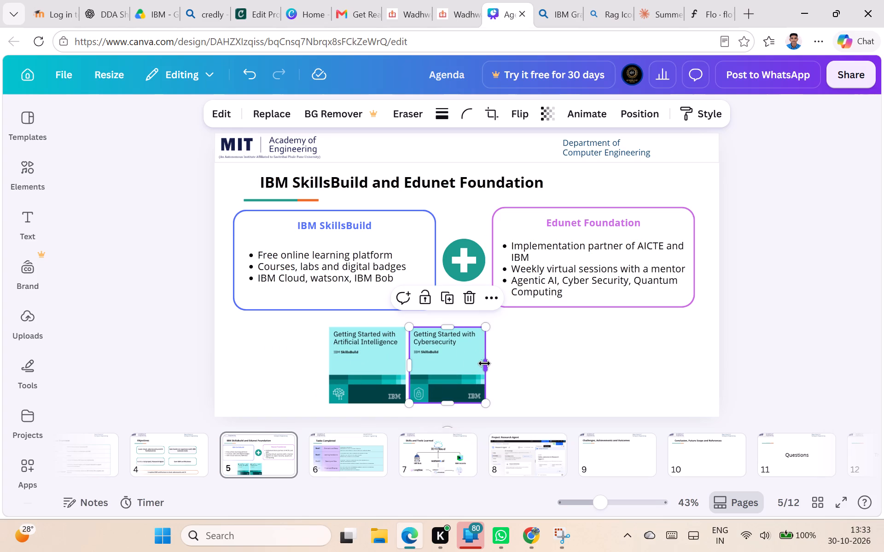
{"action": "left_click", "coordinate": [484, 363]}
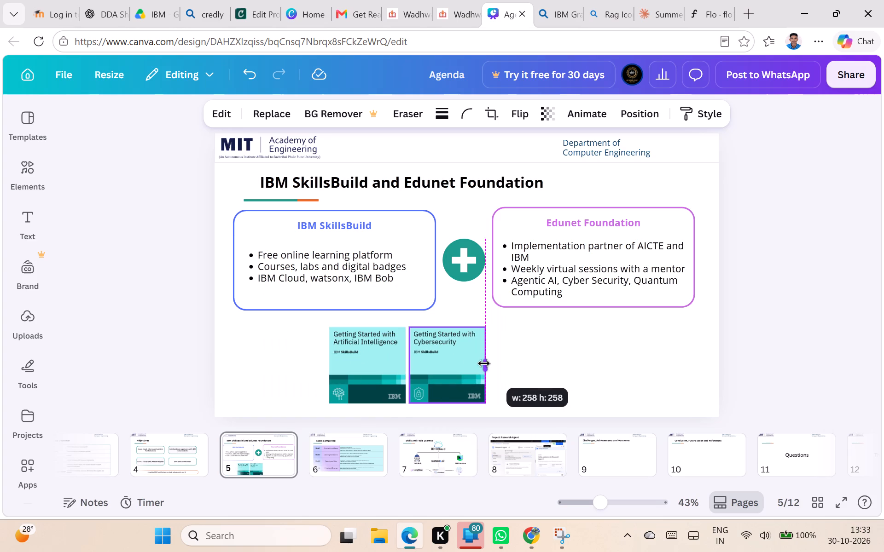
{"action": "left_click", "coordinate": [553, 369]}
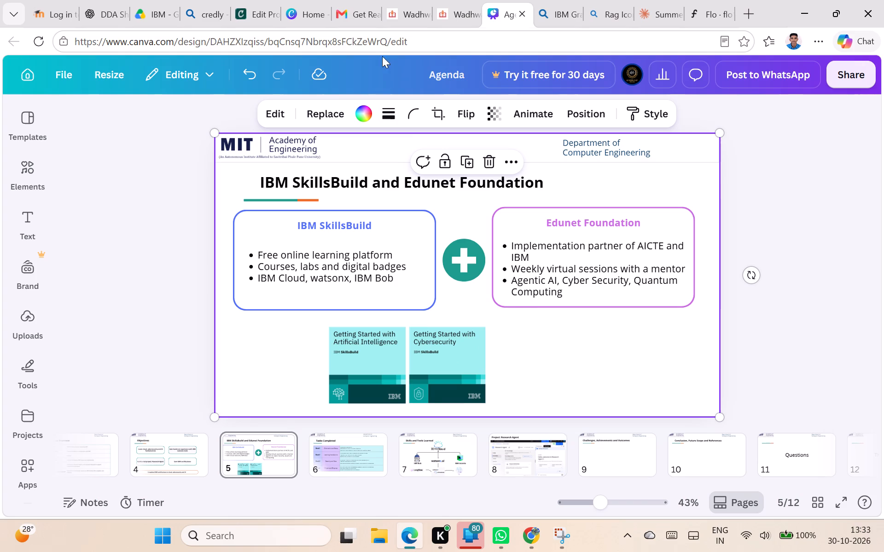
Switch to Credly and copy the Data Classification badge image from the badge wallet.
{"action": "left_click", "coordinate": [304, 8]}
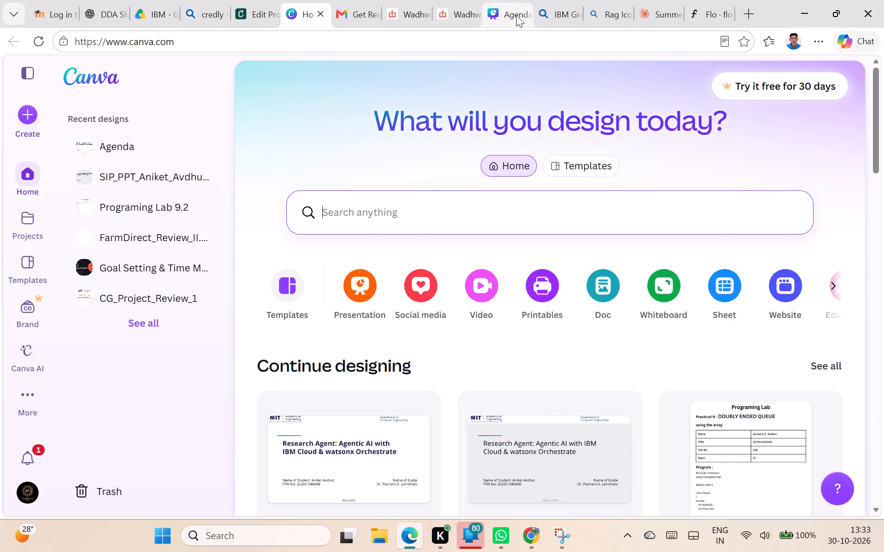
{"action": "left_click", "coordinate": [257, 13]}
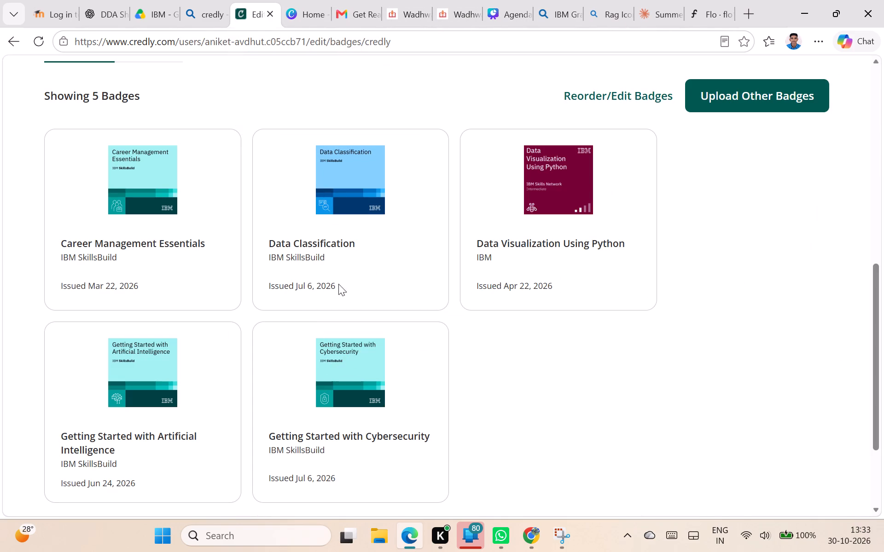
{"action": "right_click", "coordinate": [343, 189]}
{"action": "left_click", "coordinate": [401, 251]}
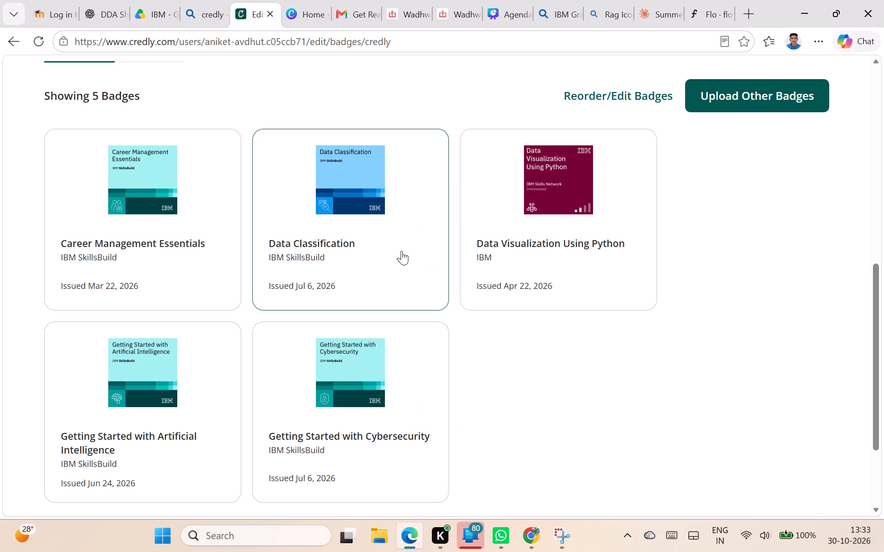
Paste the Data Classification badge onto slide 5 in Canva, shrink it to nearly match the other badges and place it right of Cybersecurity.
{"action": "left_click", "coordinate": [498, 17]}
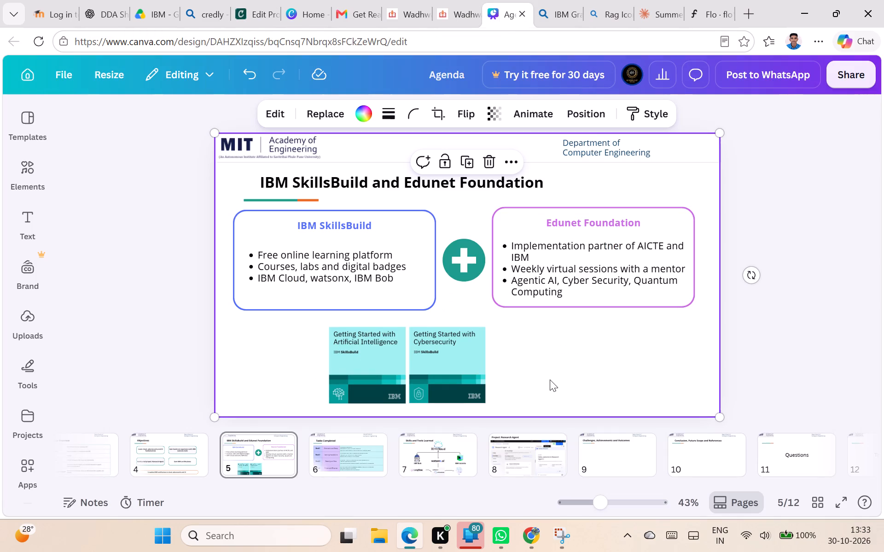
{"action": "left_click", "coordinate": [550, 379]}
{"action": "key", "text": "ctrl+v"}
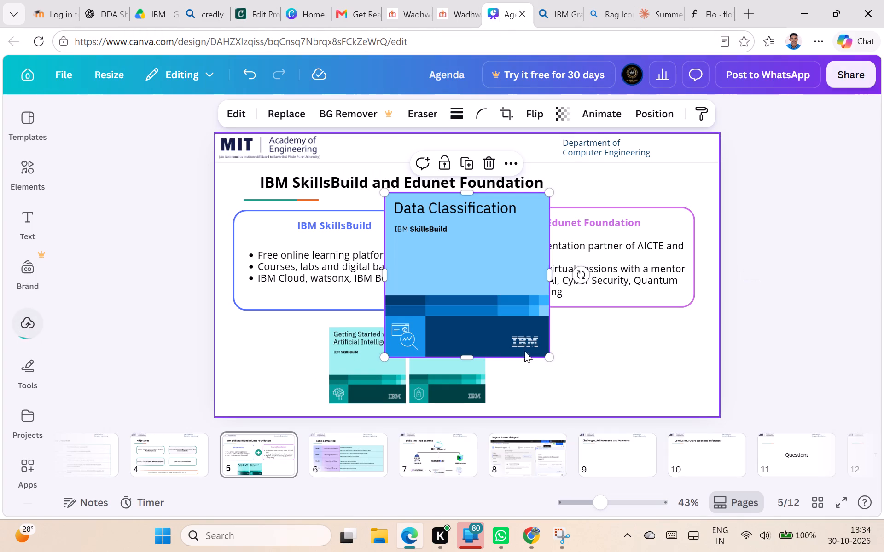
{"action": "left_click_drag", "start_coordinate": [545, 191], "coordinate": [465, 274]}
{"action": "left_click_drag", "start_coordinate": [419, 313], "coordinate": [527, 362]}
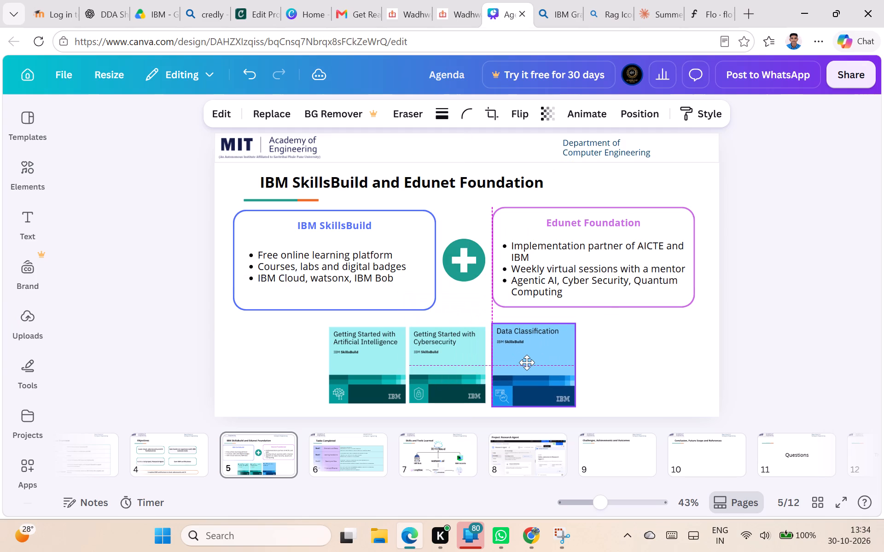
{"action": "left_click_drag", "start_coordinate": [527, 362], "coordinate": [527, 358]}
{"action": "left_click_drag", "start_coordinate": [573, 320], "coordinate": [571, 334]}
{"action": "left_click", "coordinate": [632, 359]}
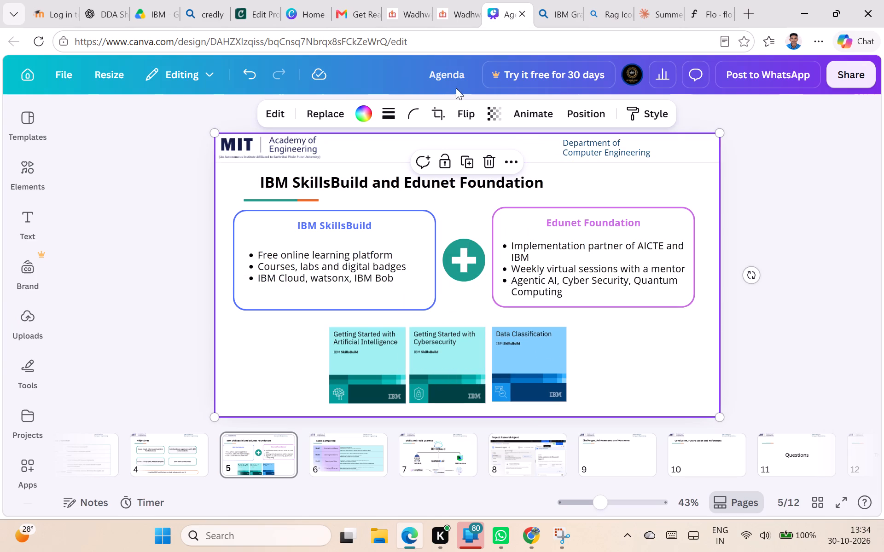
Return to Credly, look through the profile's badge list and Skills Wallet, and open the account options.
{"action": "left_click", "coordinate": [440, 21]}
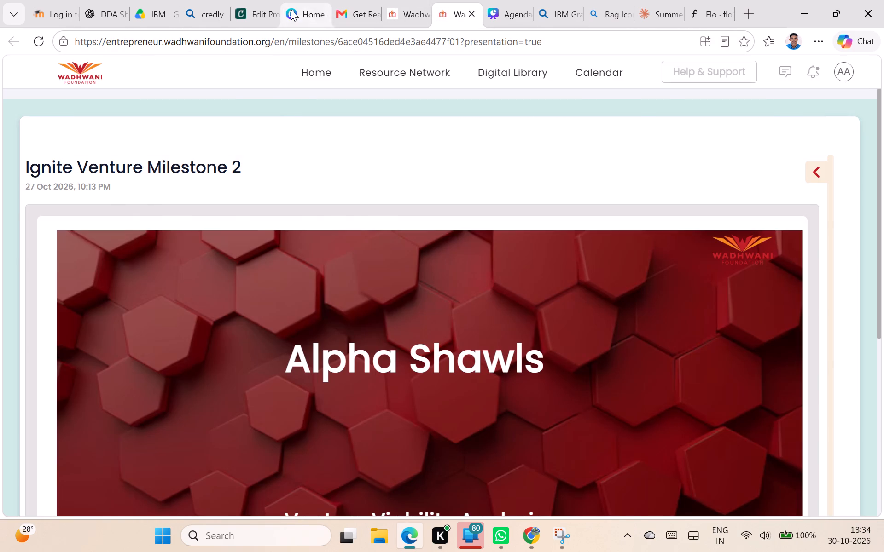
{"action": "left_click", "coordinate": [291, 9]}
{"action": "left_click", "coordinate": [256, 6]}
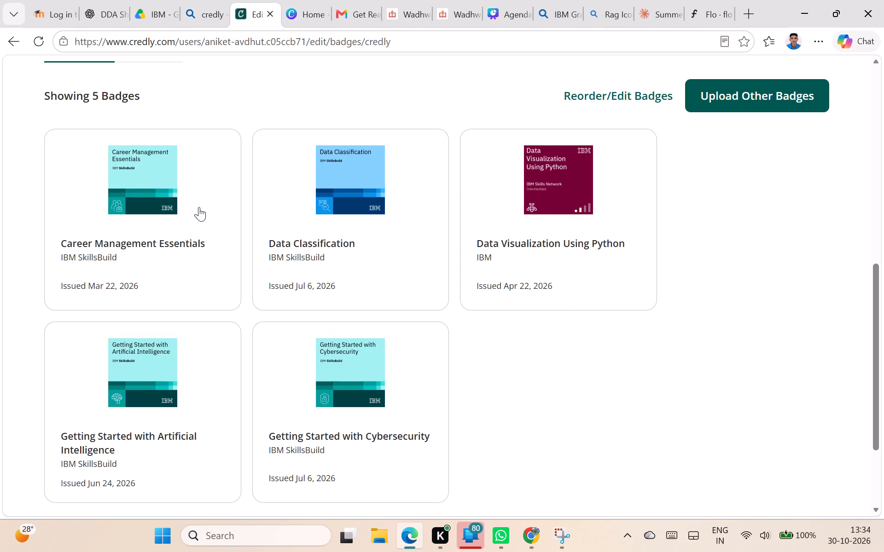
{"action": "scroll", "coordinate": [265, 240], "scroll_direction": "up", "scroll_amount": 5}
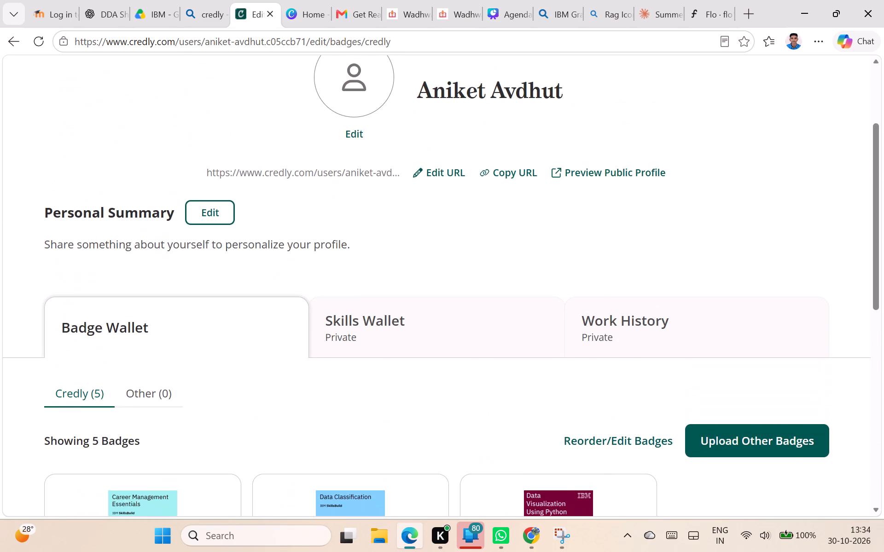
{"action": "left_click", "coordinate": [361, 311]}
{"action": "scroll", "coordinate": [367, 307], "scroll_direction": "down", "scroll_amount": 4}
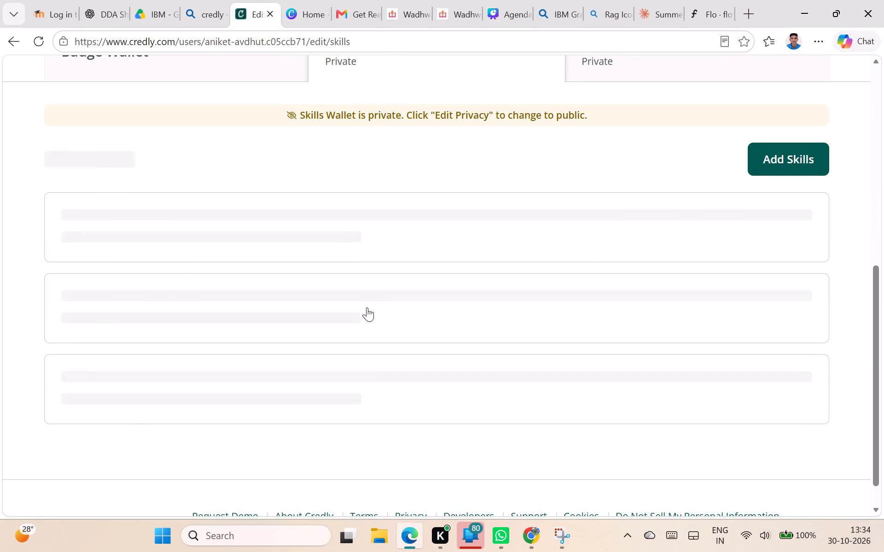
{"action": "scroll", "coordinate": [367, 298], "scroll_direction": "up", "scroll_amount": 10}
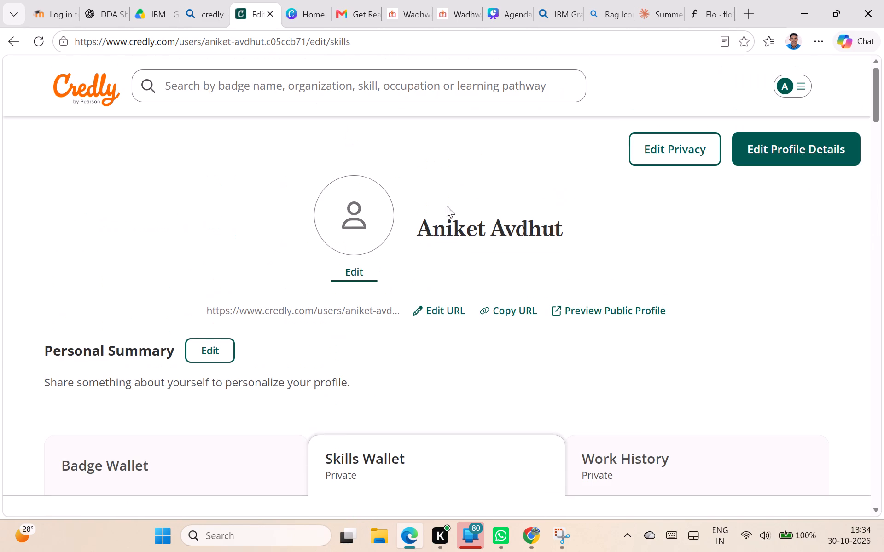
{"action": "left_click", "coordinate": [784, 88]}
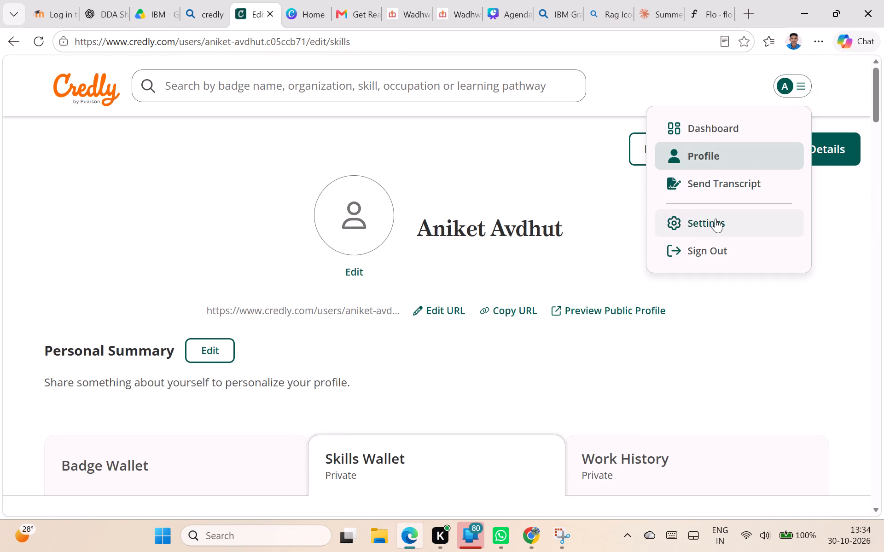
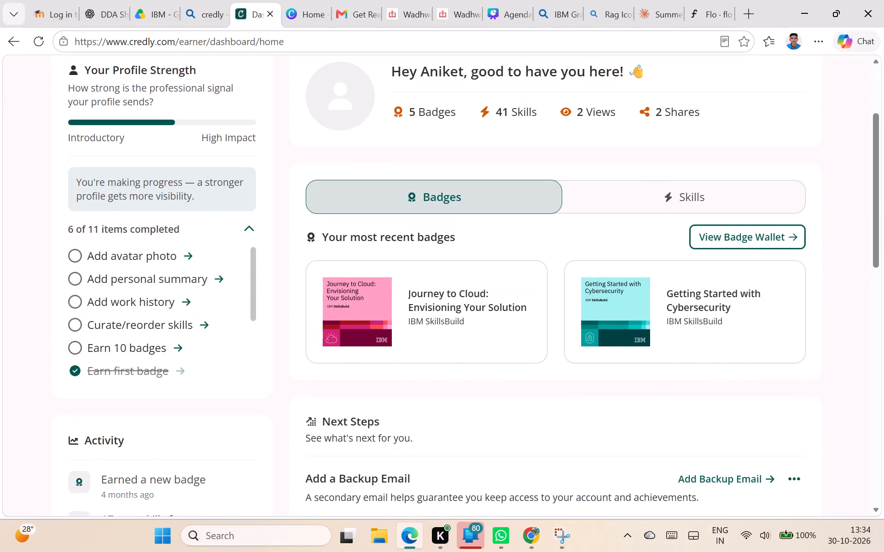
Open the full Badge Wallet from the Credly dashboard and look through all the earned badges.
{"action": "scroll", "coordinate": [152, 278], "scroll_direction": "up", "scroll_amount": 1}
{"action": "left_click", "coordinate": [714, 389]}
{"action": "left_click", "coordinate": [711, 376]}
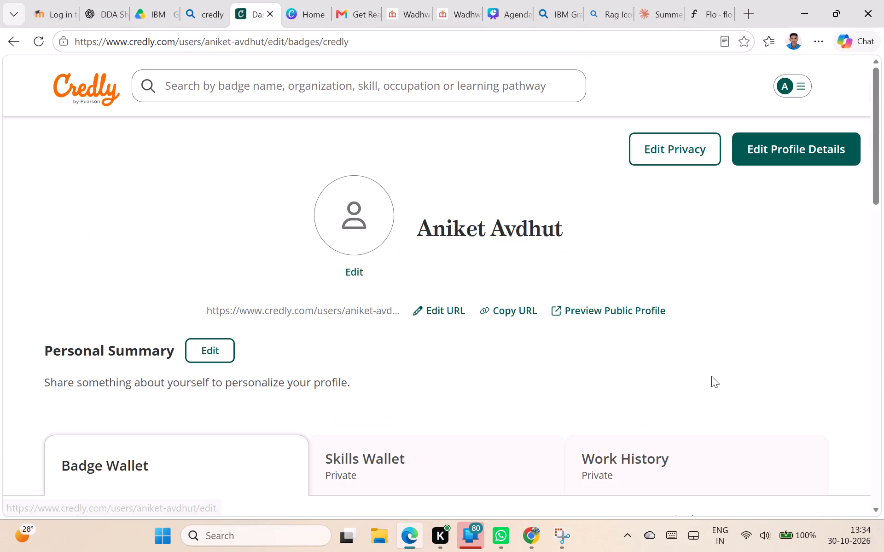
{"action": "scroll", "coordinate": [418, 333], "scroll_direction": "down", "scroll_amount": 4}
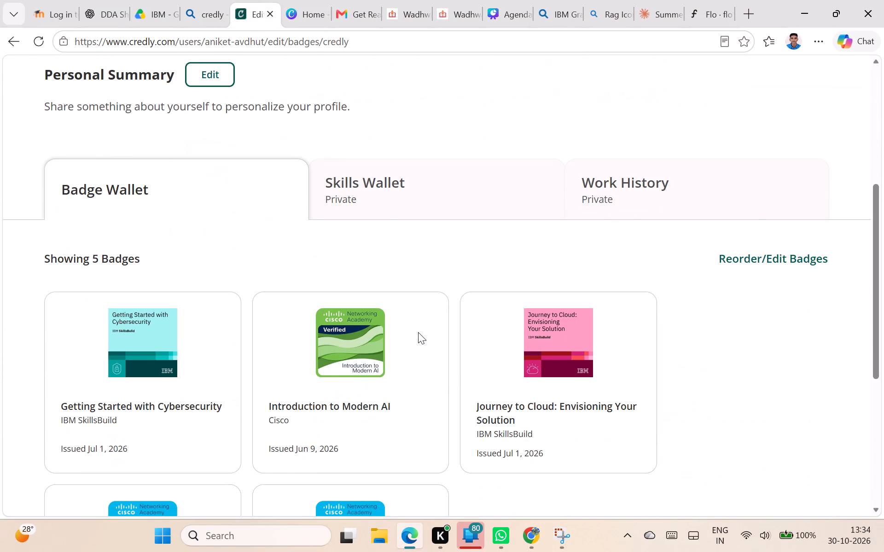
{"action": "scroll", "coordinate": [418, 332], "scroll_direction": "down", "scroll_amount": 2}
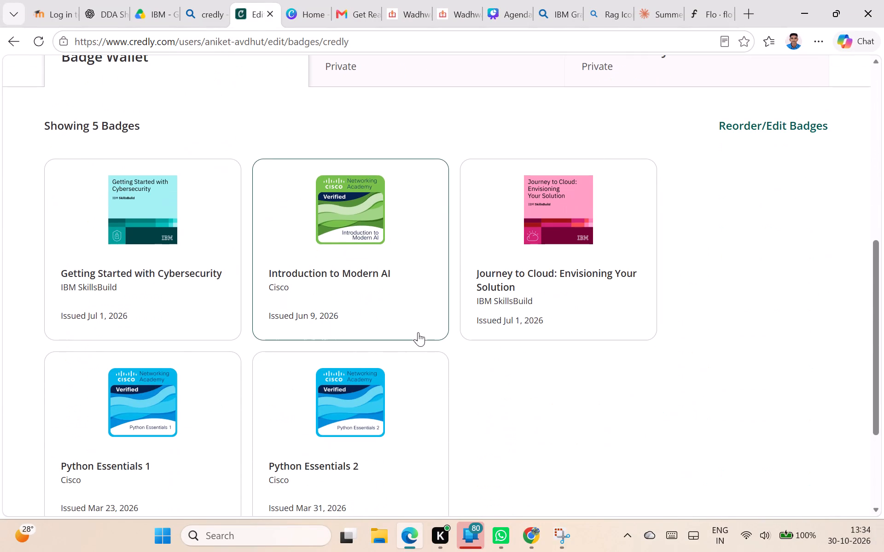
{"action": "scroll", "coordinate": [418, 332], "scroll_direction": "down", "scroll_amount": 2}
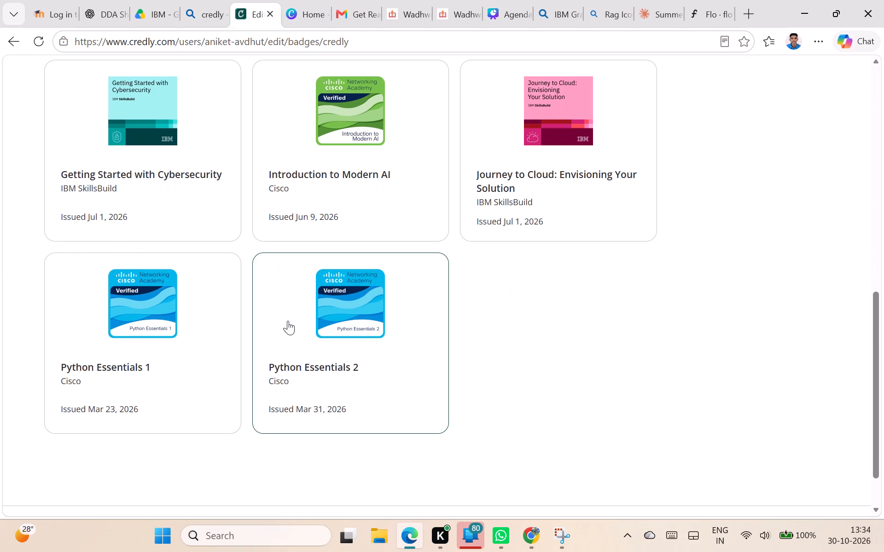
{"action": "scroll", "coordinate": [287, 318], "scroll_direction": "up", "scroll_amount": 2}
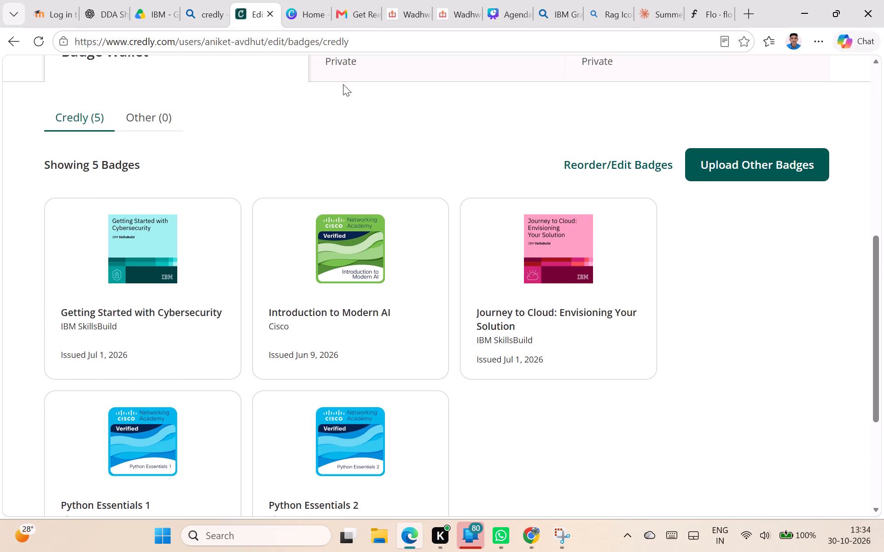
{"action": "left_click", "coordinate": [498, 11]}
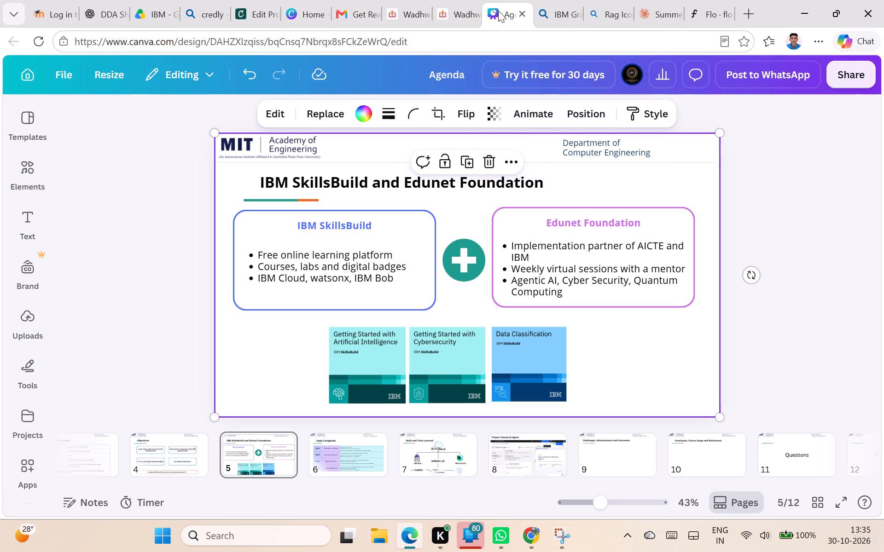